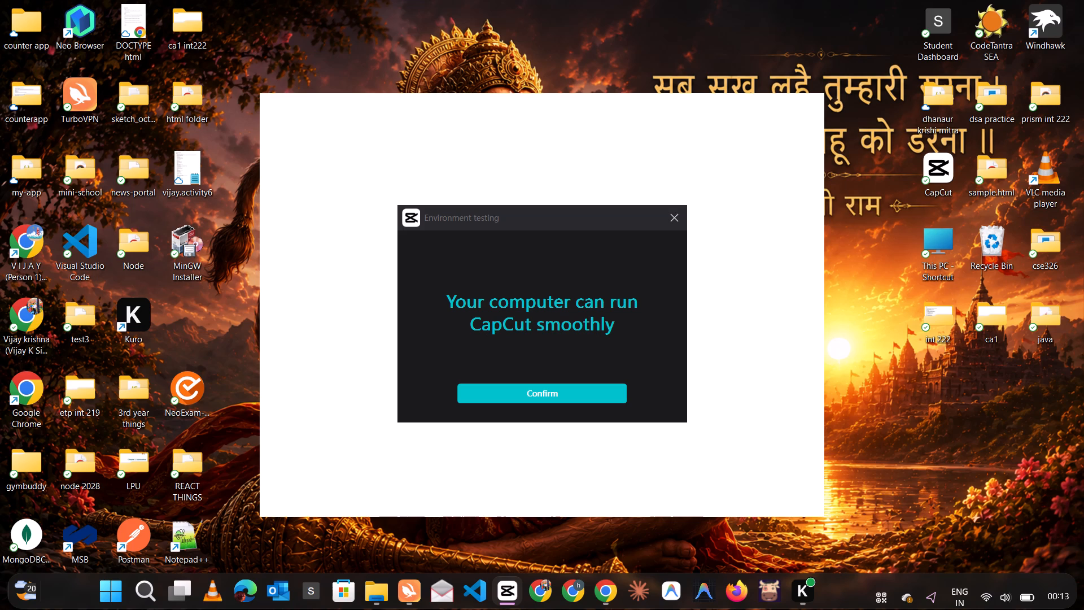
Confirm the environment testing result so that CapCut can continue starting up.
left_click(596, 394)
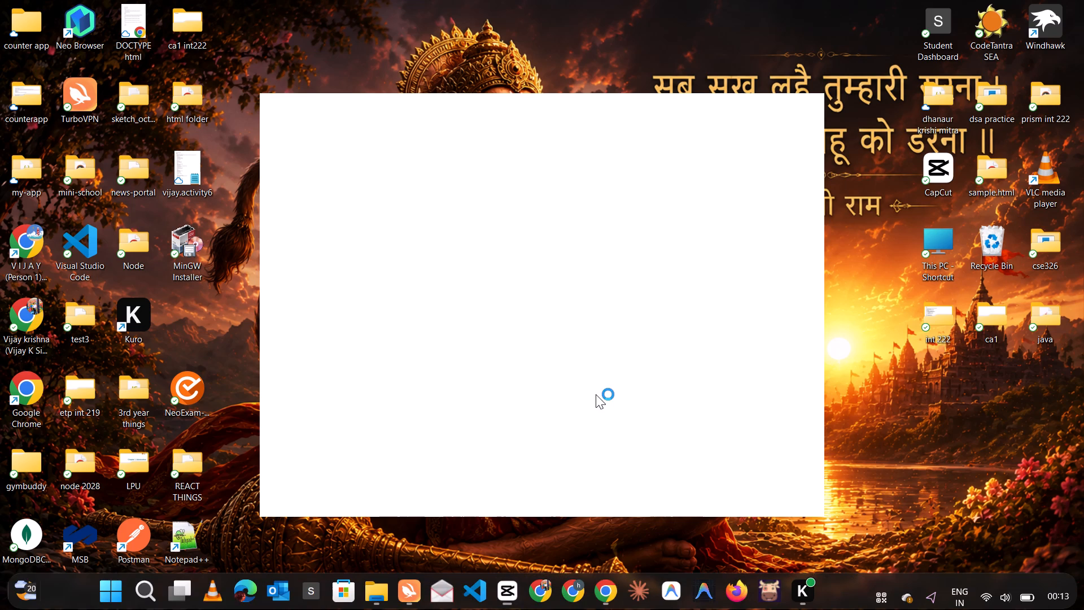
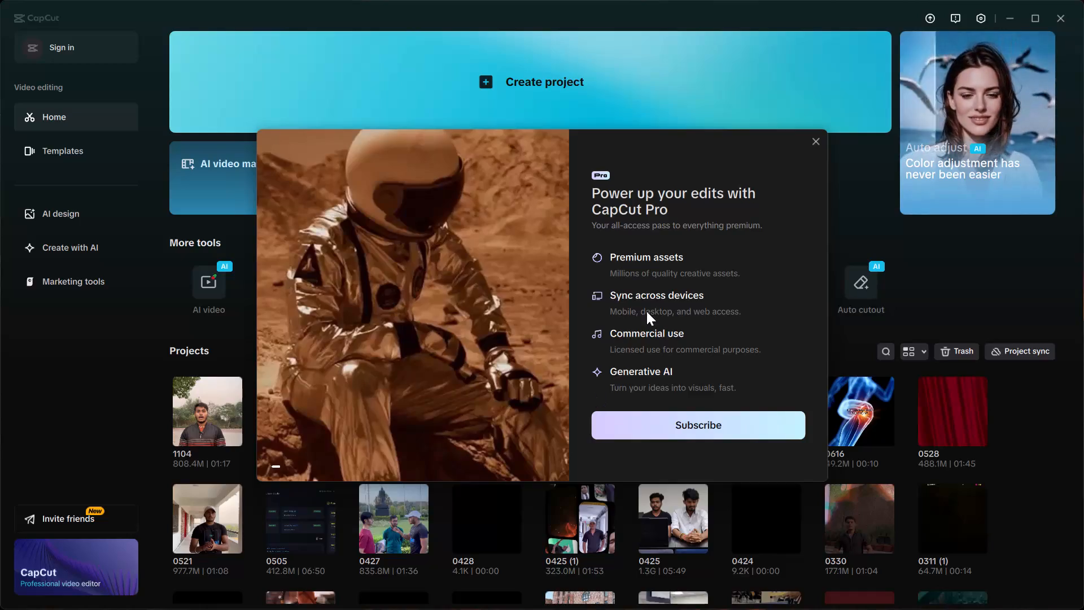
Dismiss the CapCut Pro subscription offer to get to the home screen.
left_click(818, 145)
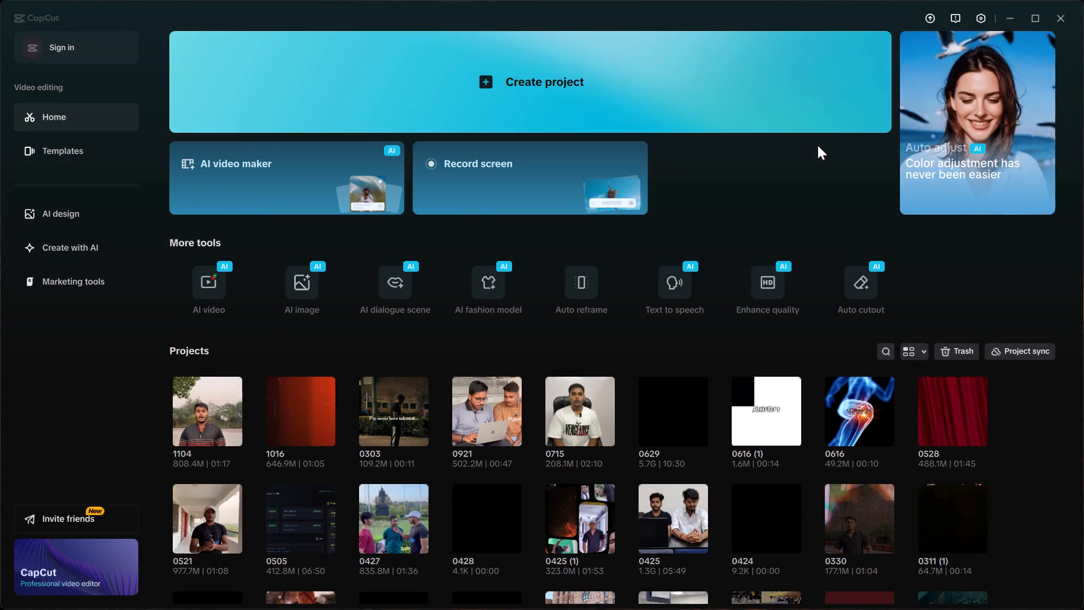
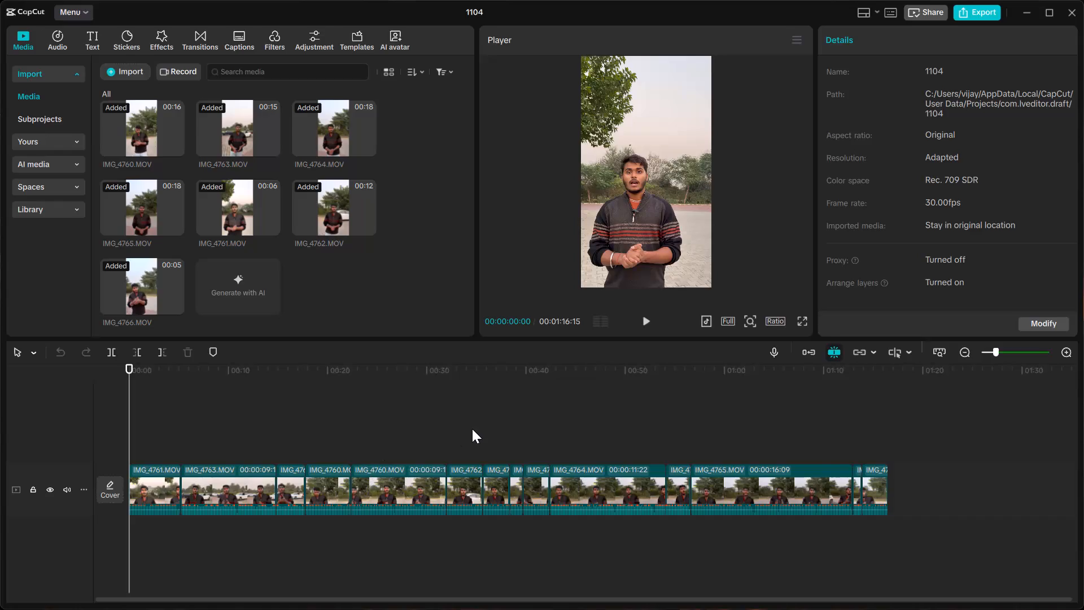
Open the animation options for the first clip, IMG_4761.MOV, in the timeline.
scroll(472, 429, "up", 5, "ctrl")
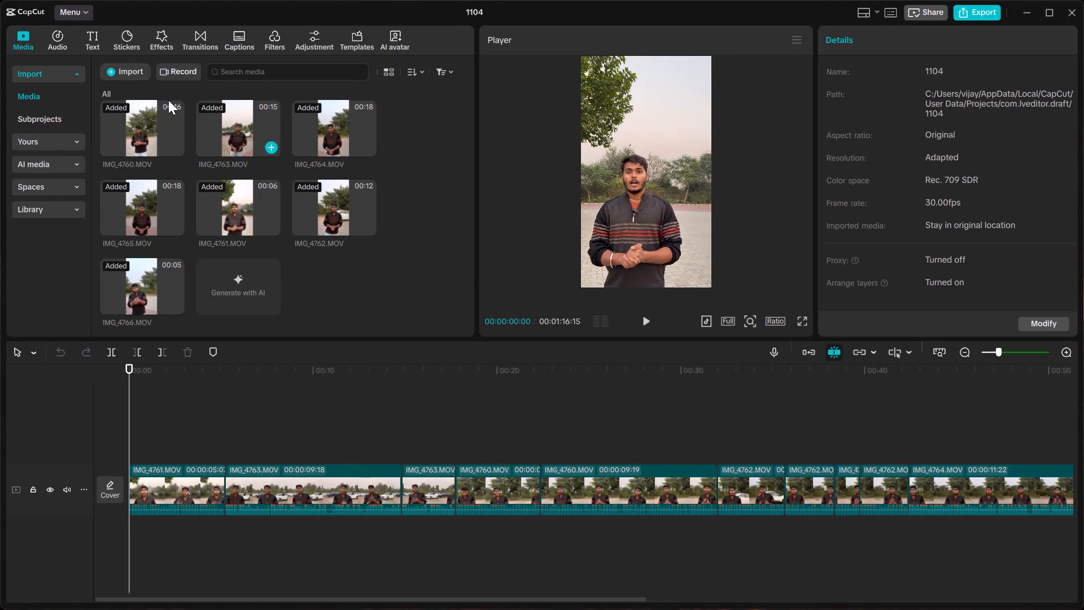
left_click(189, 483)
left_click(170, 508)
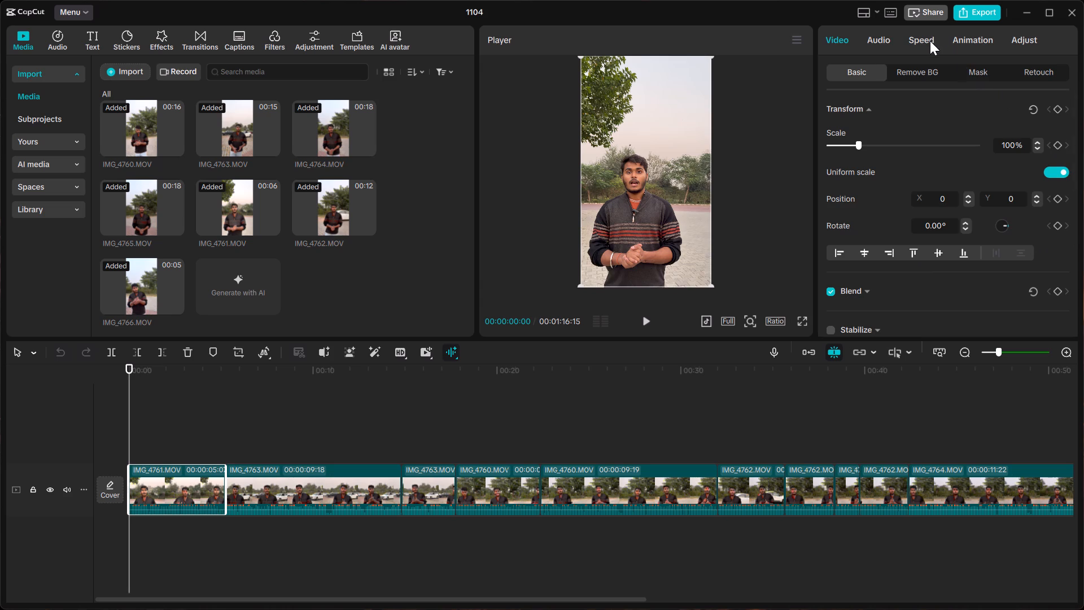
left_click(970, 40)
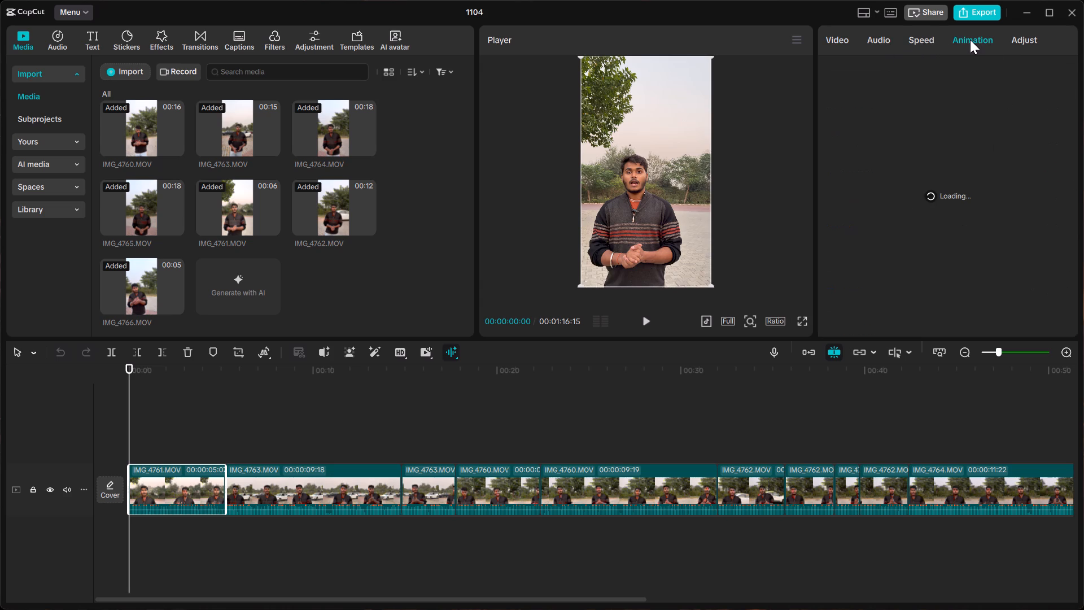
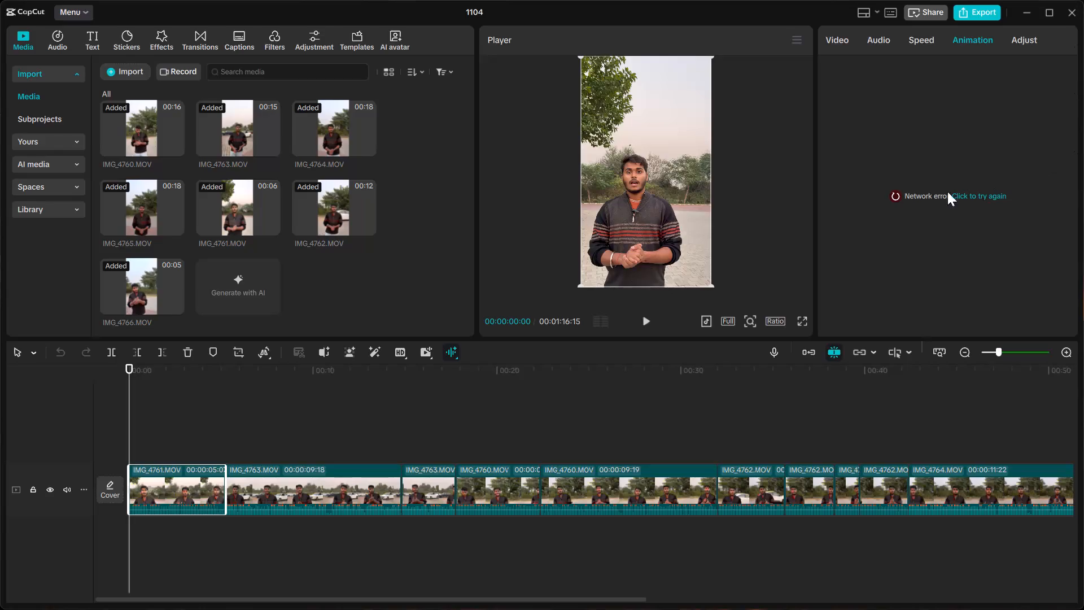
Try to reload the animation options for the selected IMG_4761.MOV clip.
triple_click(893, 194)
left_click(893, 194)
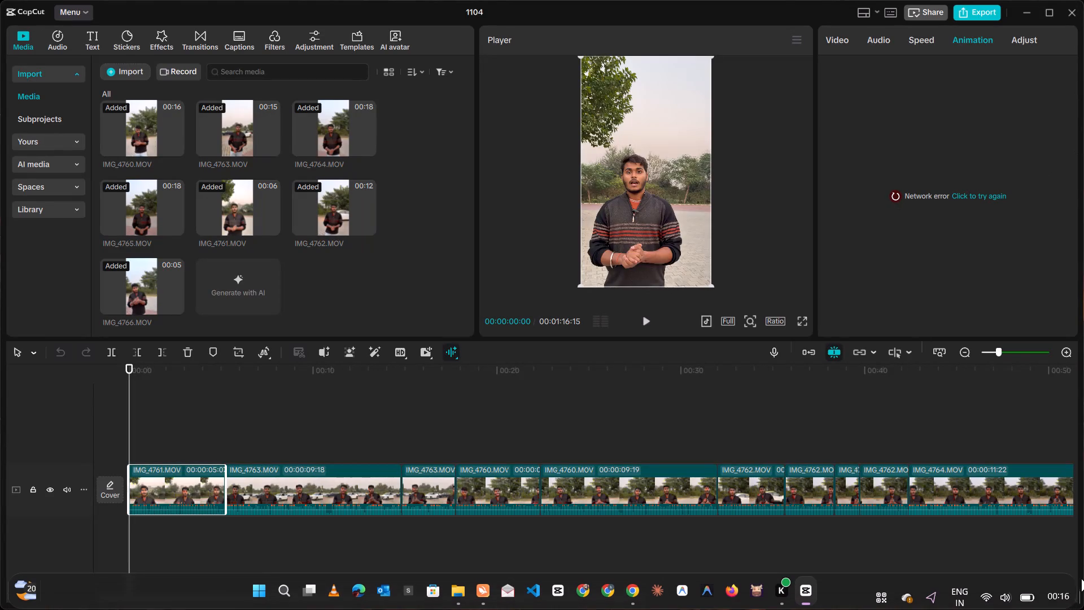
Check the computer's Wi-Fi connection in the Windows quick settings and return to the video project.
left_click(992, 609)
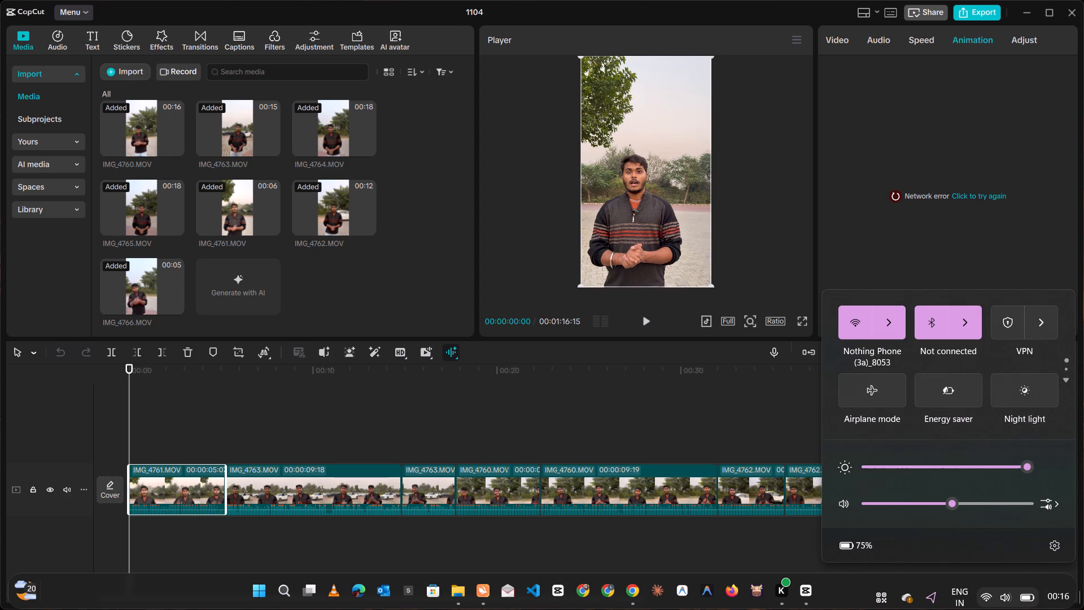
left_click(484, 582)
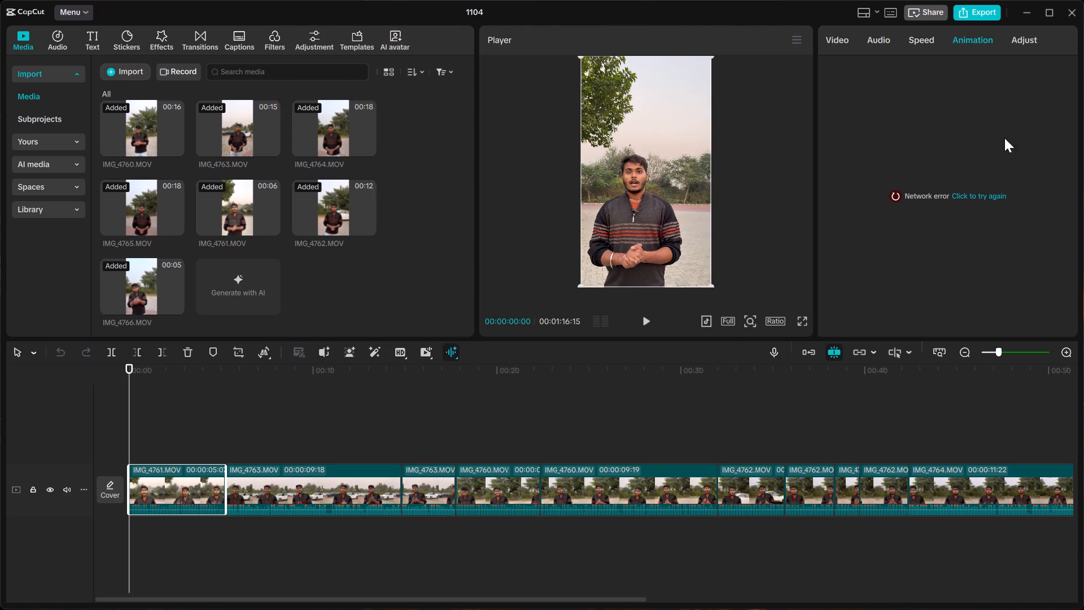
Retry loading the animation options for the first clip, IMG_4761.MOV.
left_click(902, 197)
triple_click(897, 197)
left_click_drag(897, 197, 972, 194)
left_click(972, 194)
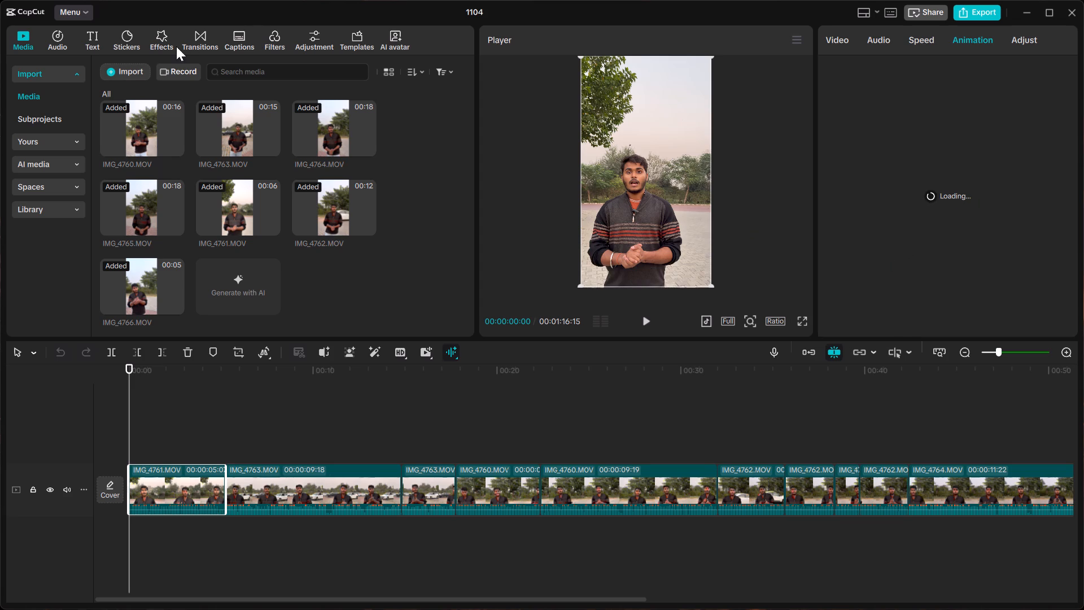
Open the song search in the audio library's music section and look through the recent searches.
left_click(58, 46)
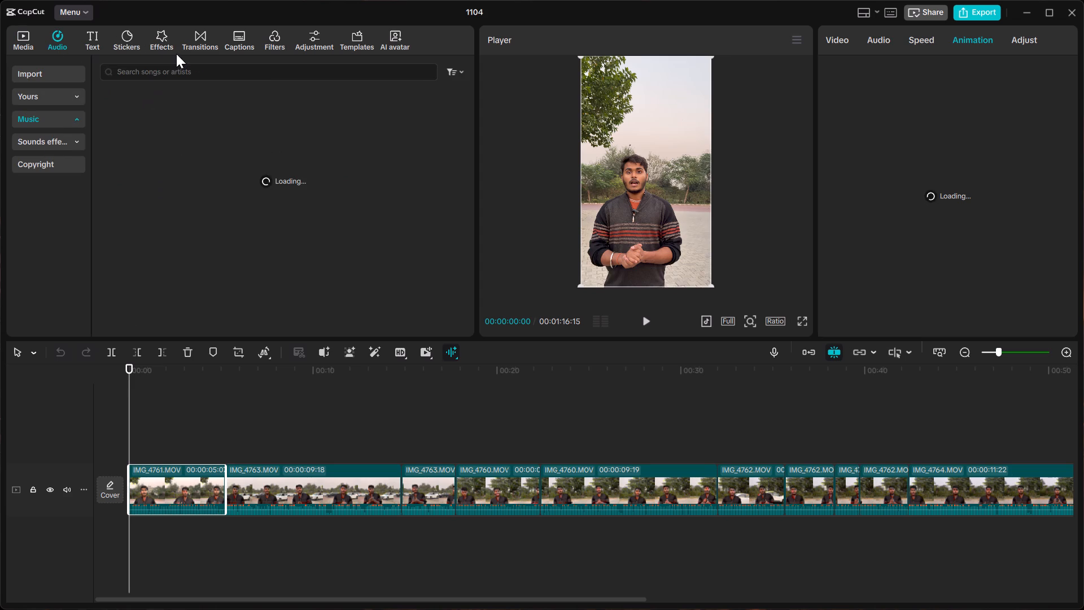
left_click(167, 67)
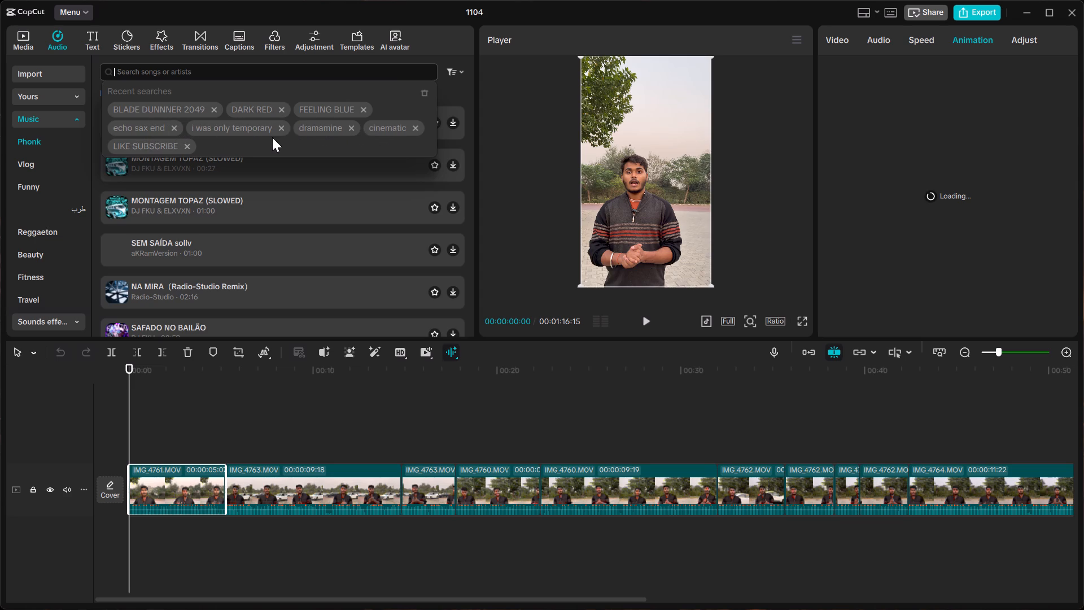
scroll(272, 137, "down", 1)
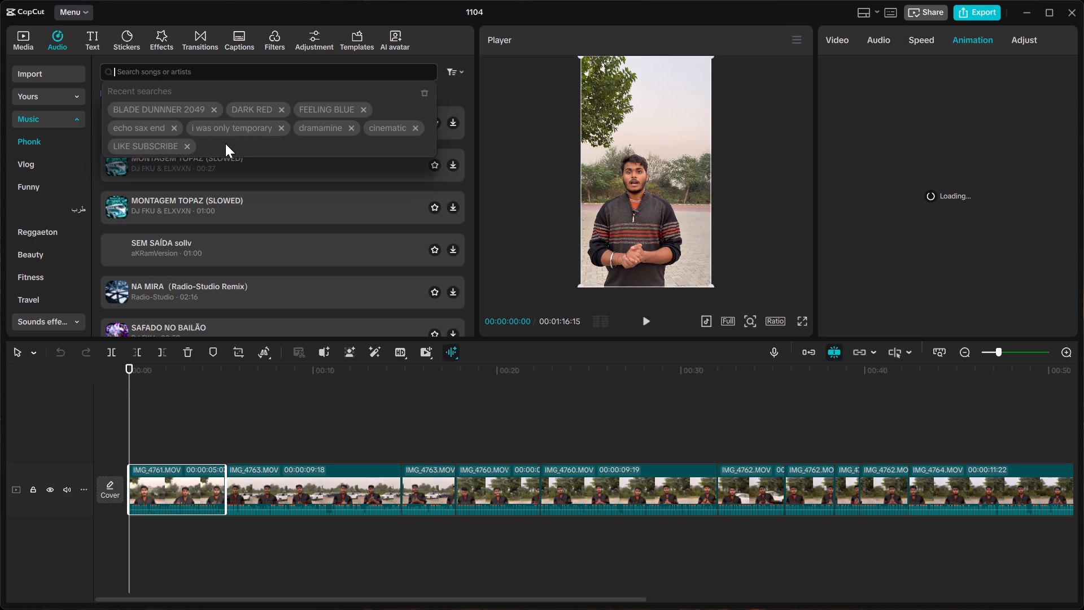
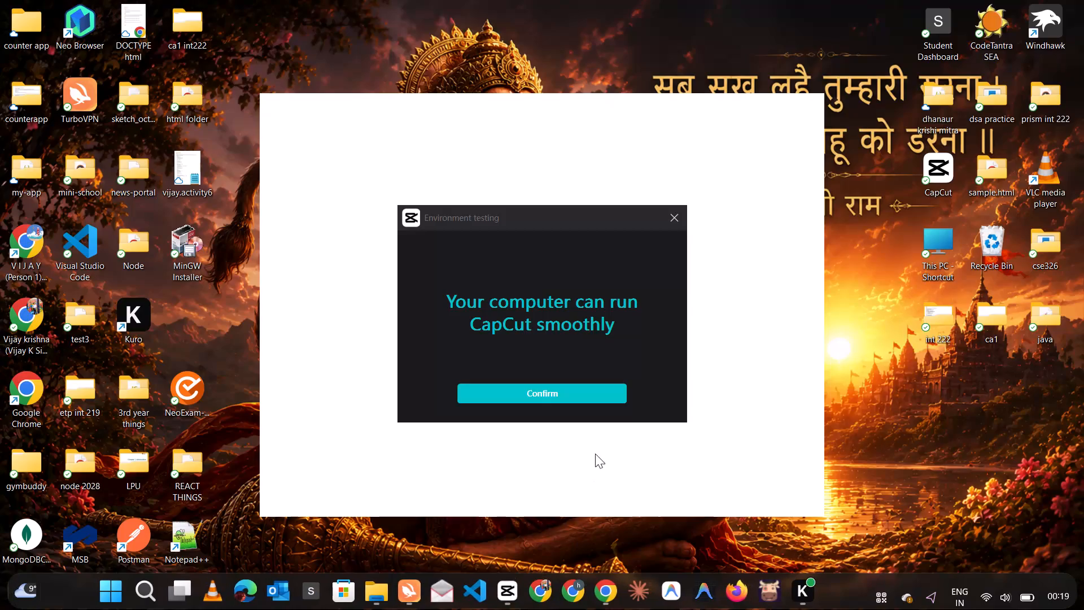
Acknowledge the environment testing result so that CapCut continues starting up.
left_click(574, 405)
left_click(560, 396)
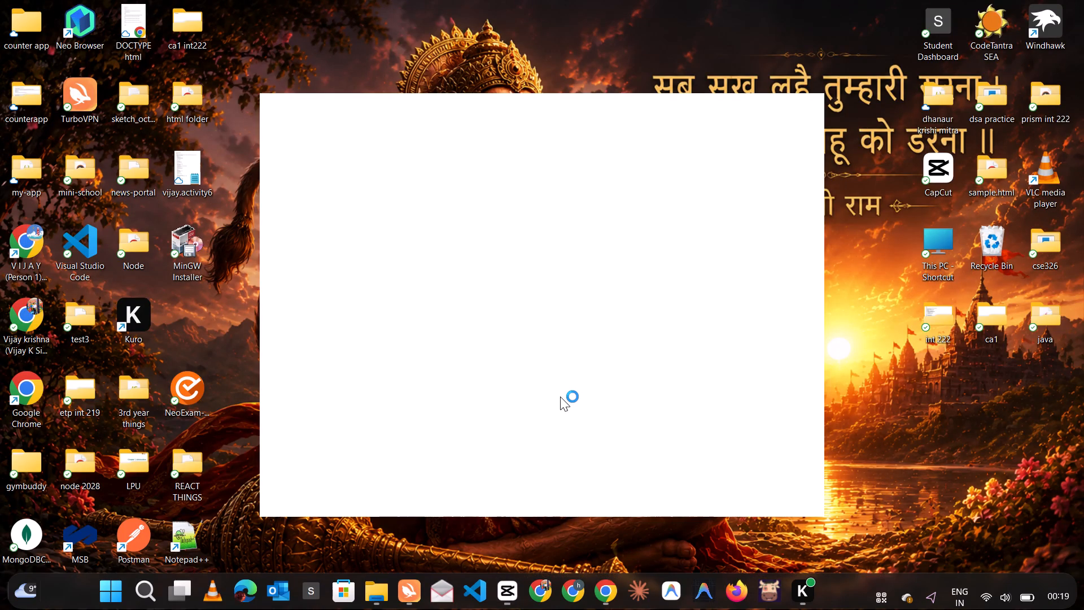
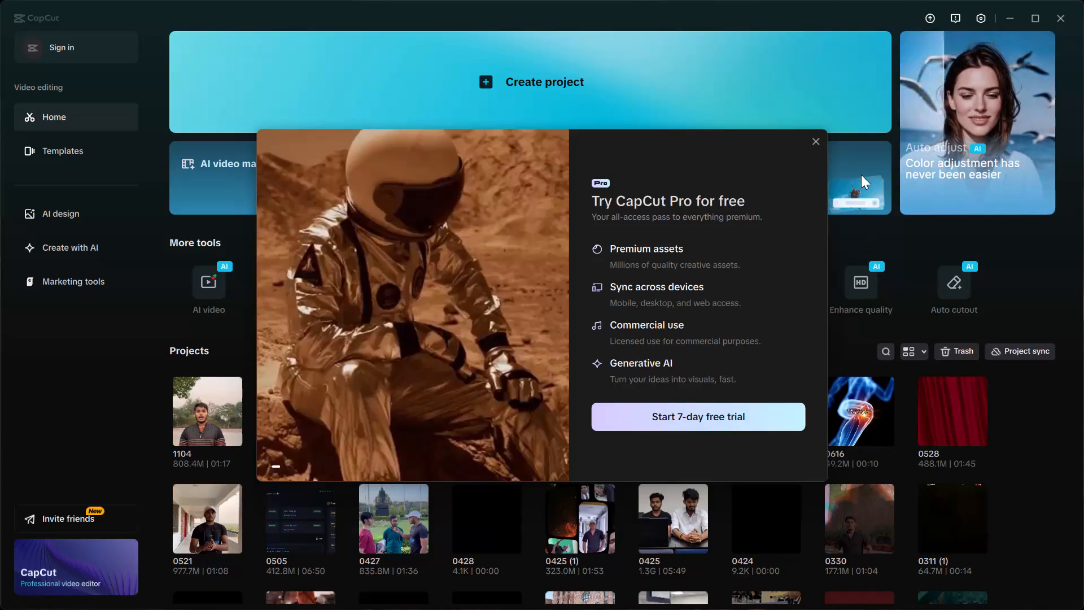
Dismiss the CapCut Pro free trial offer to get back to the project list.
left_click(816, 150)
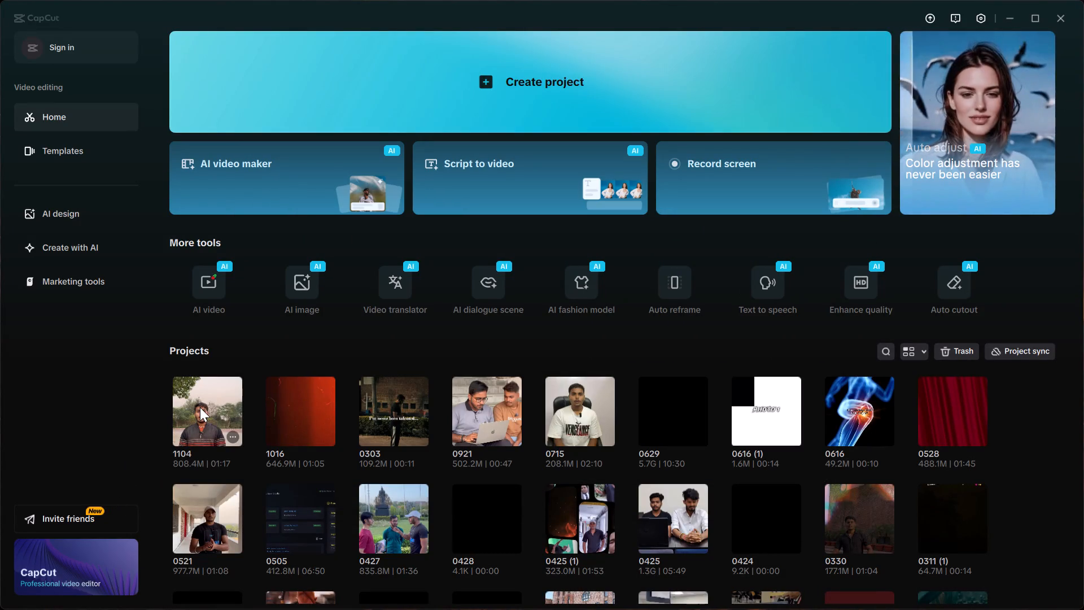
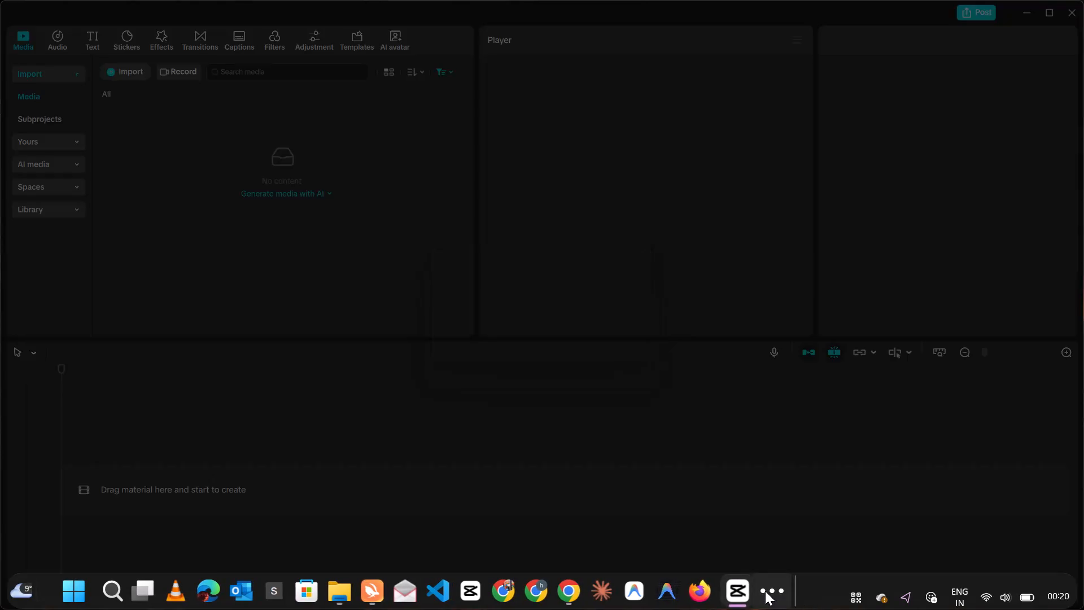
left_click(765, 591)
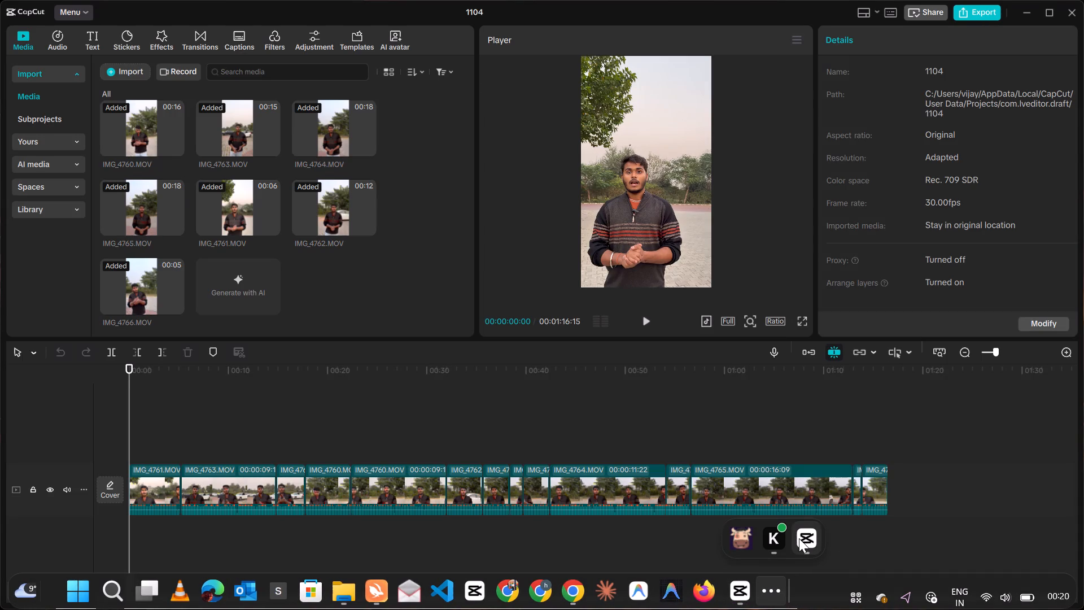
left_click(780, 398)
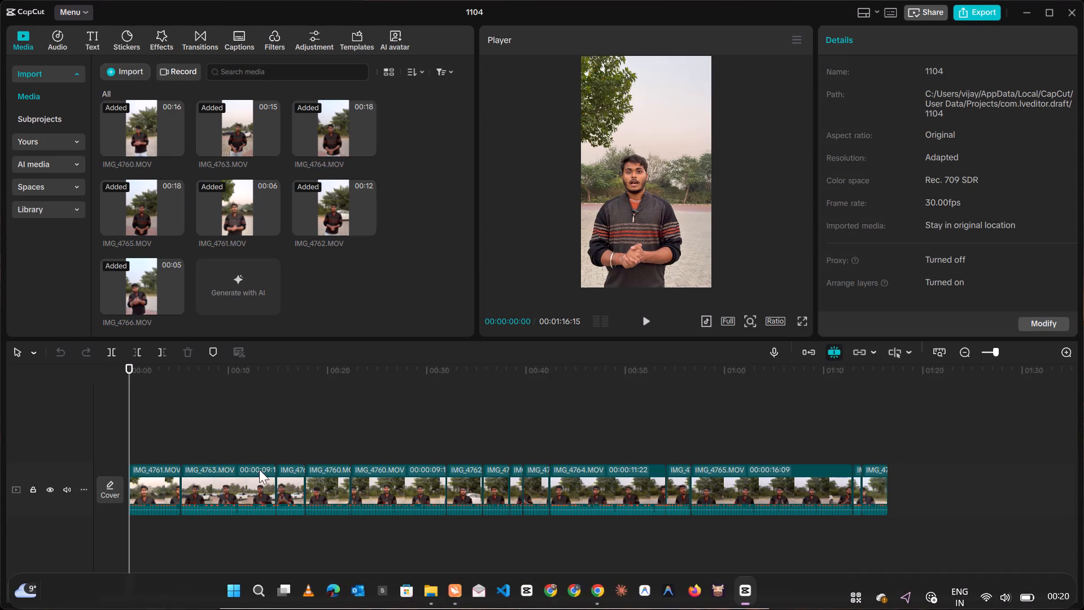
Select the first timeline clip, IMG_4761.MOV, and open its audio settings and its animation options.
left_click(145, 482)
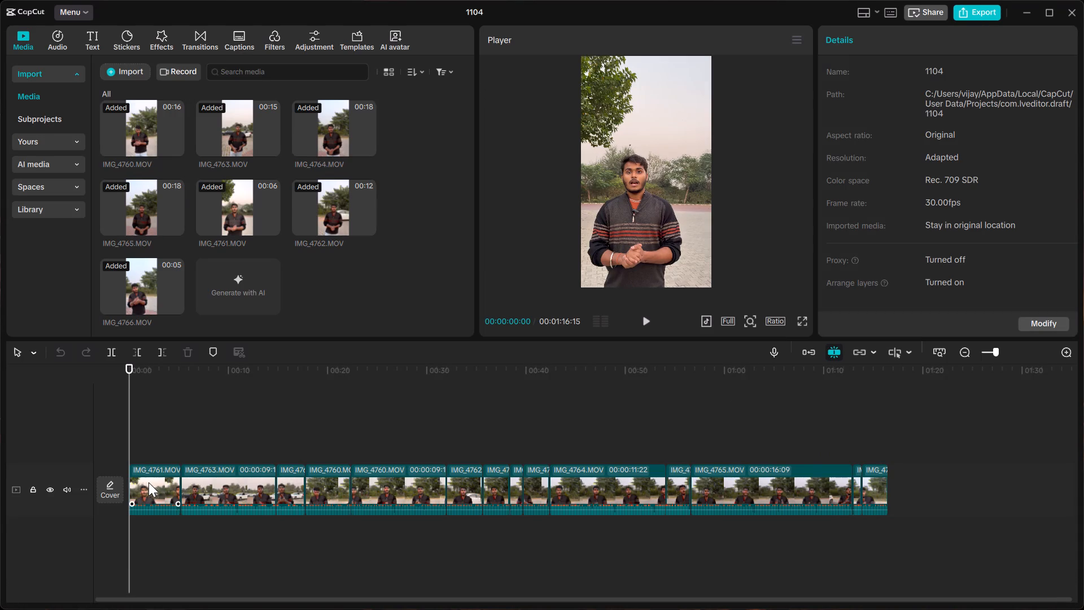
left_click(155, 486)
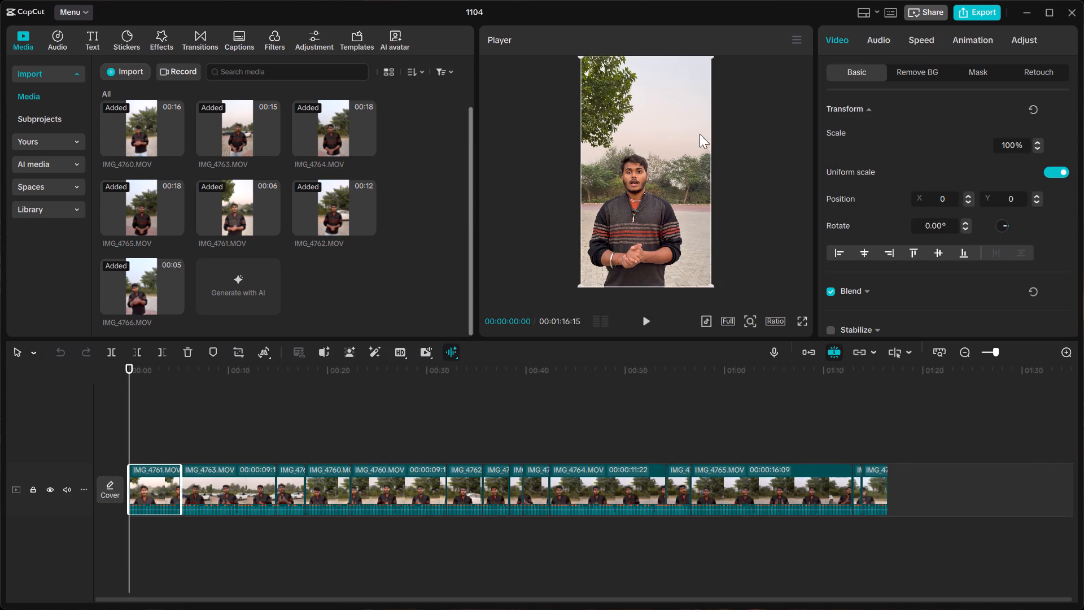
left_click(880, 42)
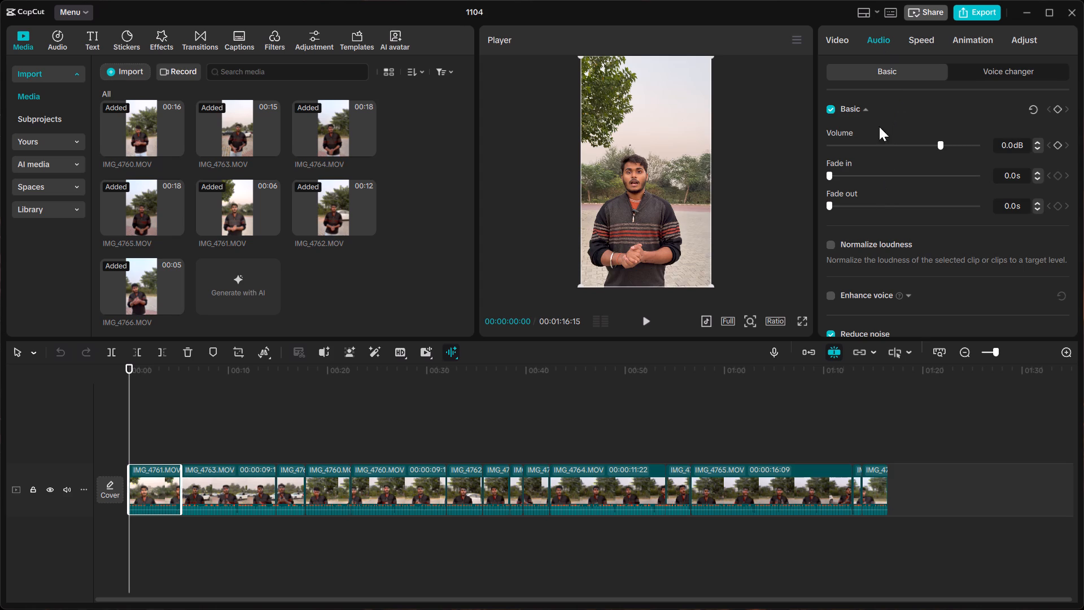
left_click(950, 39)
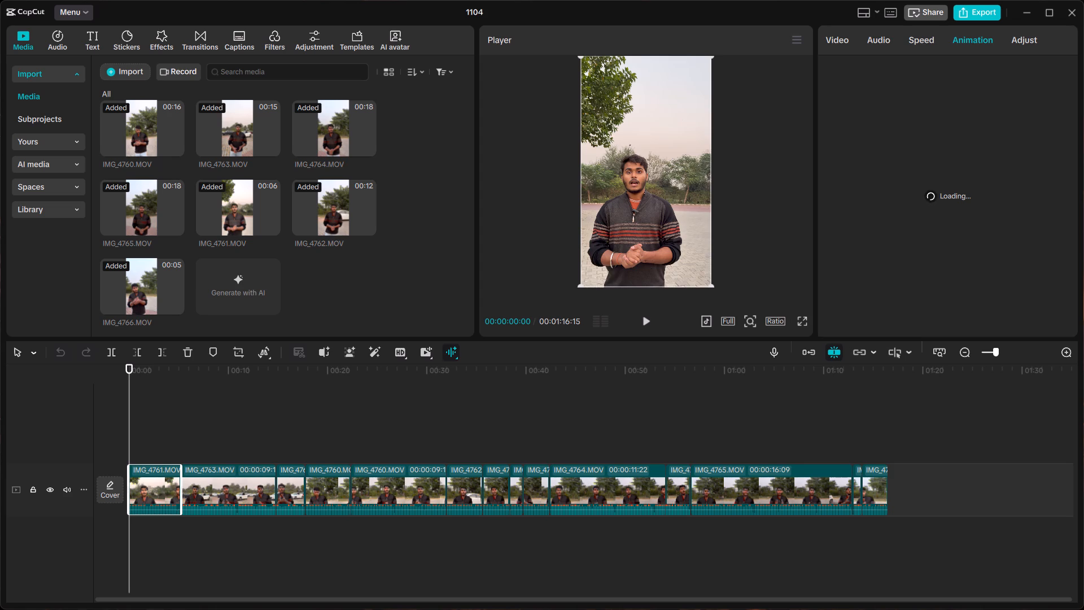
Turn off Bluetooth in the Windows quick settings.
left_click(1004, 599)
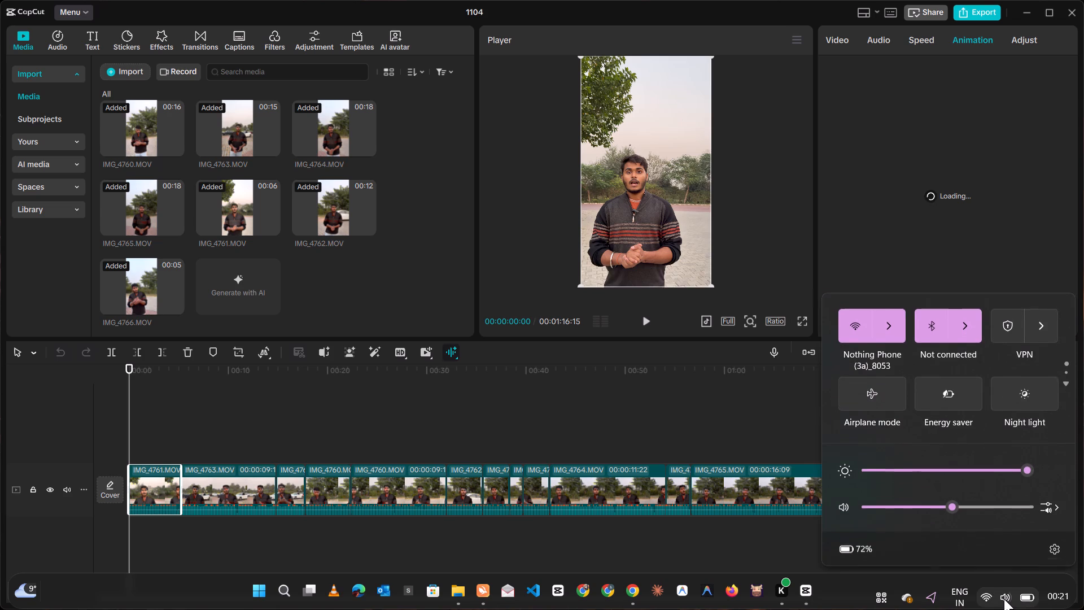
left_click(933, 322)
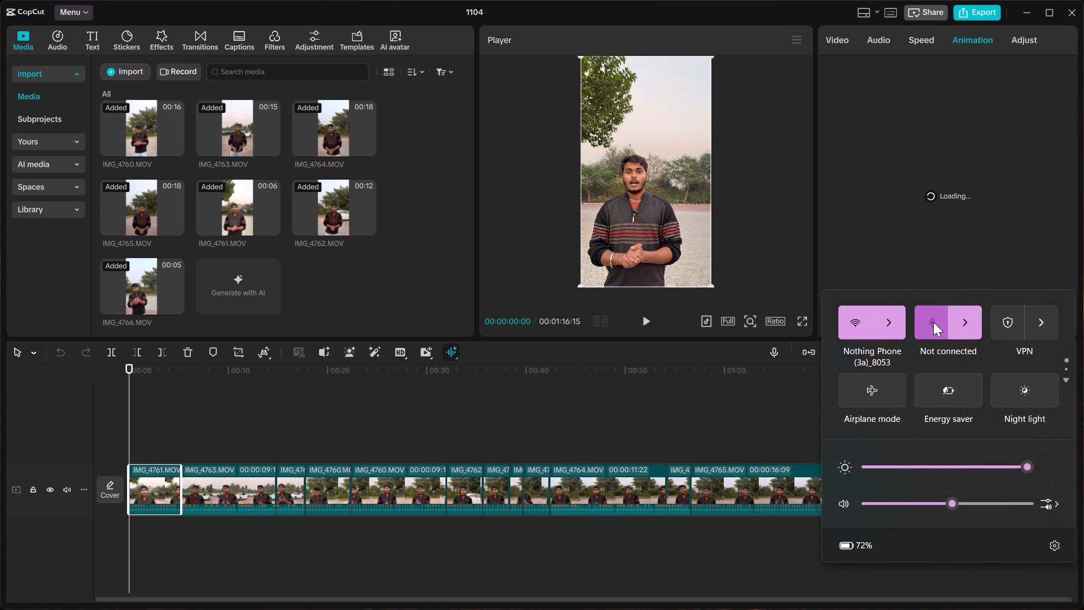
Search the audio library's music section for "impact".
left_click(59, 47)
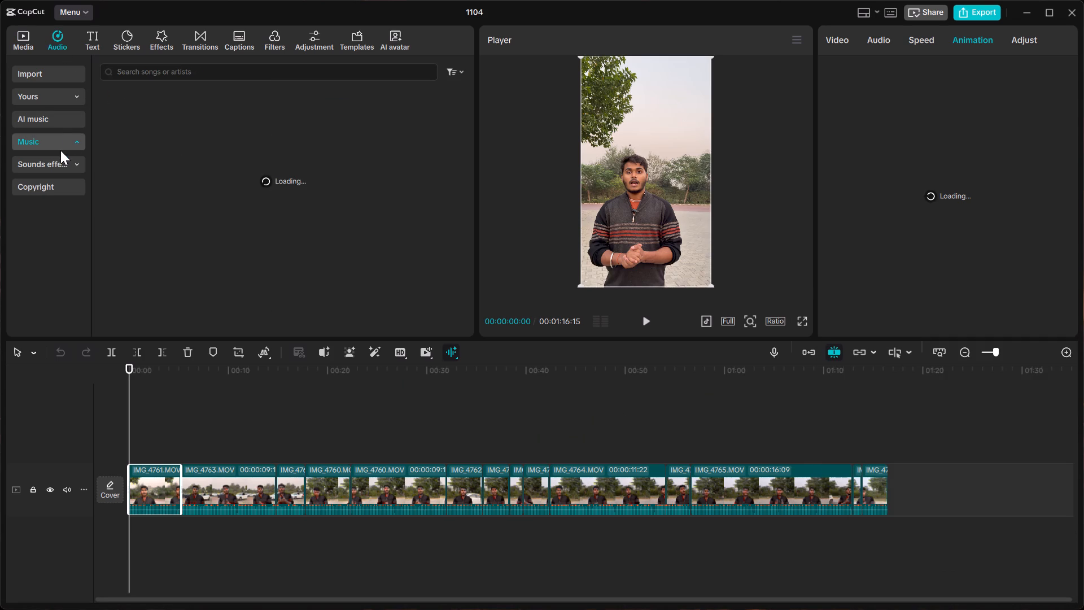
left_click(60, 150)
left_click(74, 139)
left_click(171, 68)
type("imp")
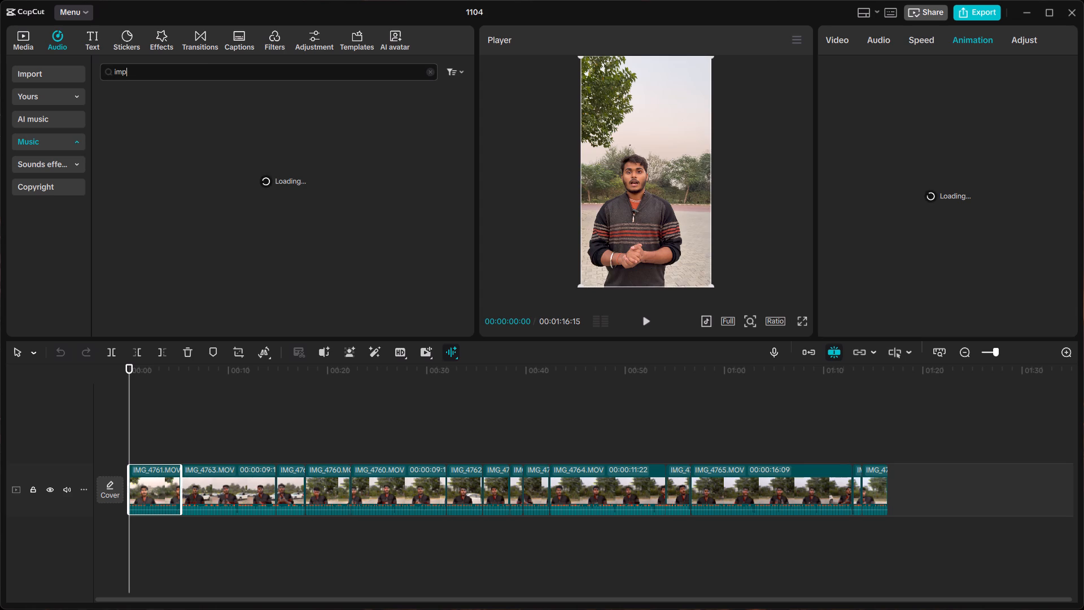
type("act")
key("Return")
Switch to the Turbo VPN app.
left_click(481, 584)
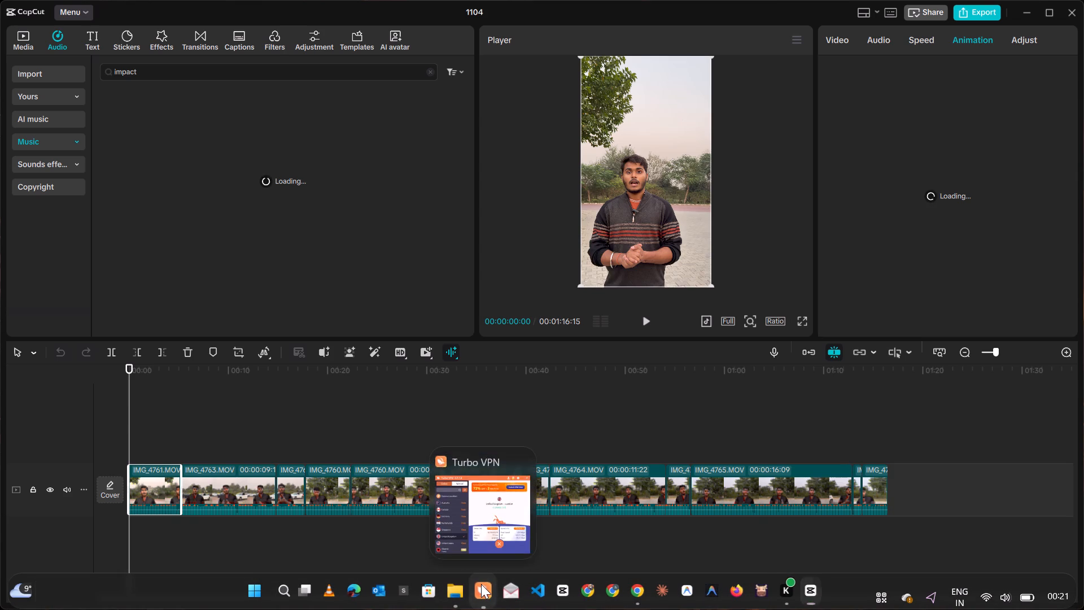
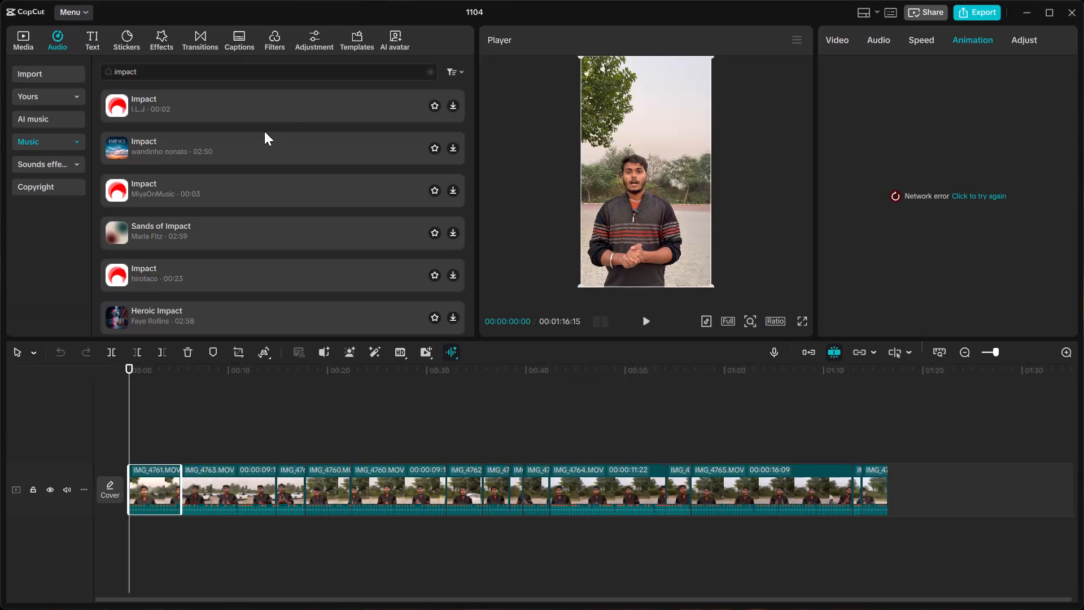
Download the three Impact tracks lasting 00:03, 02:50 and 00:02 from the music search results.
left_click(319, 194)
left_click(455, 151)
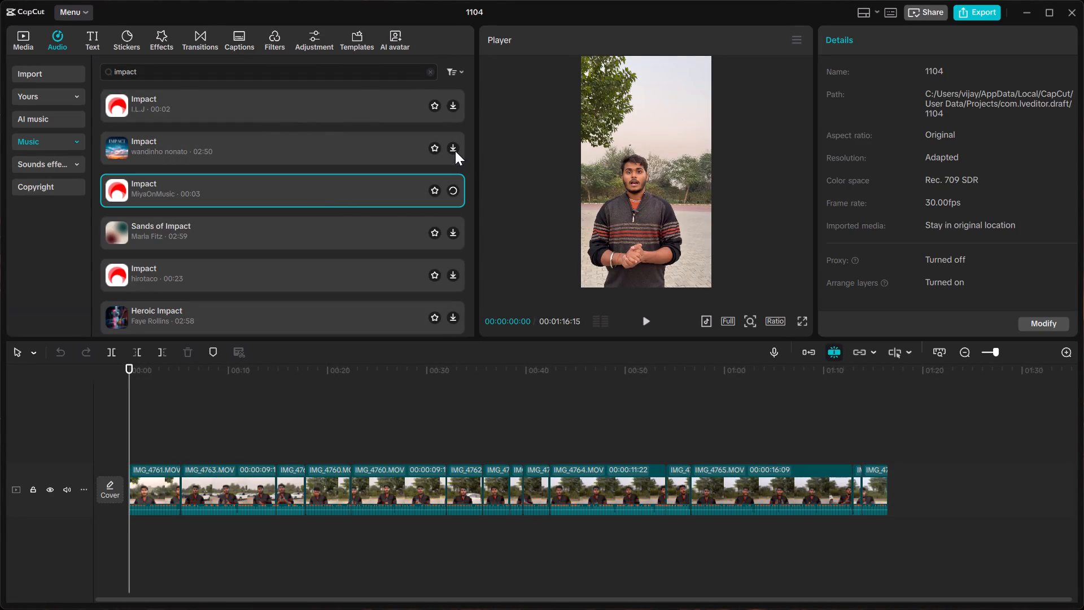
left_click(457, 114)
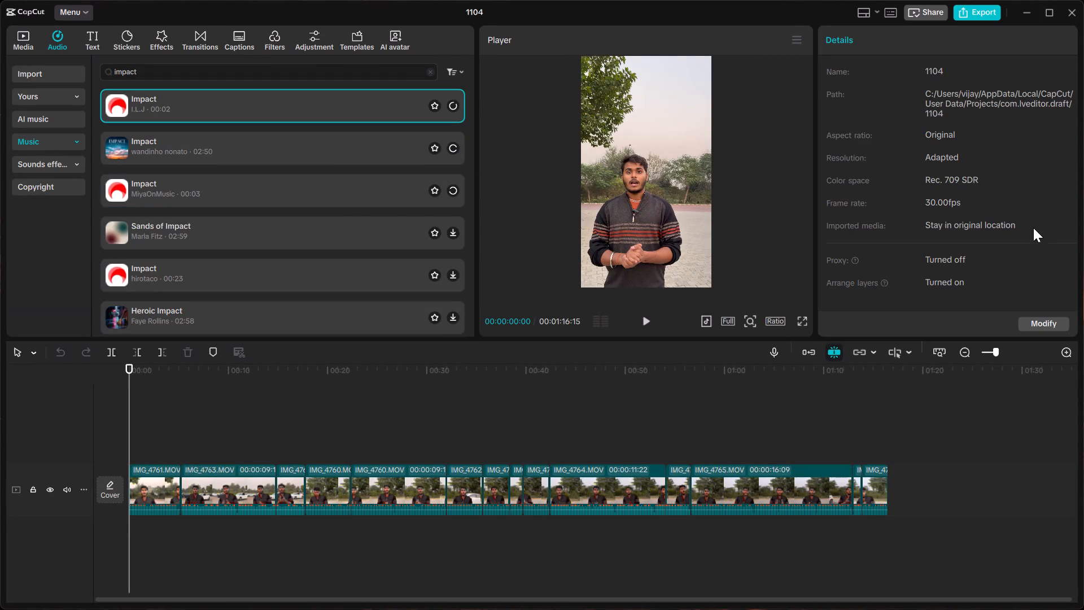
Select the first timeline clip, IMG_4761.MOV, and open its animation options.
left_click(148, 494)
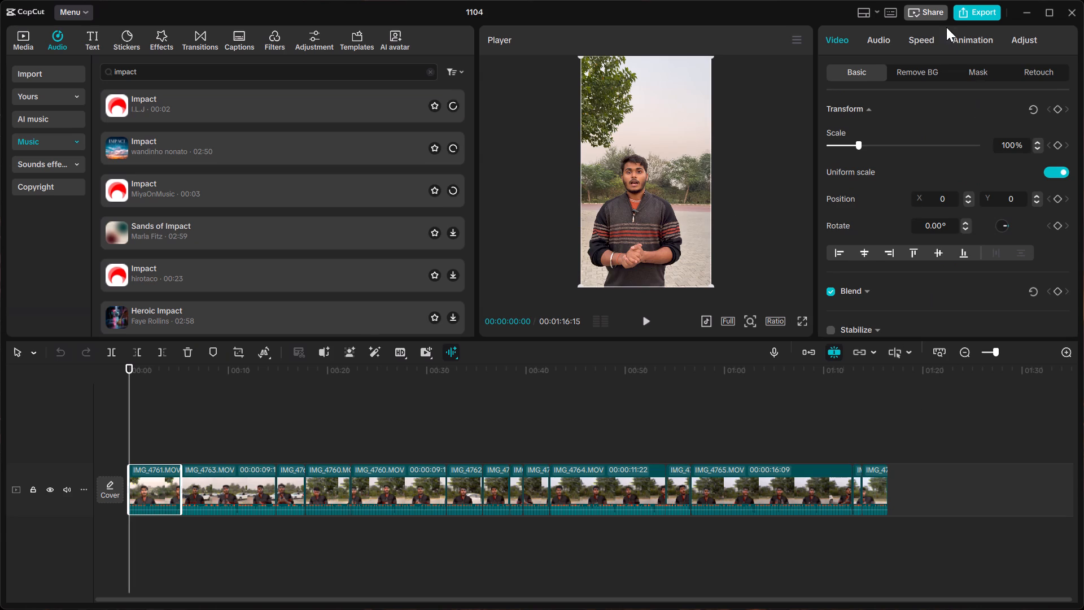
left_click(971, 38)
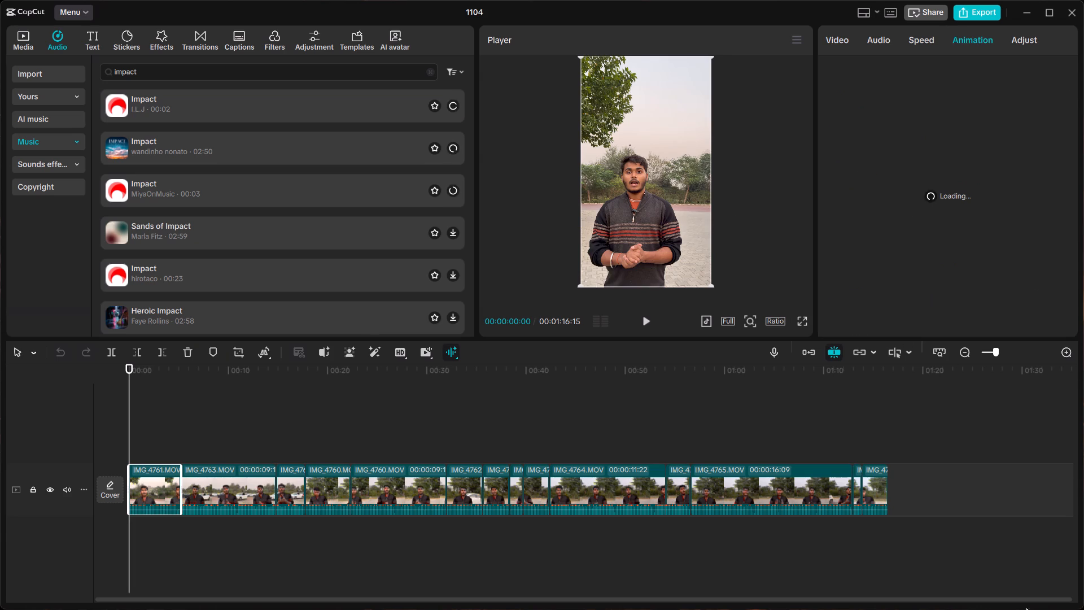
Open the Windows quick settings to check the Wi-Fi connection.
left_click(985, 598)
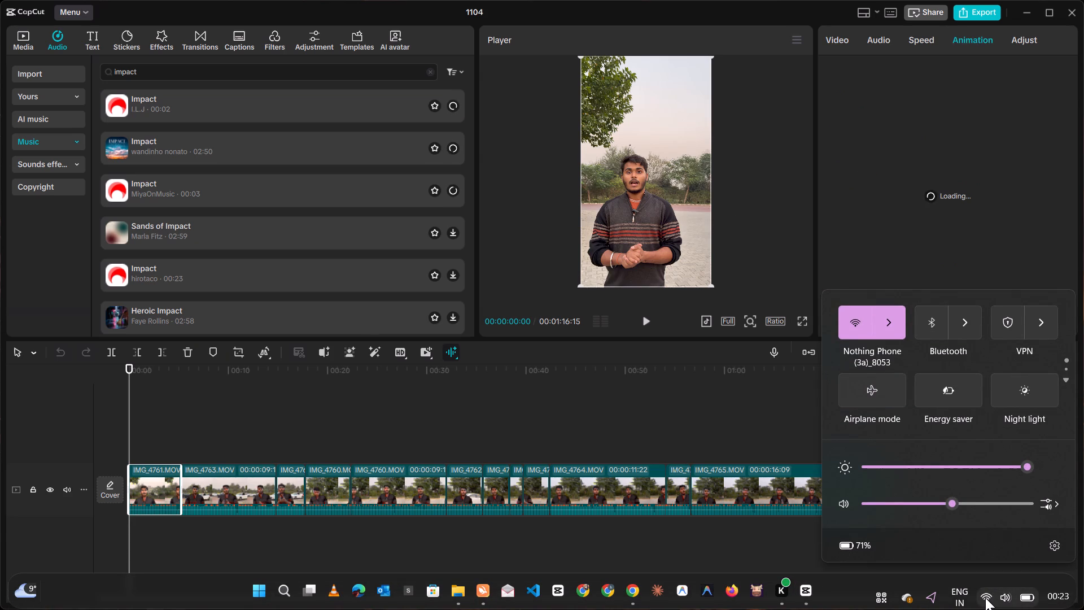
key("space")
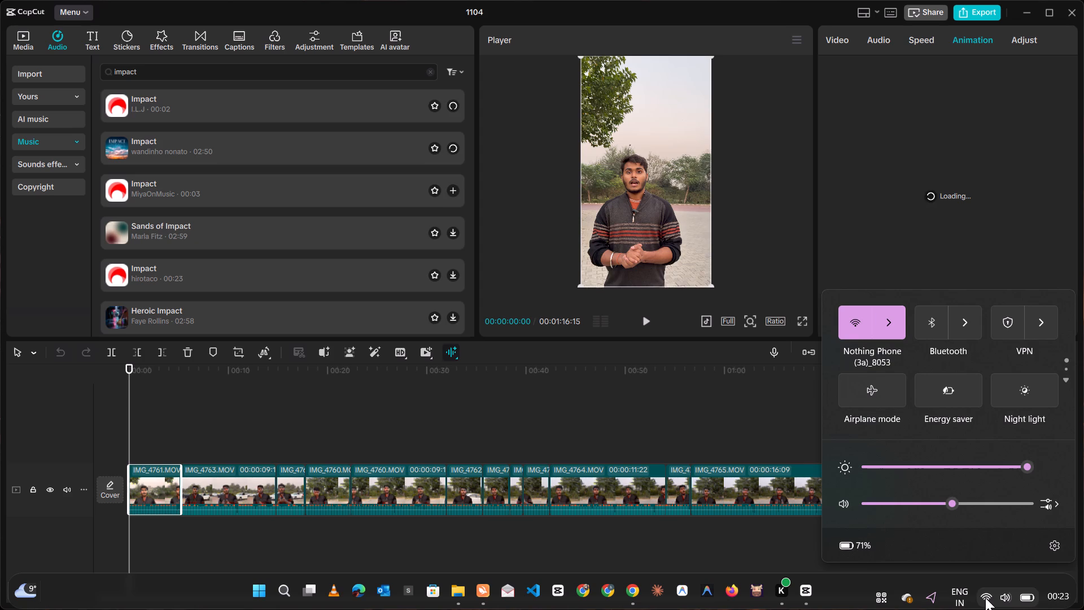
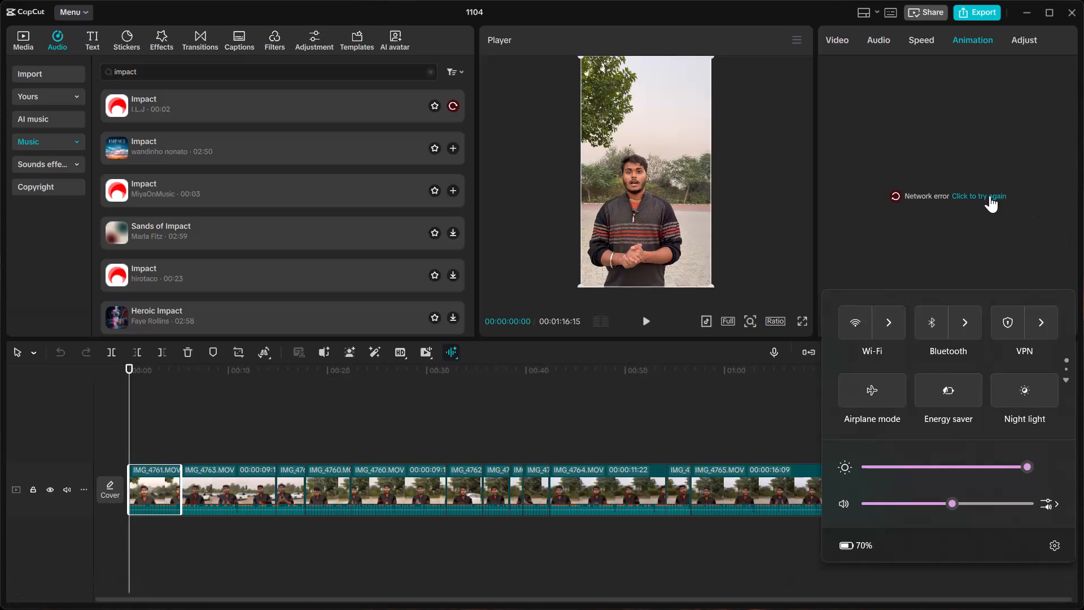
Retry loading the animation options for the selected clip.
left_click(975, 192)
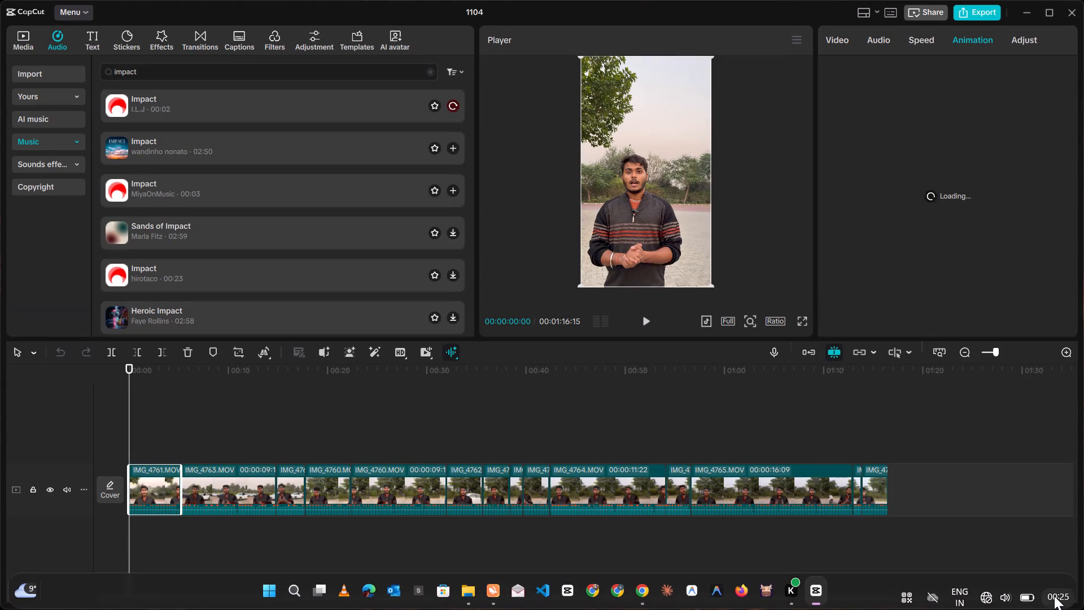
Connect the computer to the JARVIS 2 Wi-Fi network with automatic connection enabled and return to the CapCut project.
left_click(1016, 596)
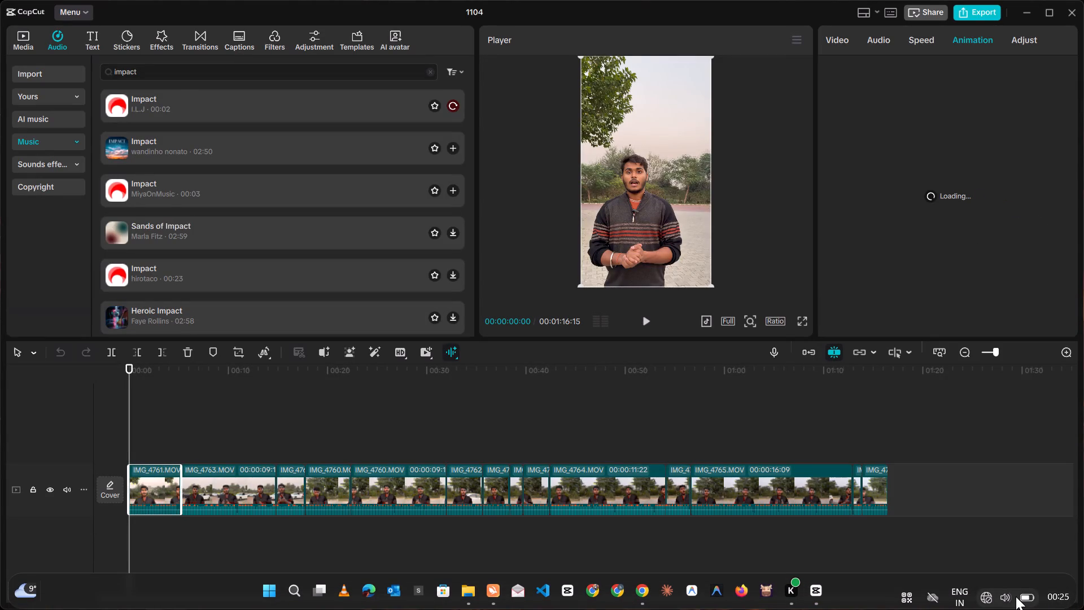
left_click(1002, 598)
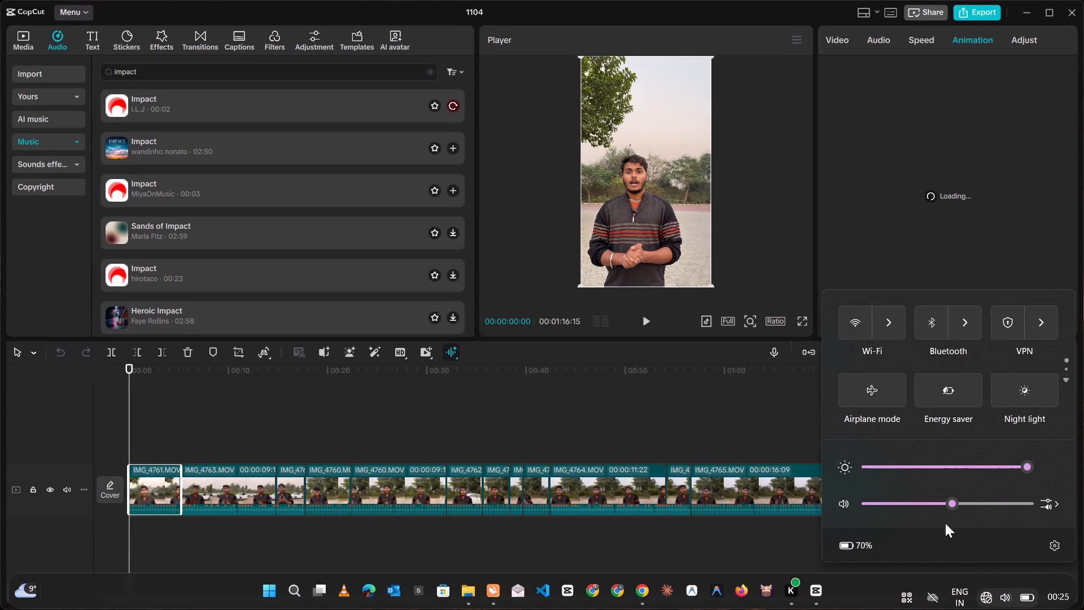
left_click(865, 327)
left_click(899, 319)
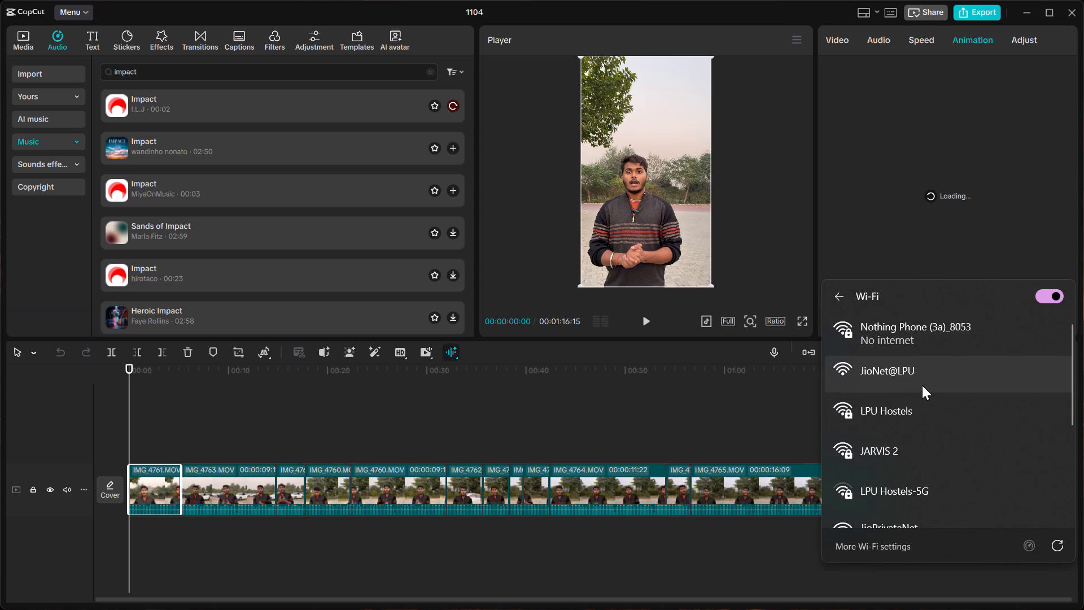
left_click(907, 446)
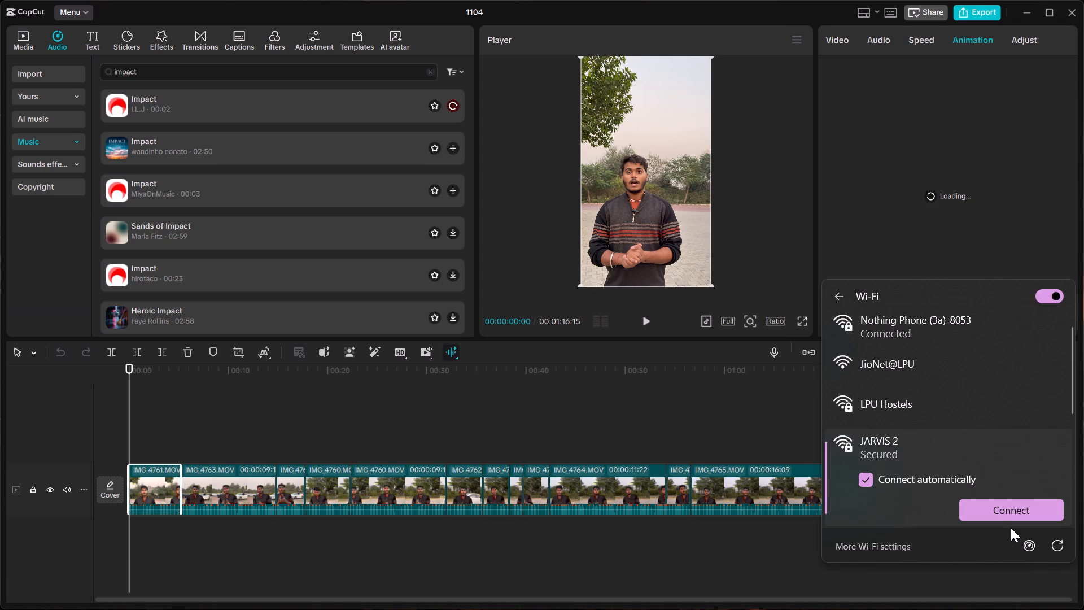
left_click(1011, 518)
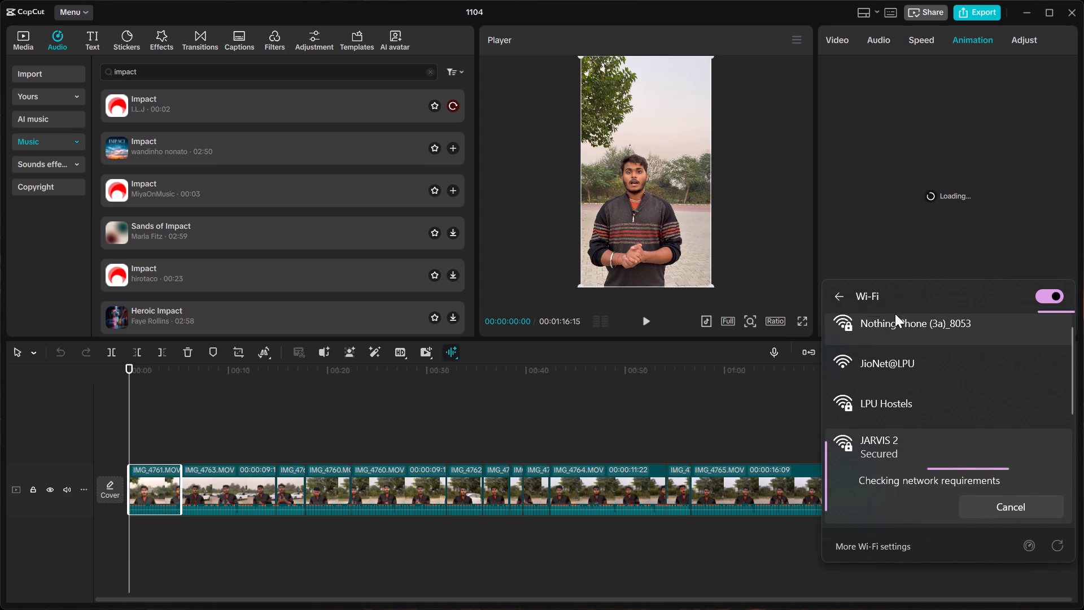
left_click(832, 299)
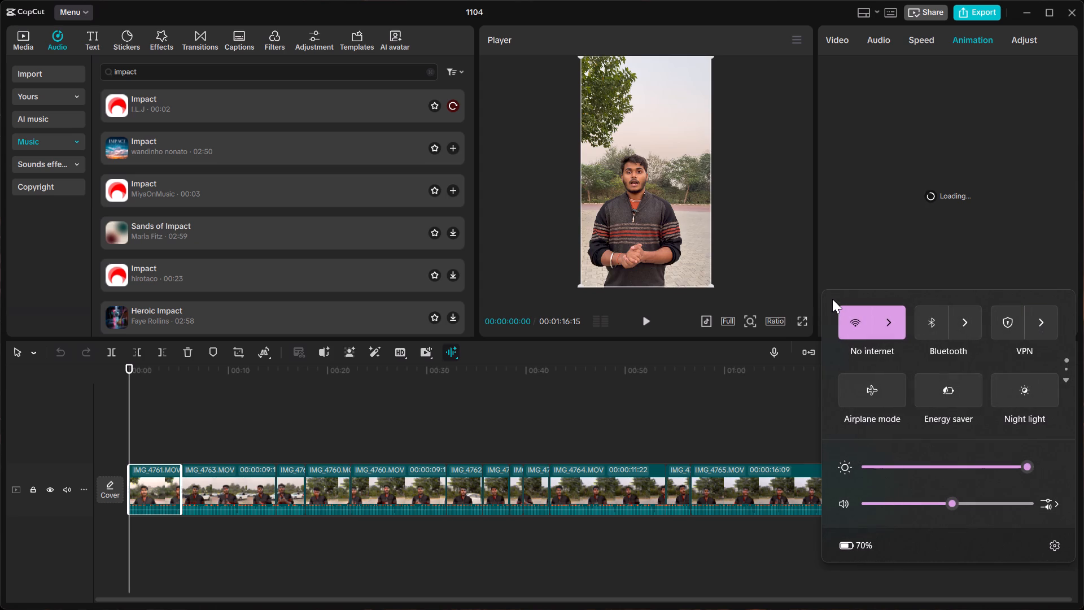
left_click(904, 330)
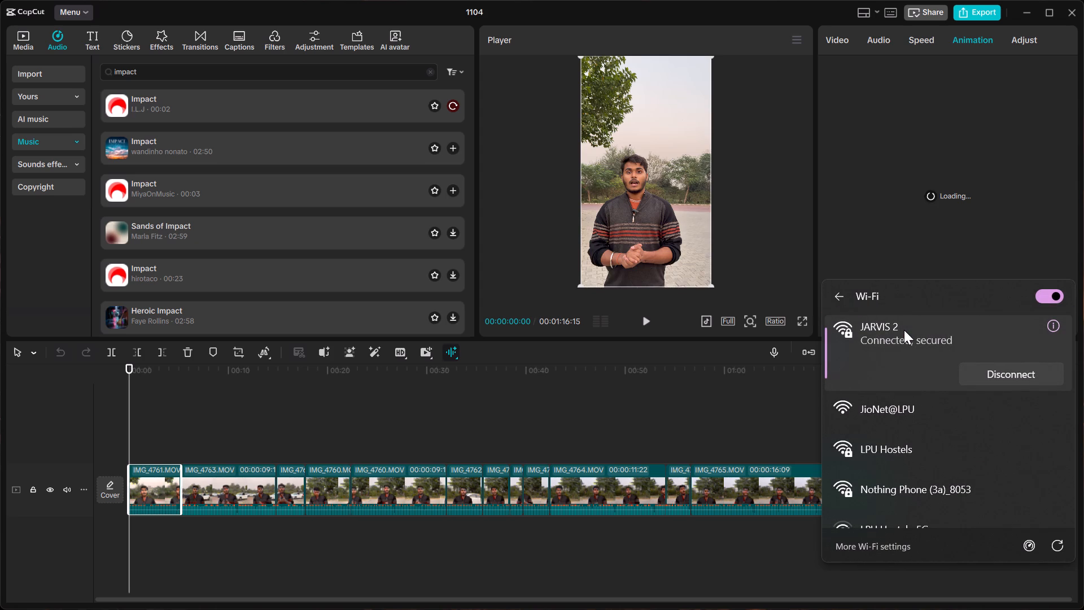
left_click(714, 421)
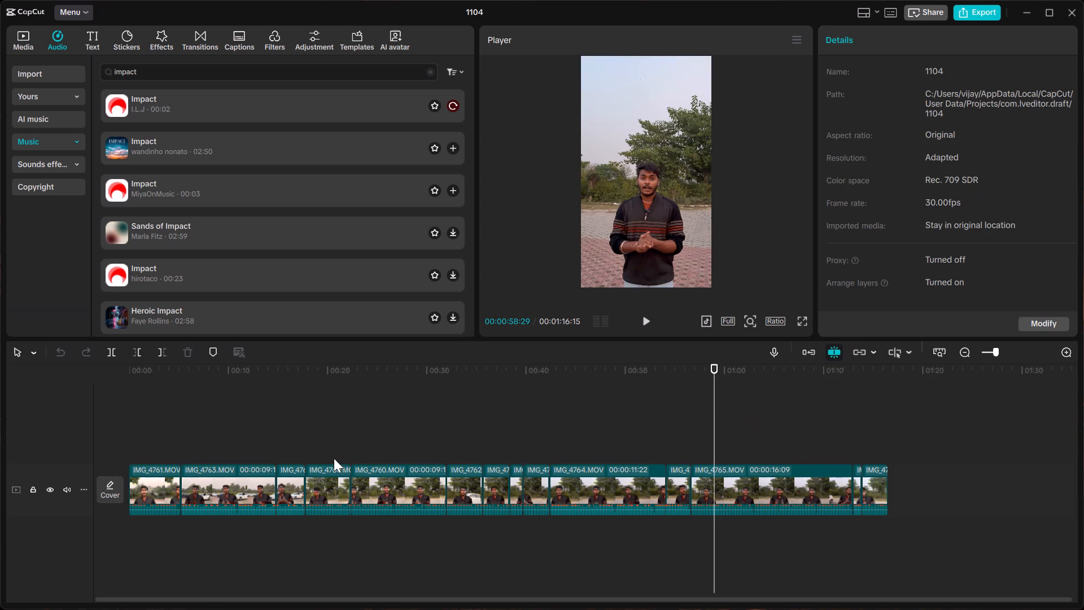
Select the first timeline clip, IMG_4761.MOV, and open its animation options.
left_click_drag(124, 500, 142, 495)
left_click(142, 495)
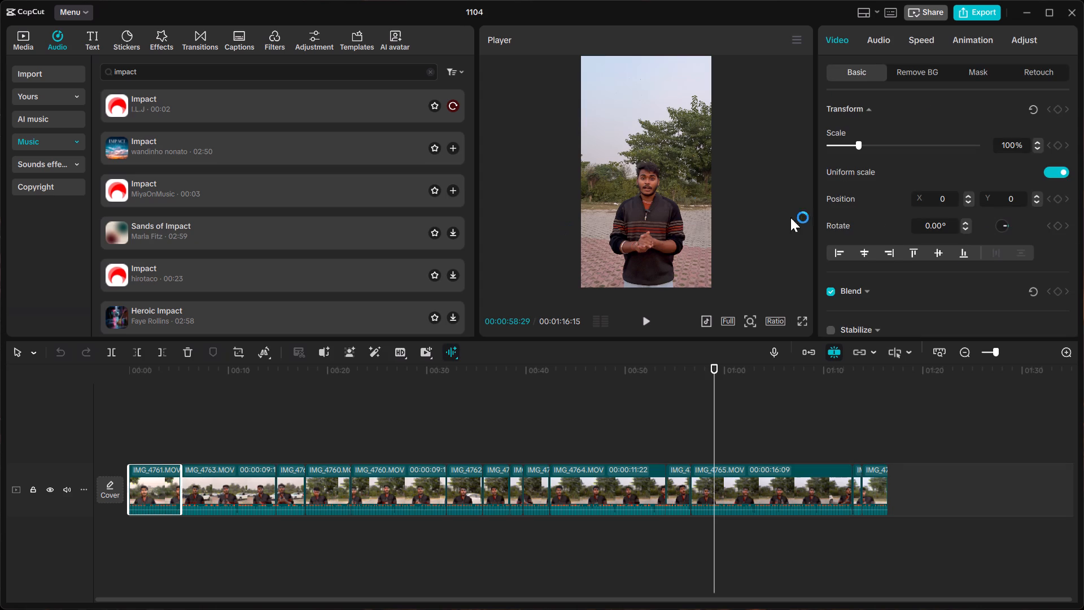
left_click(973, 42)
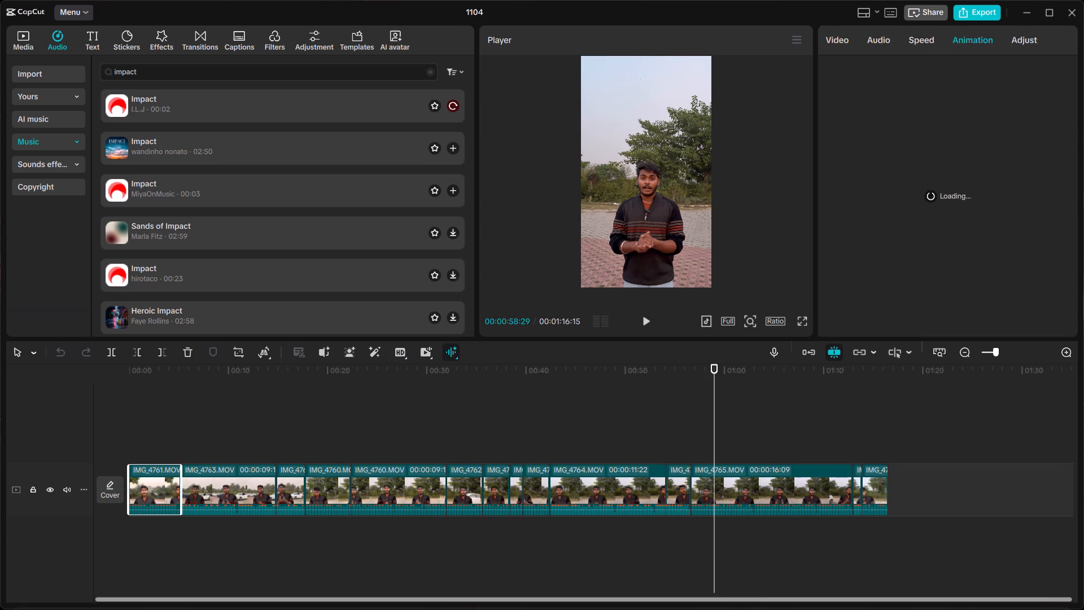
Switch to the Turbo VPN app.
left_click(487, 600)
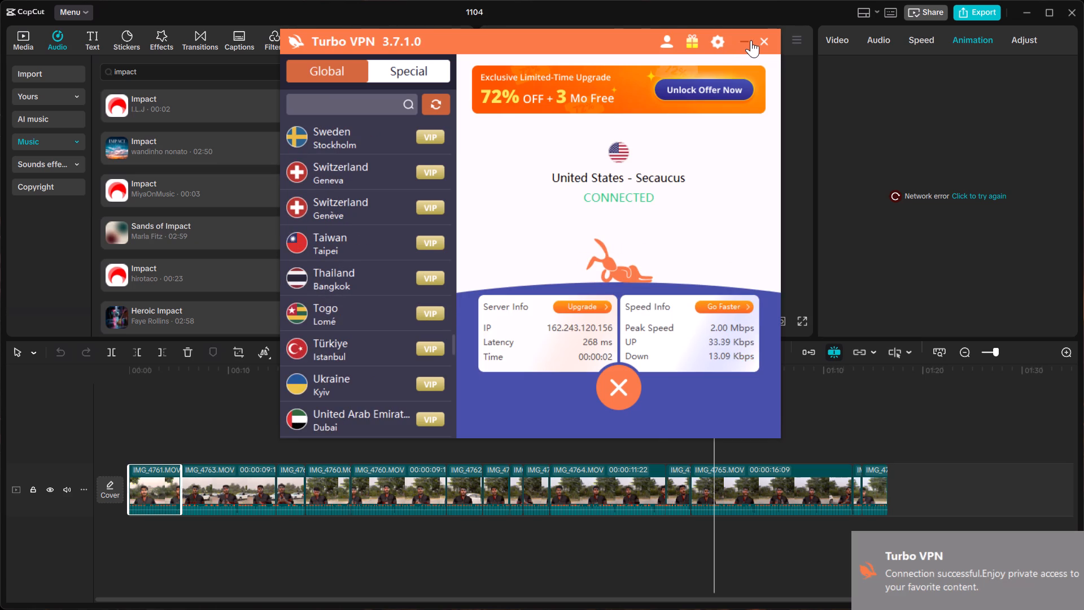
Back in CapCut, retry loading the animation options for the selected first timeline clip, IMG_4761.MOV.
triple_click(968, 190)
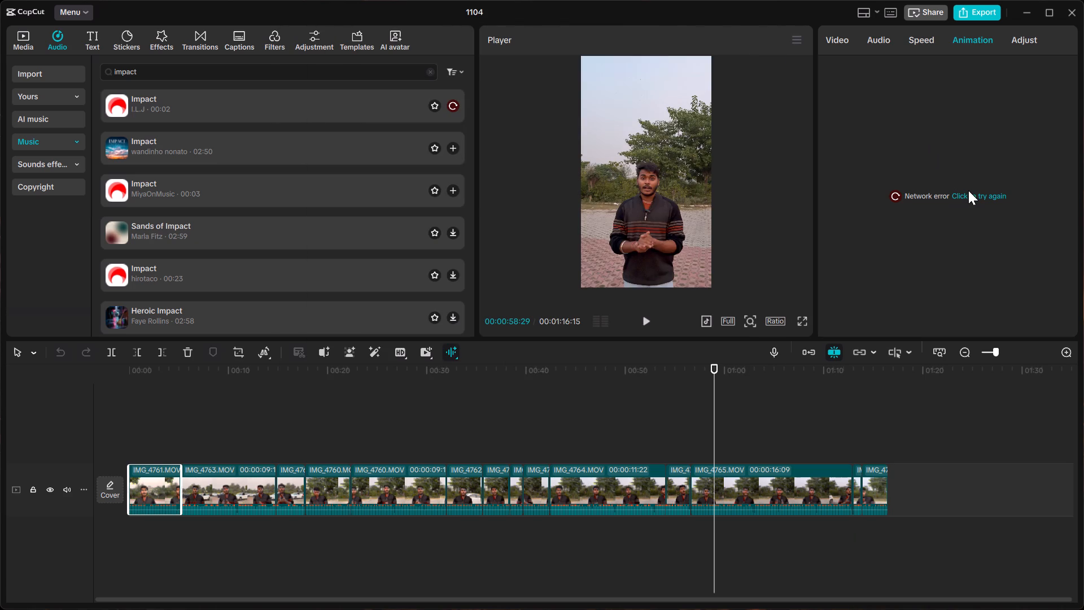
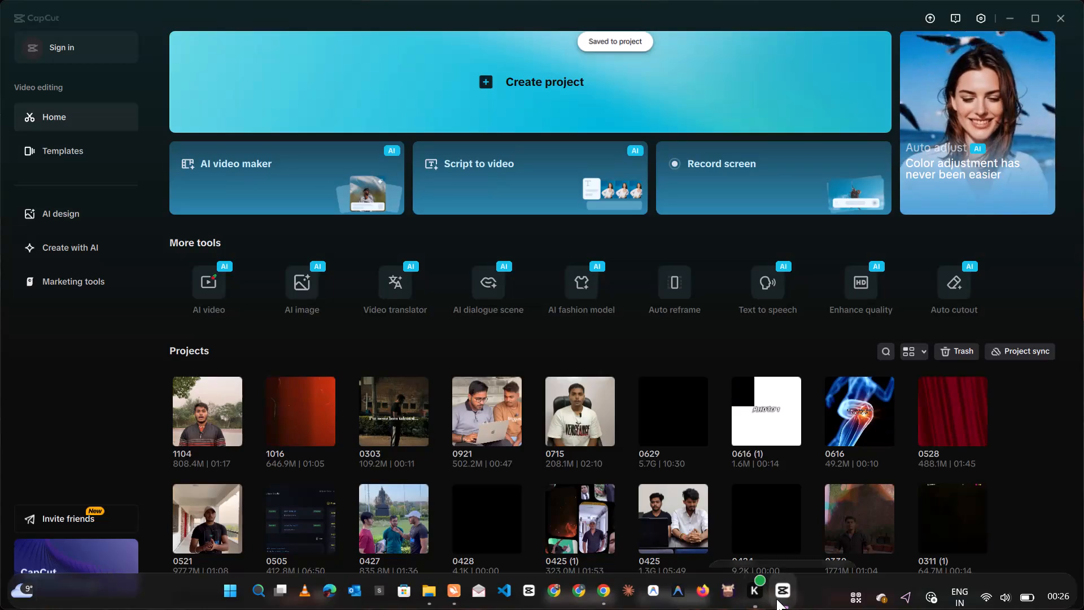
Bring the CapCut home window with the project list to the front.
left_click(784, 529)
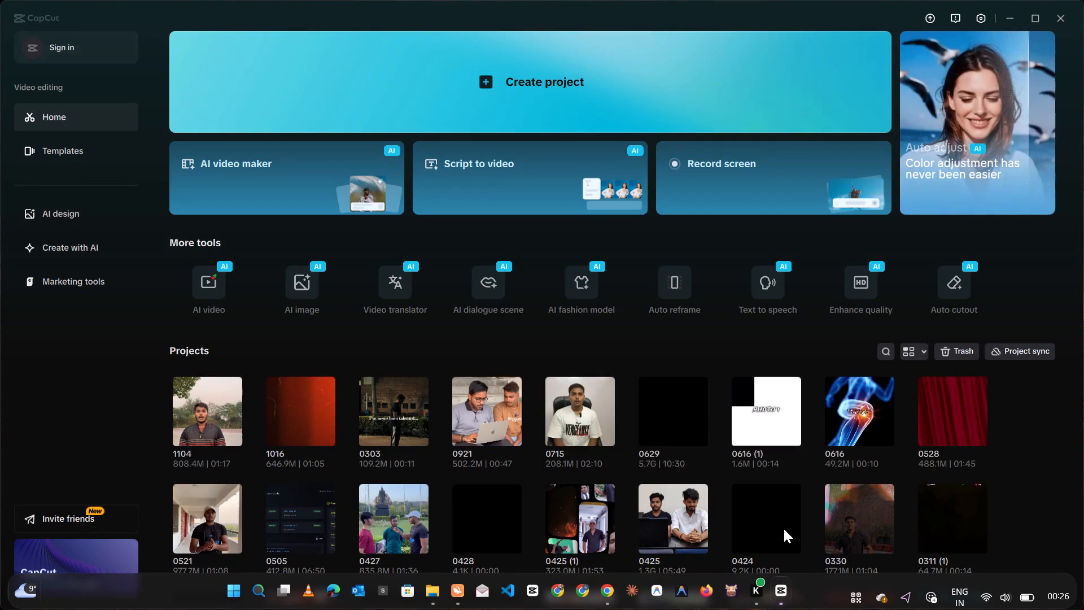
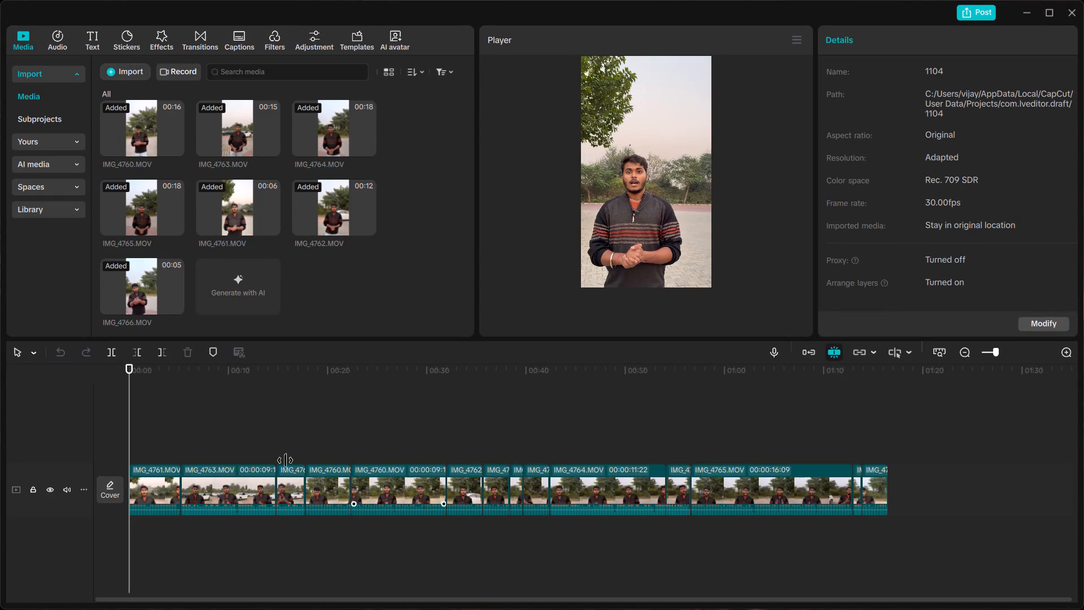
Show the animation options for the first timeline clip, IMG_4761.MOV.
left_click(162, 503)
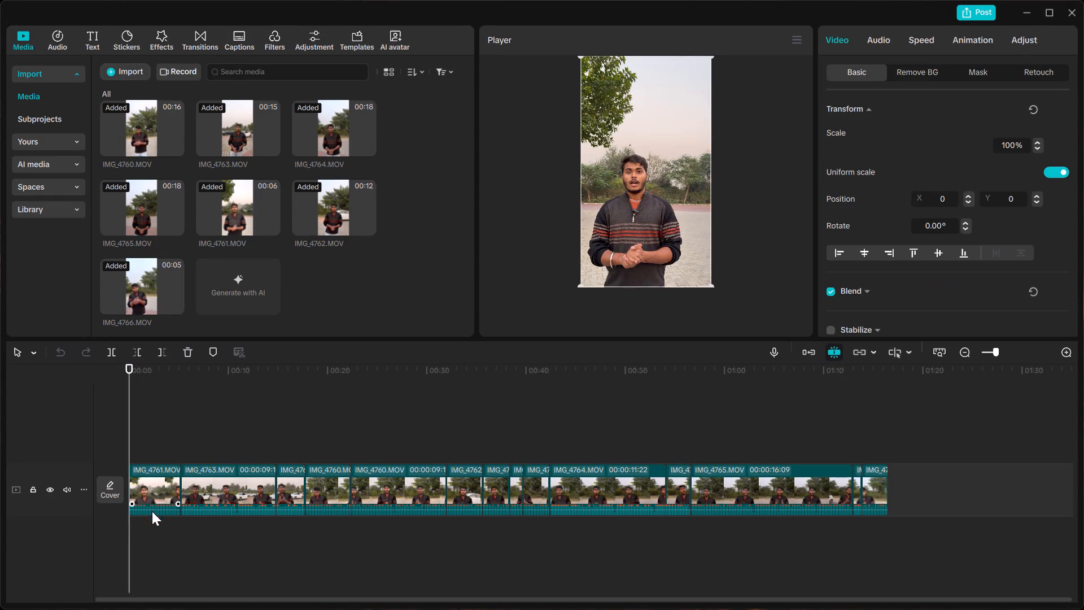
left_click(967, 49)
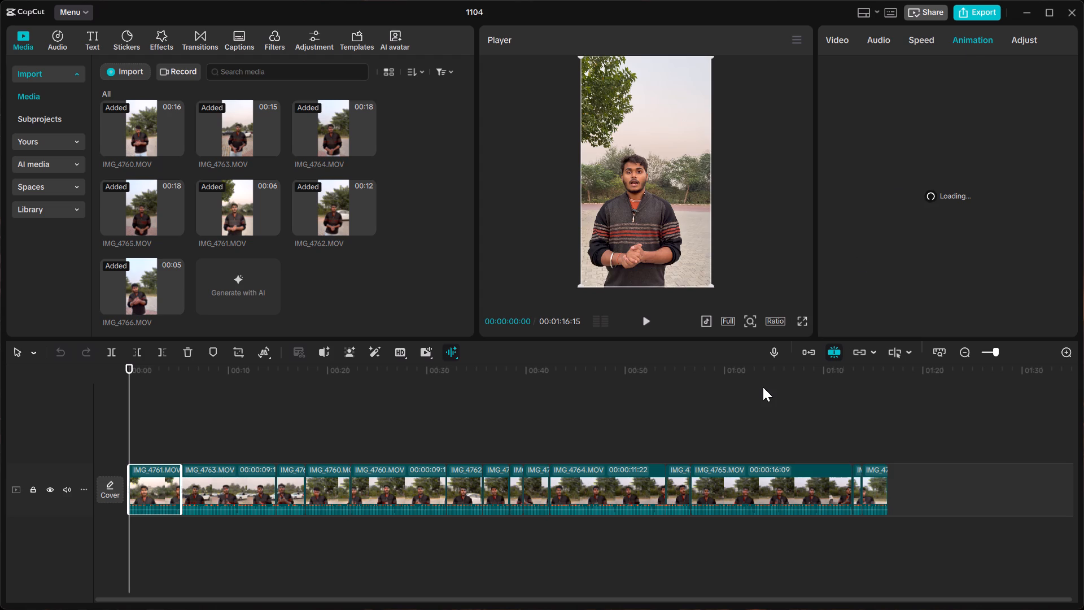
Search the music library for impact.
left_click(58, 45)
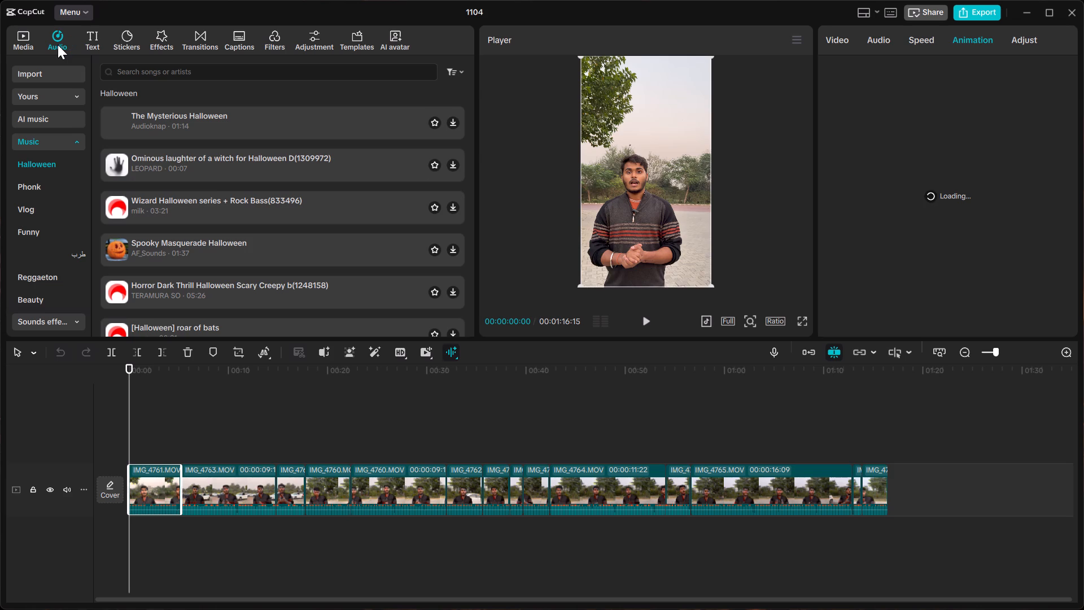
left_click(154, 65)
left_click(124, 105)
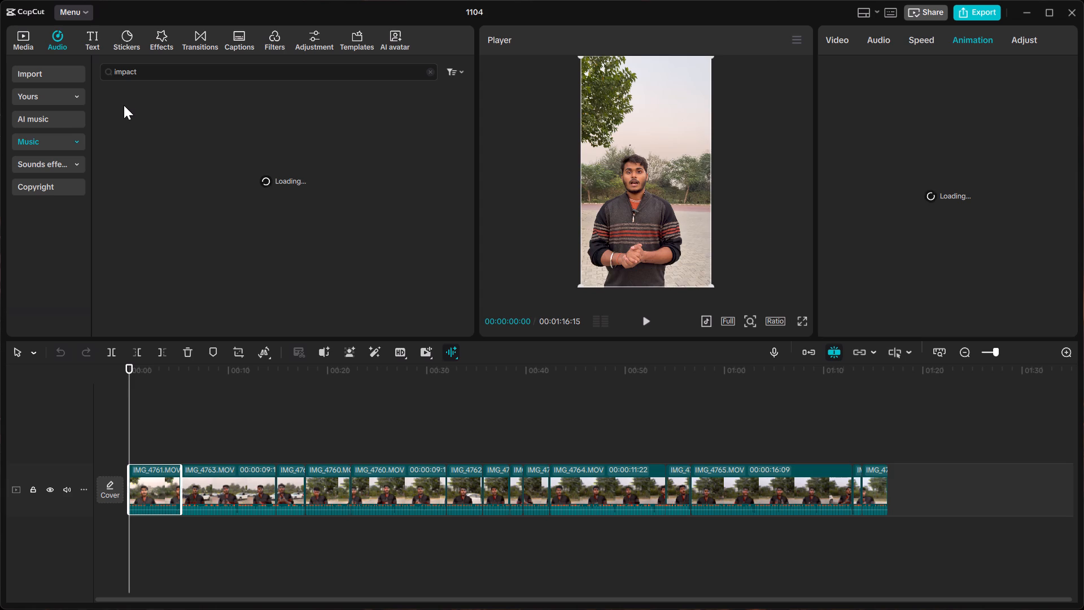
Audition the first four Impact tracks in the music results, comparing the 00:04 and 02:50 versions.
left_click(248, 105)
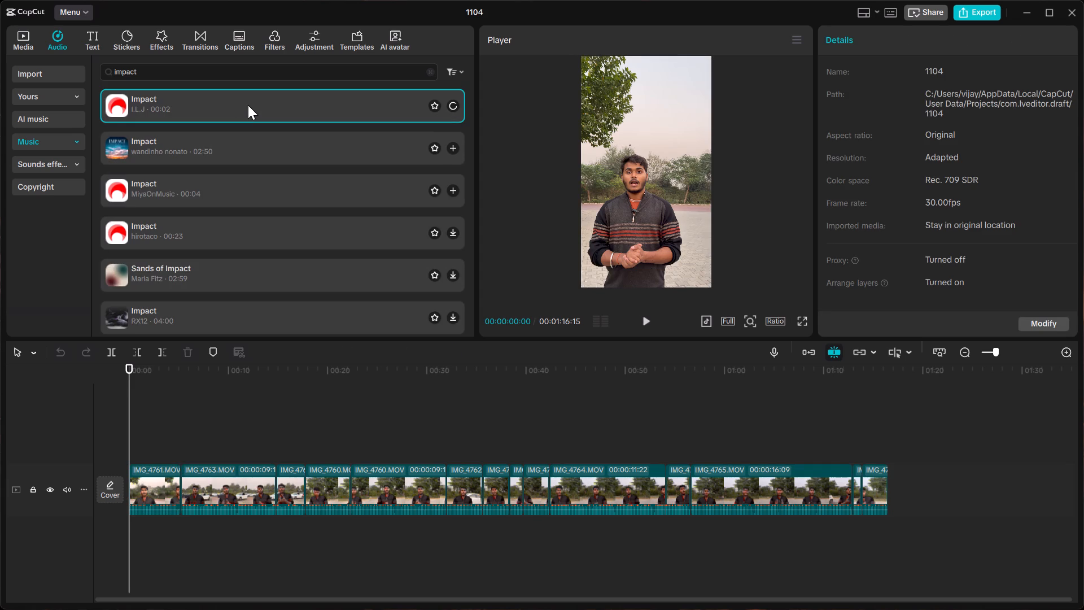
left_click(206, 193)
left_click(201, 236)
left_click(234, 153)
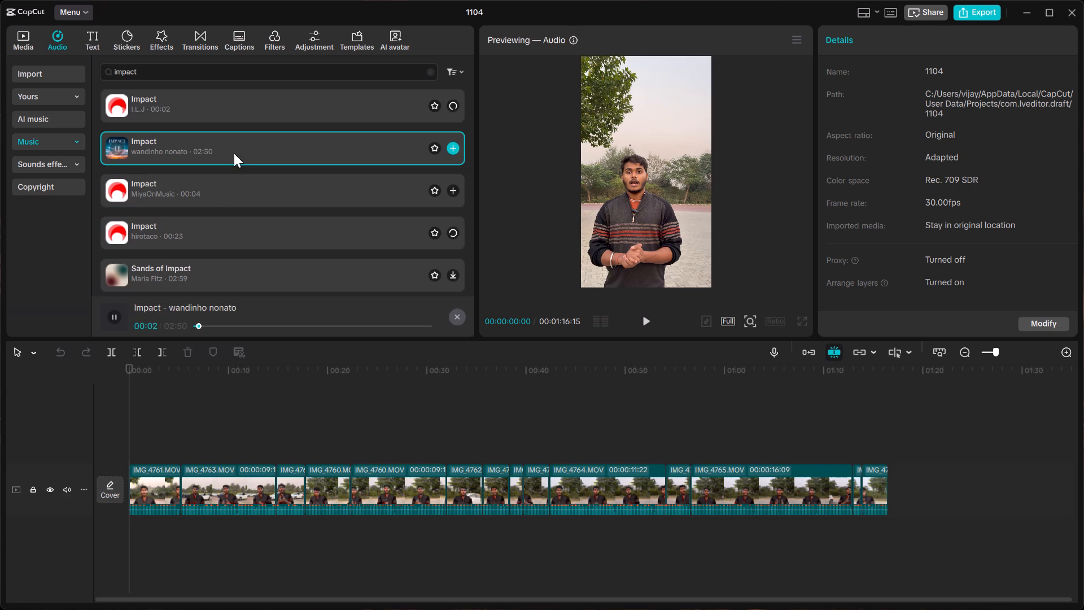
left_click(234, 153)
left_click(246, 216)
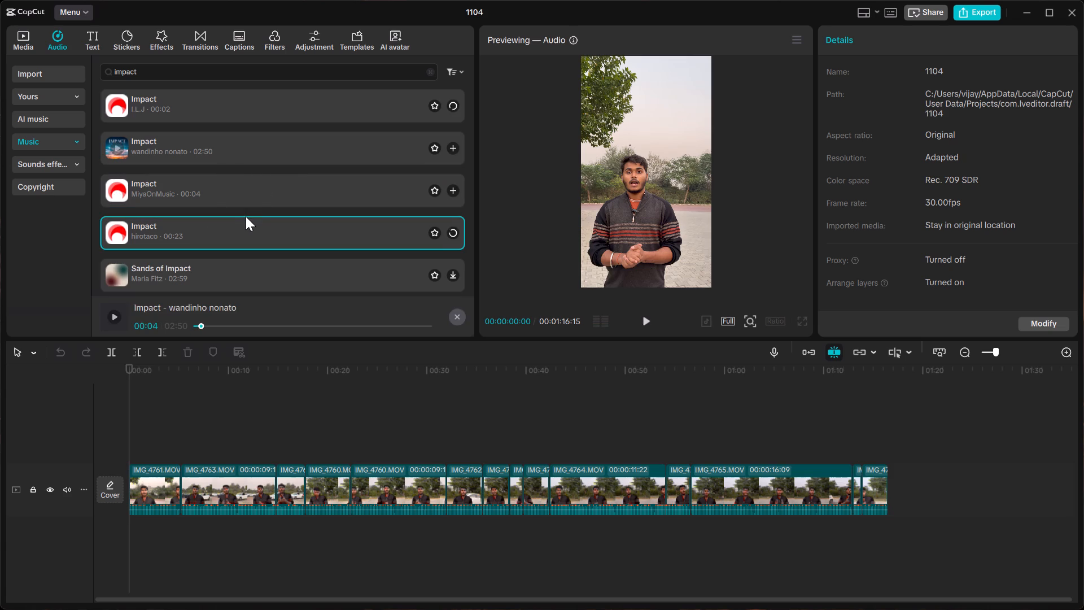
left_click(267, 190)
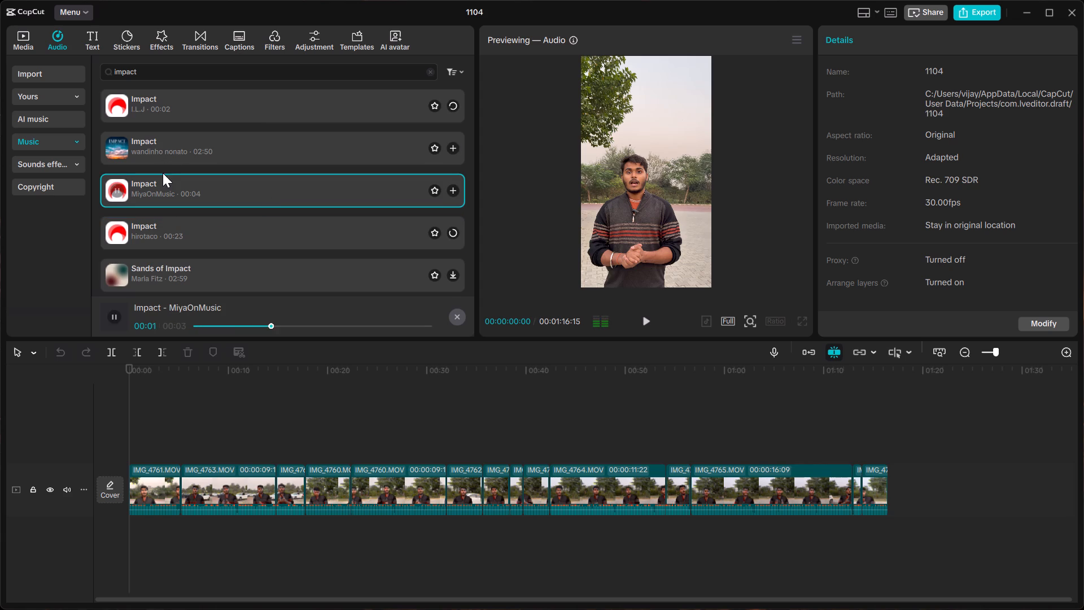
left_click(165, 151)
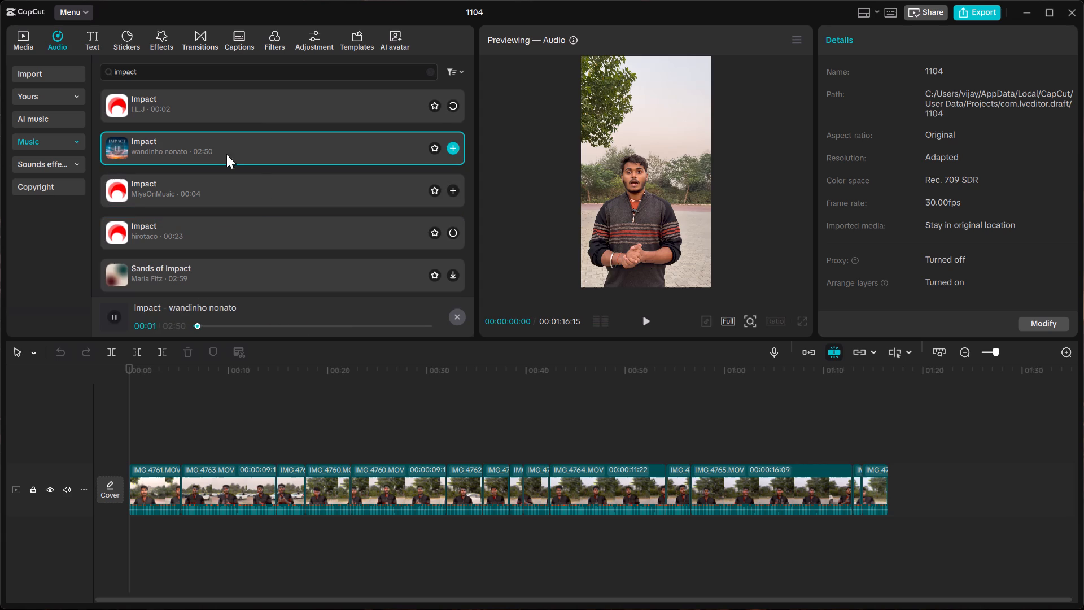
Try to preview tracks further down the impact results, including Sands of Impact, Heroic Impact and the 00:15 and 00:54 Impact tracks.
left_click(300, 270)
scroll(300, 270, "down", 1)
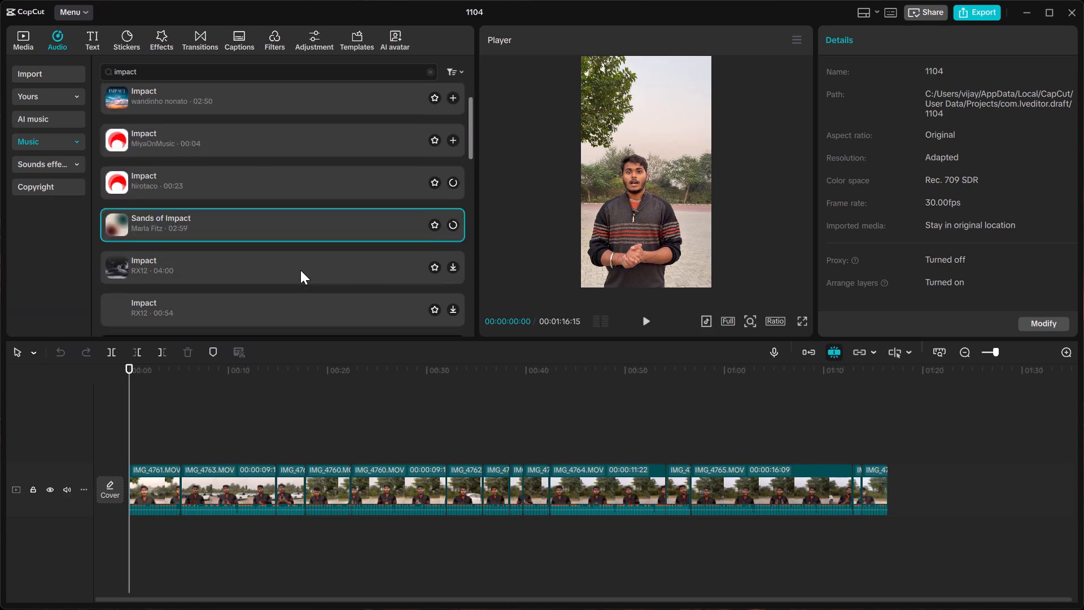
scroll(300, 270, "down", 1)
right_click(300, 270)
left_click(300, 212)
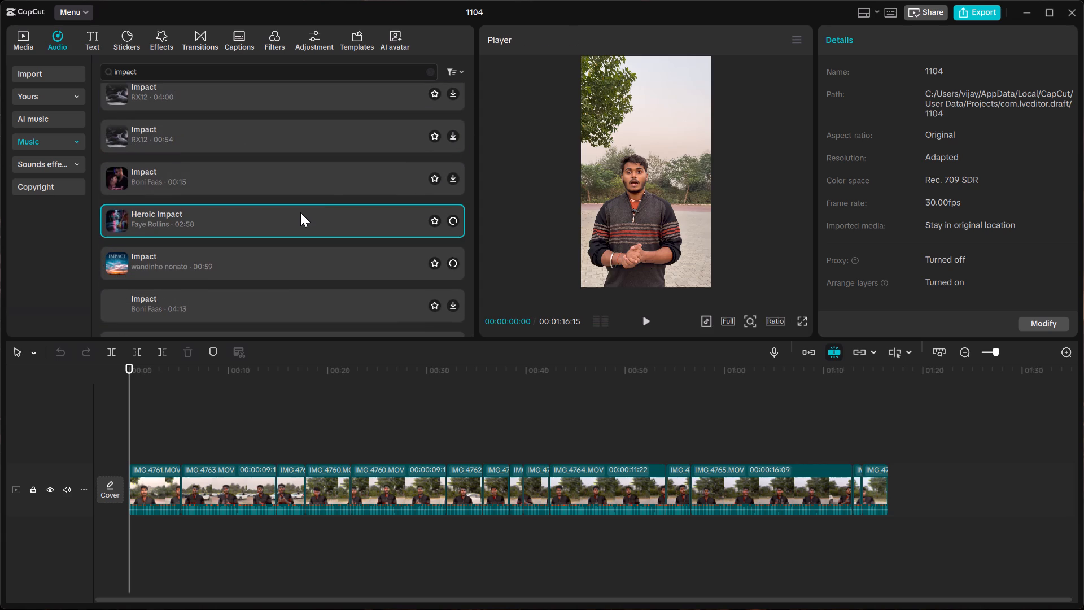
left_click(321, 186)
left_click(230, 139)
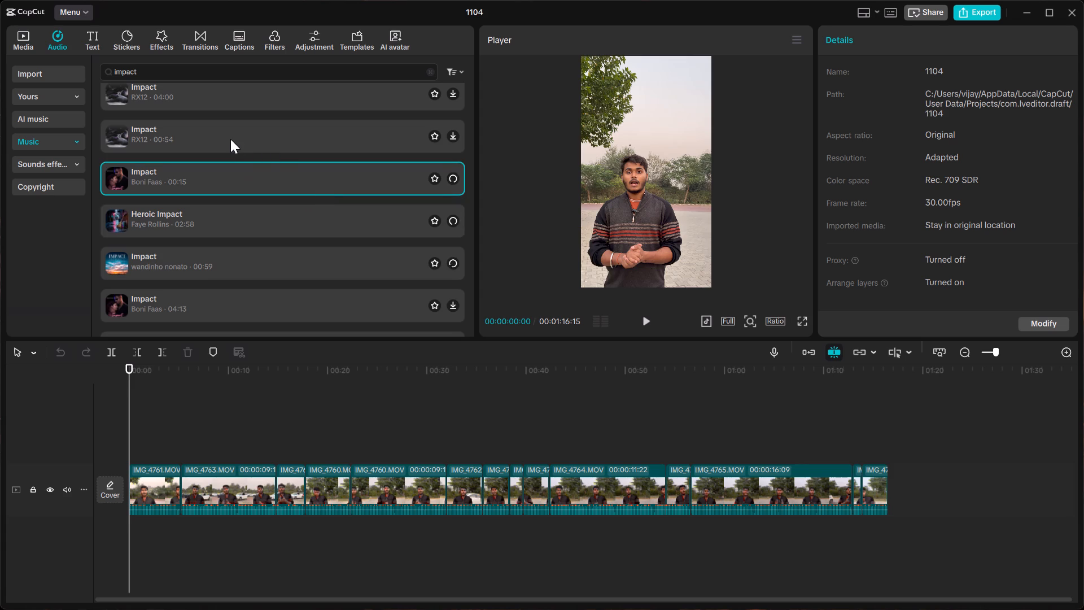
Audition the 00:02 Impact track by I.L.J and the 02:50 Impact track, skipping the longer one to about 00:37.
scroll(230, 139, "up", 5)
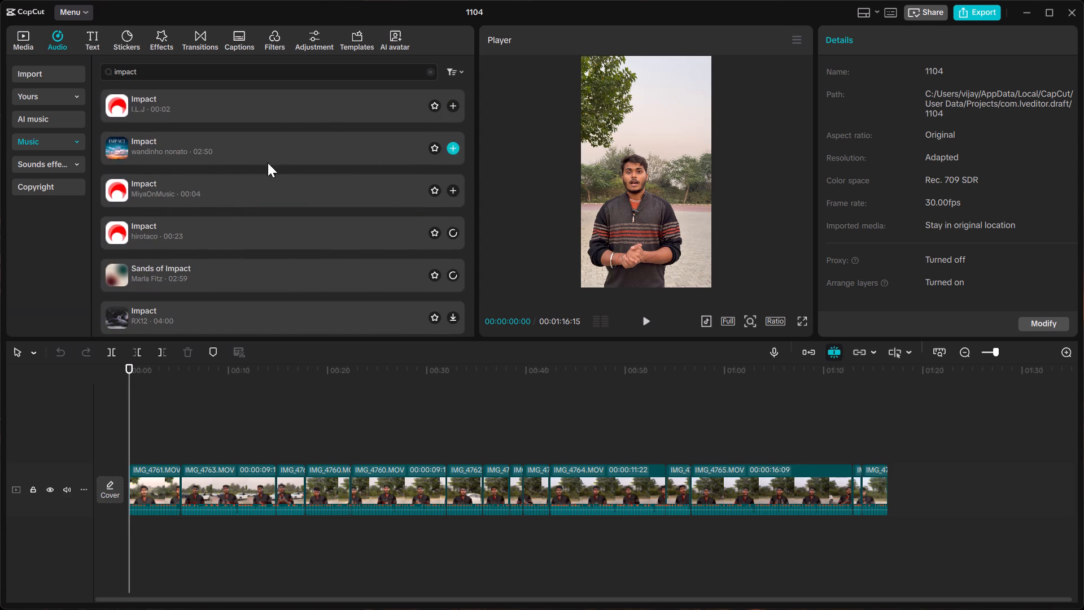
left_click(255, 115)
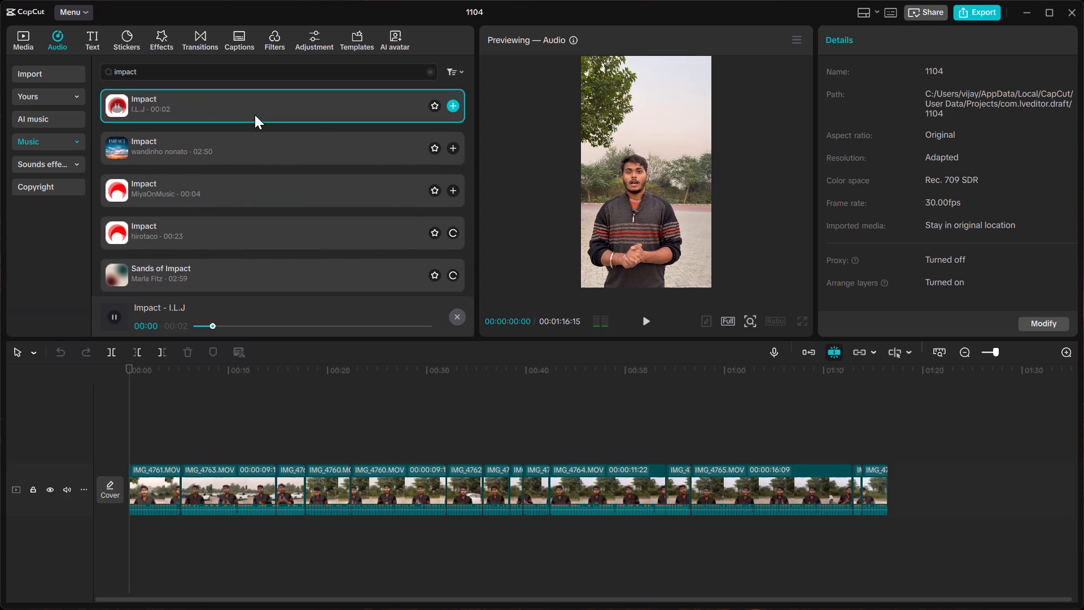
left_click(220, 200)
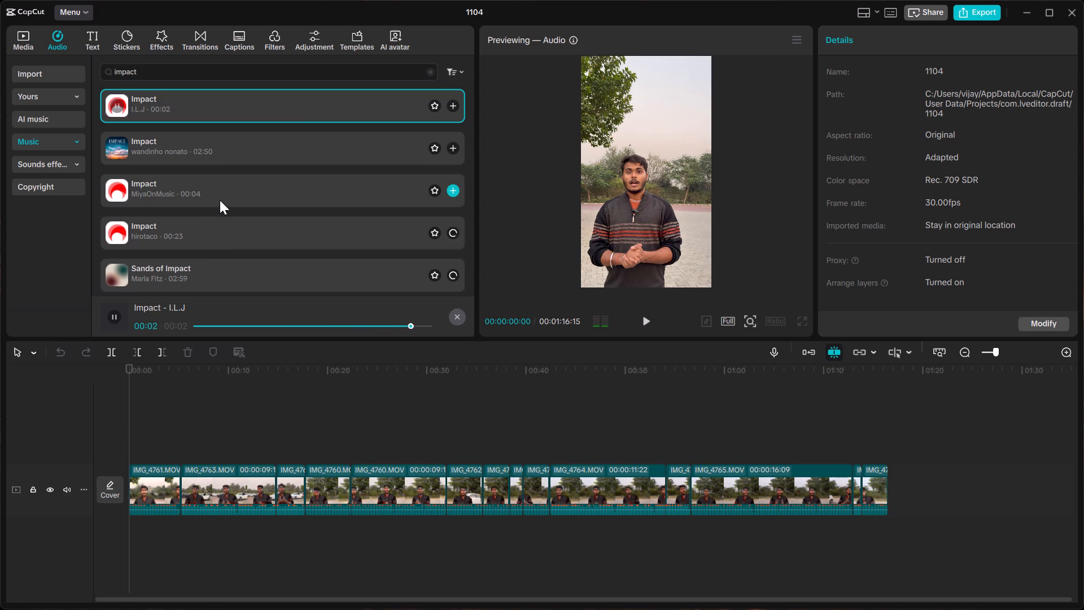
left_click(241, 158)
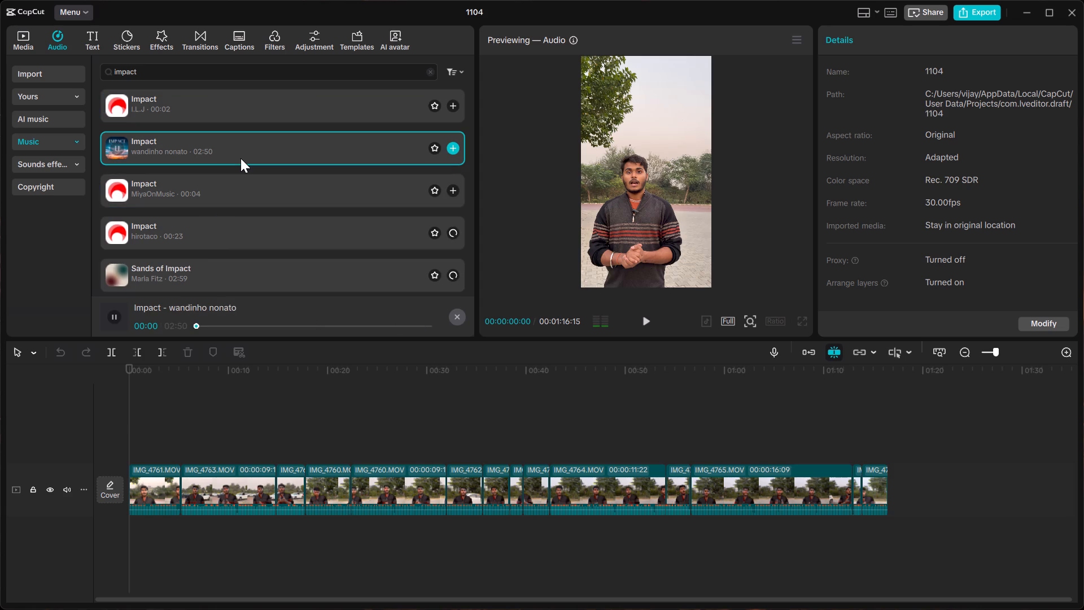
left_click(247, 330)
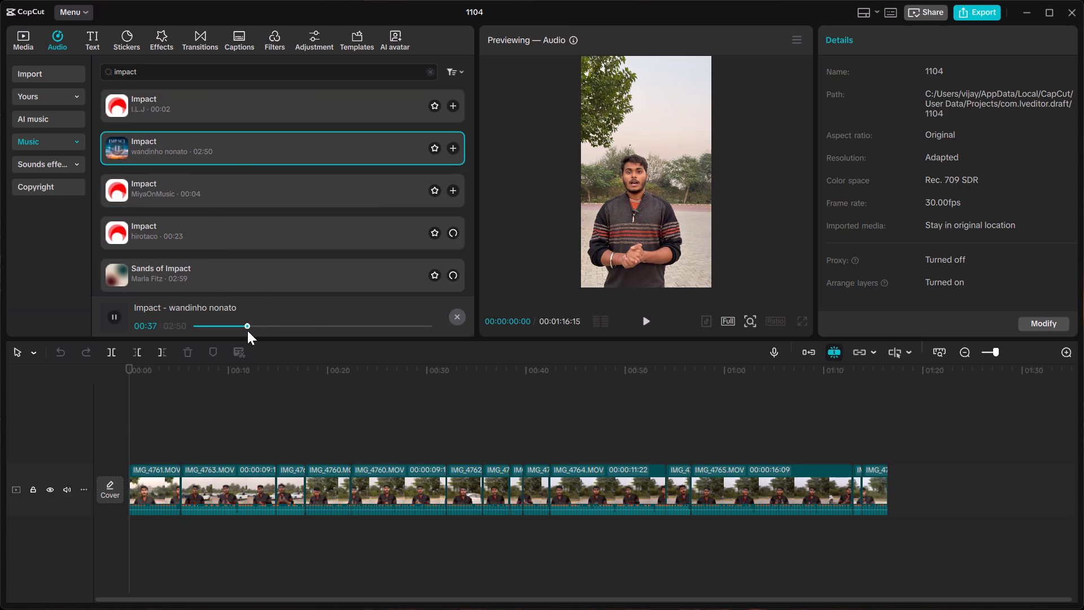
Look through the remaining impact music results down to the end of the list for a suitable track.
scroll(251, 227, "down", 1)
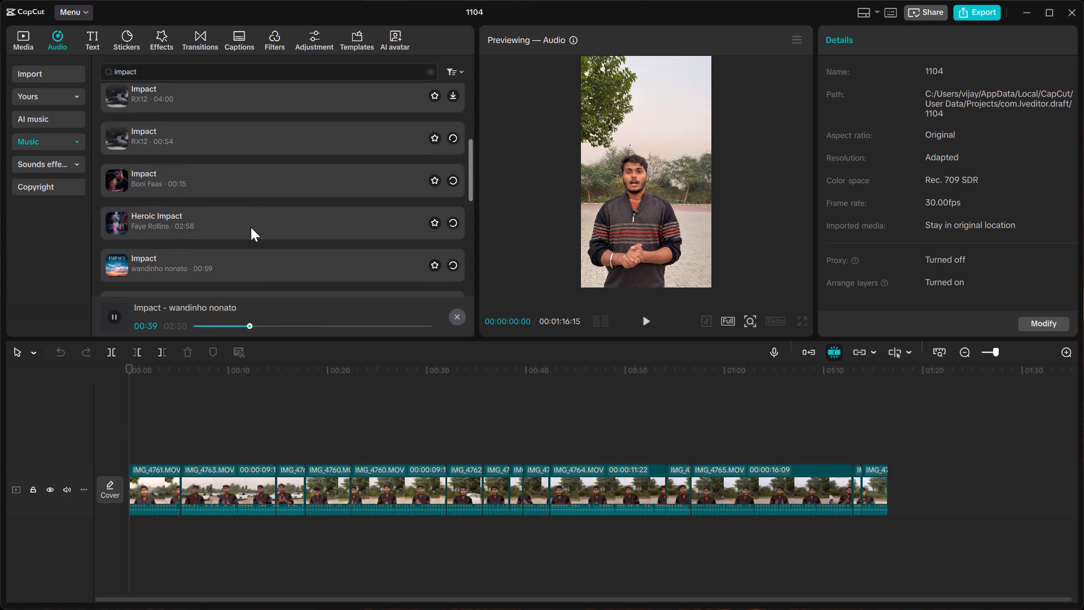
scroll(251, 227, "down", 1)
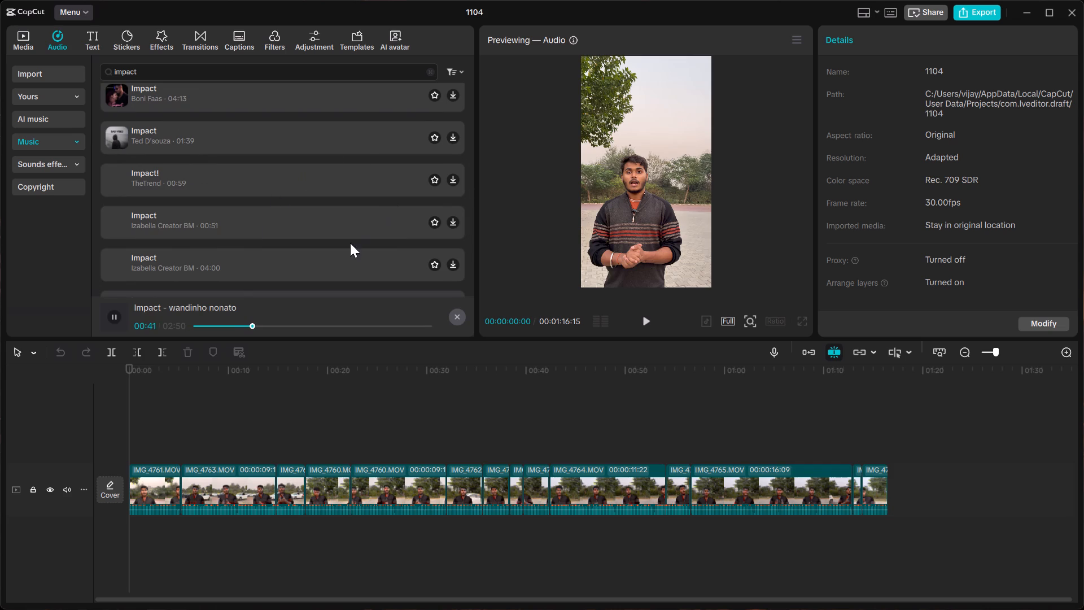
scroll(350, 243, "down", 2)
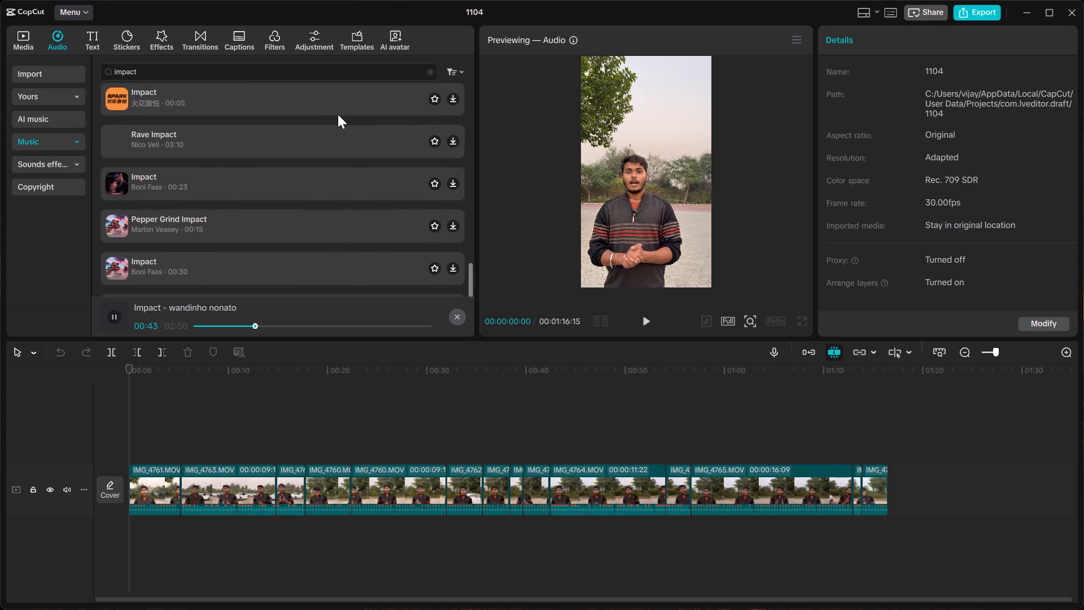
left_click(313, 99)
scroll(296, 153, "down", 1)
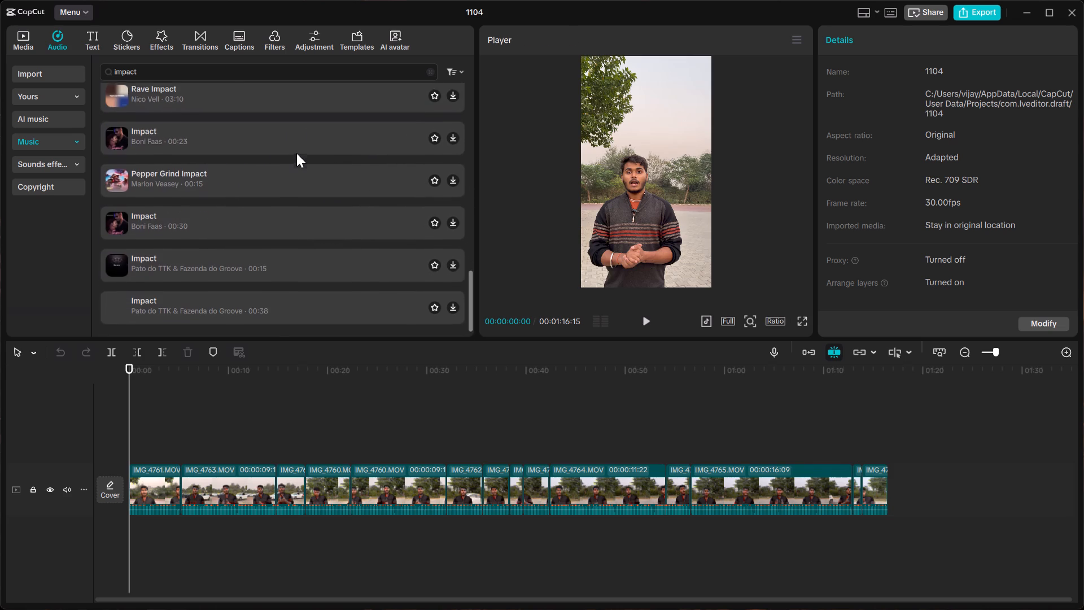
scroll(296, 153, "down", 1)
scroll(296, 153, "up", 8)
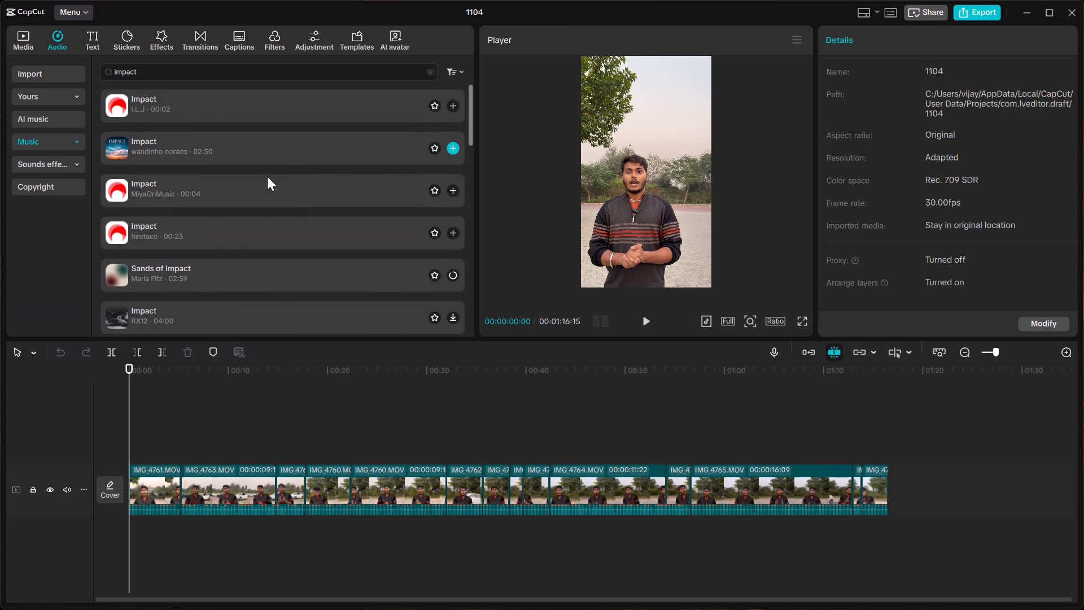
Browse the Basic and Light categories of In animations for the first clip, IMG_4761.MOV.
left_click(153, 494)
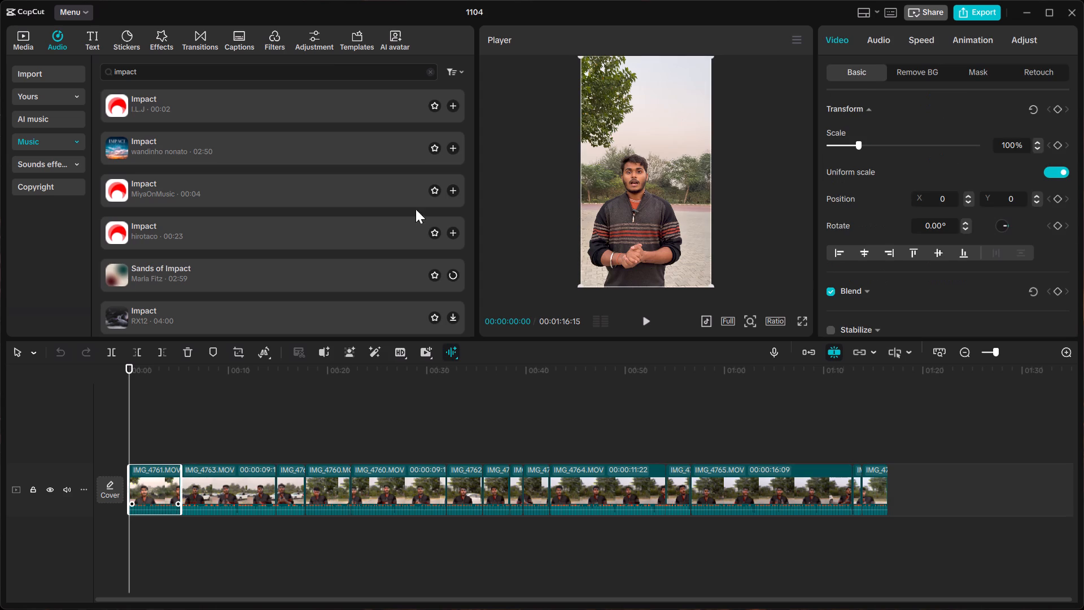
left_click(954, 39)
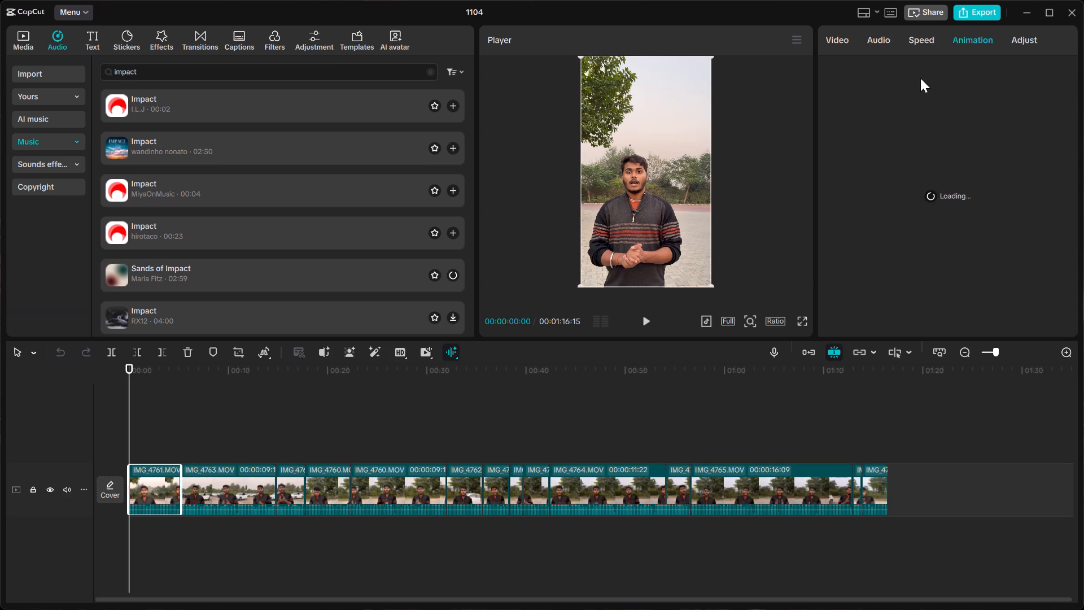
scroll(916, 191, "down", 1)
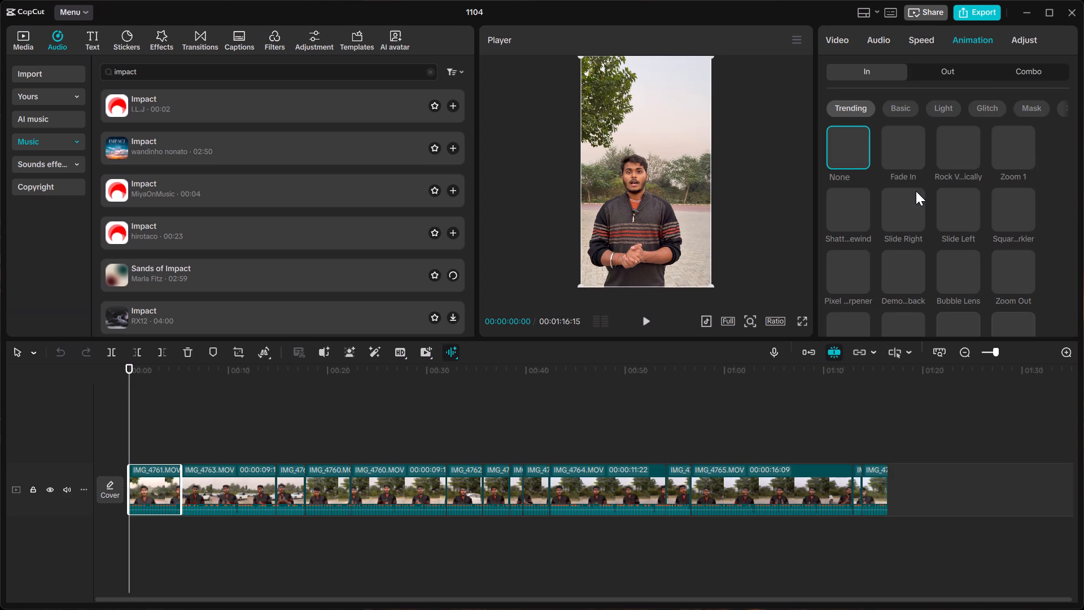
left_click(907, 115)
left_click_drag(921, 110, 926, 109)
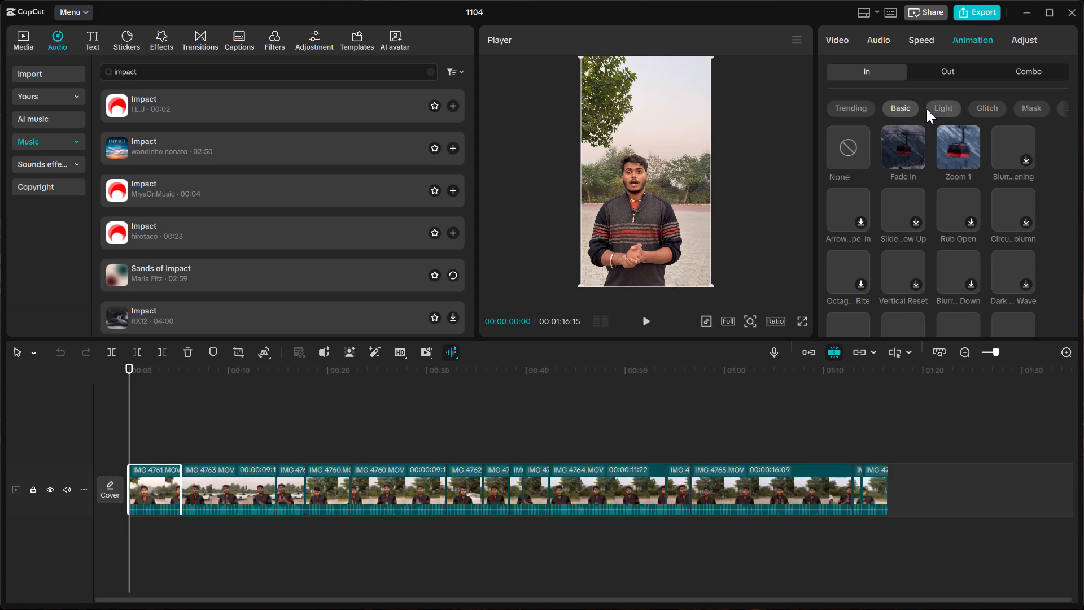
left_click(926, 109)
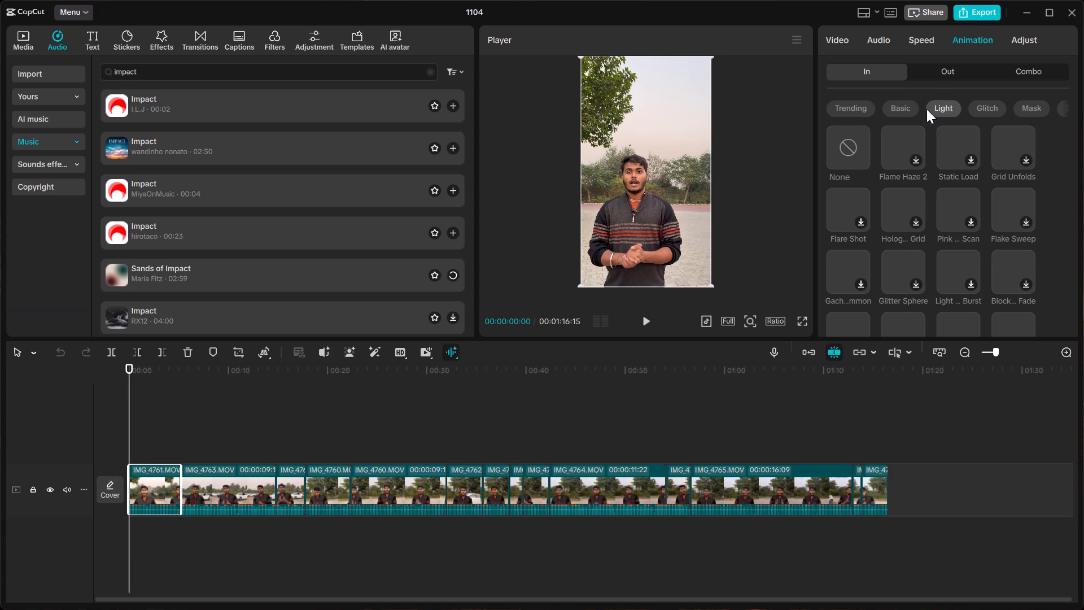
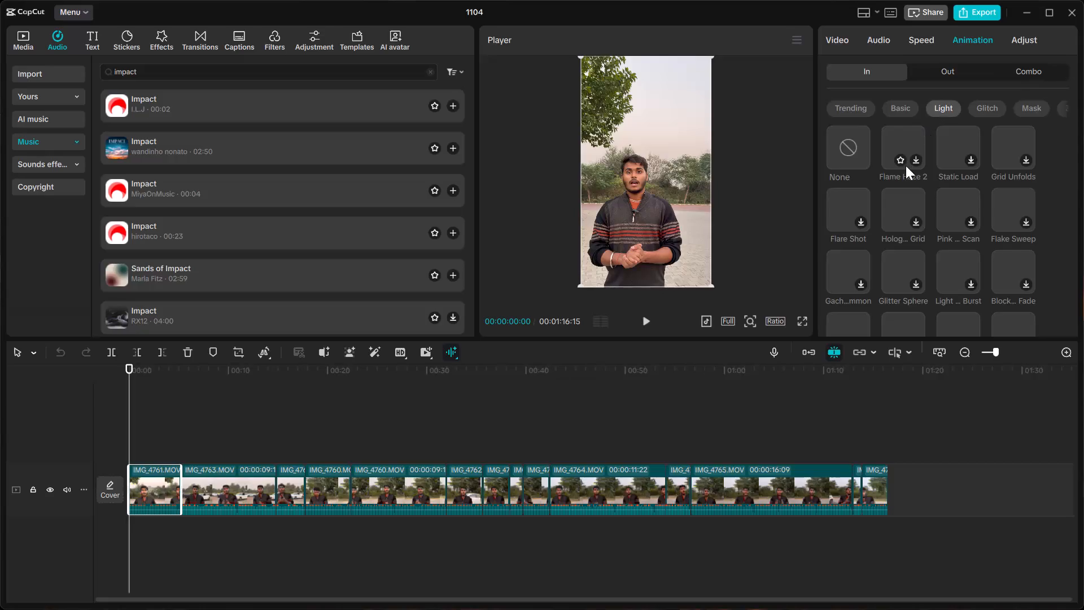
Look through the Light category of In animations to the end of the list for an entrance effect for the first clip.
scroll(906, 165, "down", 12)
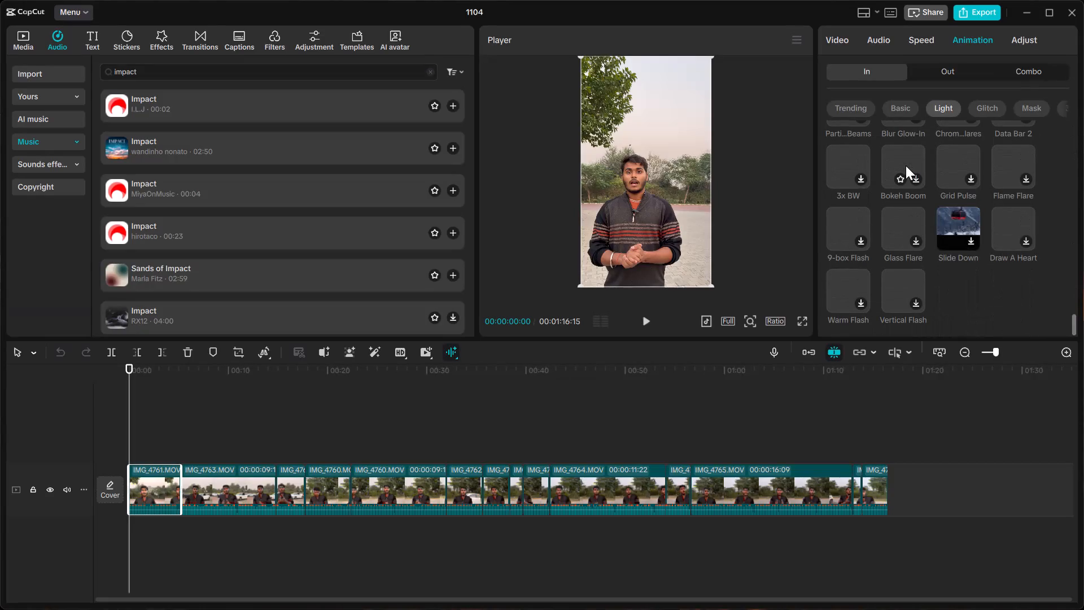
left_click(939, 108)
scroll(993, 259, "up", 5)
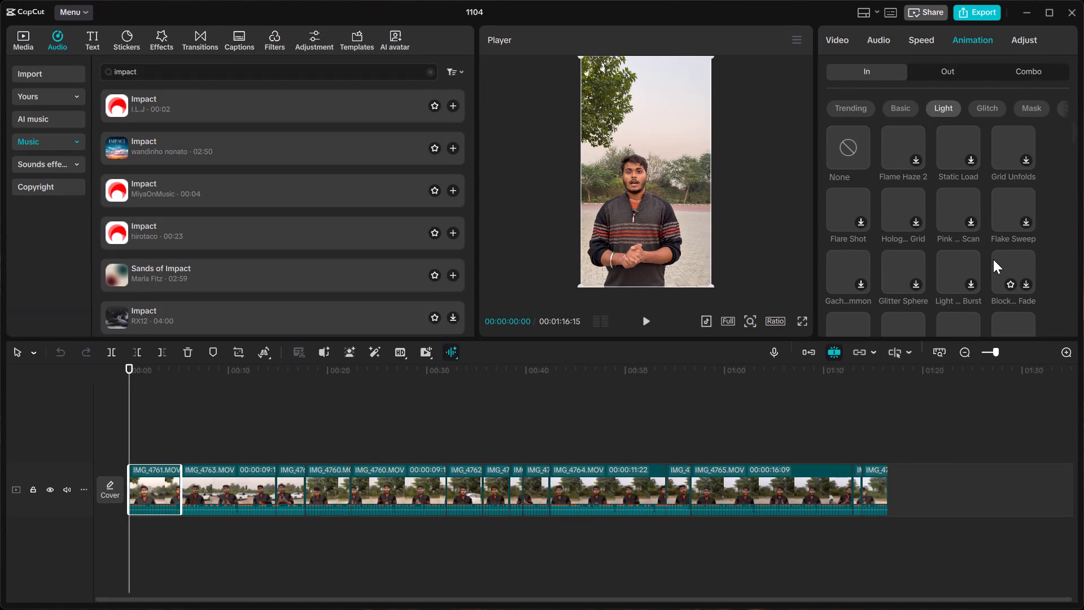
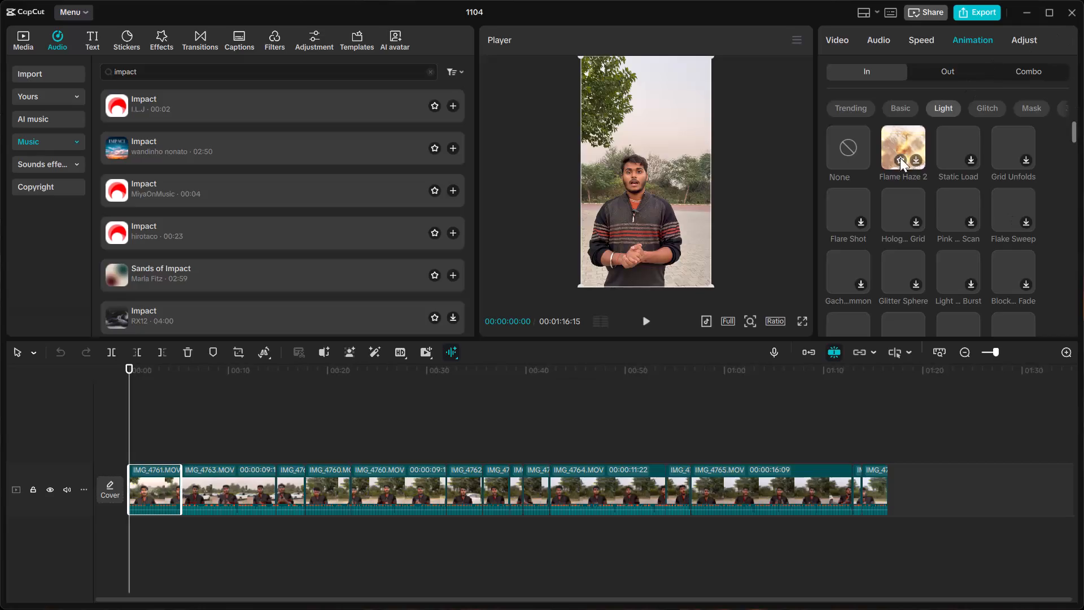
Apply the Flame Haze 2 In animation to the first clip and play the opening to check it.
left_click(913, 161)
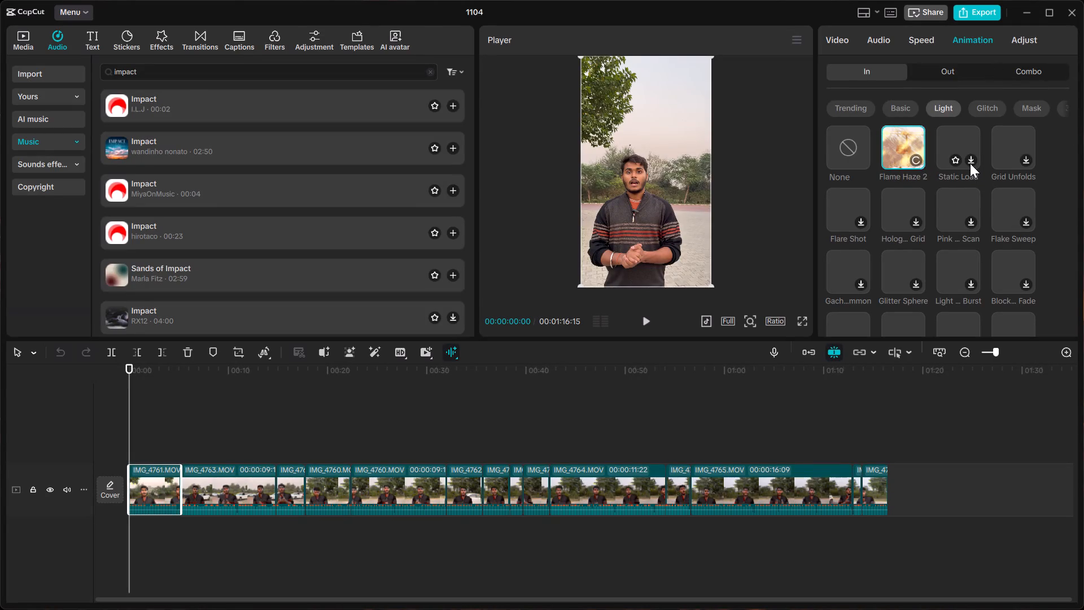
scroll(933, 217, "down", 2)
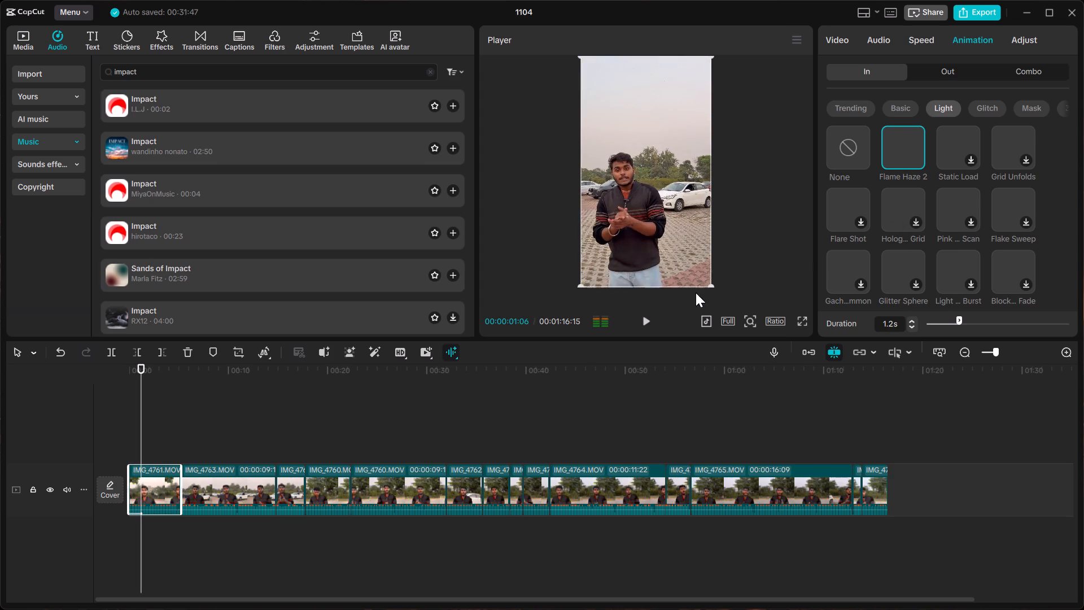
left_click(640, 324)
left_click(640, 324)
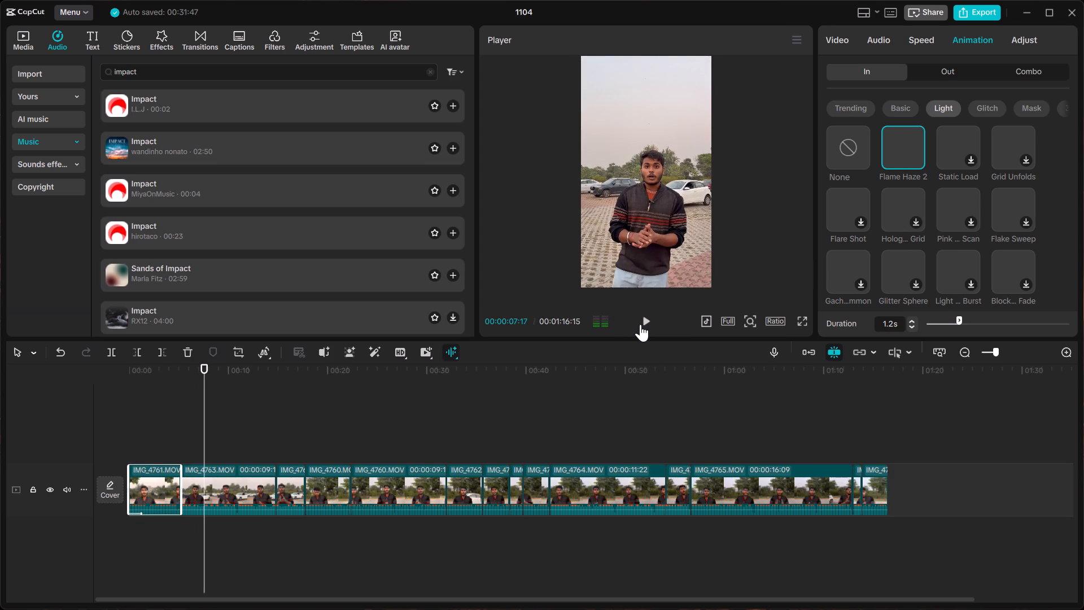
left_click(132, 372)
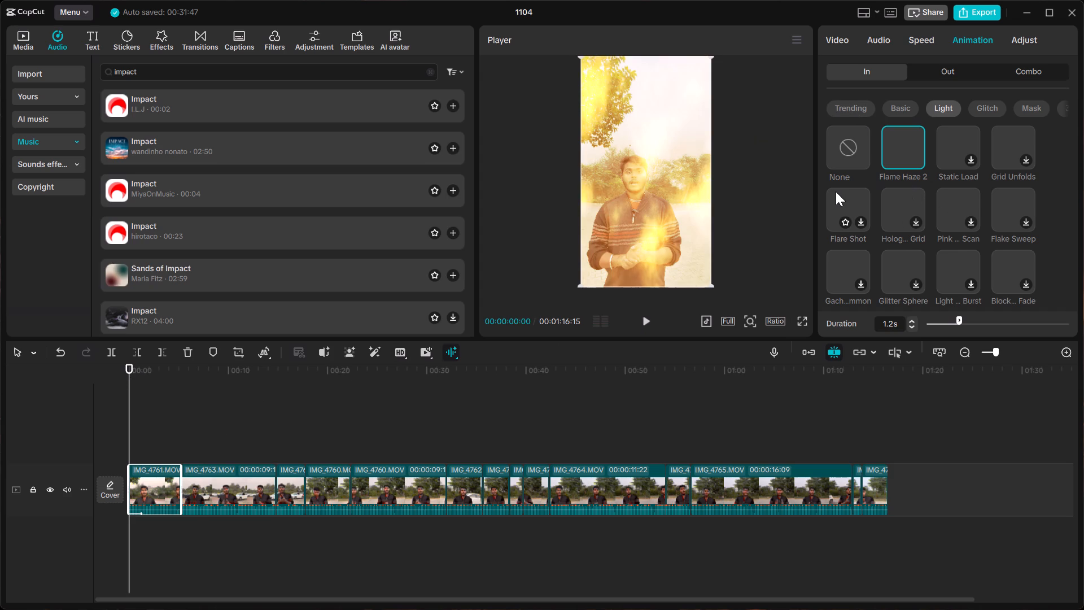
key("space")
key("space")
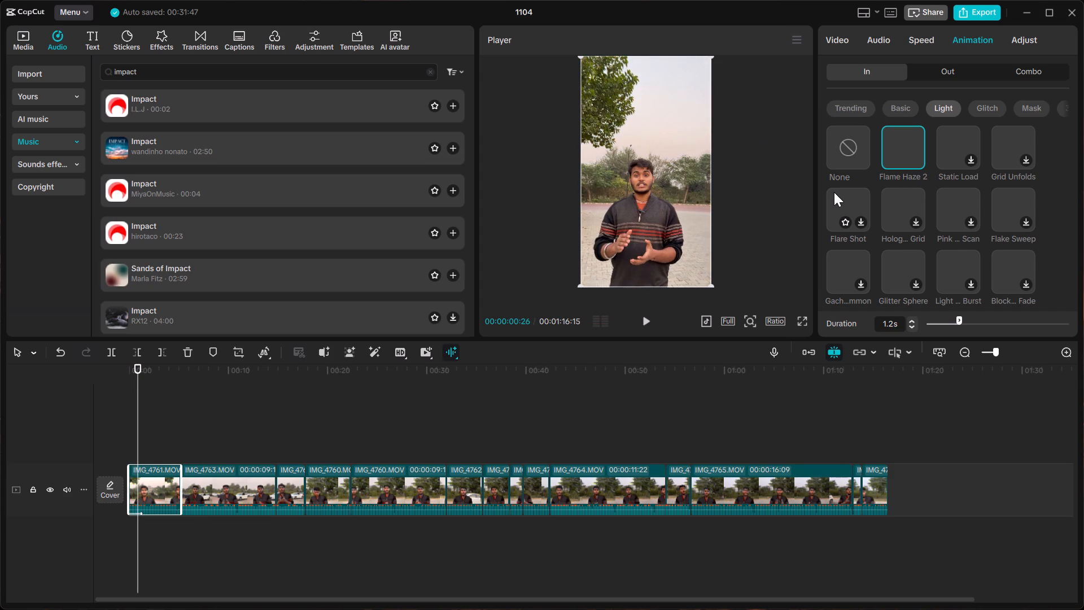
Look further through the Light category of In animations to the end of the list for another entrance effect.
scroll(899, 220, "down", 2)
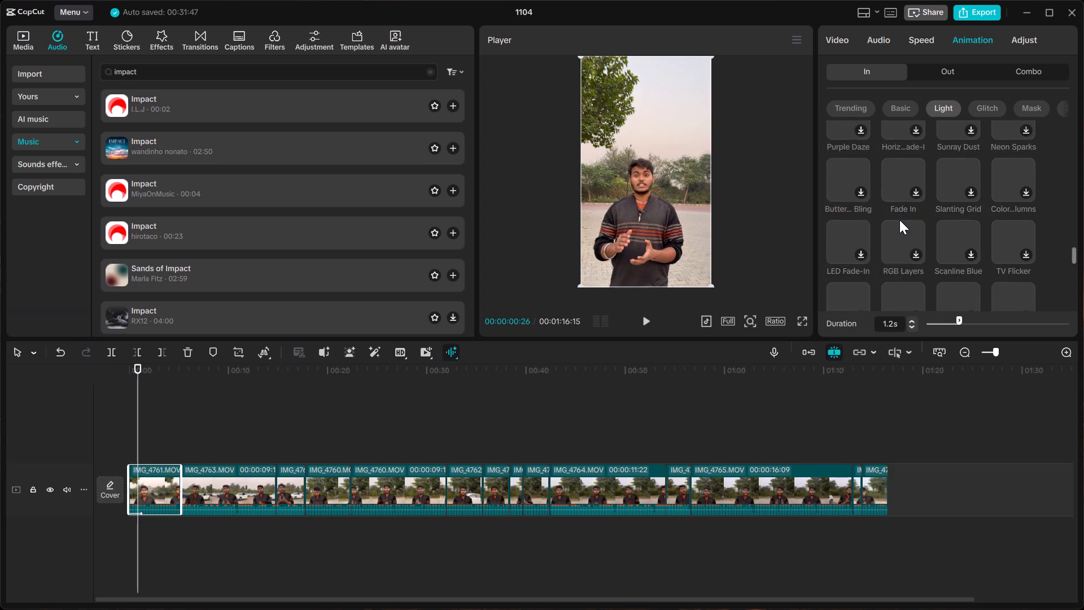
scroll(899, 220, "down", 2)
scroll(899, 220, "up", 2)
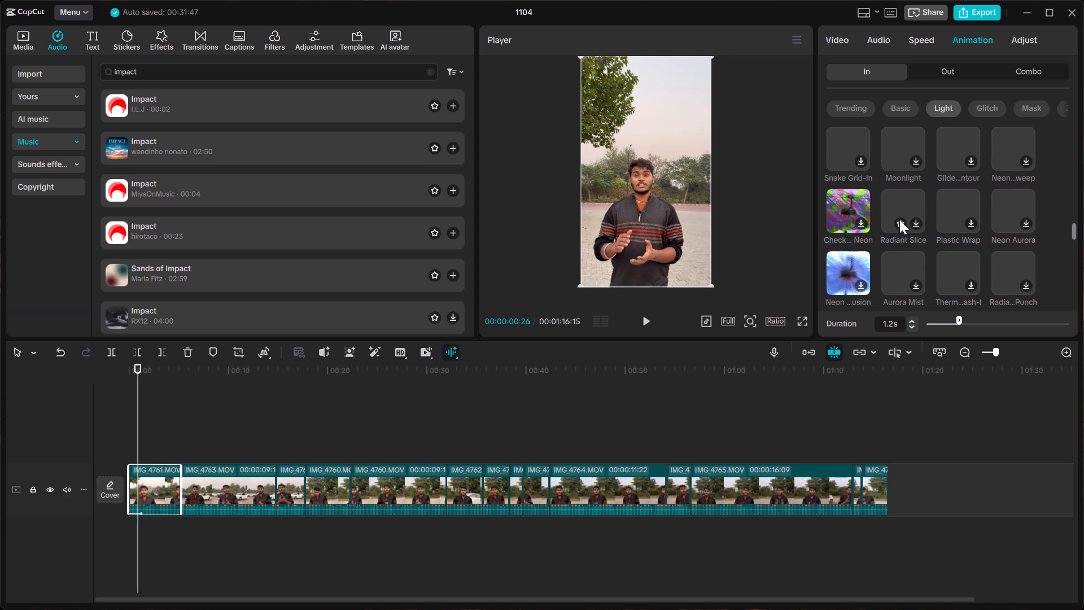
scroll(854, 272, "down", 2)
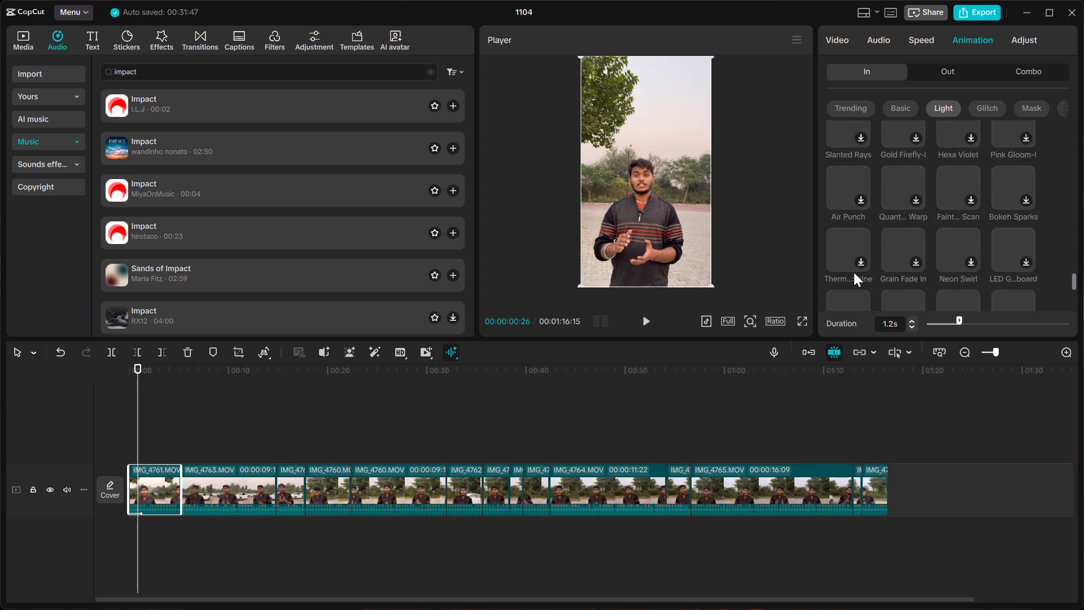
scroll(854, 272, "down", 1)
scroll(890, 239, "up", 1)
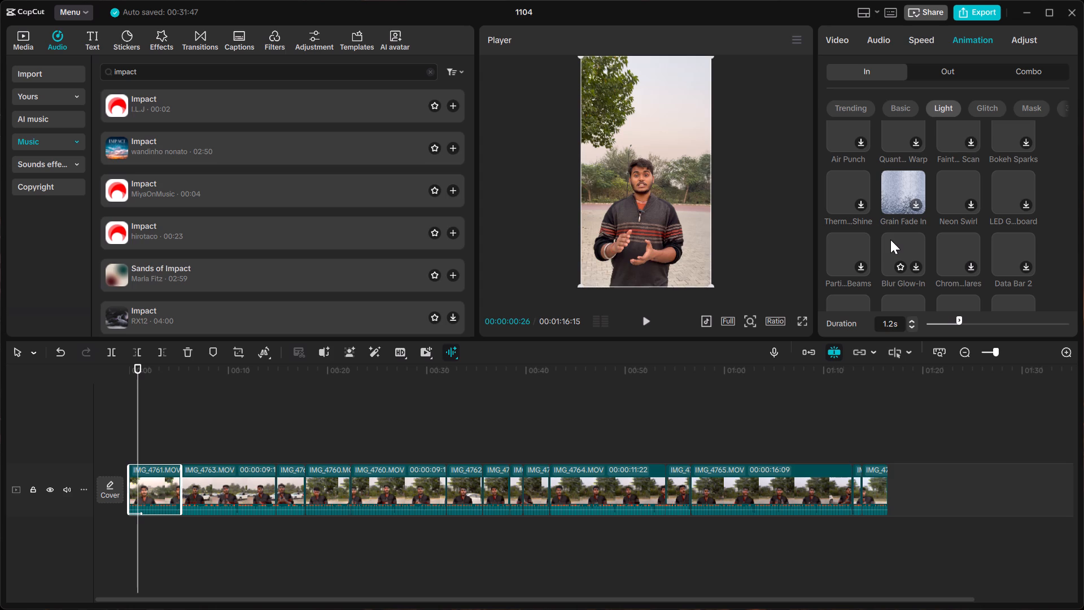
scroll(904, 274, "right", 1)
scroll(904, 274, "up", 3)
scroll(904, 274, "down", 1)
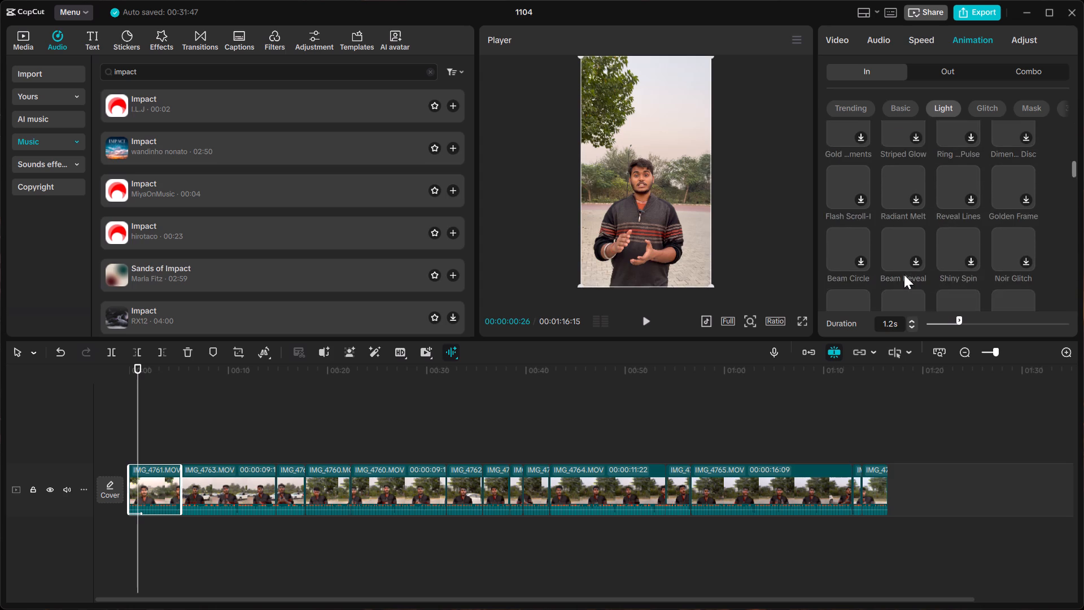
scroll(904, 274, "down", 4)
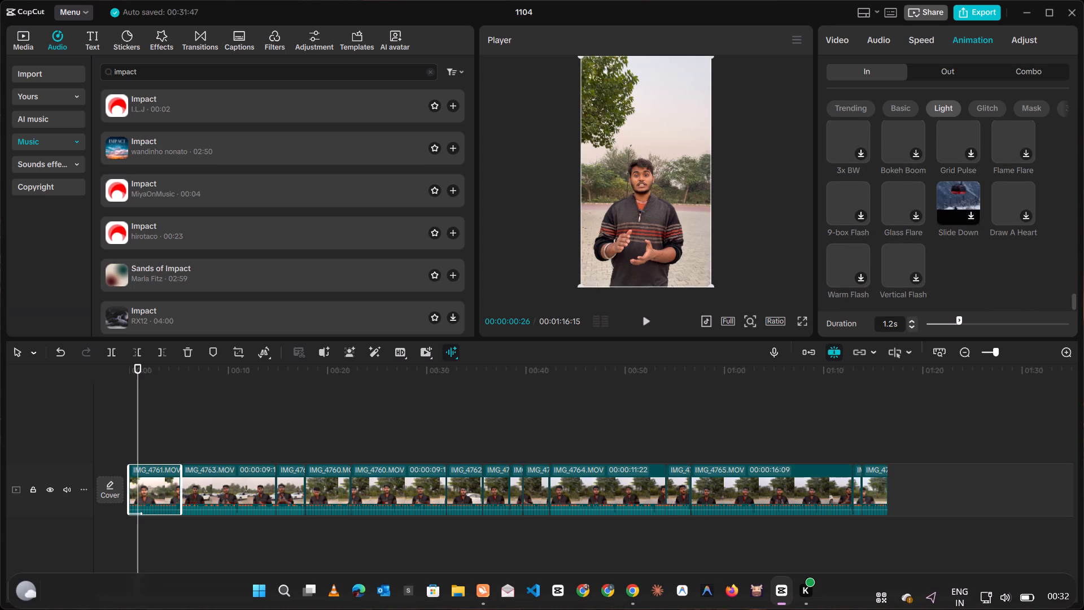
Check the Wi-Fi connection and the Turbo VPN connection status.
left_click(991, 604)
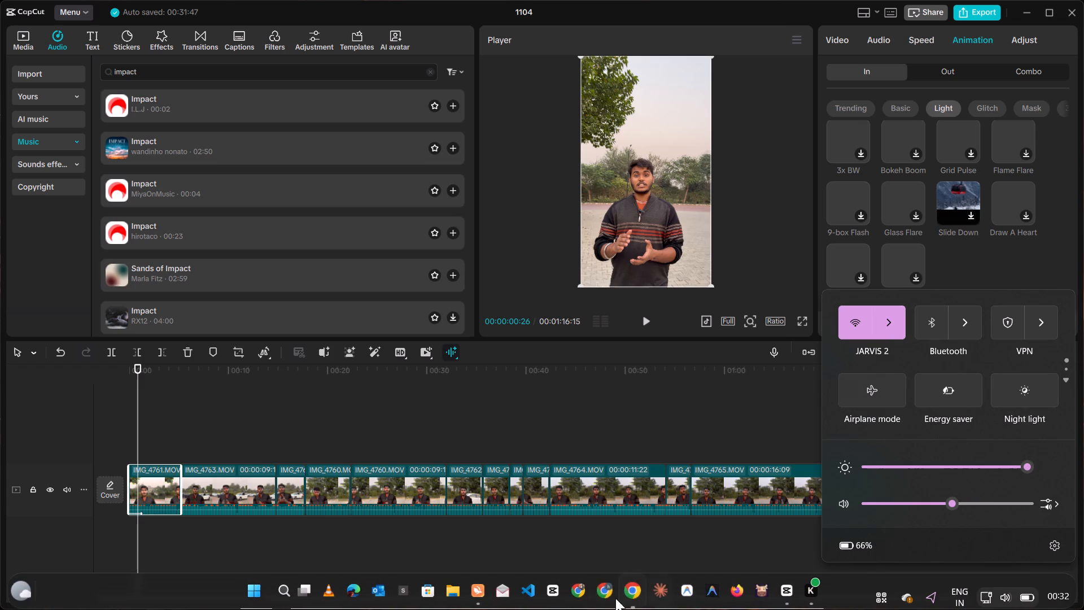
left_click(479, 589)
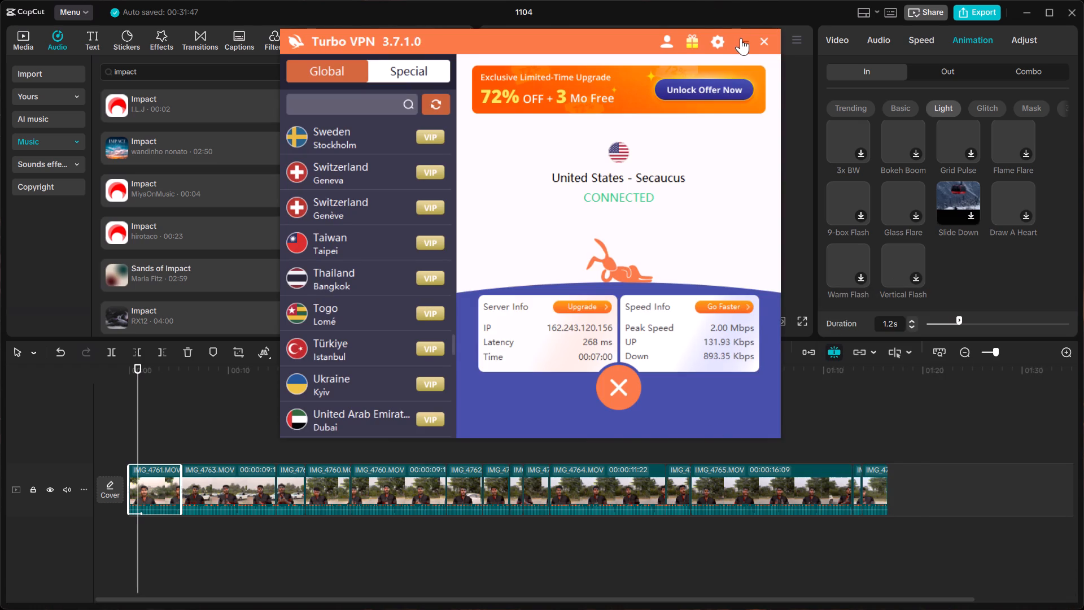
Look over the remaining In animation categories and browse the Glitch category for an entrance effect for the first clip.
scroll(942, 201, "up", 3)
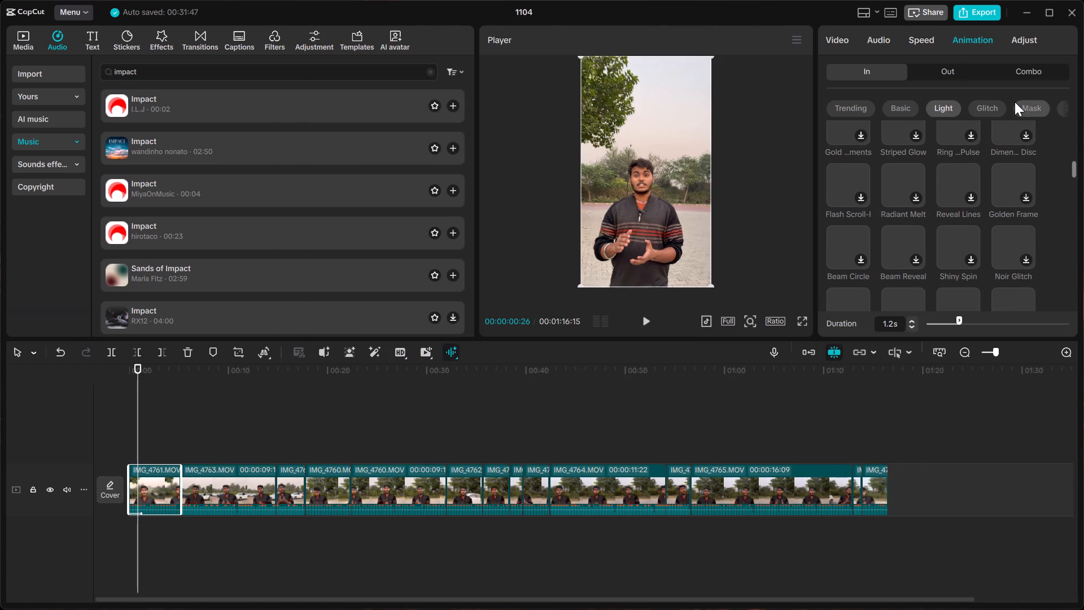
scroll(1015, 102, "left", 5)
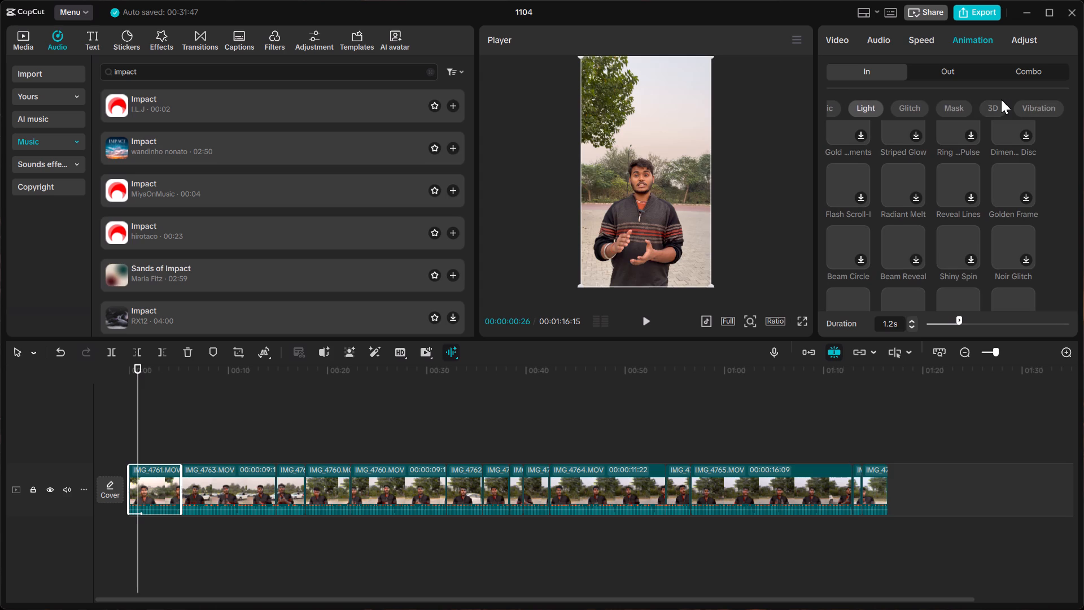
scroll(1001, 99, "left", 1)
scroll(1001, 99, "right", 1)
scroll(1001, 99, "left", 1)
scroll(1001, 99, "right", 3)
left_click(907, 108)
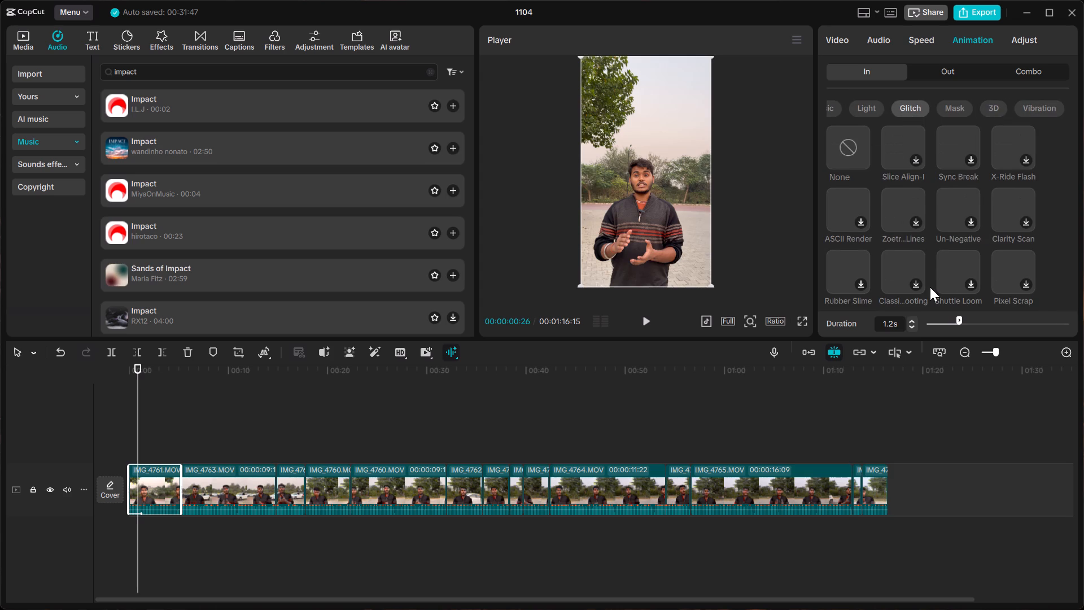
scroll(930, 287, "down", 18)
scroll(930, 287, "up", 2)
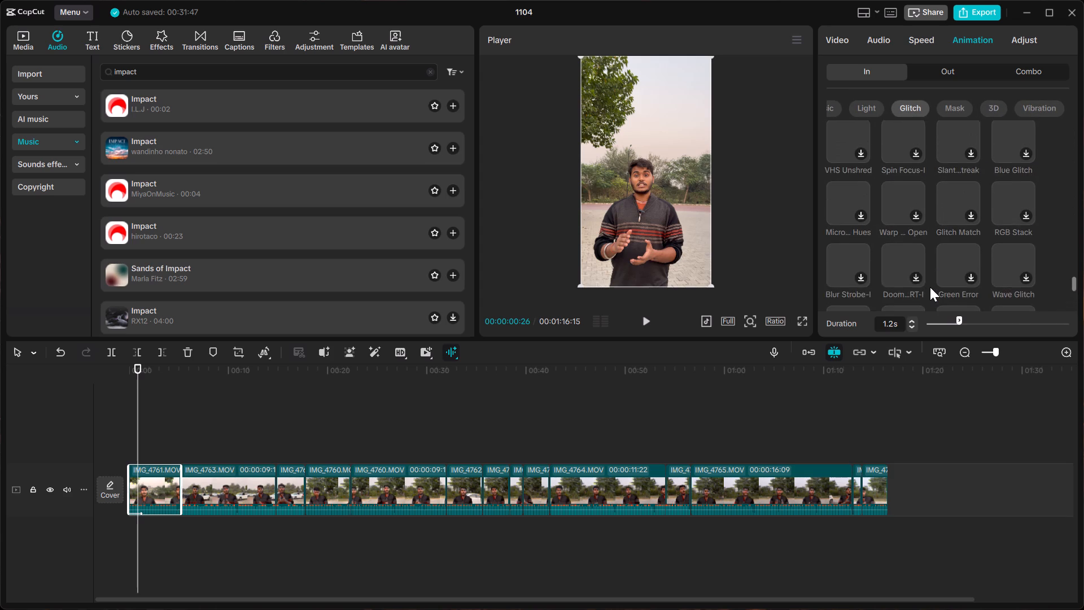
scroll(930, 287, "up", 2)
Return to the beginning of the In animation categories, at Trending, to continue looking for an entrance effect.
scroll(854, 132, "right", 3)
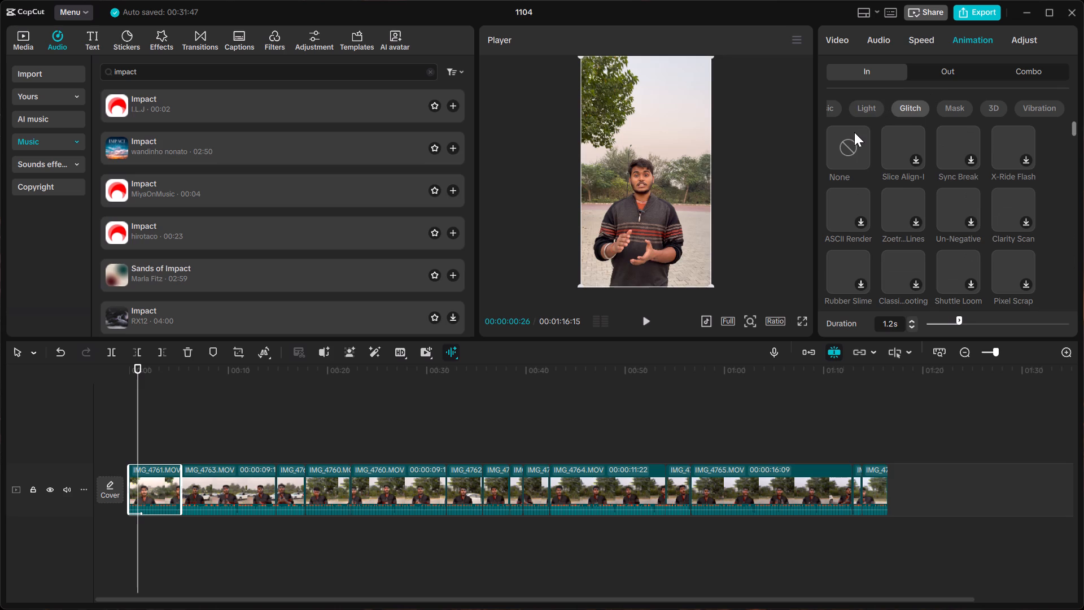
scroll(865, 117, "right", 7)
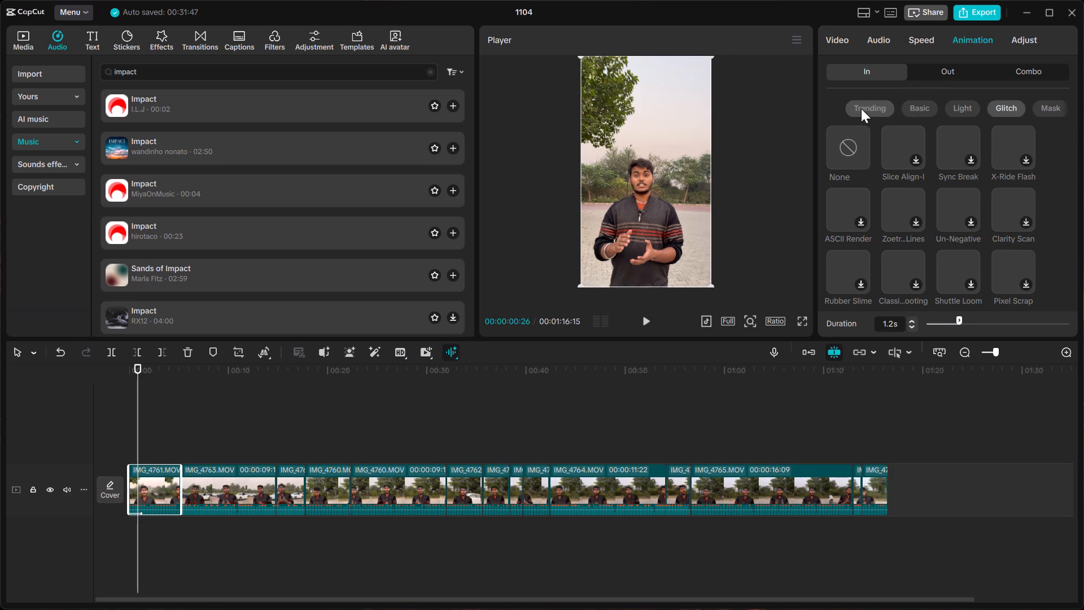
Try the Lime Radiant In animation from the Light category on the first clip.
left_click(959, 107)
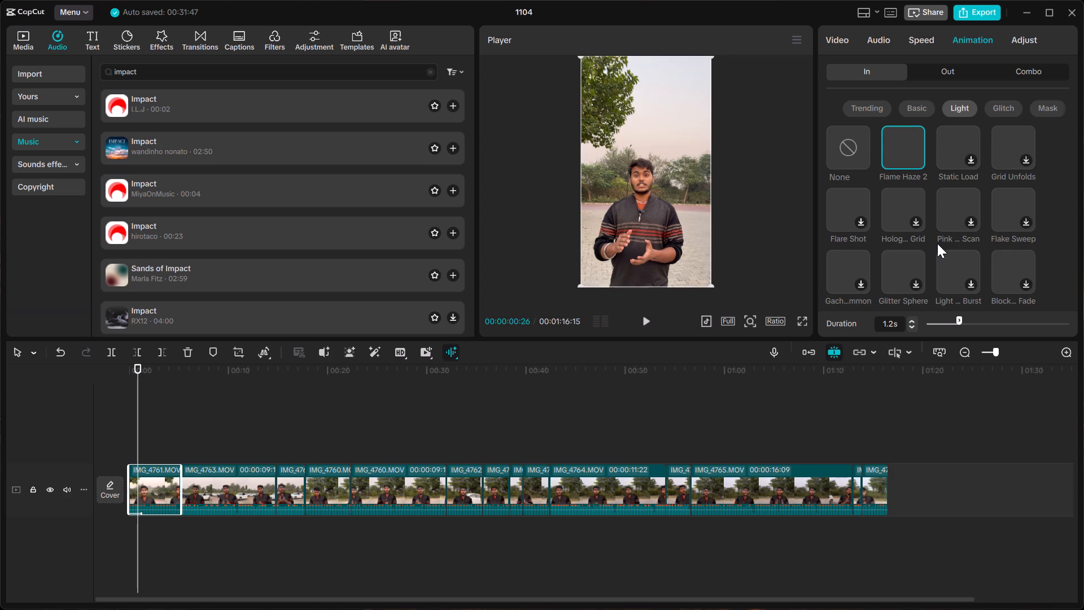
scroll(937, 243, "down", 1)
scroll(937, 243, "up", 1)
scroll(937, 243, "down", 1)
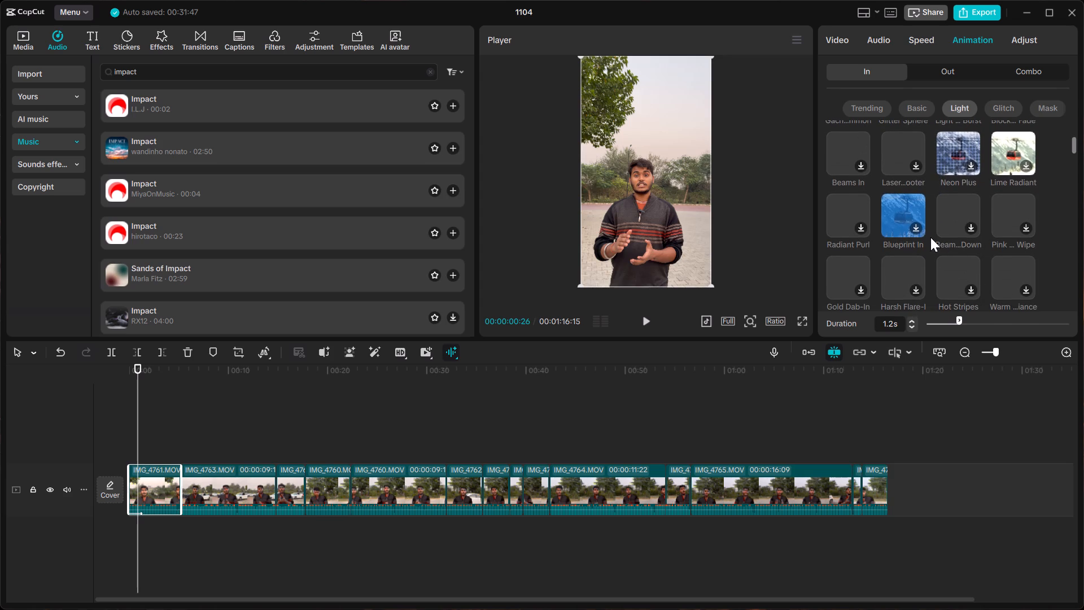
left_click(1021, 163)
Look through the rest of the Light category for an alternative entrance effect for the first clip.
scroll(984, 223, "down", 1)
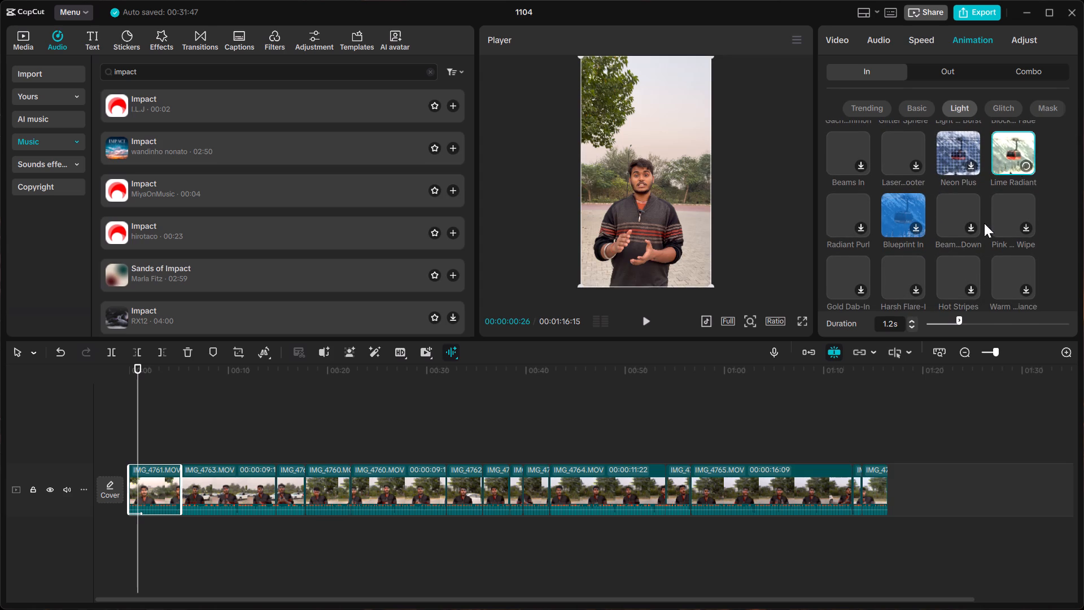
scroll(984, 223, "down", 3)
scroll(984, 223, "up", 1)
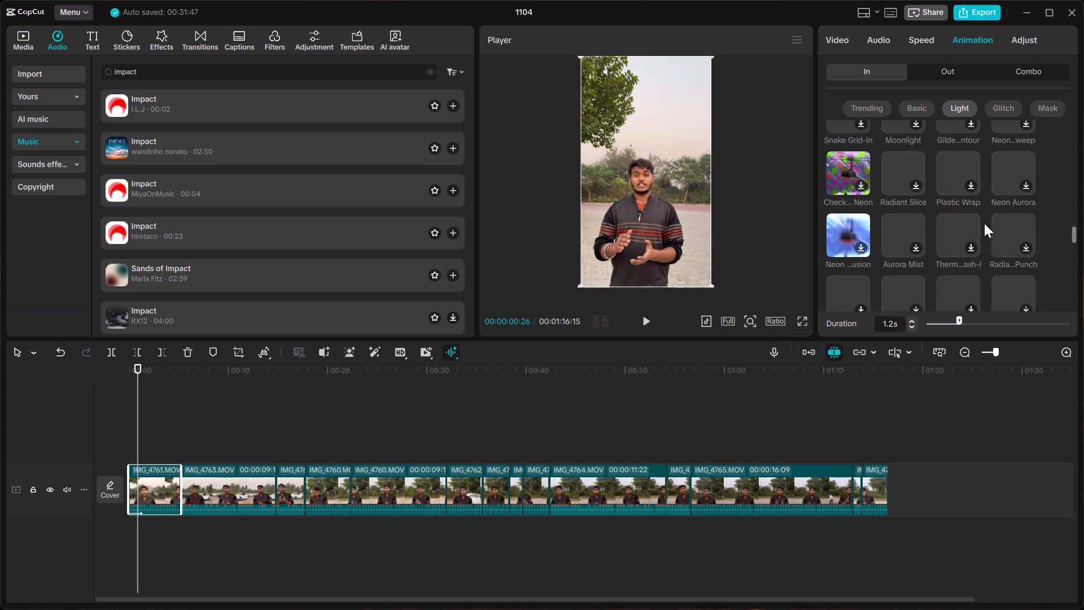
scroll(984, 223, "down", 3)
scroll(984, 223, "up", 1)
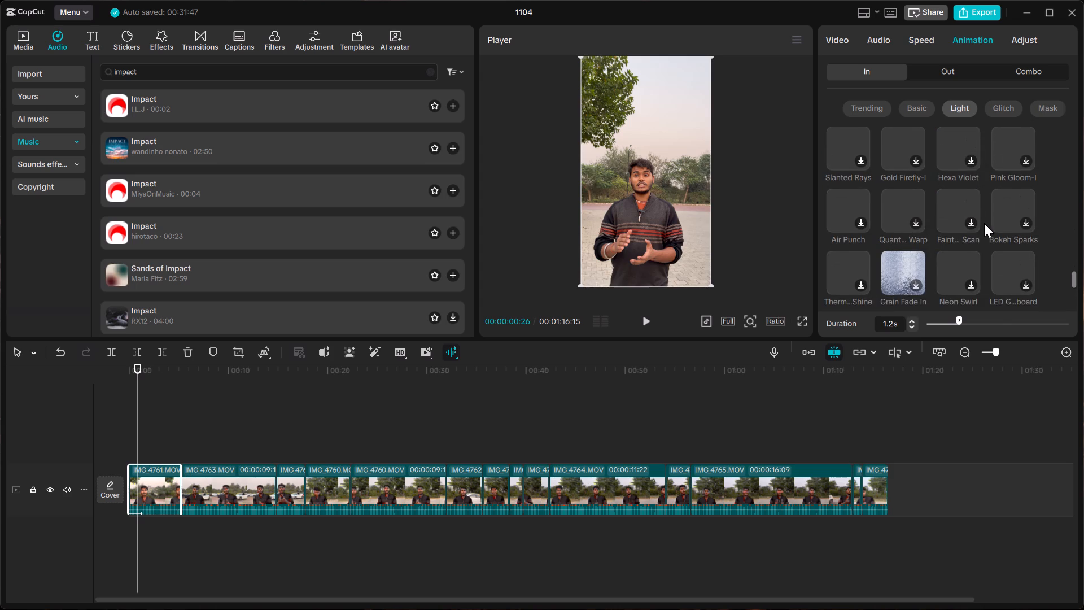
scroll(984, 223, "down", 1)
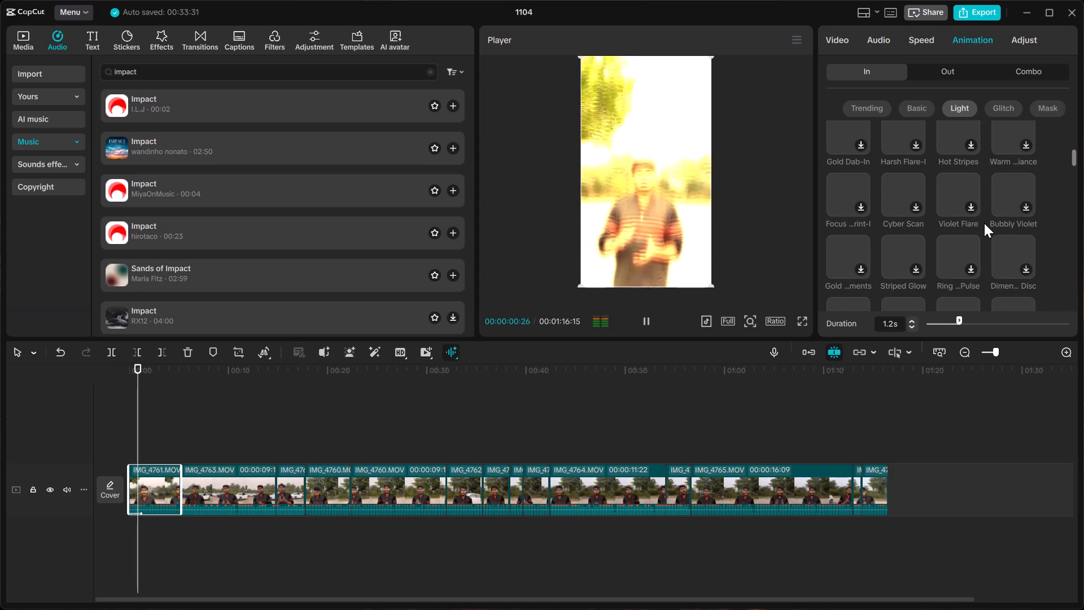
scroll(984, 223, "up", 5)
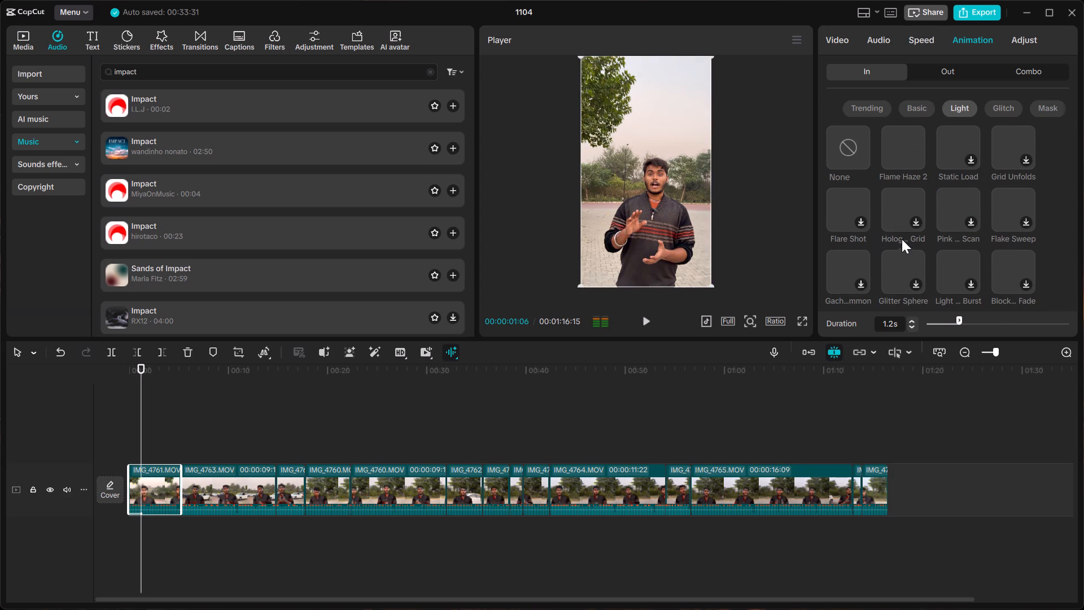
scroll(945, 251, "up", 19)
scroll(962, 179, "up", 5)
scroll(917, 202, "down", 3)
scroll(917, 202, "up", 3)
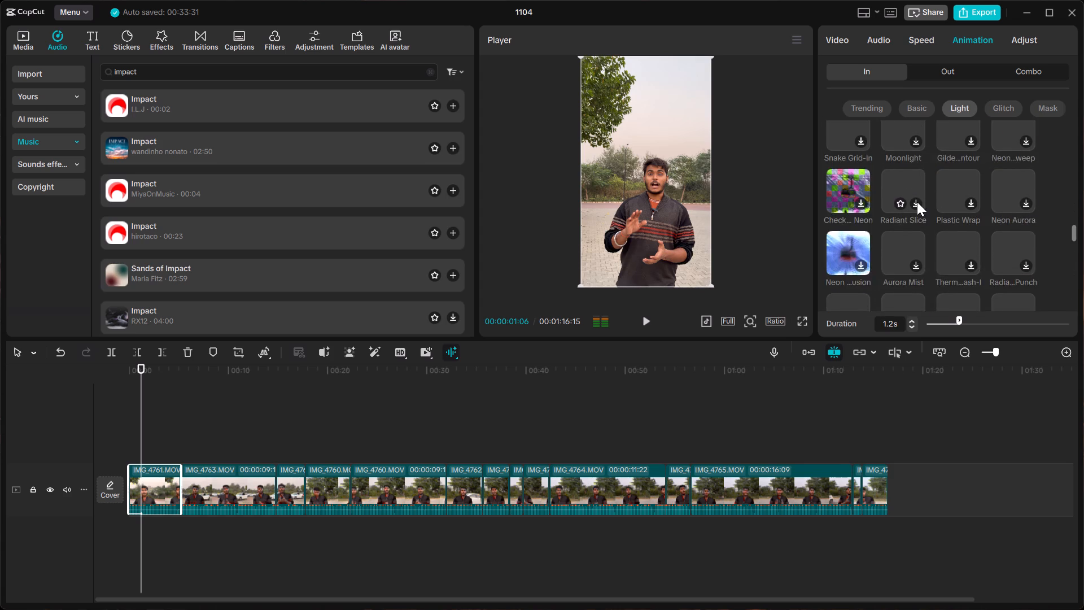
scroll(917, 202, "up", 2)
Apply the Flame Haze 2 In animation to the first clip in place of Lime Radiant.
left_click(910, 152)
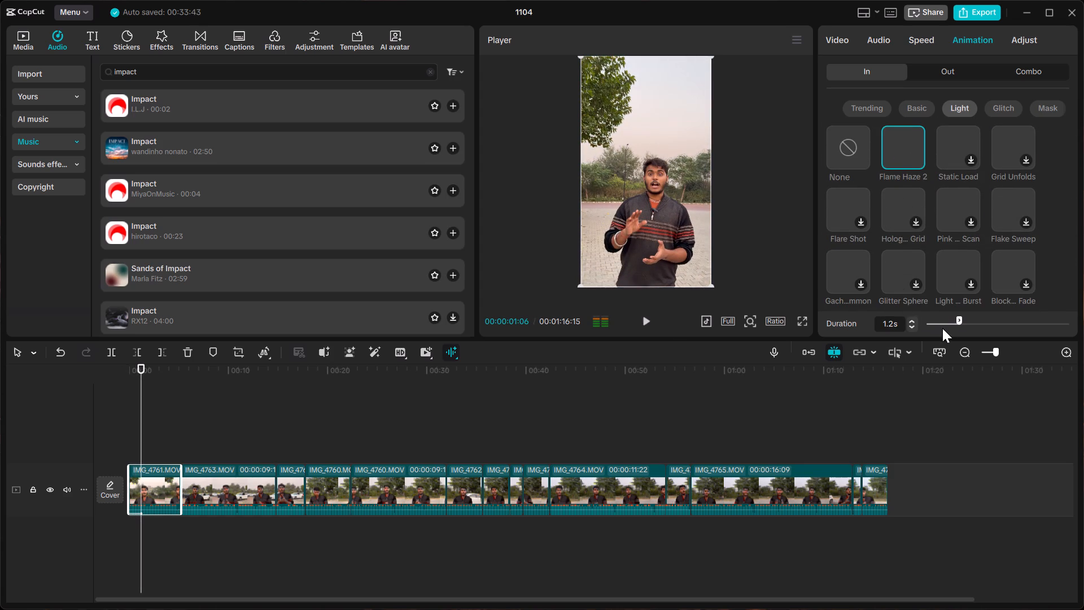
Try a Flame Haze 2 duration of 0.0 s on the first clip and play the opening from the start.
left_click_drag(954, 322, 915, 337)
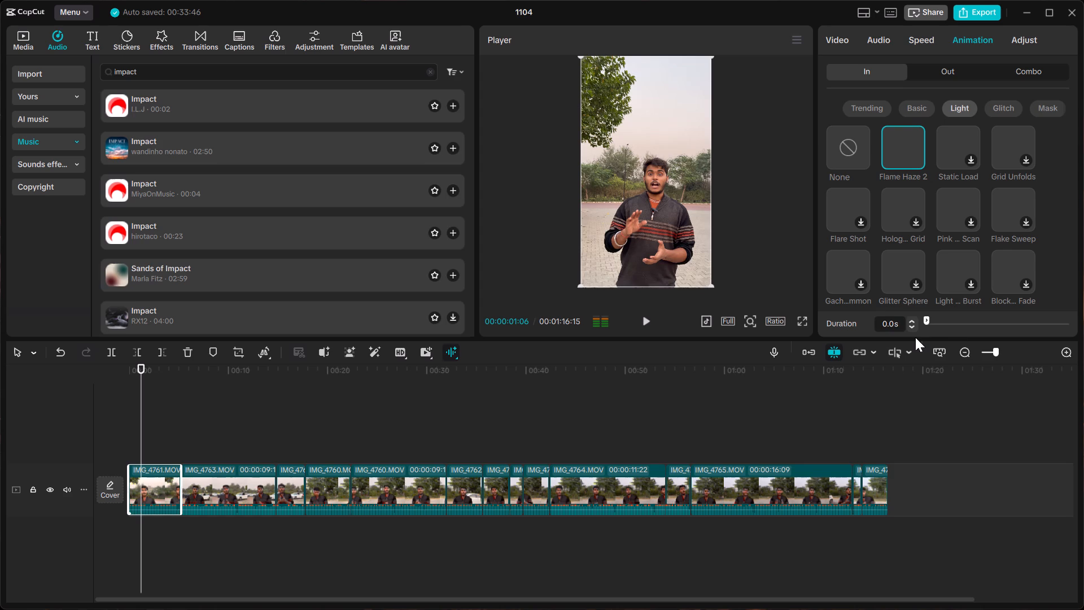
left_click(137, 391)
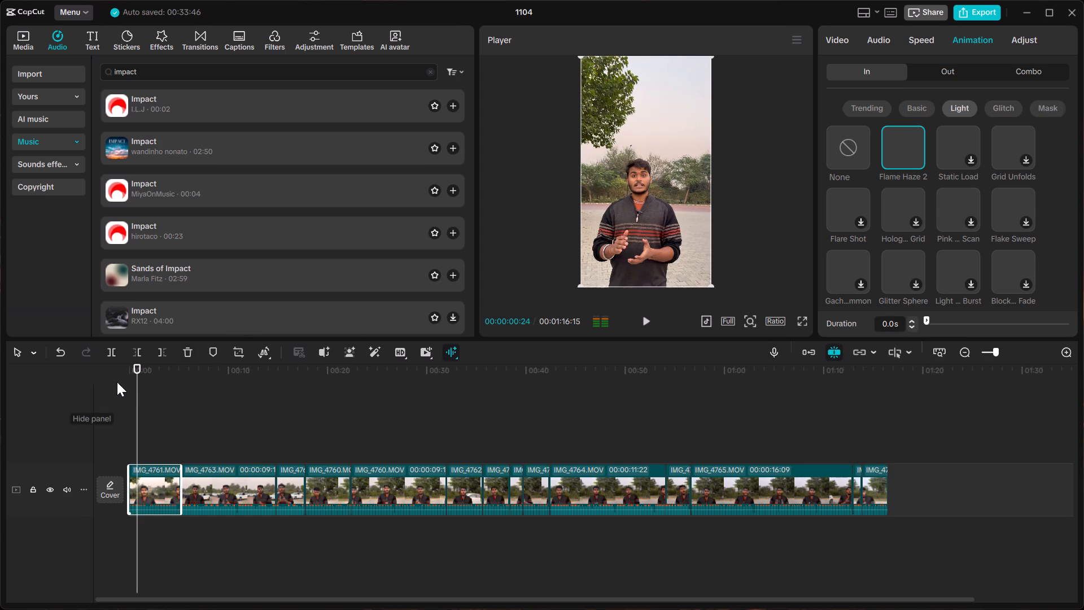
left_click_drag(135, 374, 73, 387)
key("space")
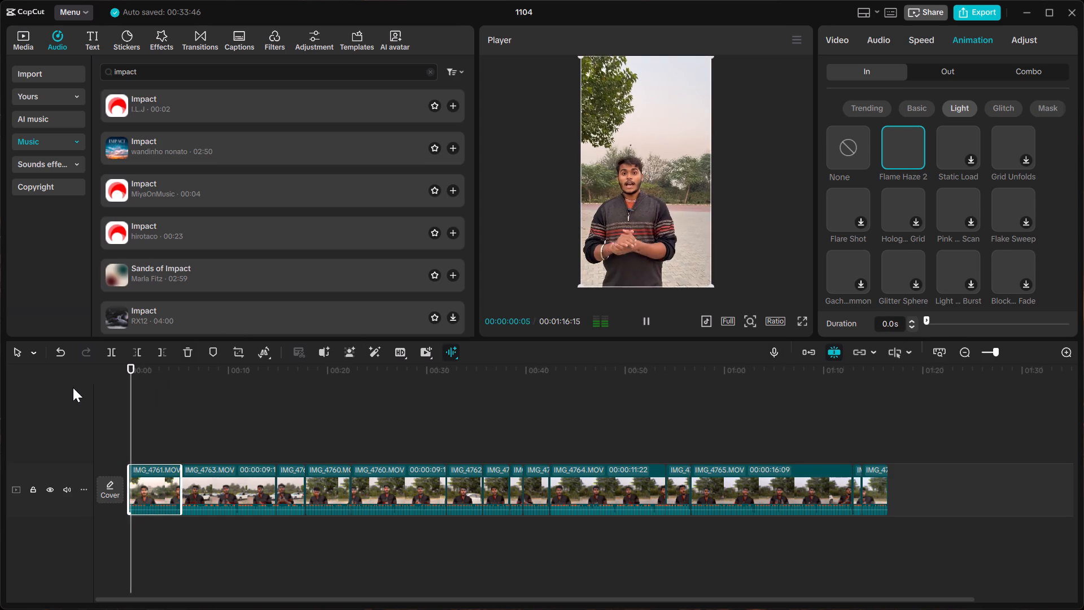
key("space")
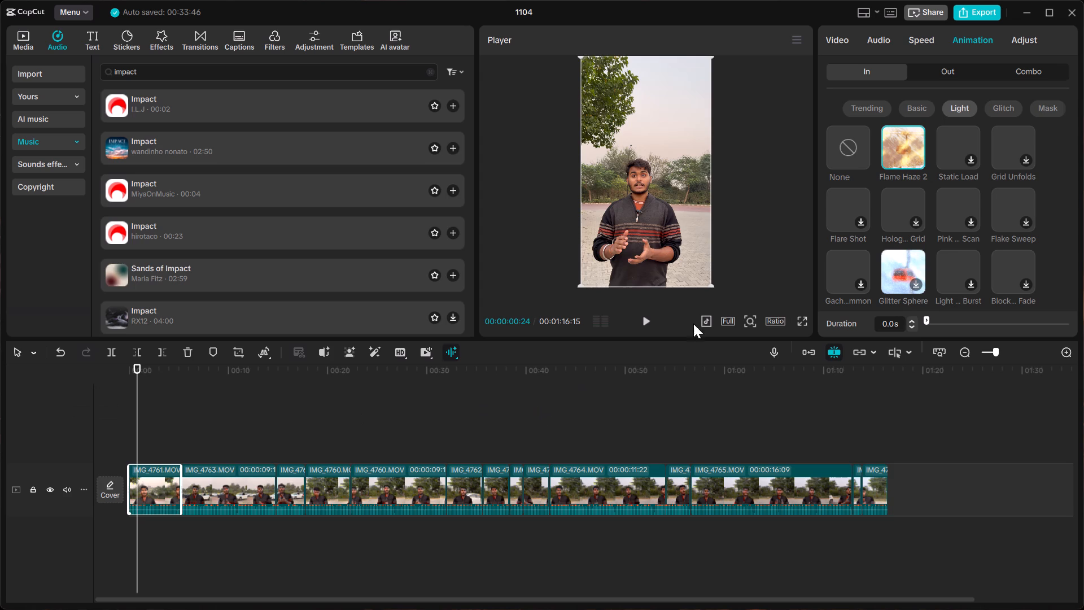
Set the first clip's Flame Haze 2 duration to 0.5 s and replay the opening.
left_click_drag(929, 323, 937, 321)
left_click_drag(937, 321, 942, 321)
key("space")
key("space")
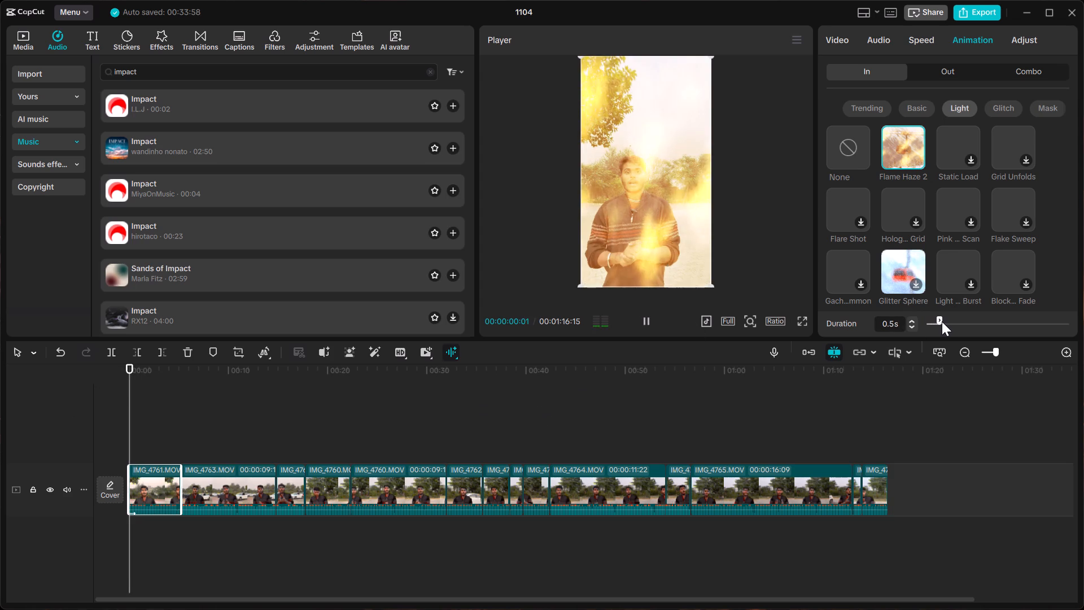
key("space")
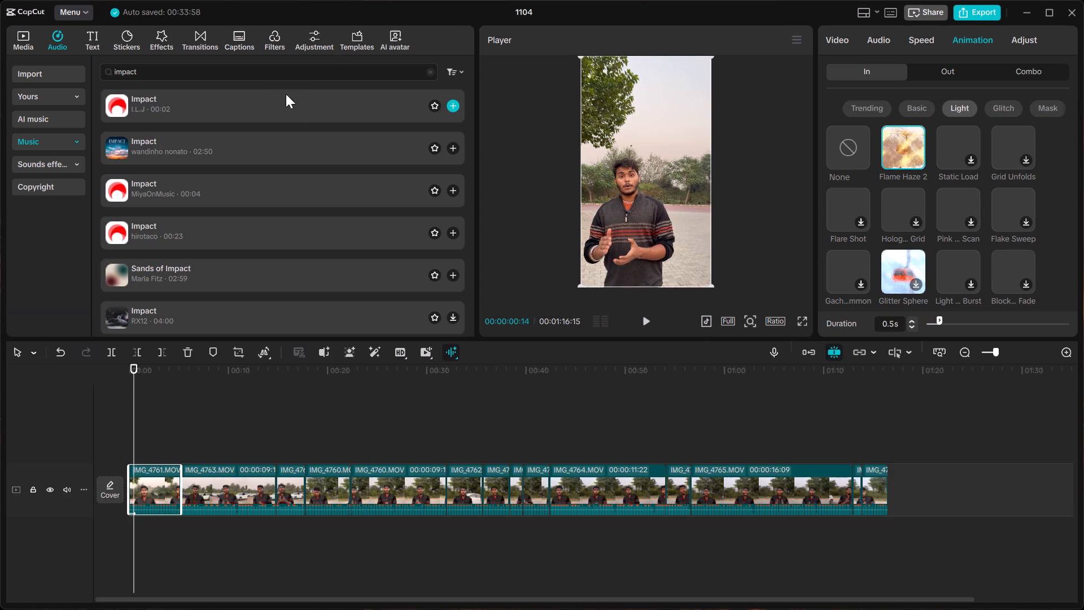
Audition several of the Impact music tracks and look through the rest of the list for a short hit for the opening.
left_click(265, 109)
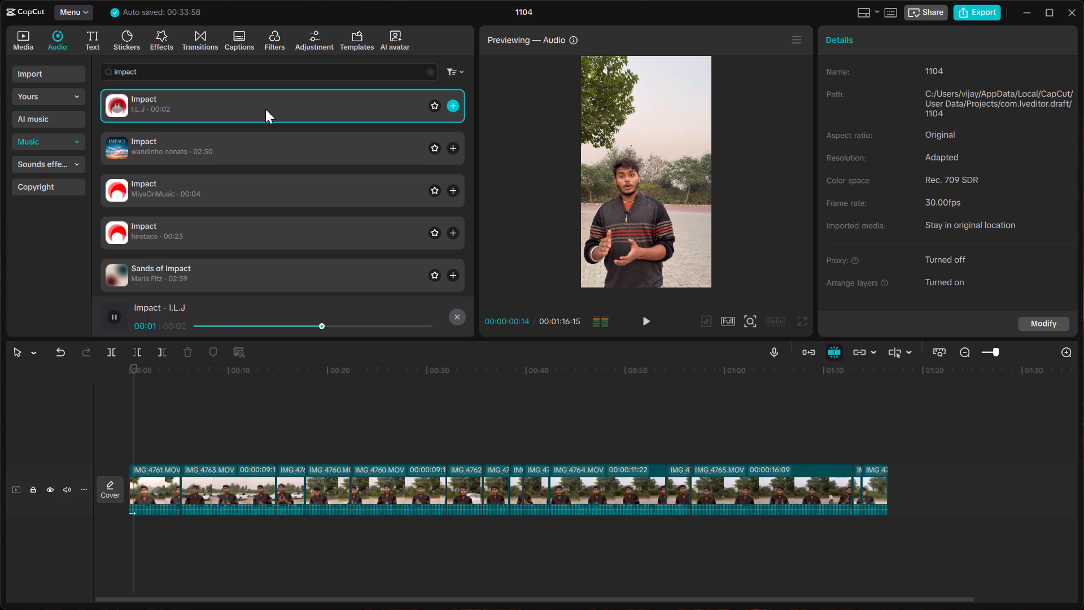
left_click(216, 195)
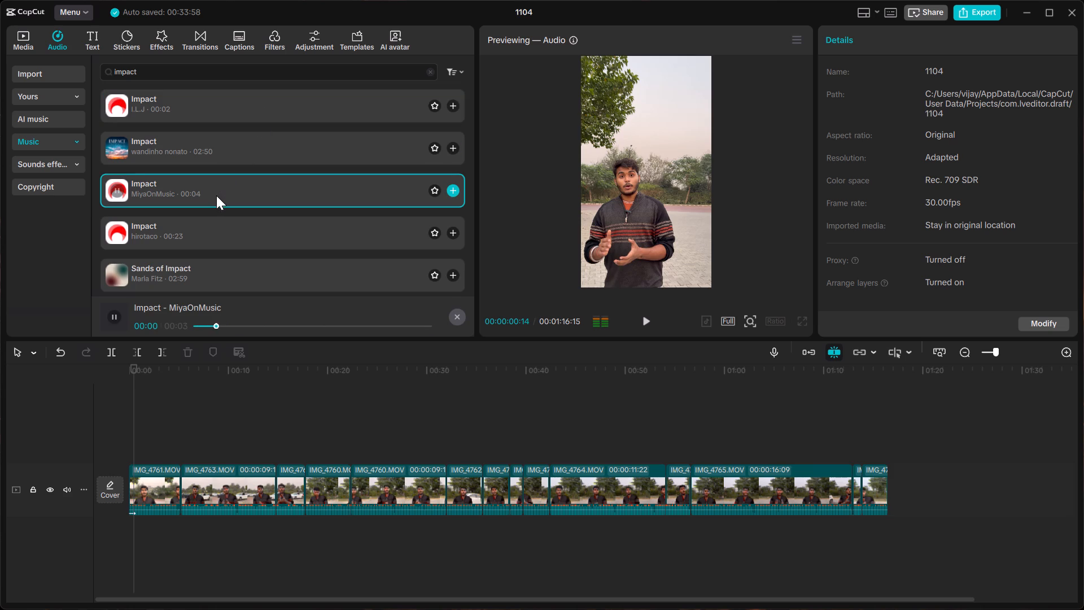
left_click(210, 229)
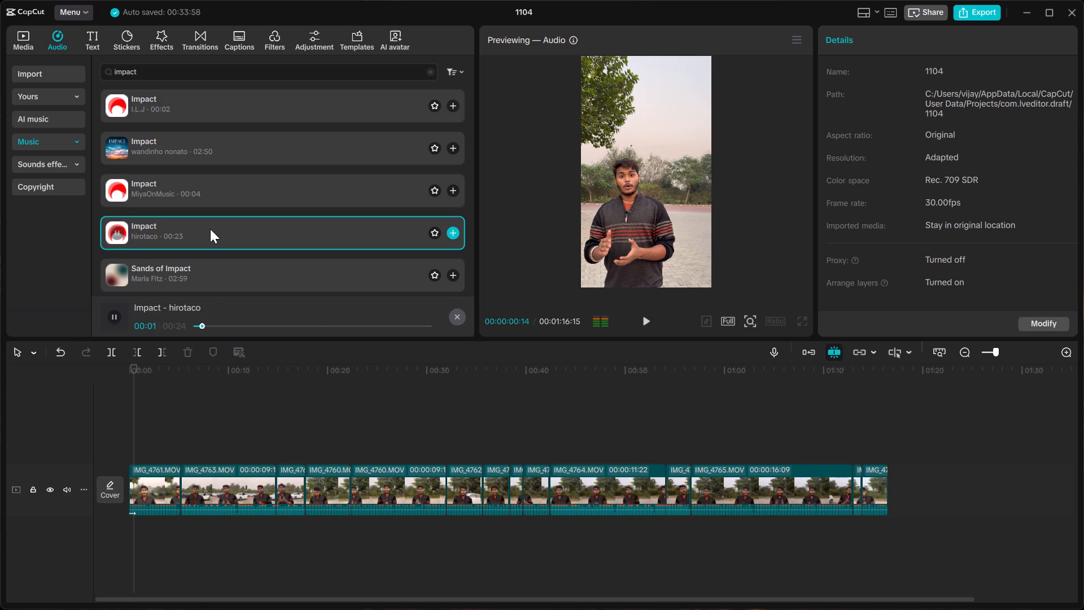
scroll(210, 229, "down", 1)
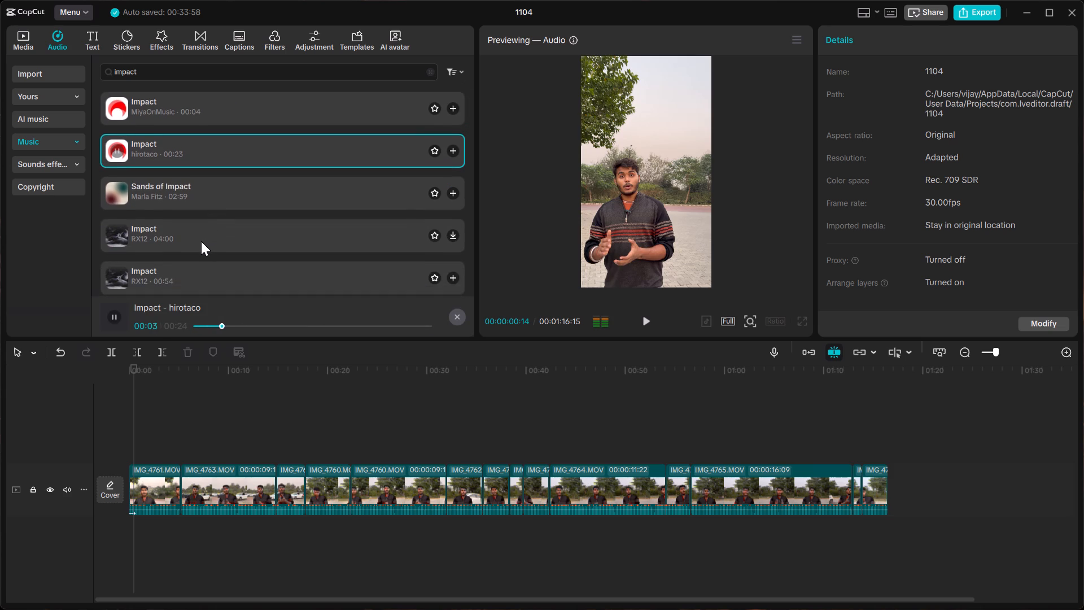
left_click(201, 241)
scroll(201, 241, "down", 1)
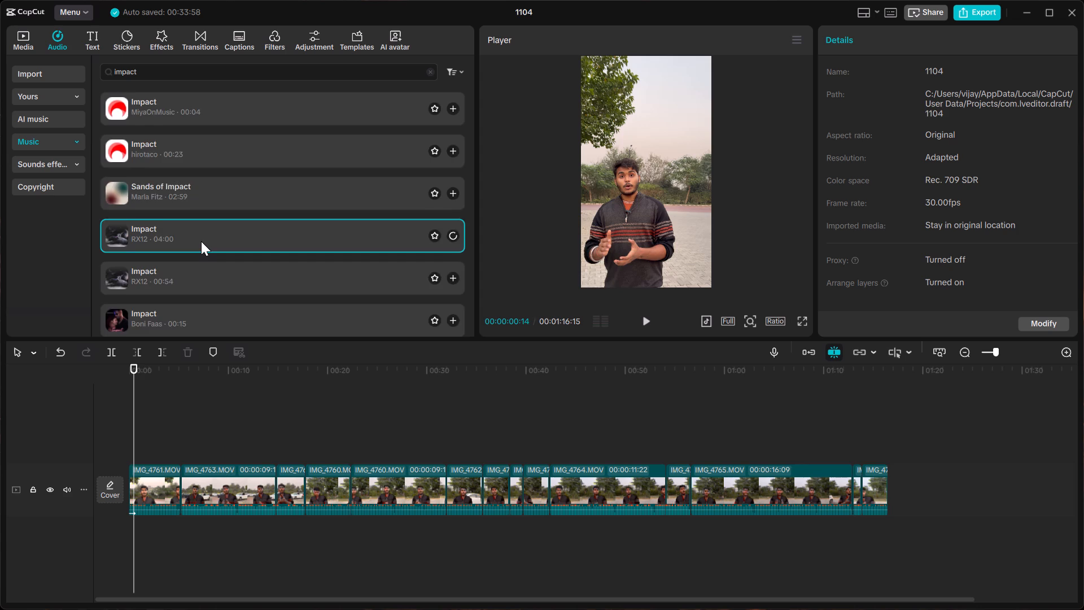
scroll(201, 241, "down", 1)
left_click(201, 241)
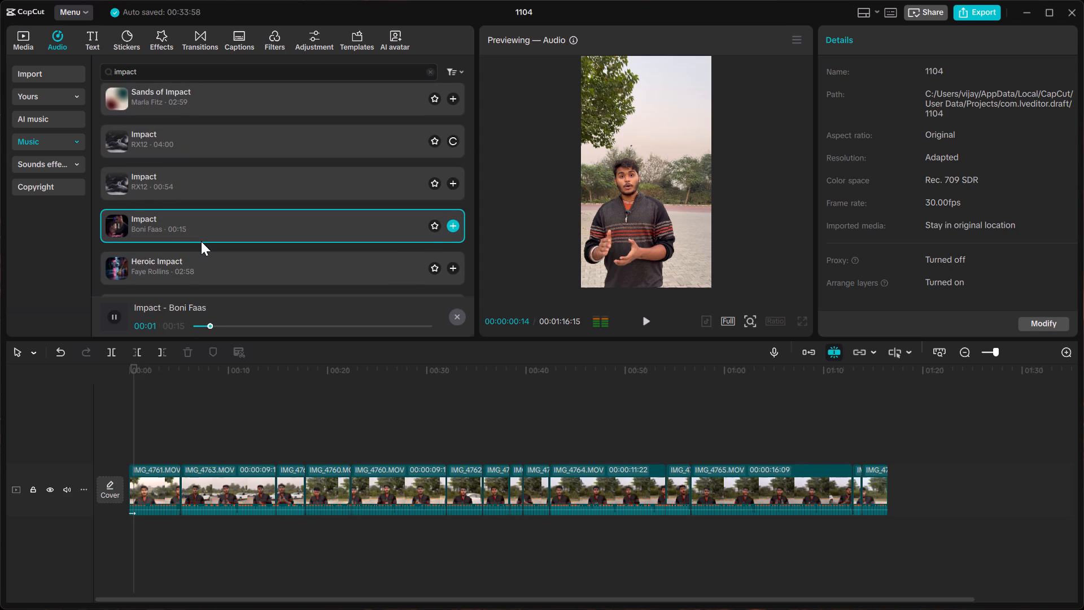
scroll(201, 241, "down", 2)
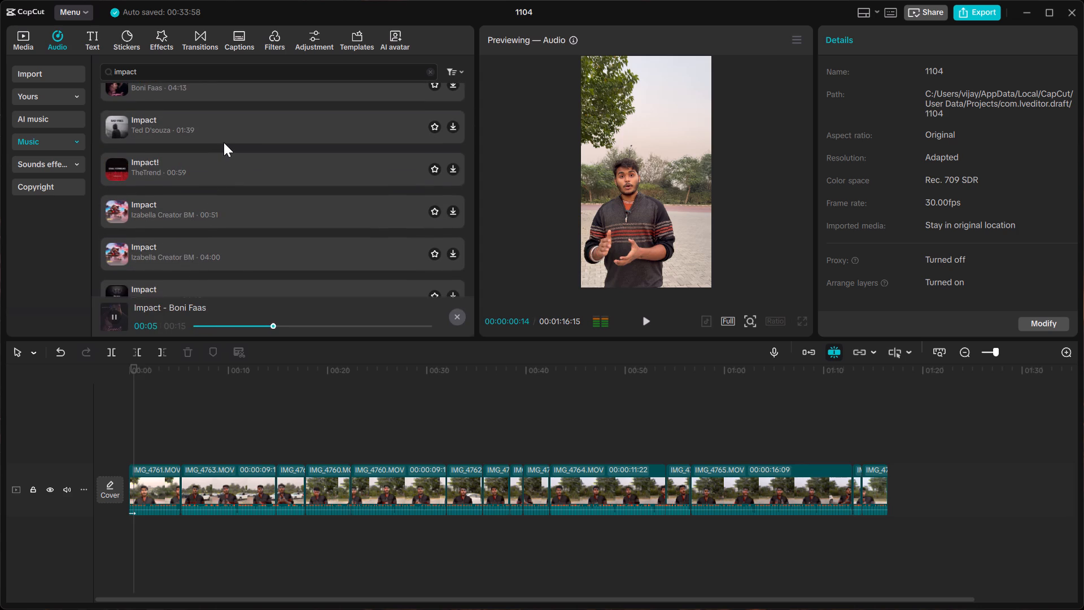
scroll(237, 127, "down", 1)
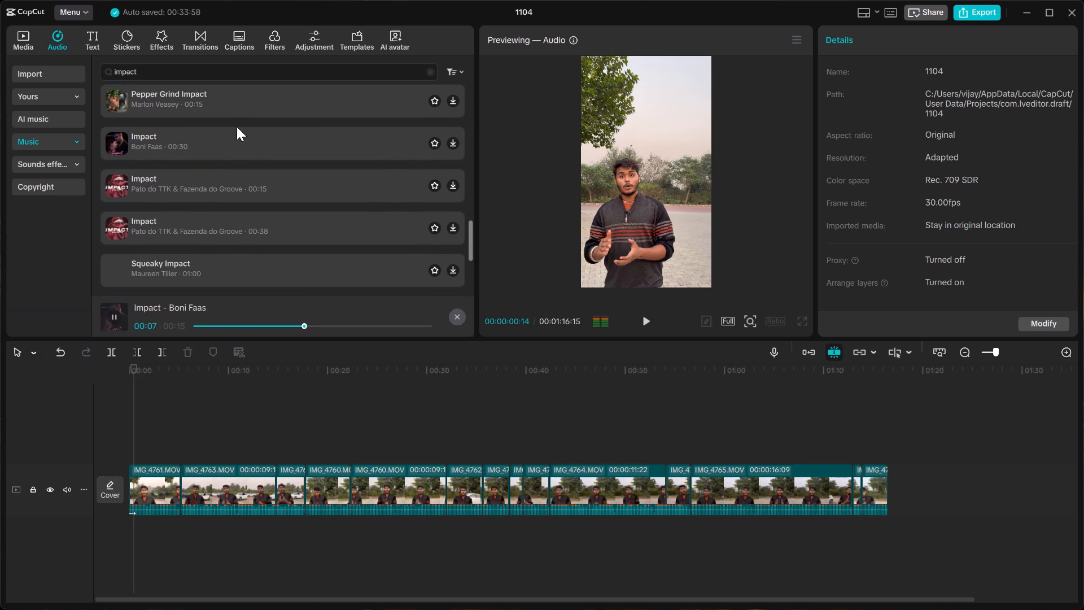
scroll(213, 114, "up", 7)
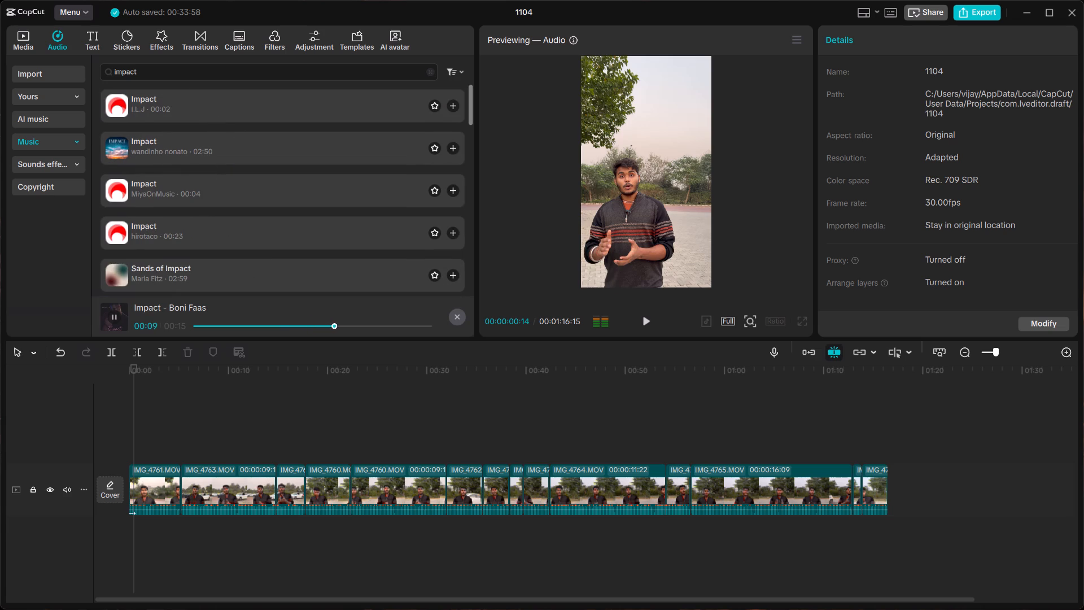
left_click(141, 65)
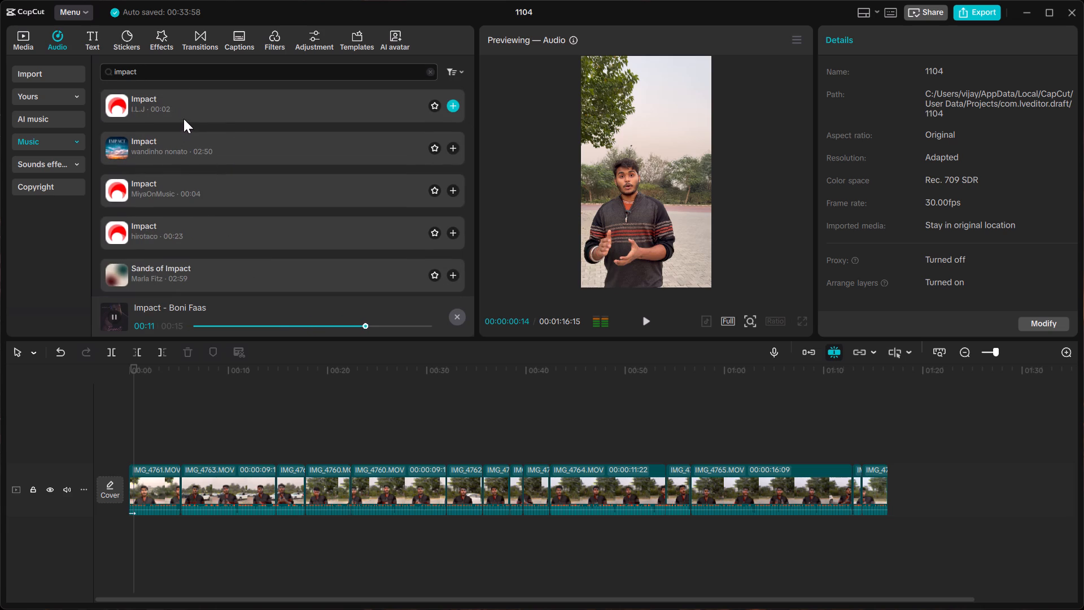
Add the 00:02 Impact track by I.L.J to the timeline at 00:00:00:14 and play it with the opening.
left_click(183, 119)
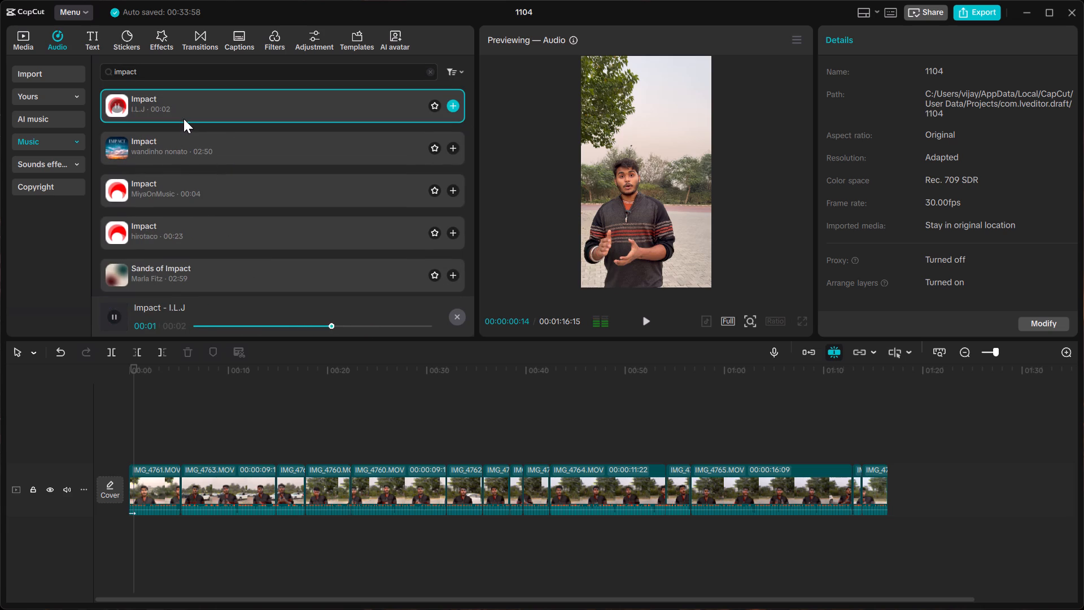
left_click(452, 104)
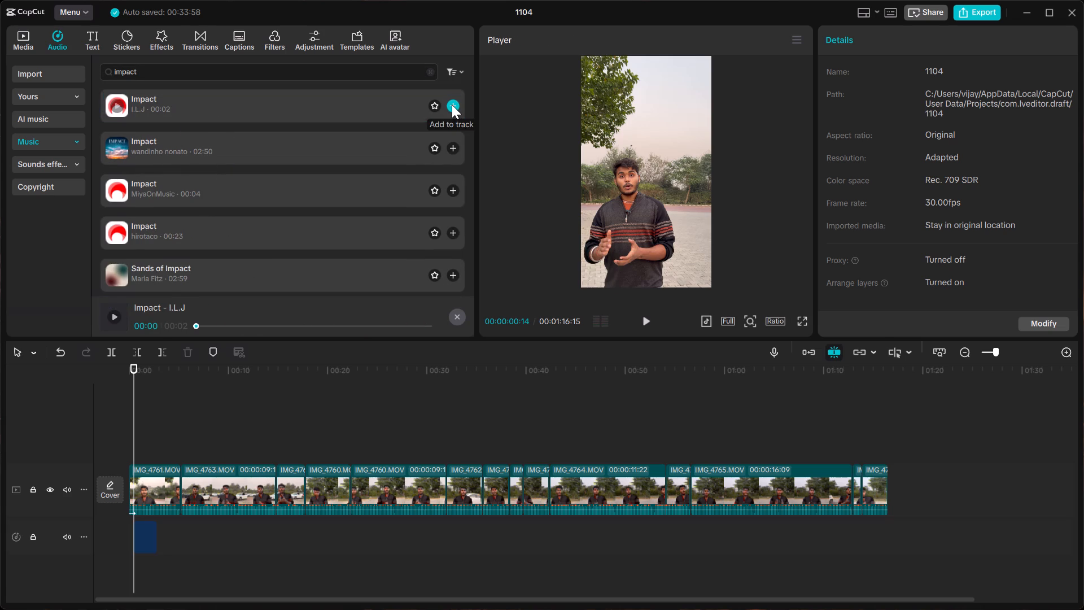
key("space")
key("space")
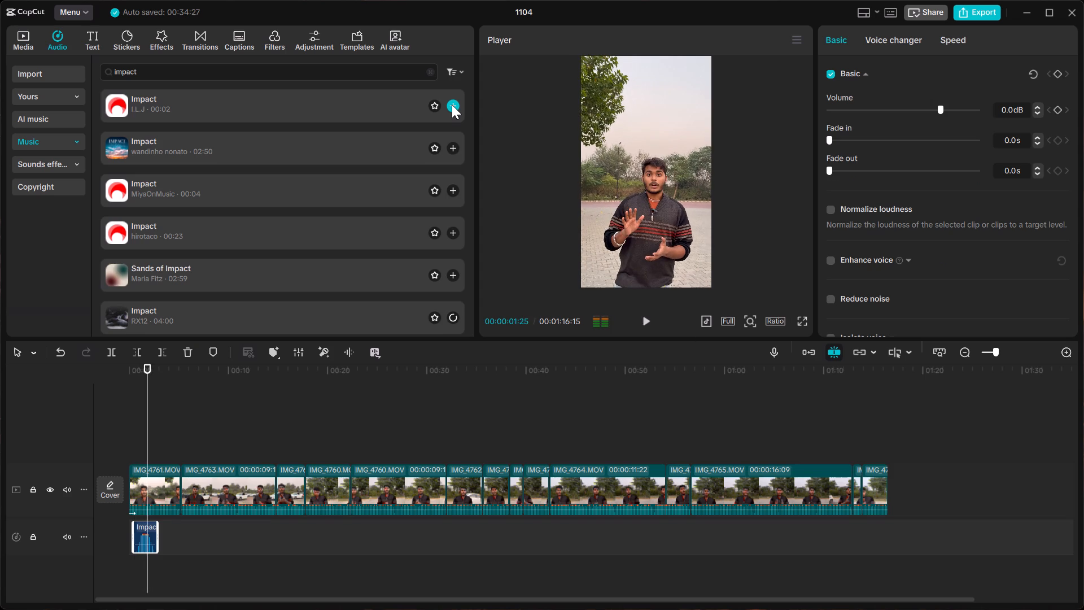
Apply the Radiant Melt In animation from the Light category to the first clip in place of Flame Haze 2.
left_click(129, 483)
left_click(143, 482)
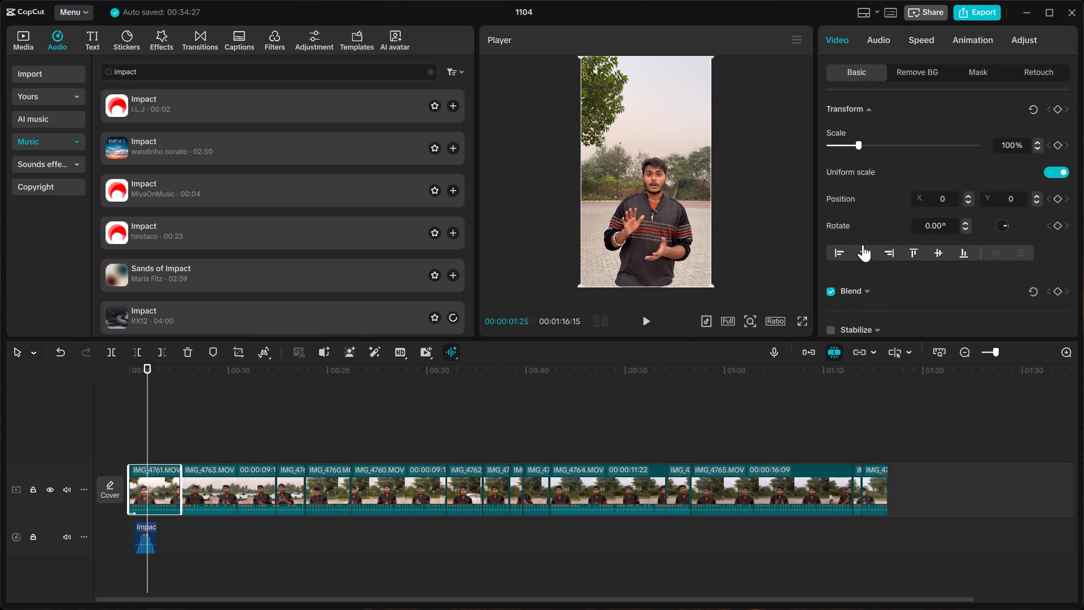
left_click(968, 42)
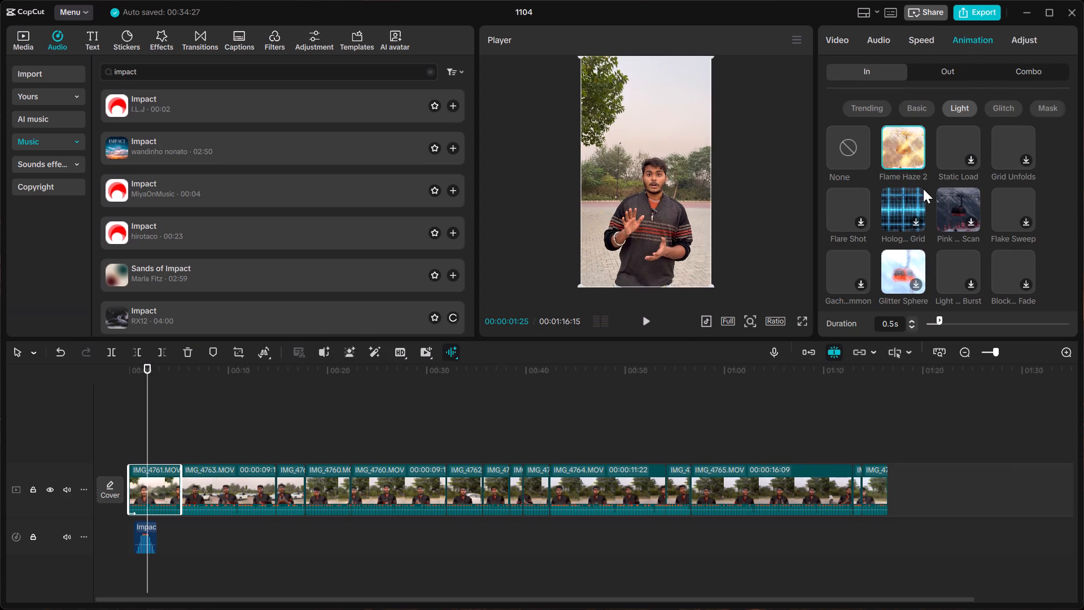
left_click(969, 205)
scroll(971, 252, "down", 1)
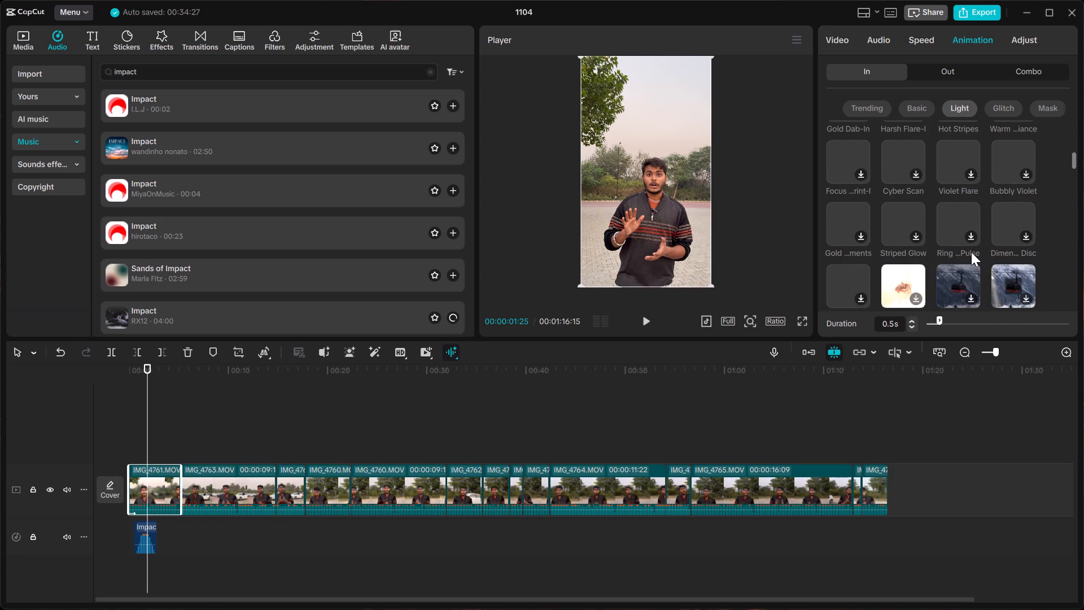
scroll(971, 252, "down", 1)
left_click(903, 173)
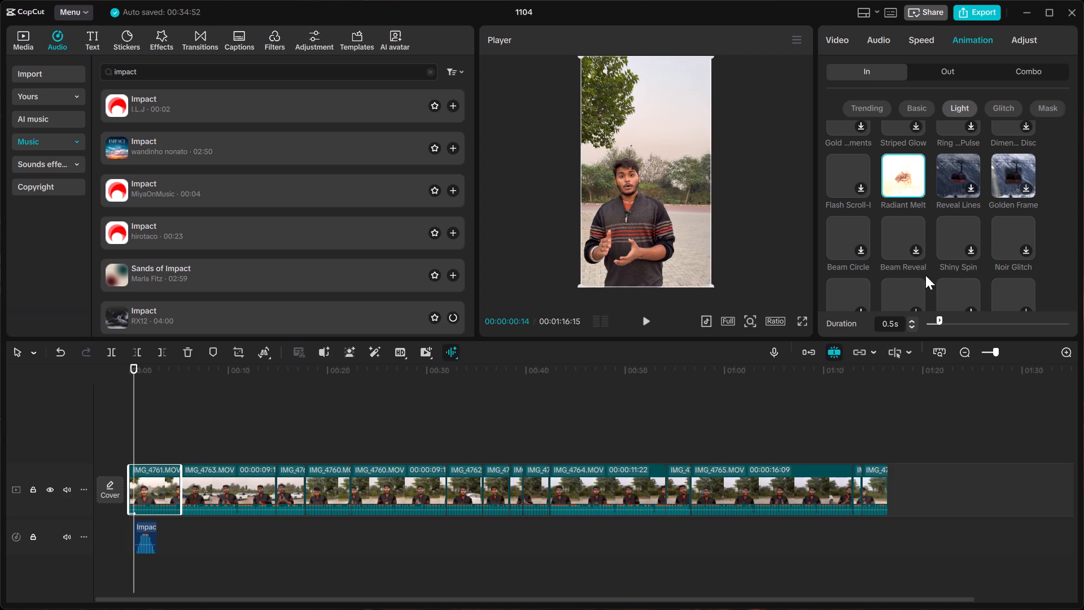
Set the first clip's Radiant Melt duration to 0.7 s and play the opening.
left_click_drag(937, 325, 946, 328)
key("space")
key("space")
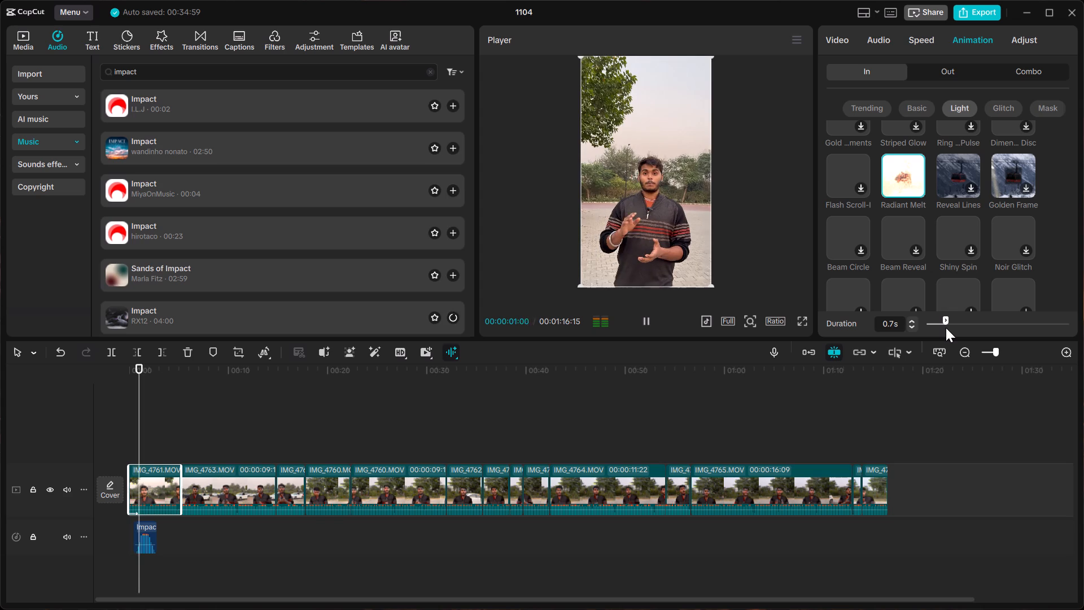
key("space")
Apply the Beam …an Up In animation from the Light category to the first clip in place of Radiant Melt.
scroll(946, 211, "down", 1)
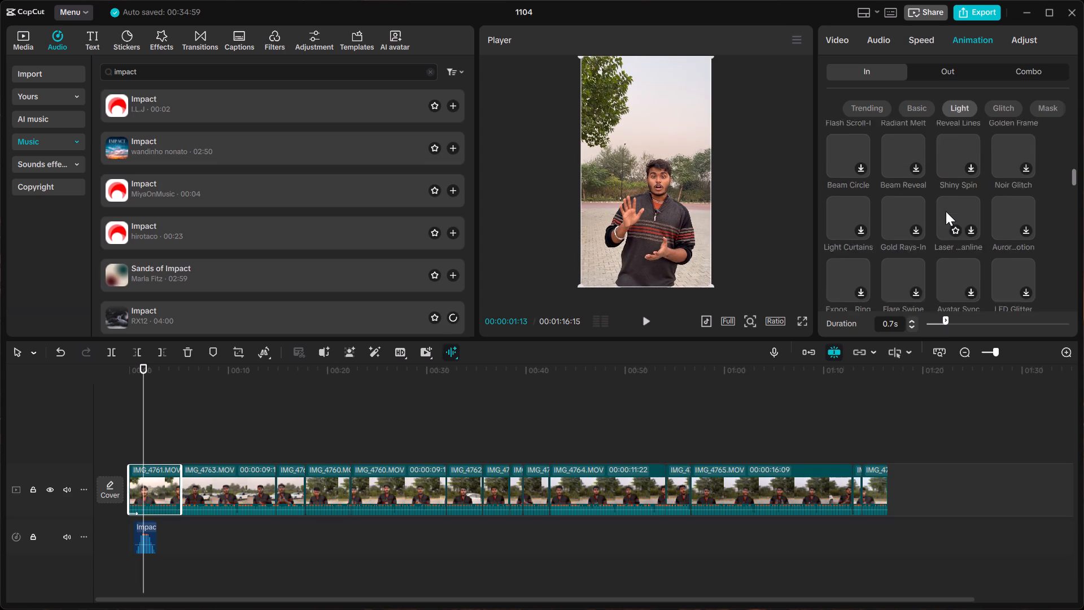
scroll(946, 211, "down", 1)
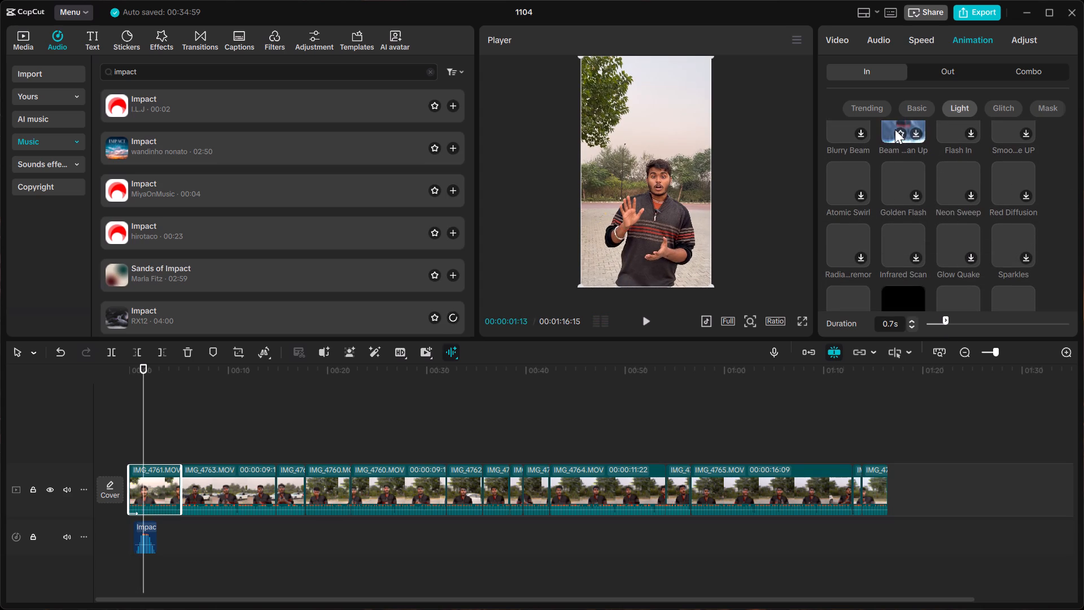
scroll(911, 170, "up", 1)
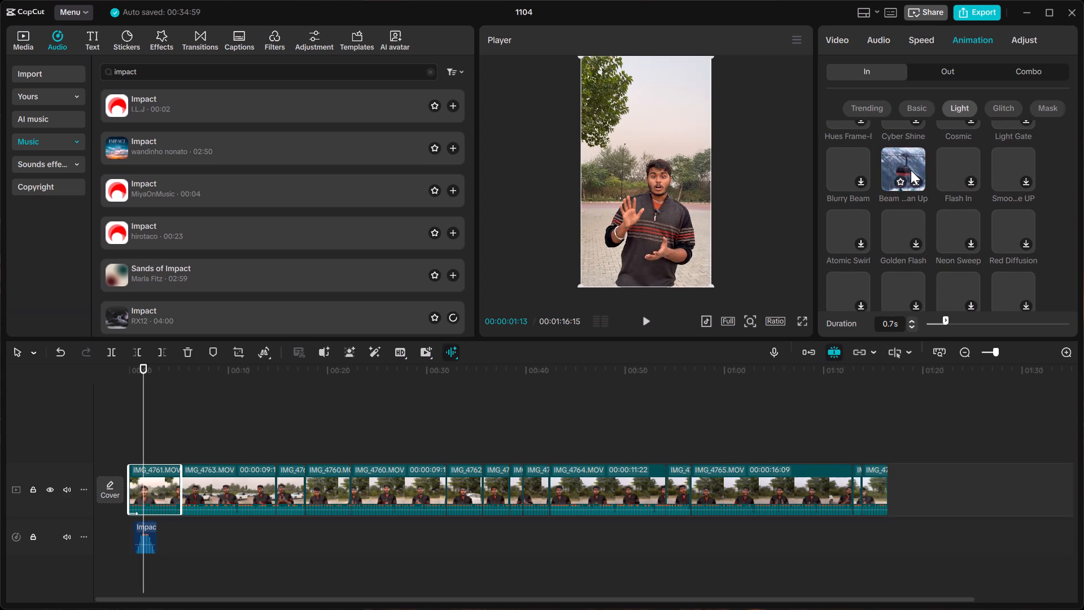
scroll(911, 170, "up", 1)
left_click(911, 170)
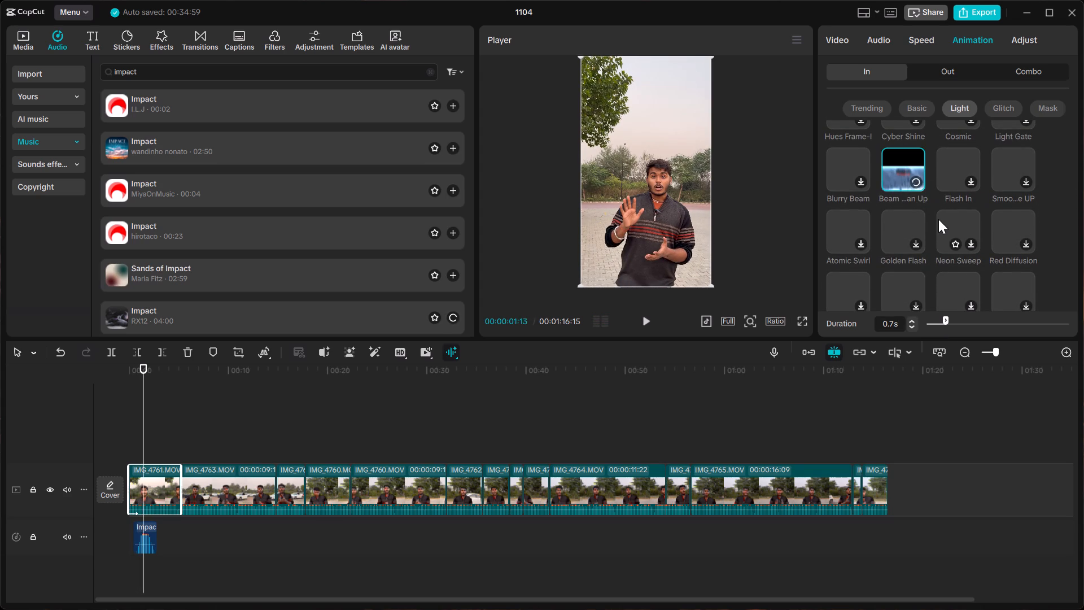
Look through the remaining Light entrance effects and play the opening with the Beam …an Up animation.
scroll(971, 199, "down", 2)
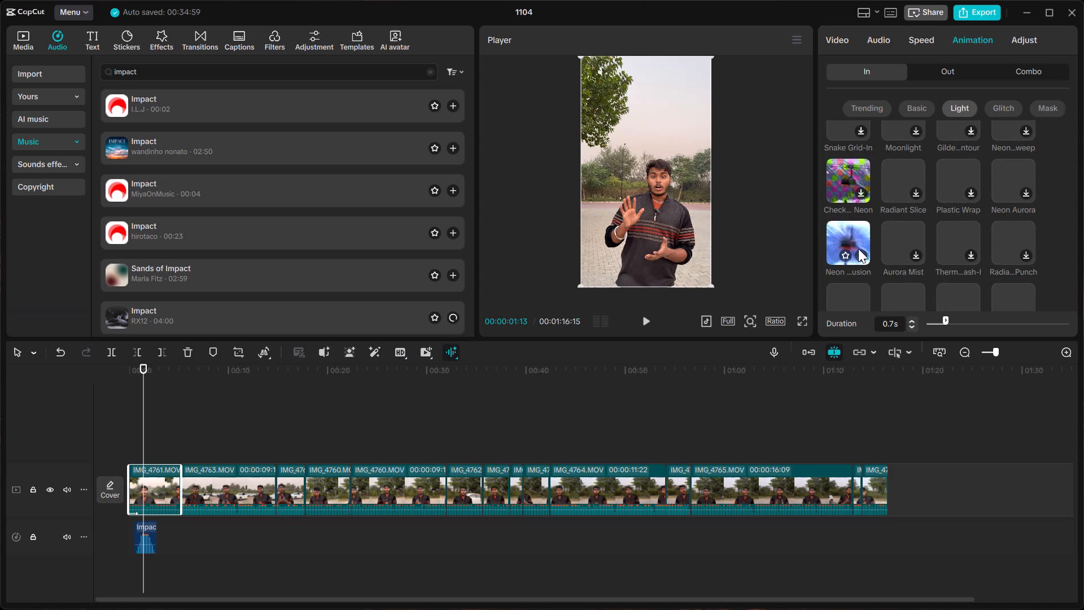
scroll(920, 269, "down", 1)
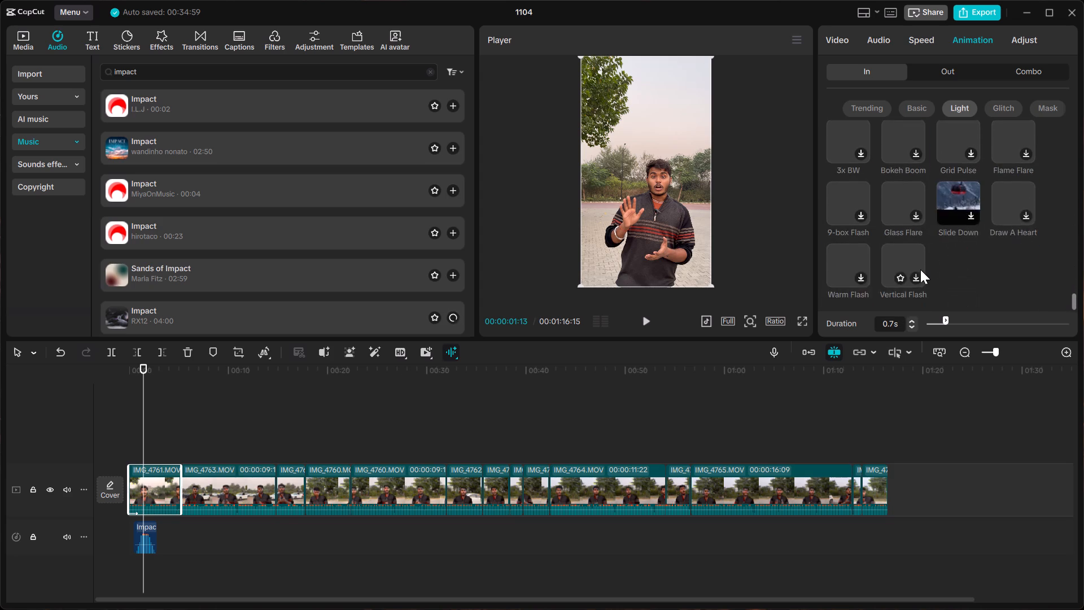
scroll(920, 269, "down", 2)
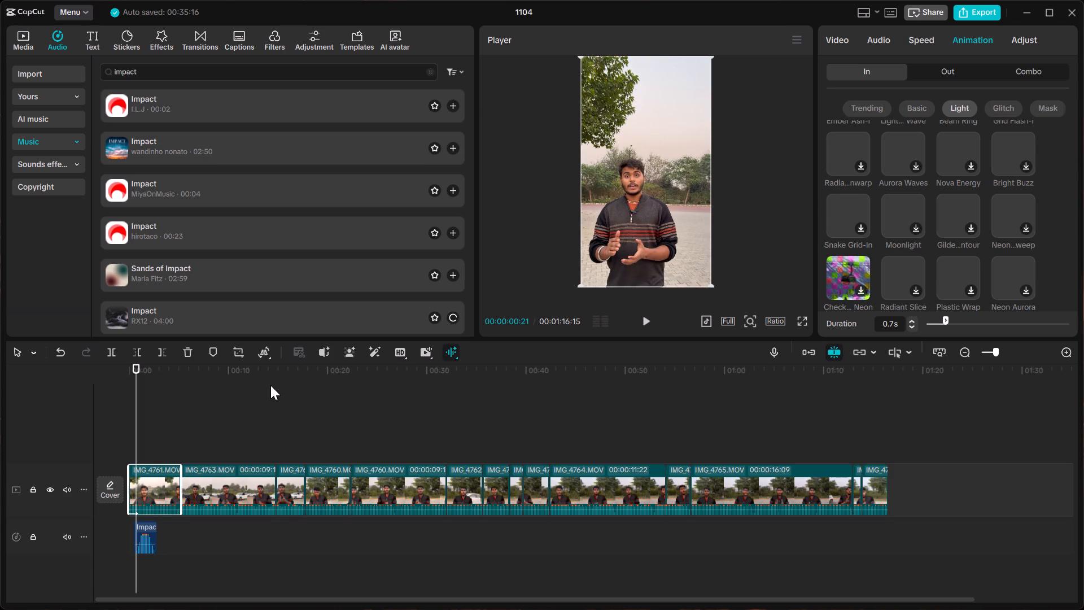
key("space")
key("space")
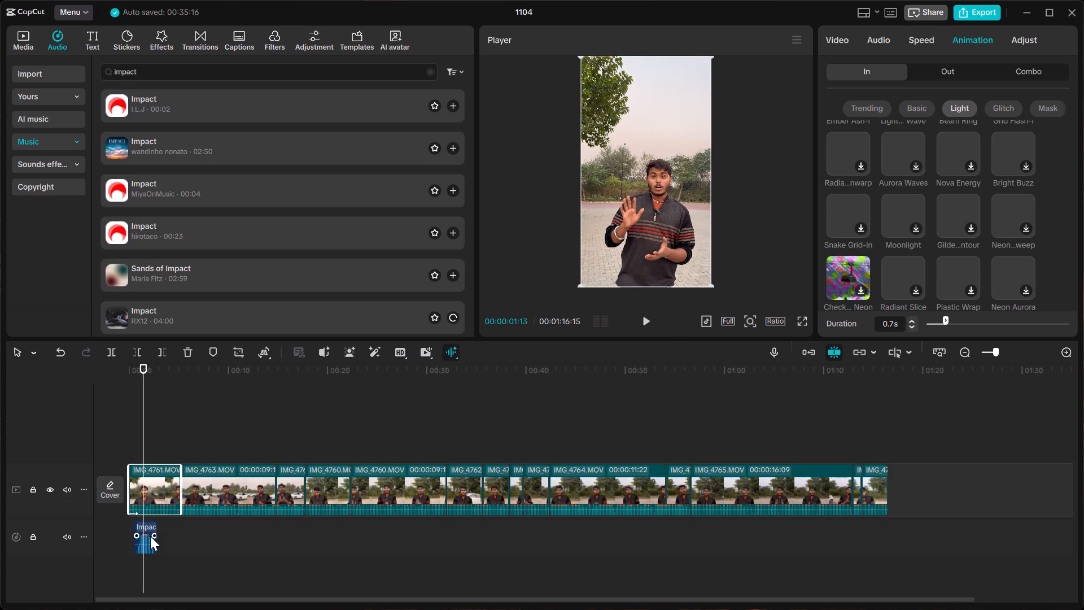
Move the Impact audio clip to the very start of the timeline, aligned with the first video clip.
left_click_drag(148, 539, 133, 541)
Set the first clip's Beam …an Up duration to 1.3 s and replay from the start into the second clip.
left_click(161, 511)
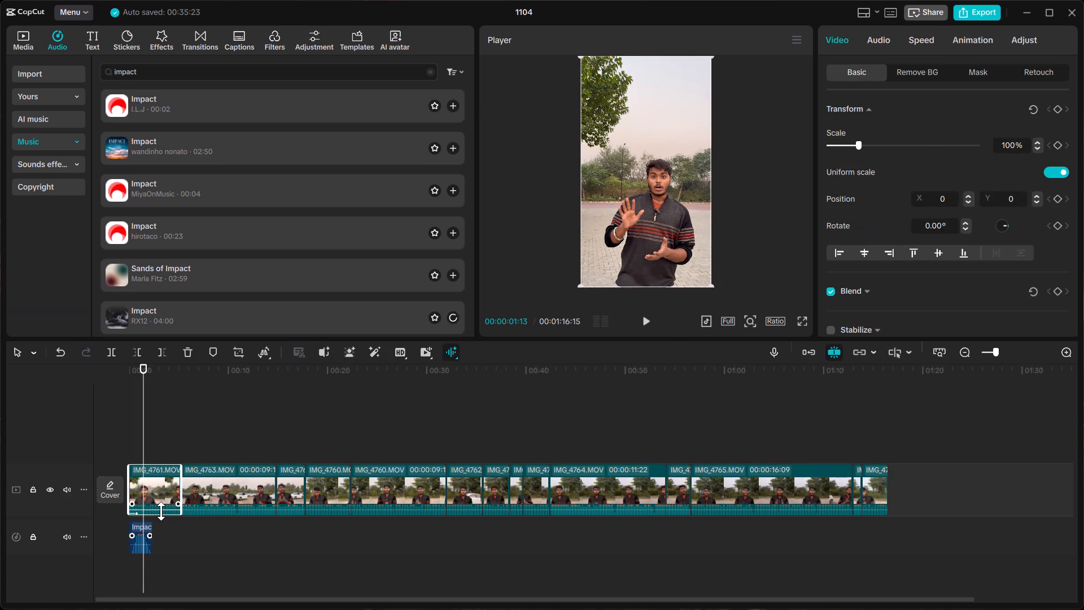
left_click(958, 37)
left_click_drag(946, 319, 950, 319)
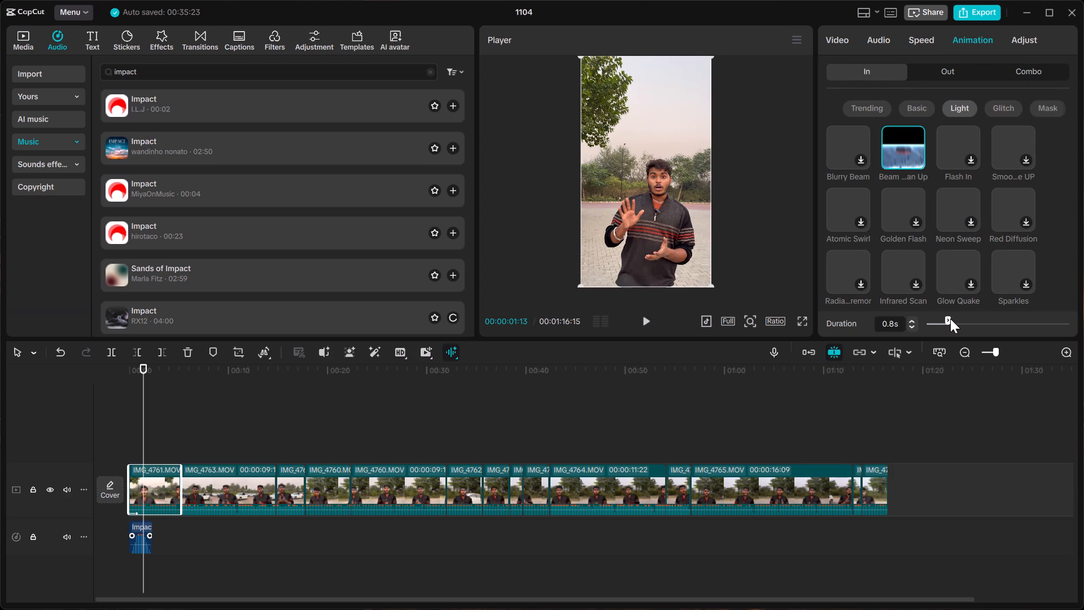
left_click_drag(950, 319, 963, 319)
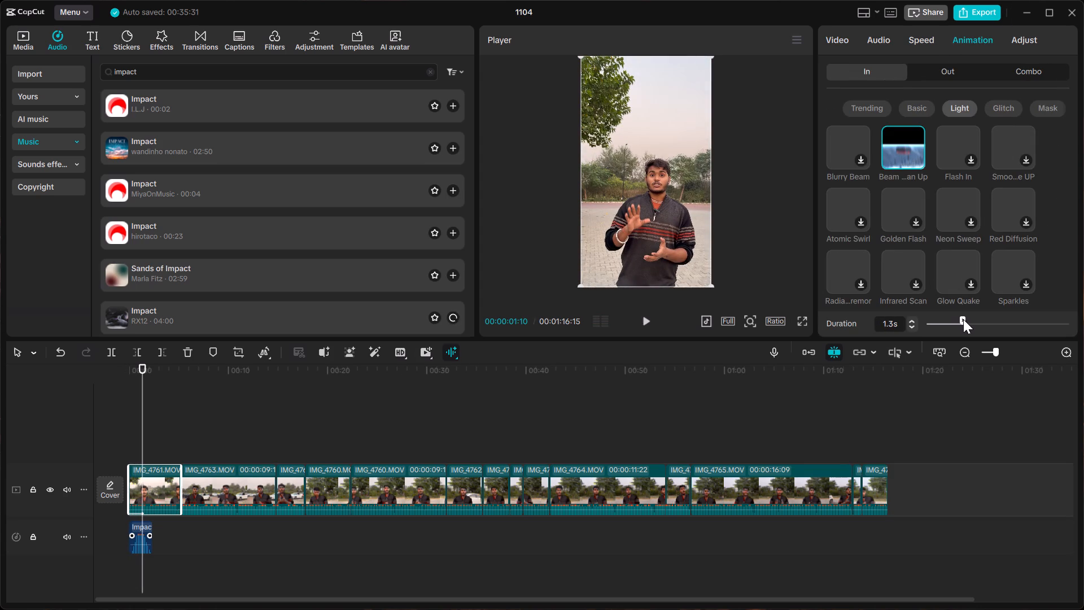
left_click_drag(139, 369, 8, 376)
key("space")
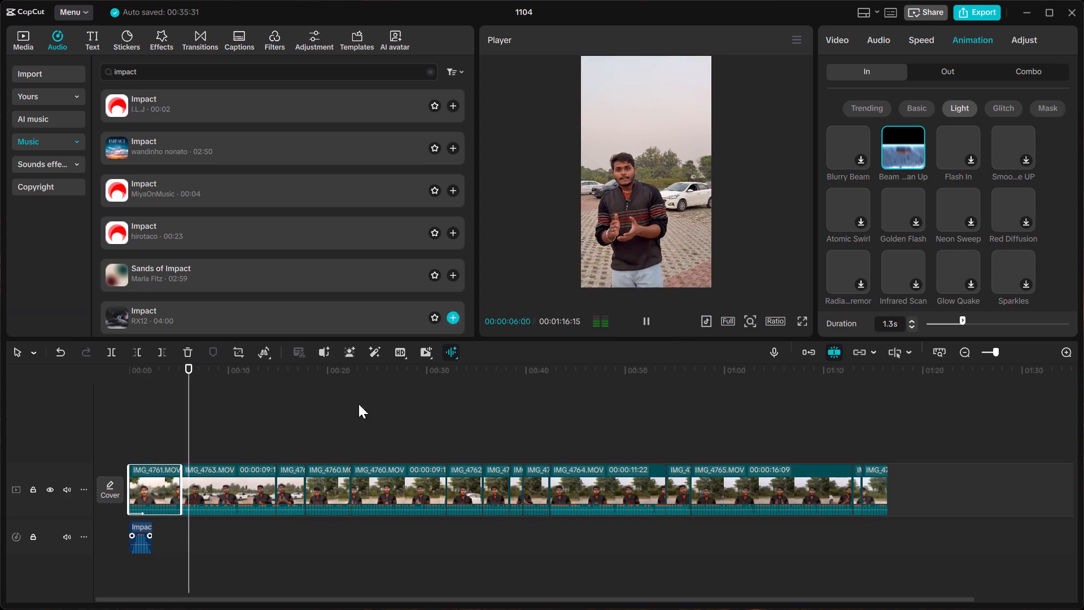
left_click(646, 323)
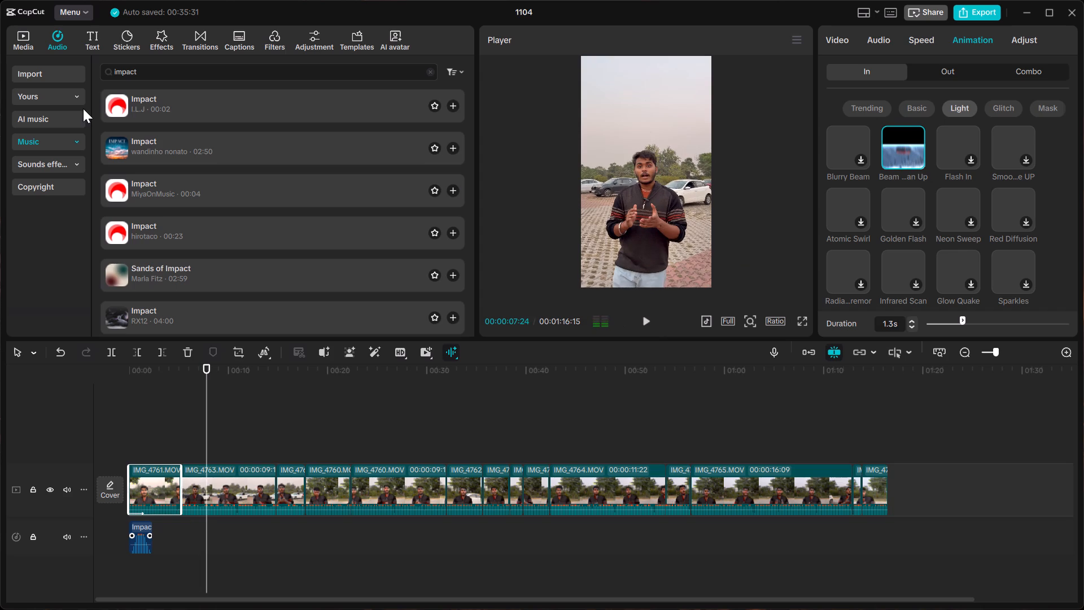
Preview the first two tracks in the Halloween music category and add The Mysterious Halloween to the timeline.
left_click(45, 69)
left_click(32, 149)
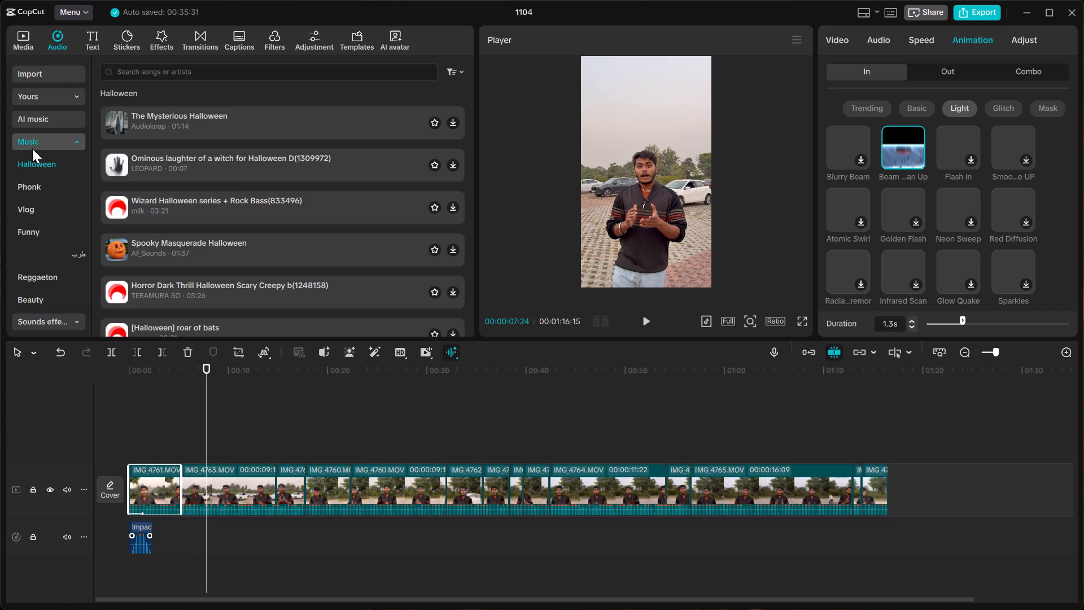
left_click(202, 119)
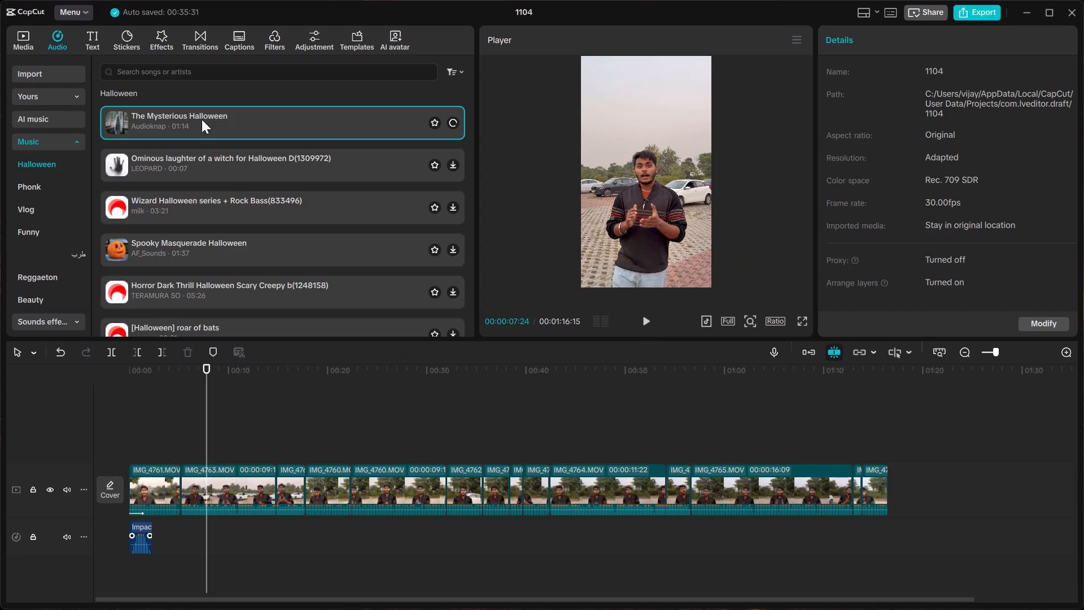
left_click(241, 167)
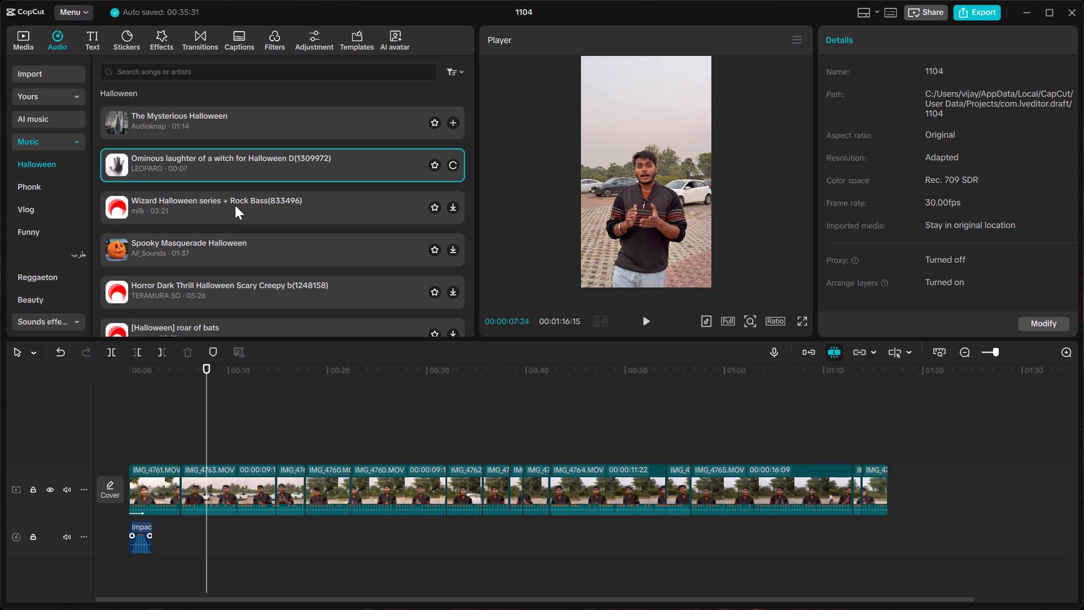
left_click(133, 119)
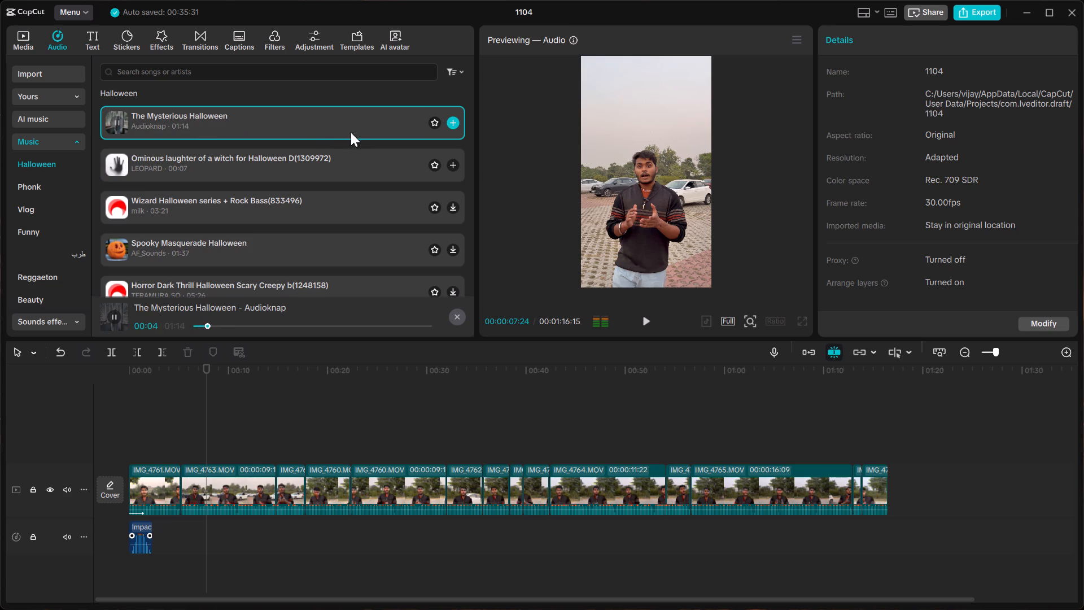
left_click(453, 121)
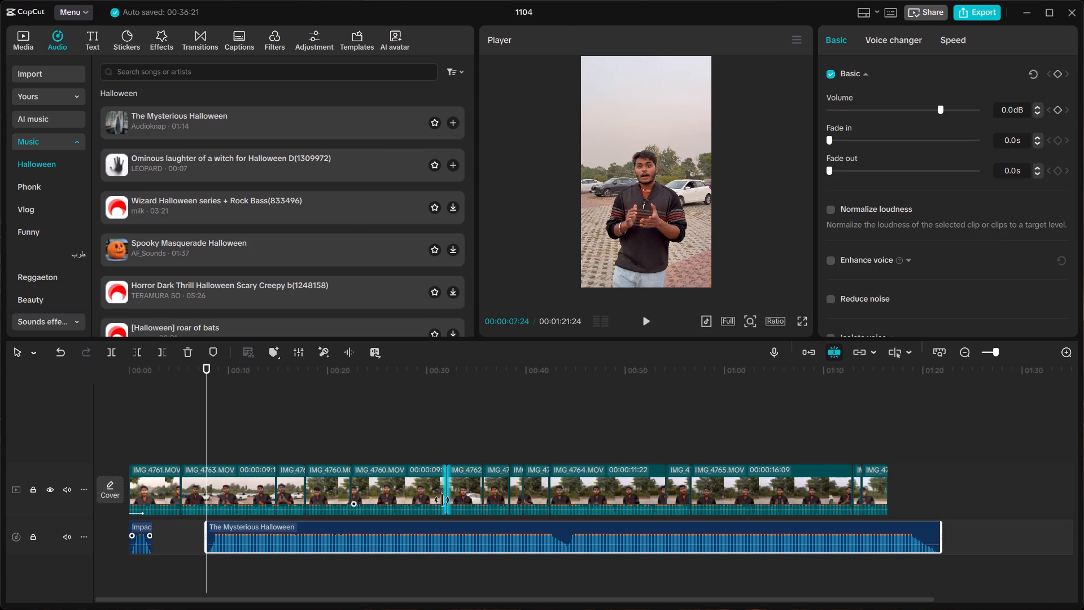
Move The Mysterious Halloween to the very start of the timeline, on its own audio track beneath the Impact clip.
key("space")
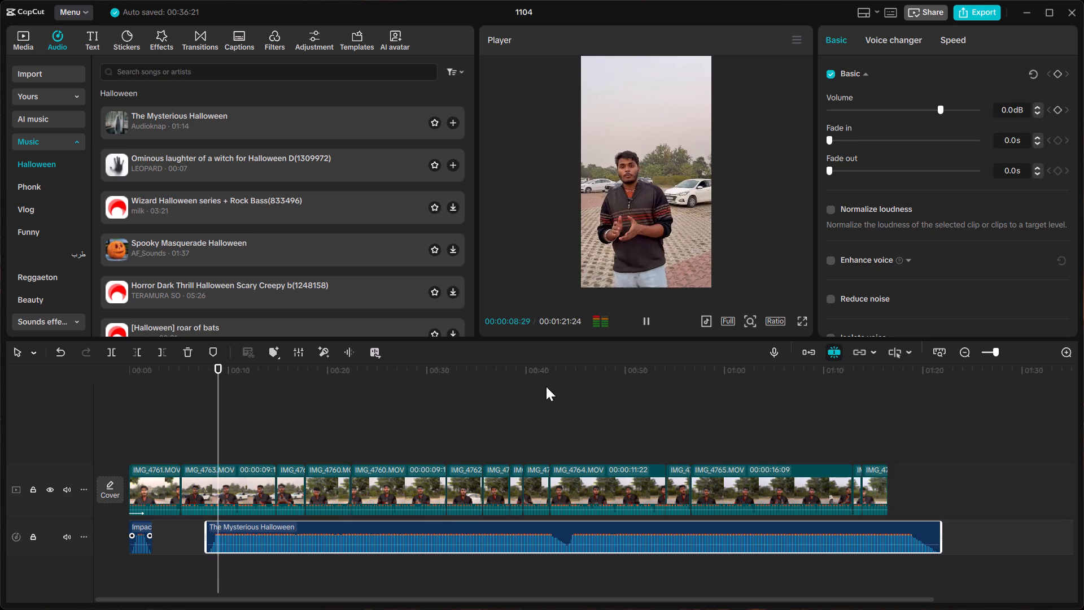
left_click(546, 386)
left_click_drag(407, 540, 317, 582)
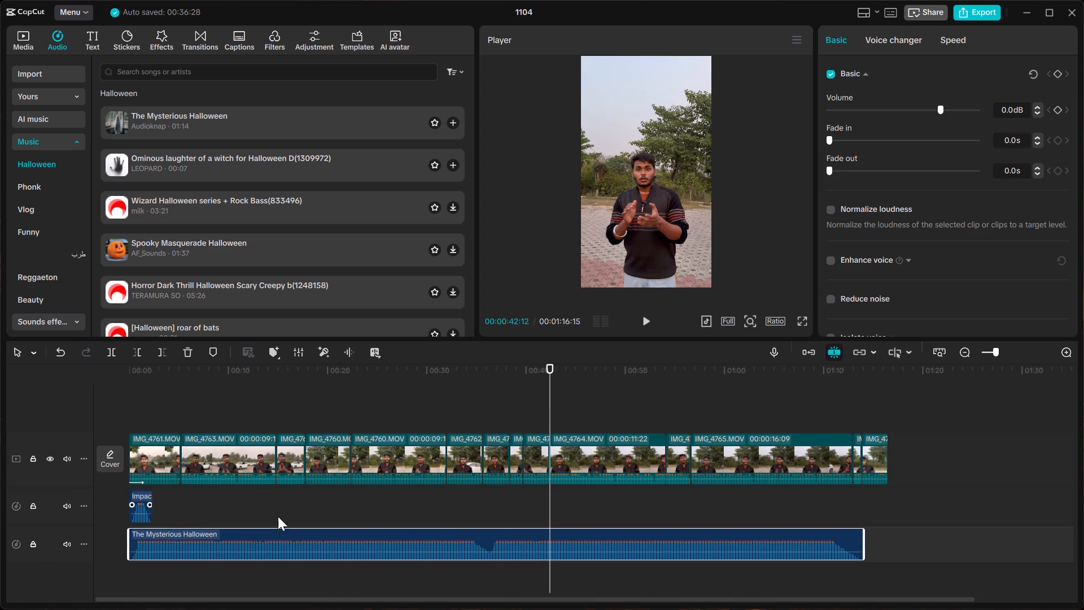
Split The Mysterious Halloween at 00:00:05:07, where the first video clip ends.
left_click(178, 372)
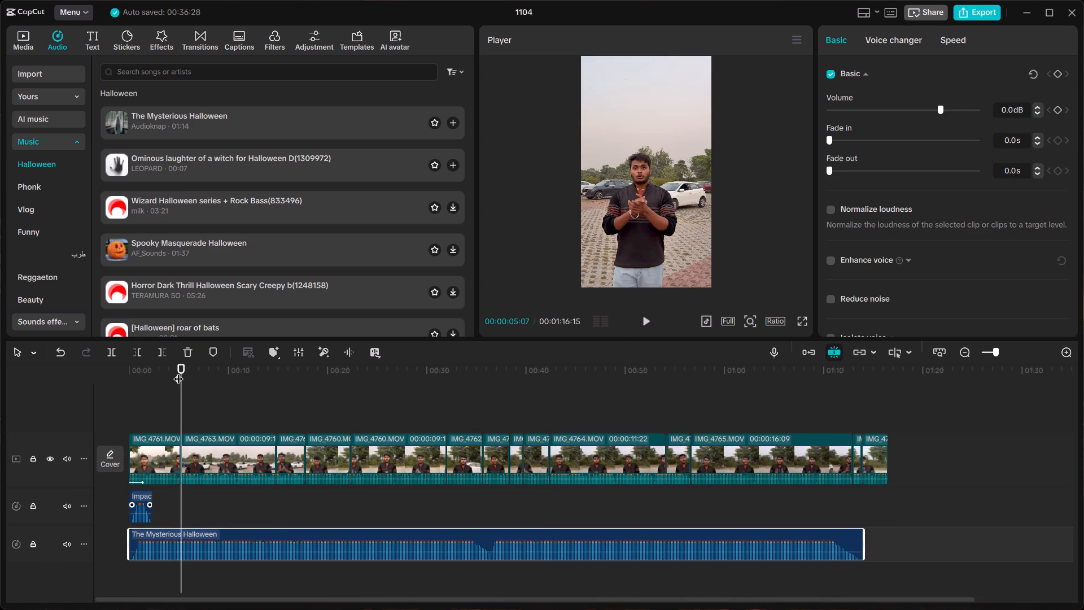
key("ctrl+b")
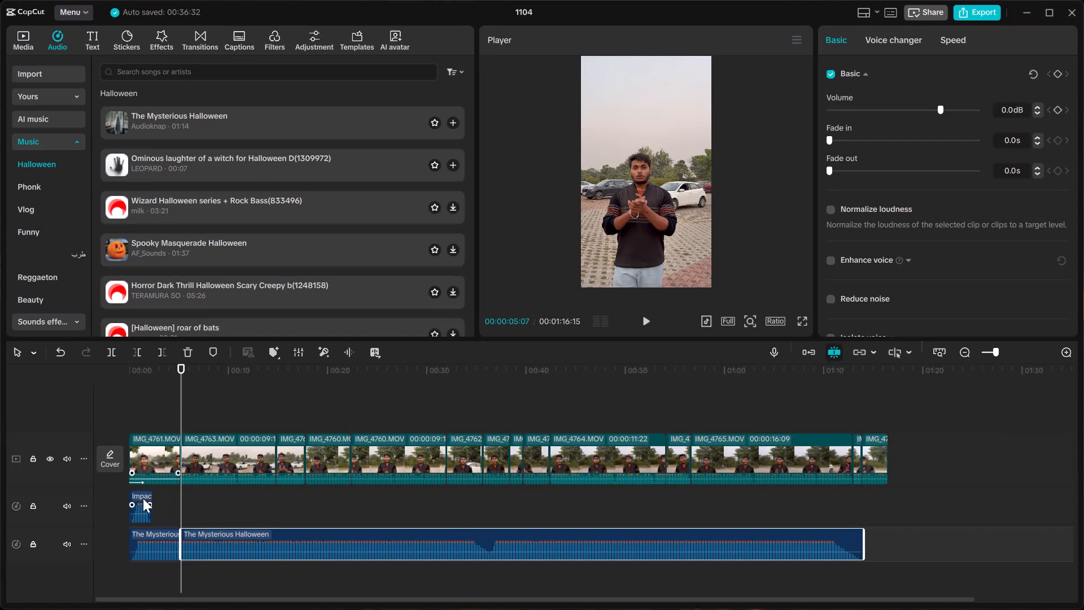
Lower the volume of the first piece of The Mysterious Halloween to -16.6 dB and play the video from the start.
left_click(152, 541)
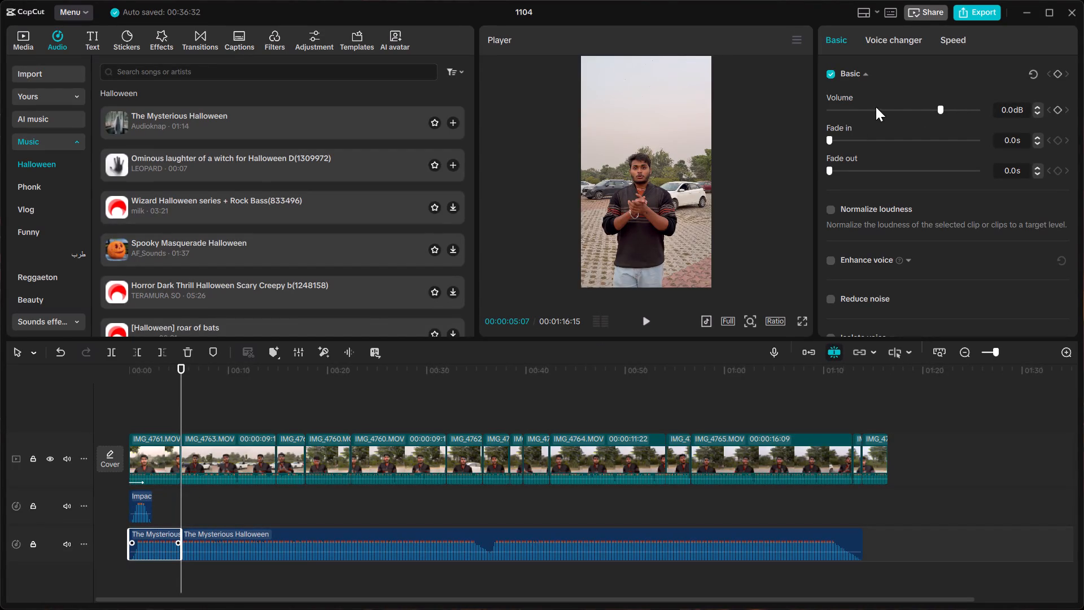
left_click_drag(941, 112, 920, 117)
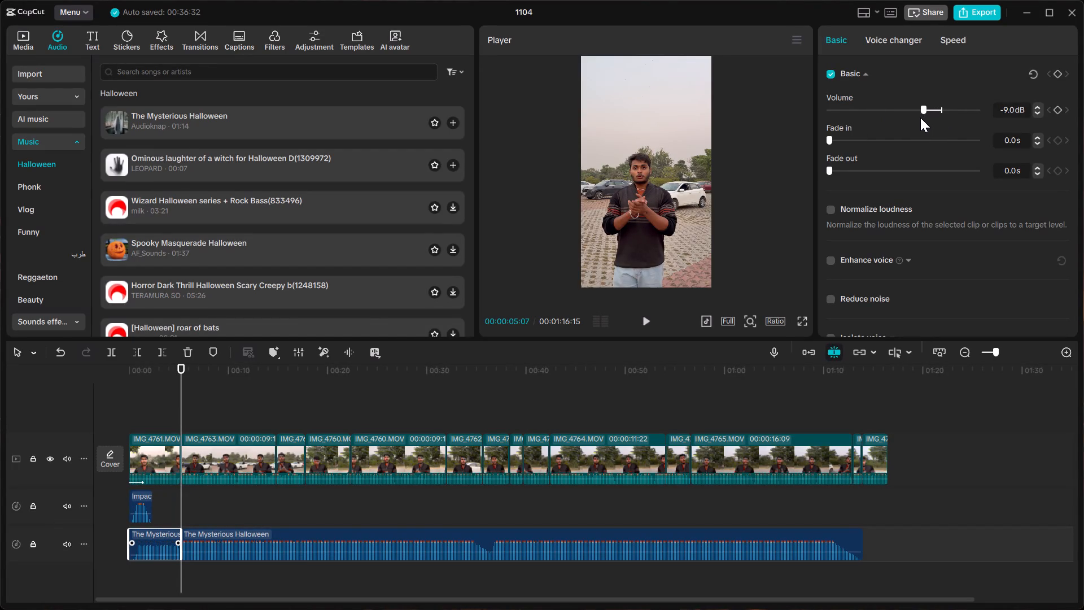
left_click_drag(920, 117, 907, 116)
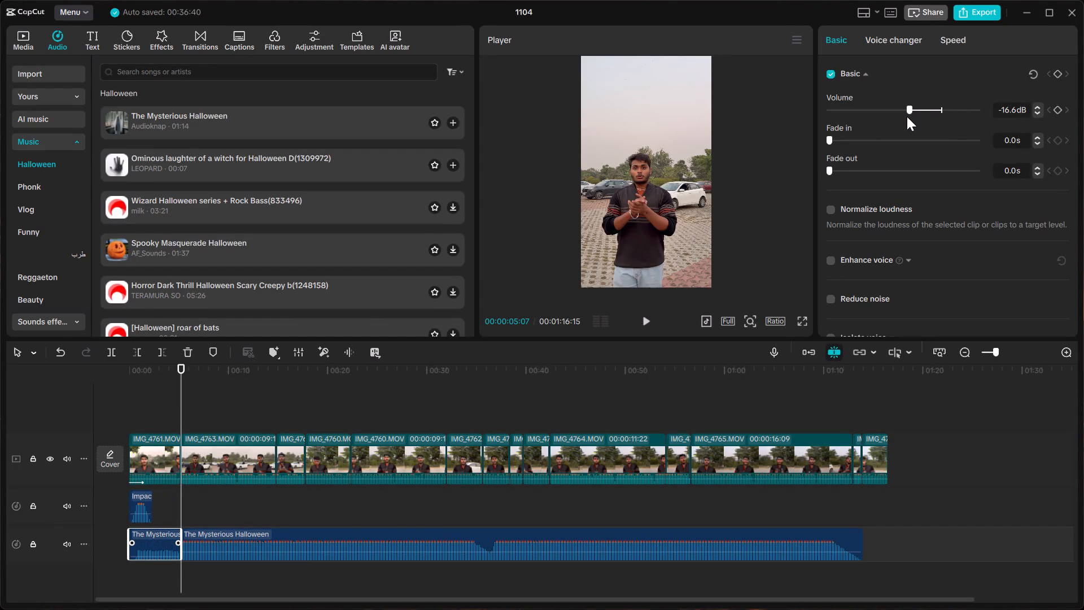
left_click(134, 377)
key("space")
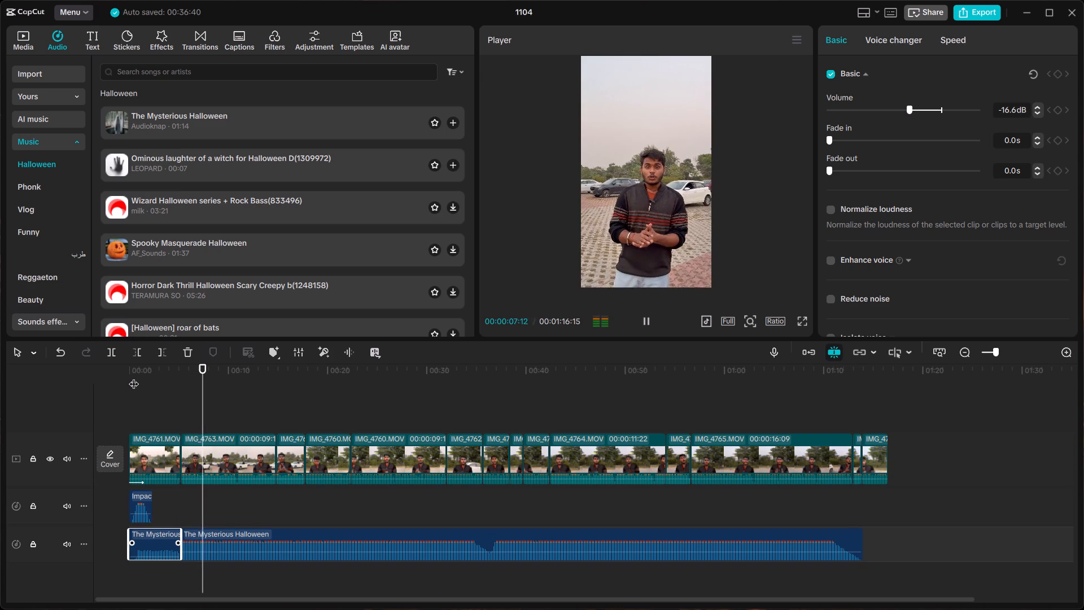
Delete the long second piece of The Mysterious Halloween, keeping the music only under the first video clip.
left_click(340, 552)
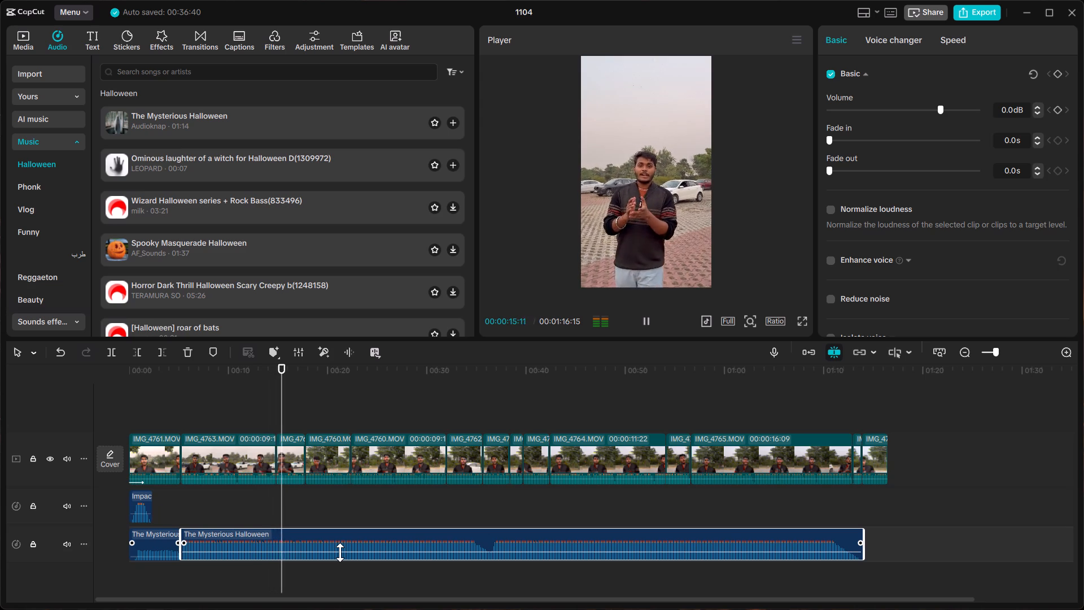
key("BackSpace")
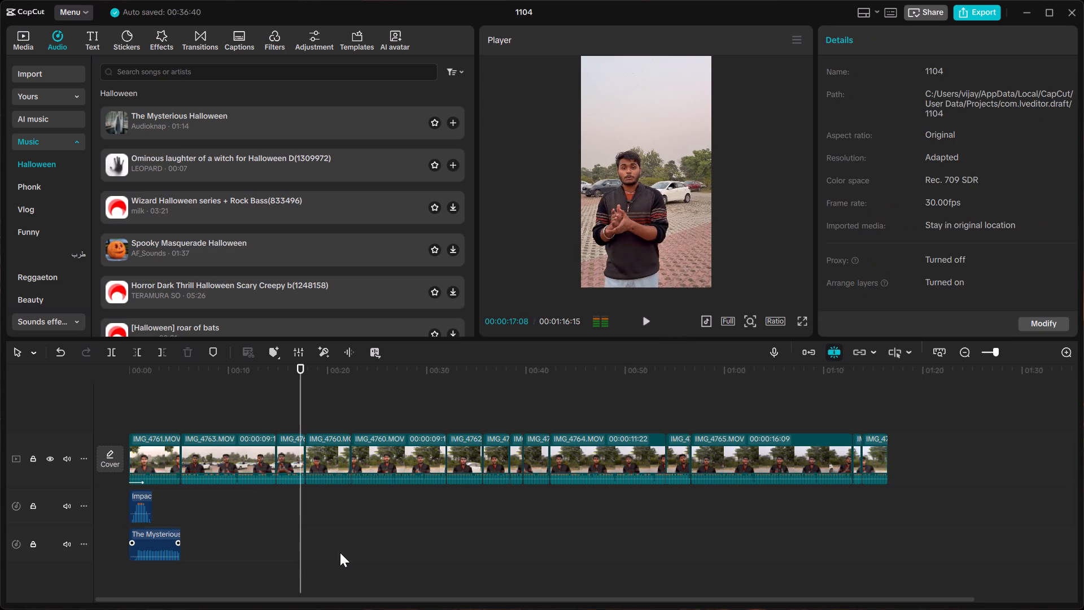
Play the video from the start into the second clip to check the shortened background music.
left_click(125, 368)
left_click(126, 369)
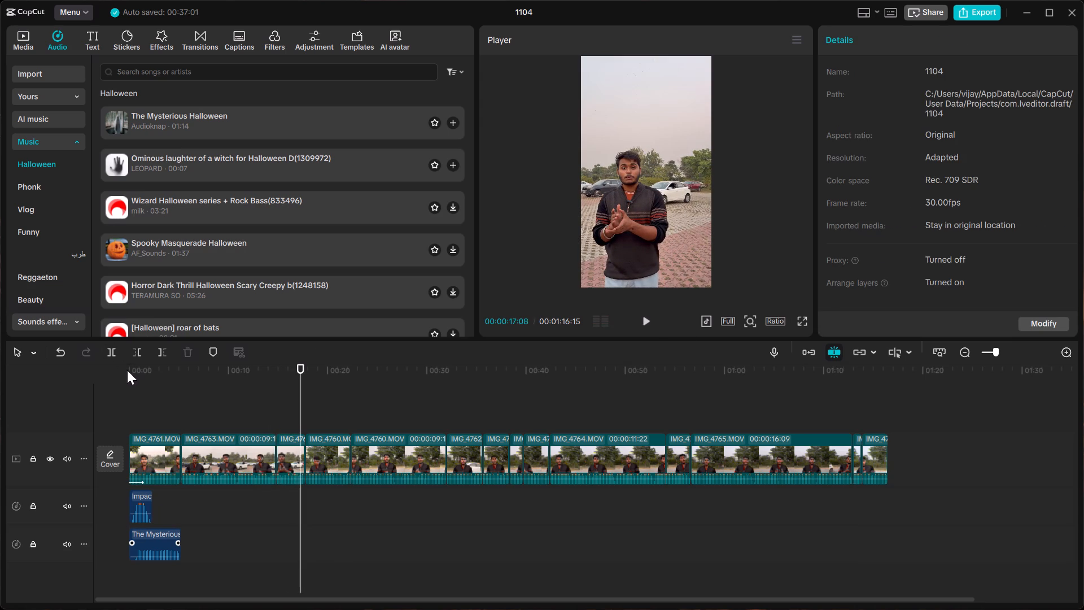
left_click(133, 374)
key("space")
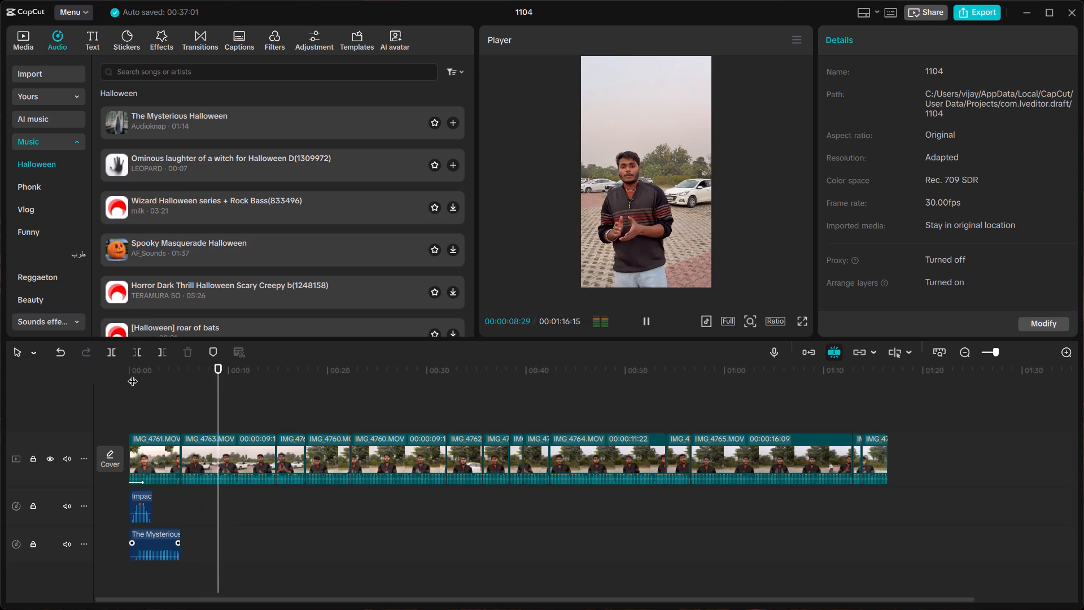
key("space")
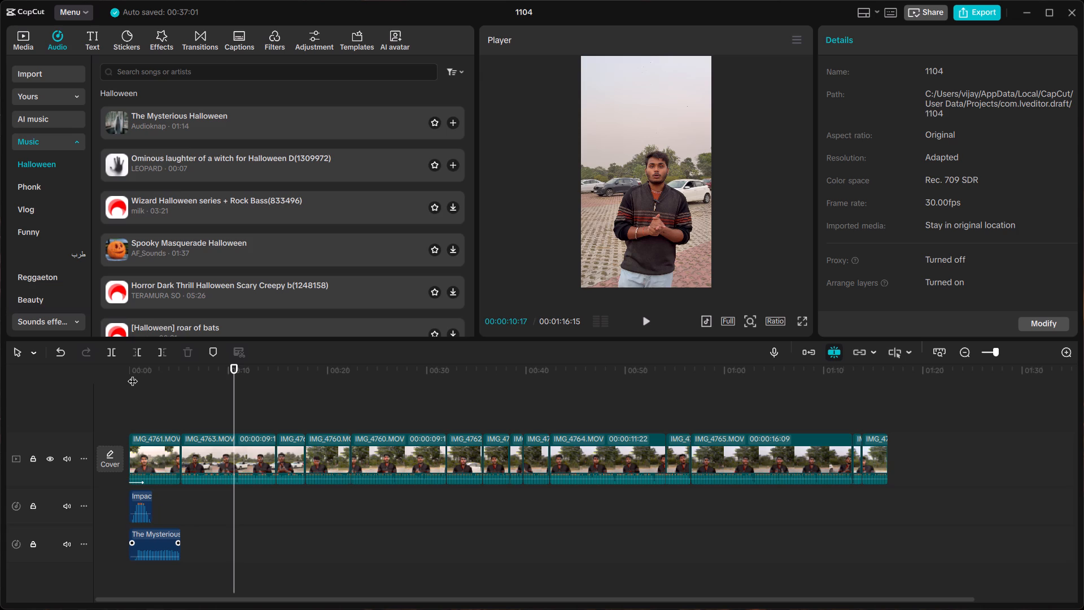
Look through the Trending In animations for the first video clip.
left_click(148, 464)
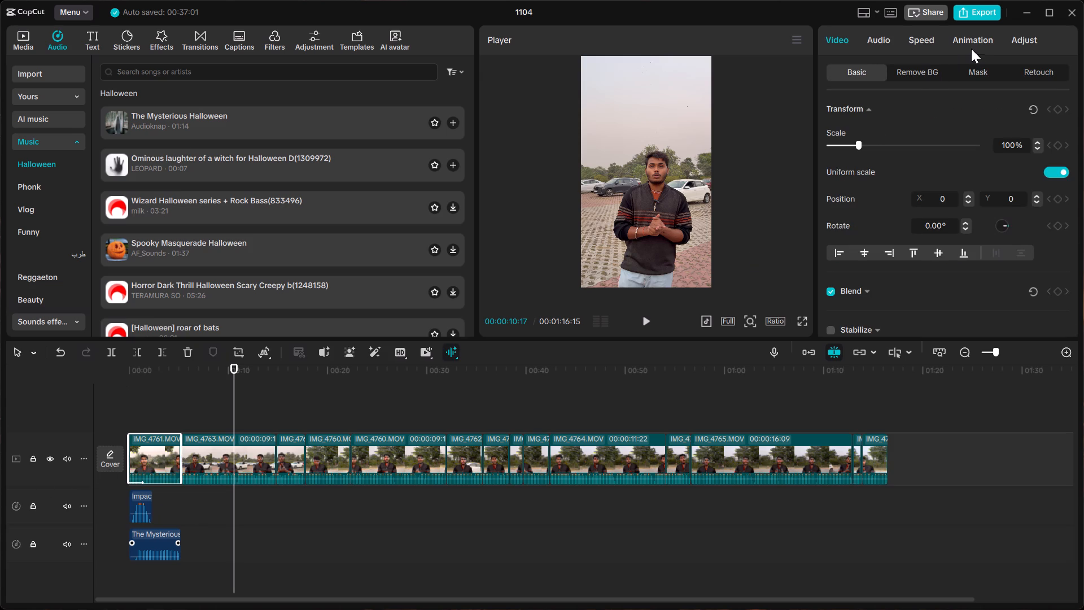
left_click(975, 47)
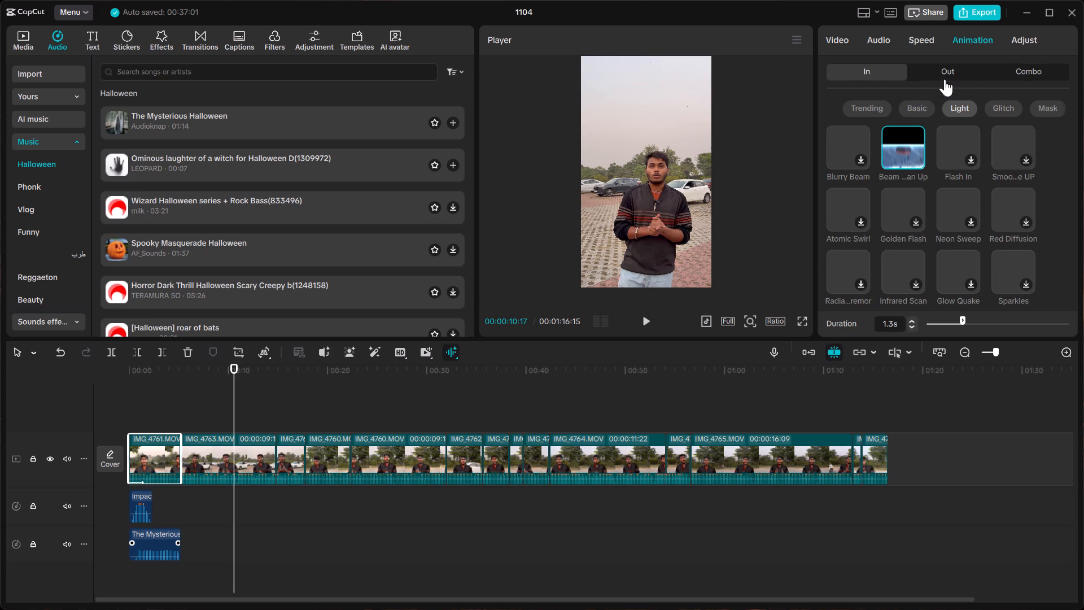
left_click(873, 106)
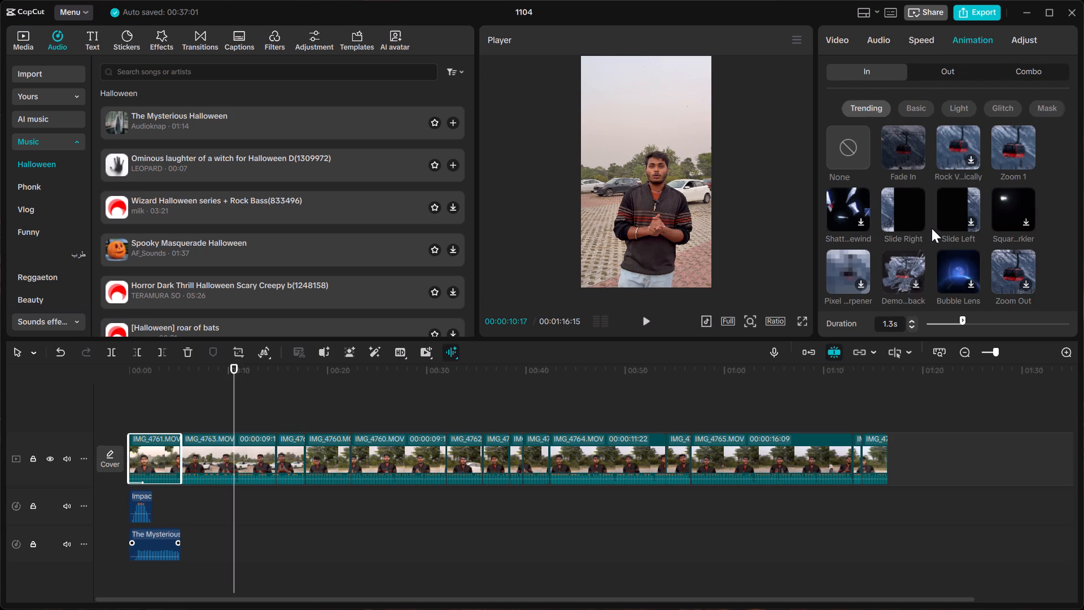
scroll(932, 228, "down", 1)
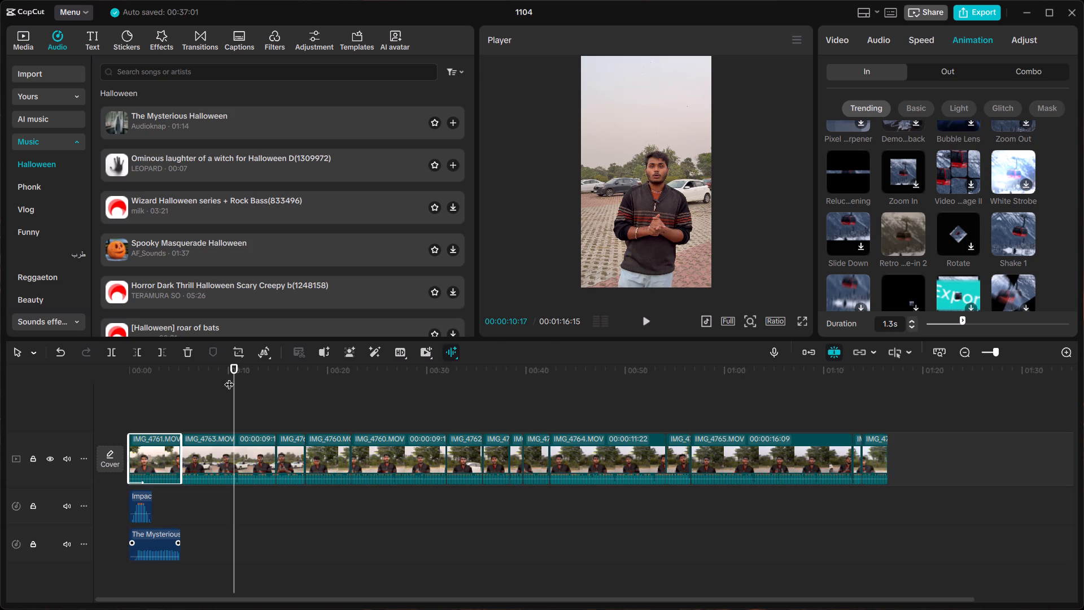
Open the Trending video effects library and replay the opening from the start, pausing at 00:00:02:00.
left_click(135, 378)
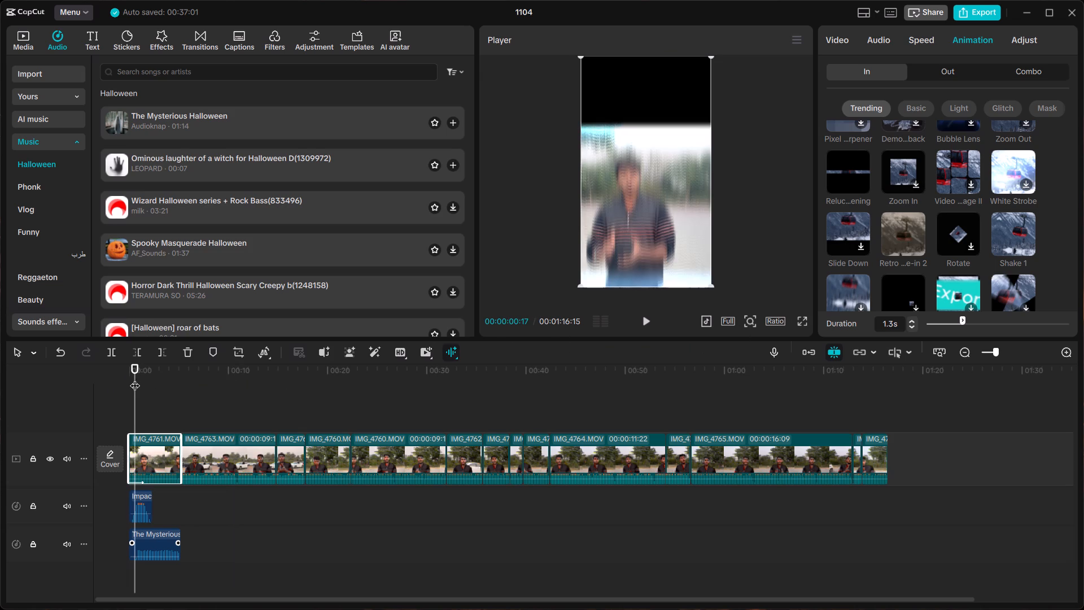
left_click_drag(135, 378, 74, 384)
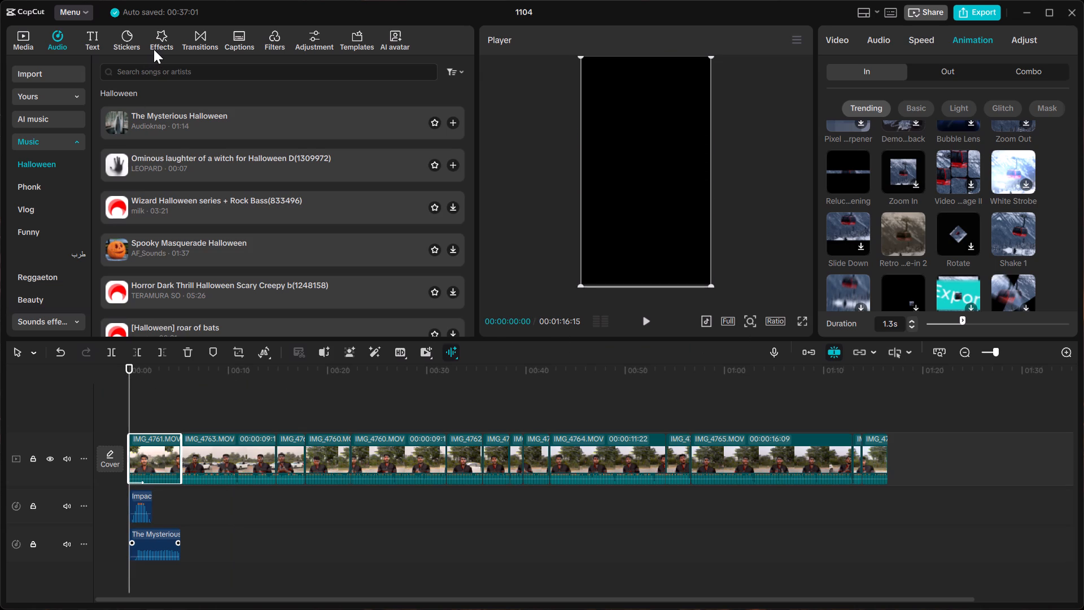
left_click(154, 49)
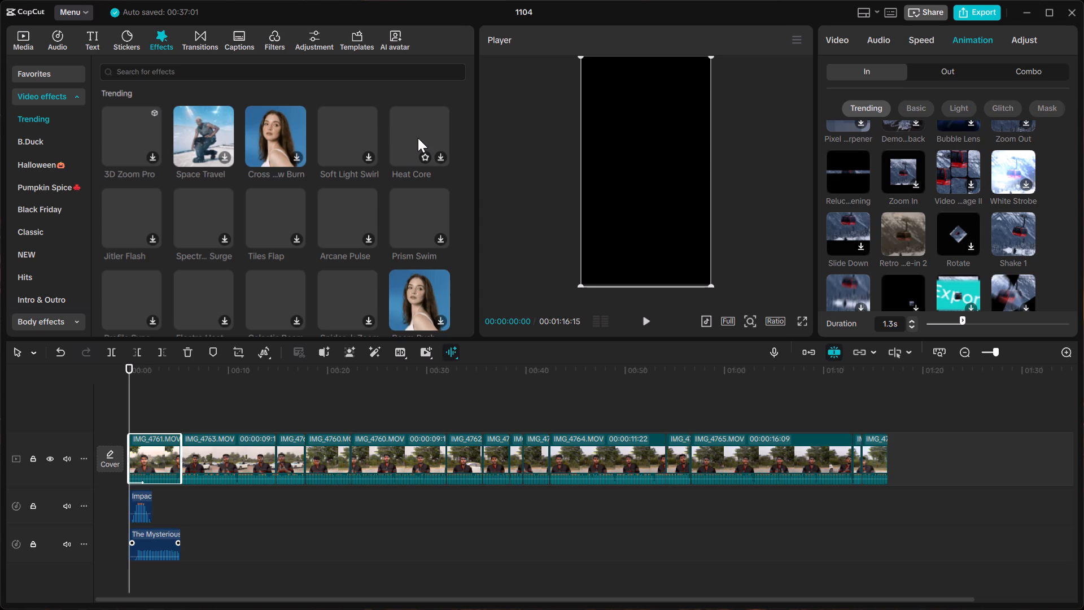
key("space")
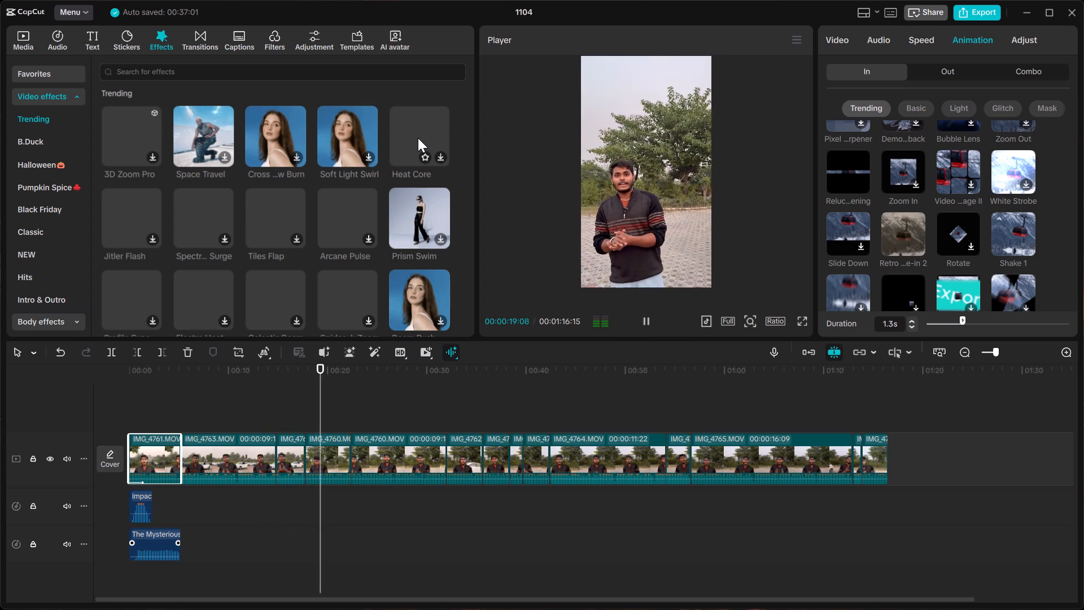
left_click(128, 379)
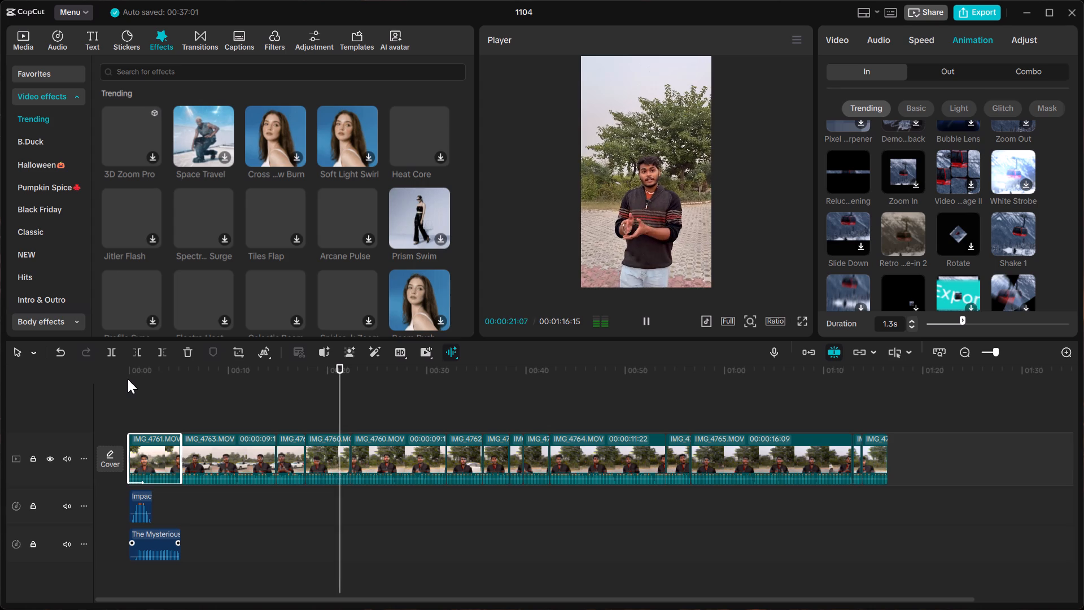
left_click(131, 373)
key("space")
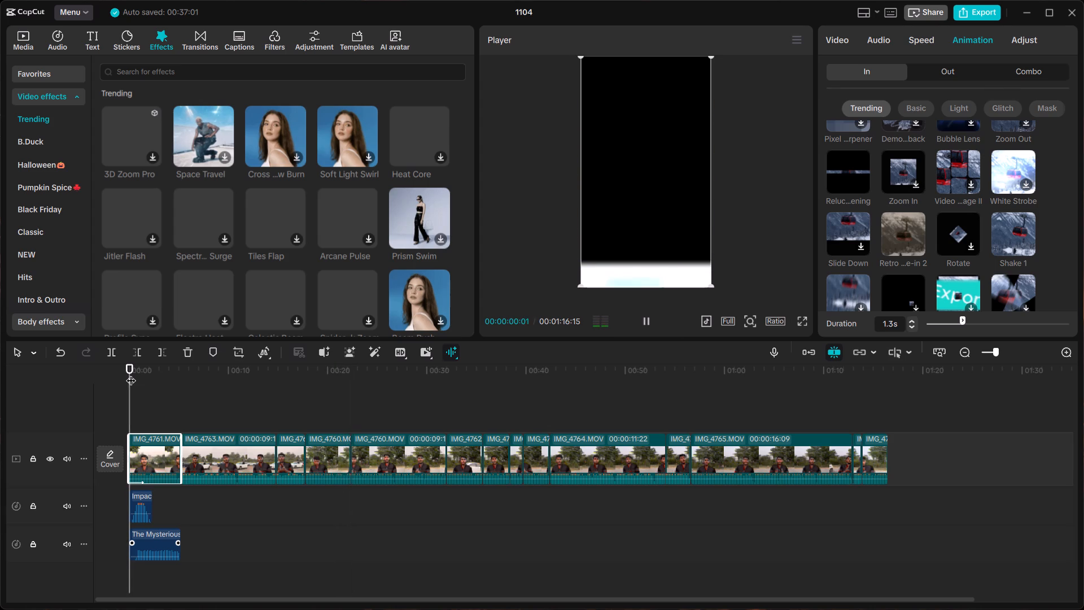
key("space")
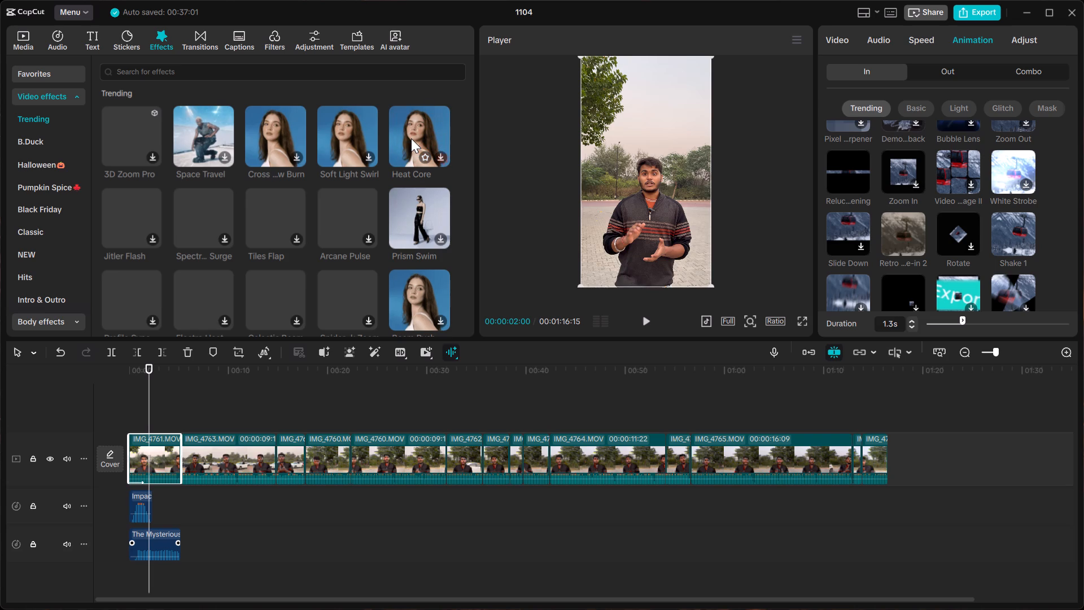
Preview the Heat Core effect, look through the Trending video effects and open the Light category.
left_click(439, 151)
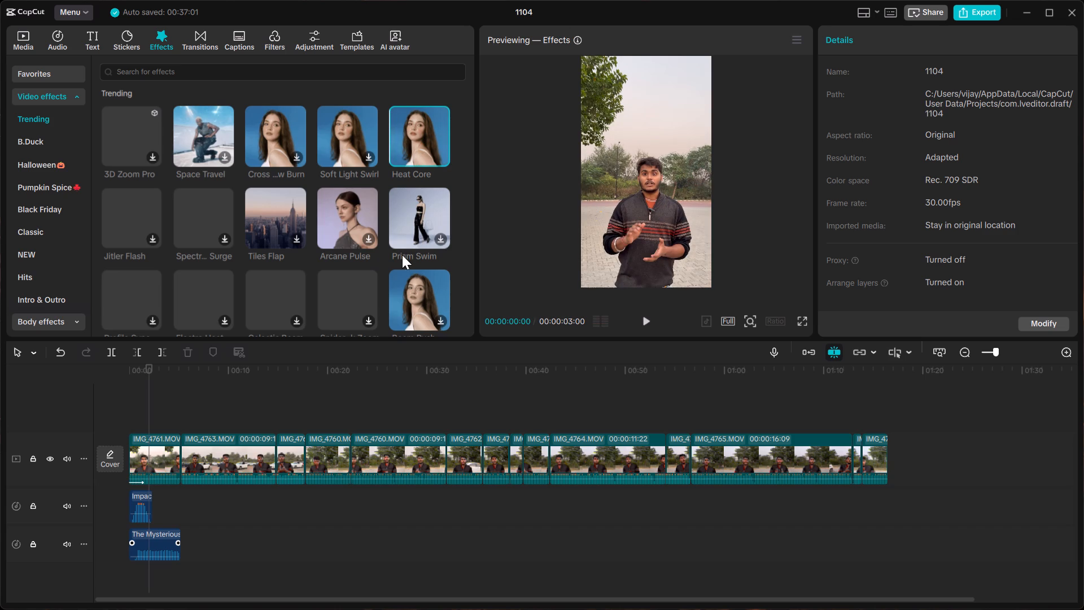
scroll(423, 298, "down", 1)
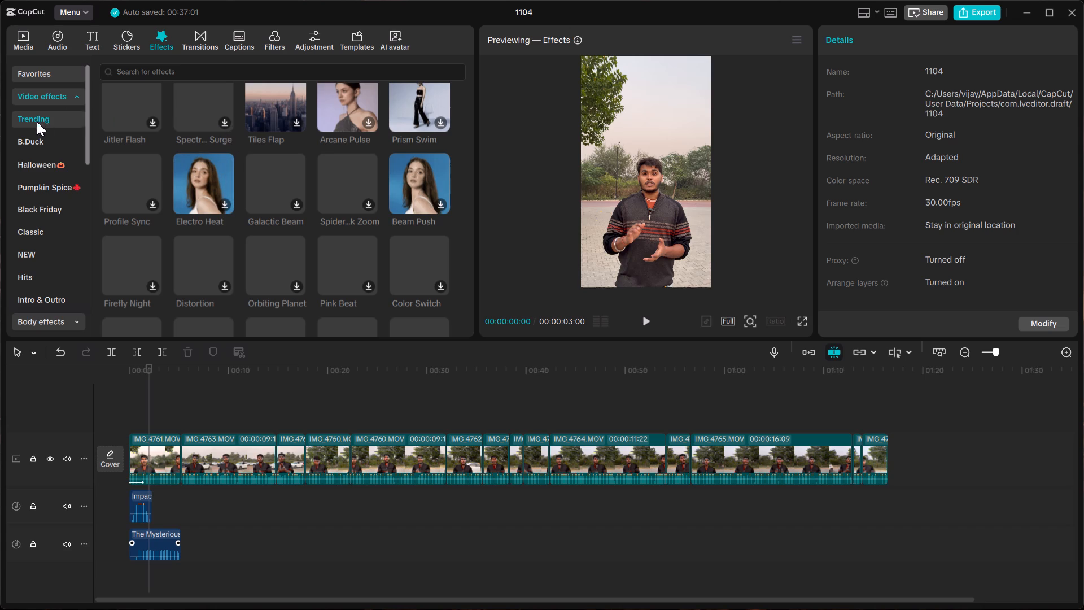
scroll(23, 258, "down", 1)
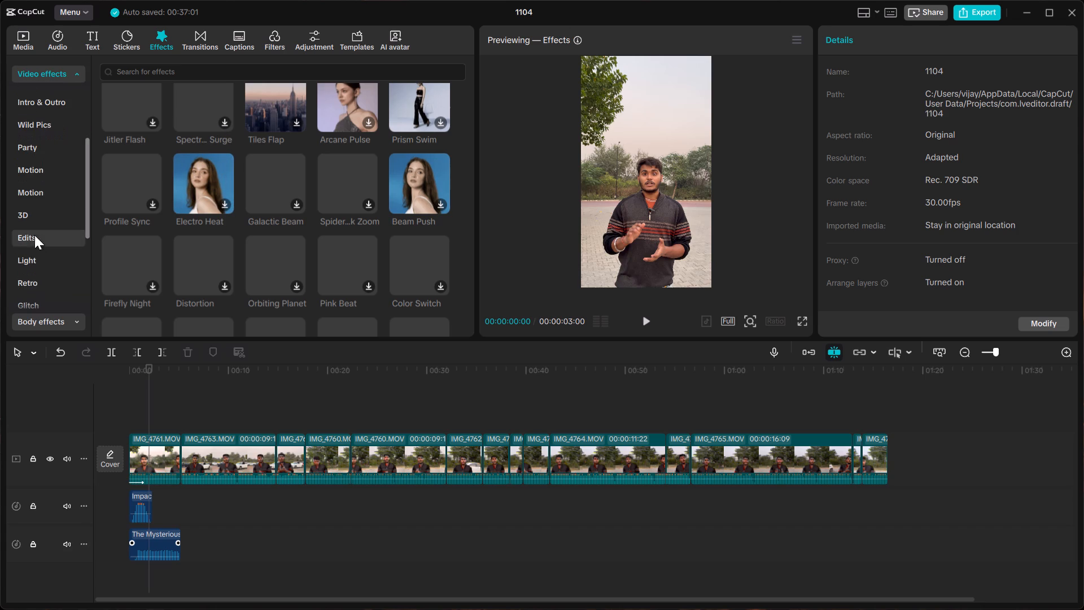
left_click(26, 255)
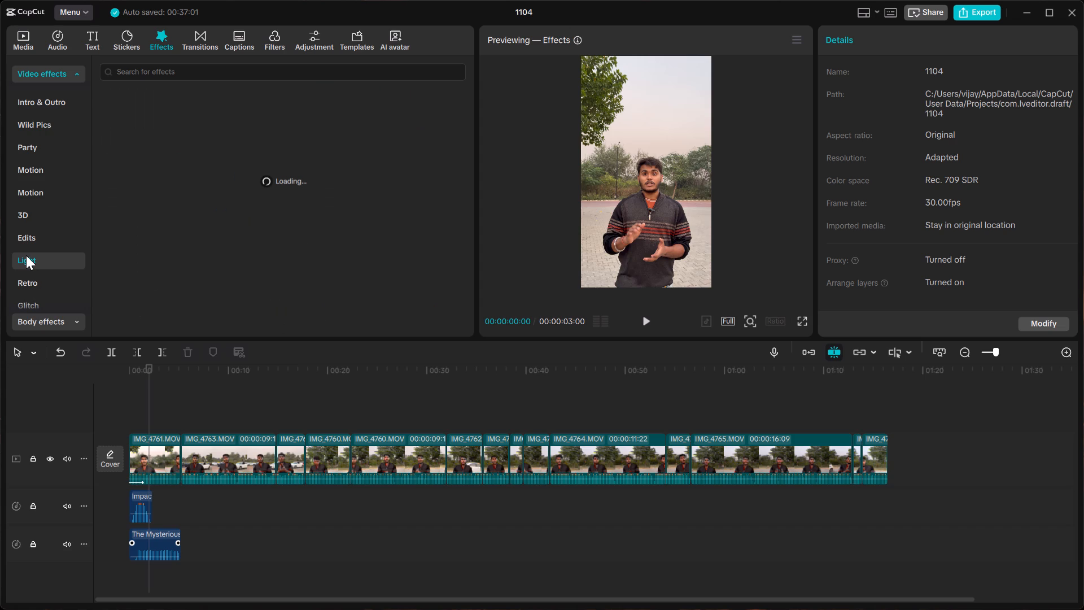
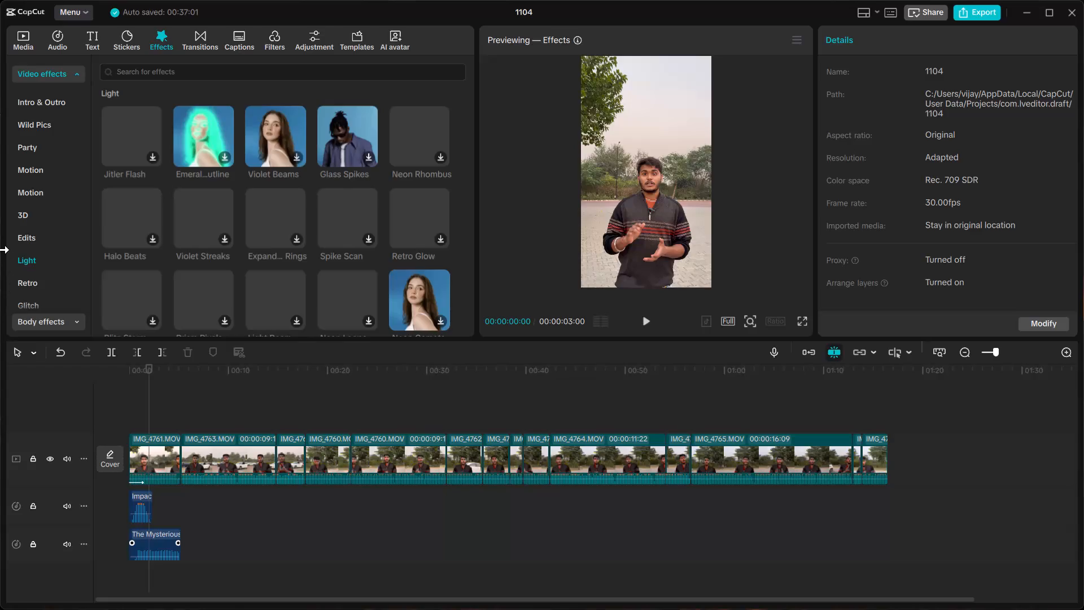
Preview the Neon Comets effect in the Light category and replay the video from the start.
left_click(411, 289)
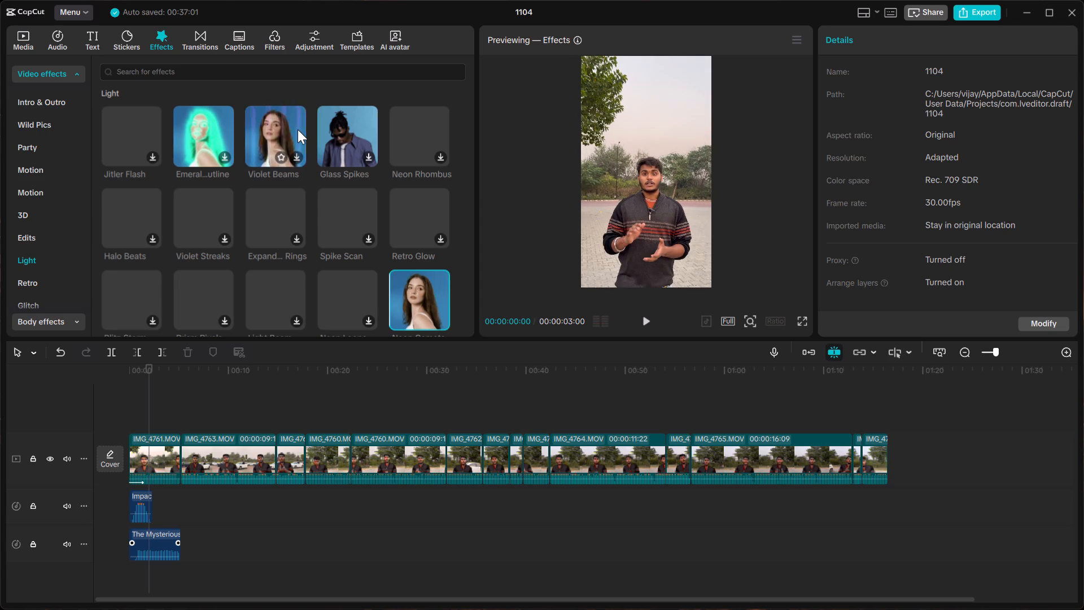
scroll(381, 249, "down", 1)
scroll(381, 249, "up", 5)
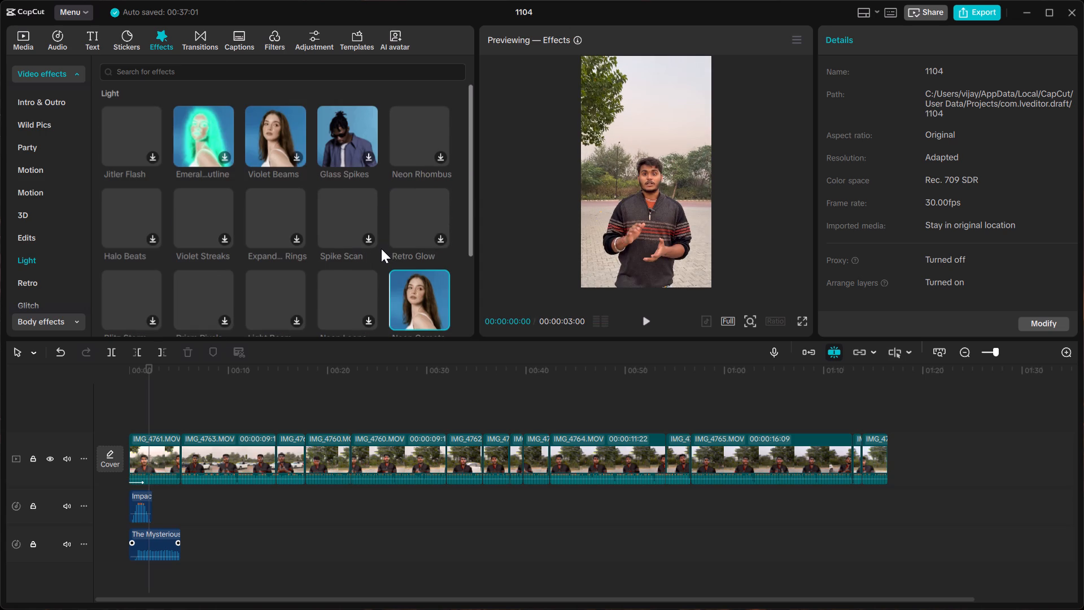
left_click(128, 372)
left_click_drag(148, 366, 81, 372)
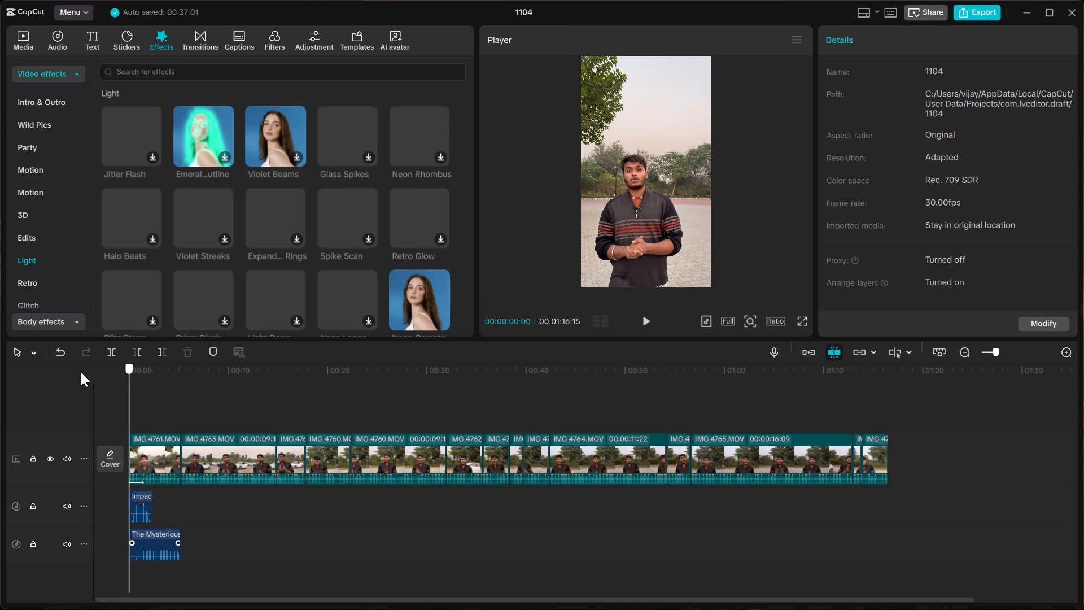
left_click_drag(81, 372, 79, 372)
key("space")
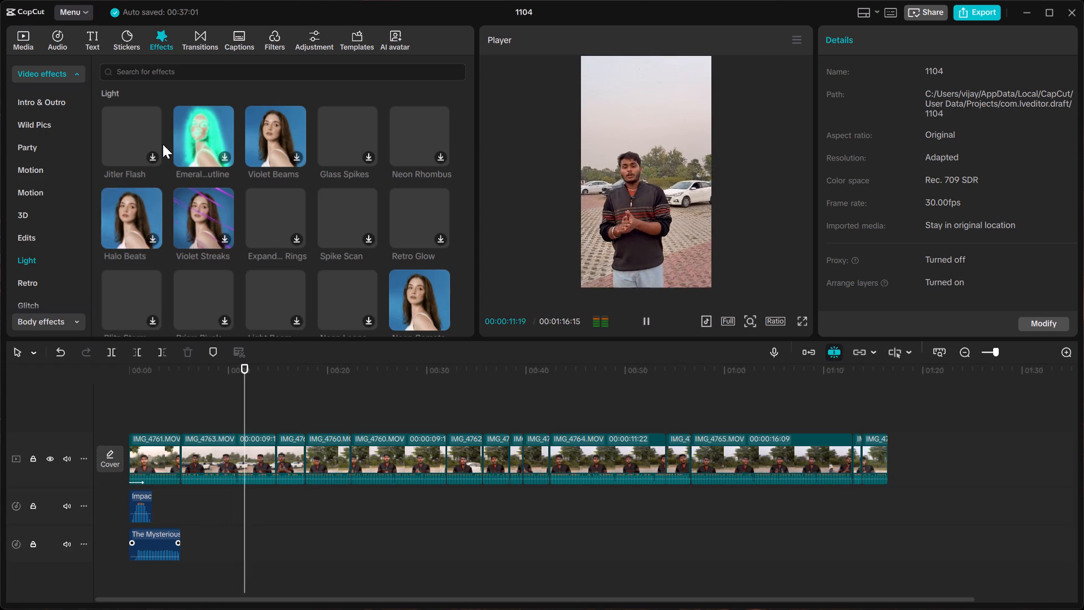
Look through the Light video effects, pausing playback at 00:00:20:18.
scroll(211, 215, "down", 1)
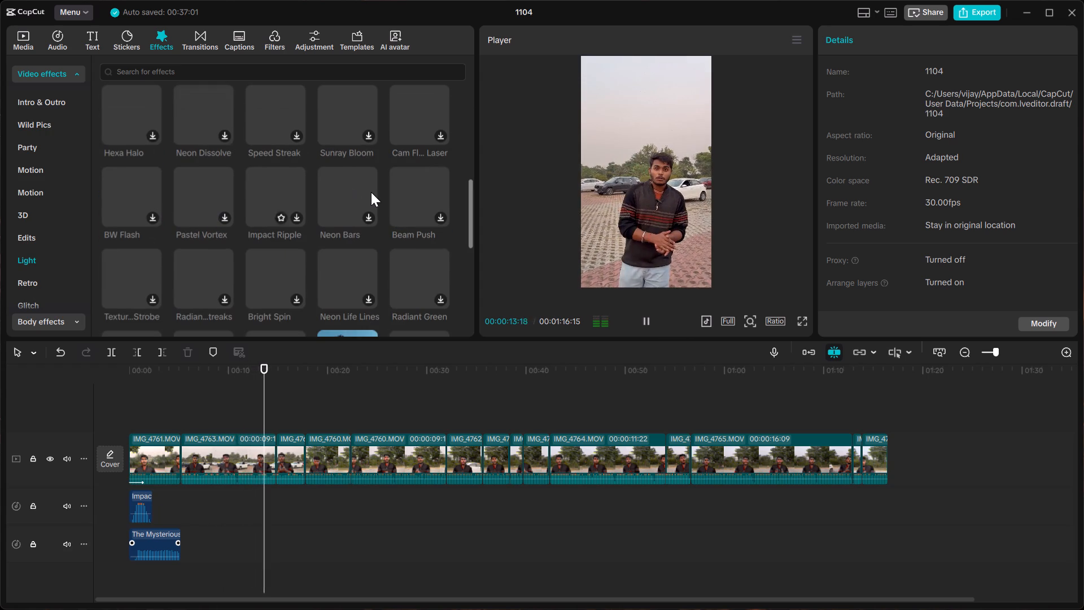
scroll(371, 192, "down", 1)
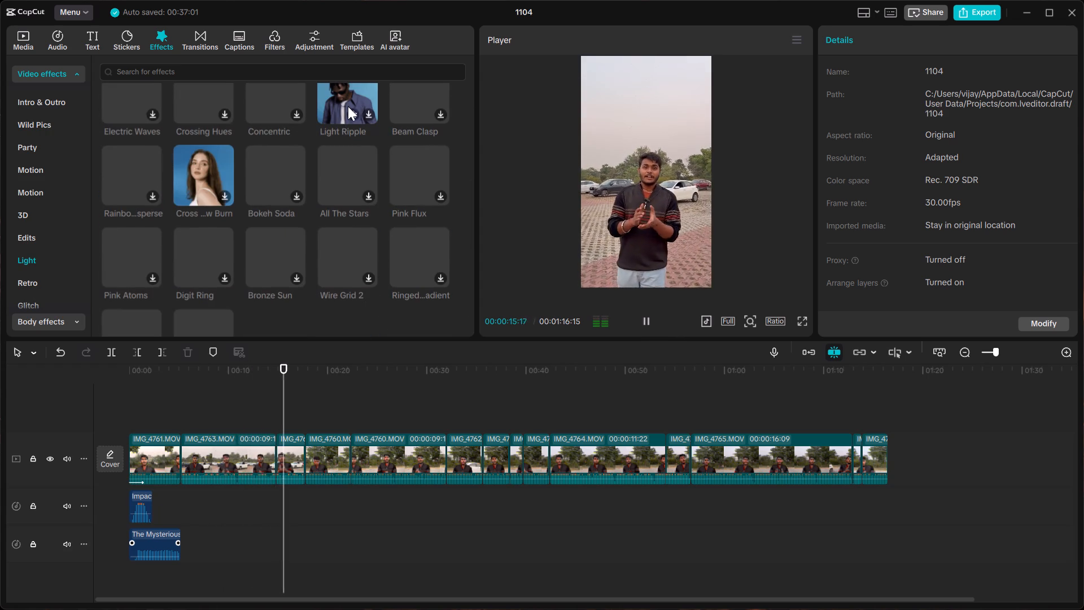
scroll(337, 124, "up", 1)
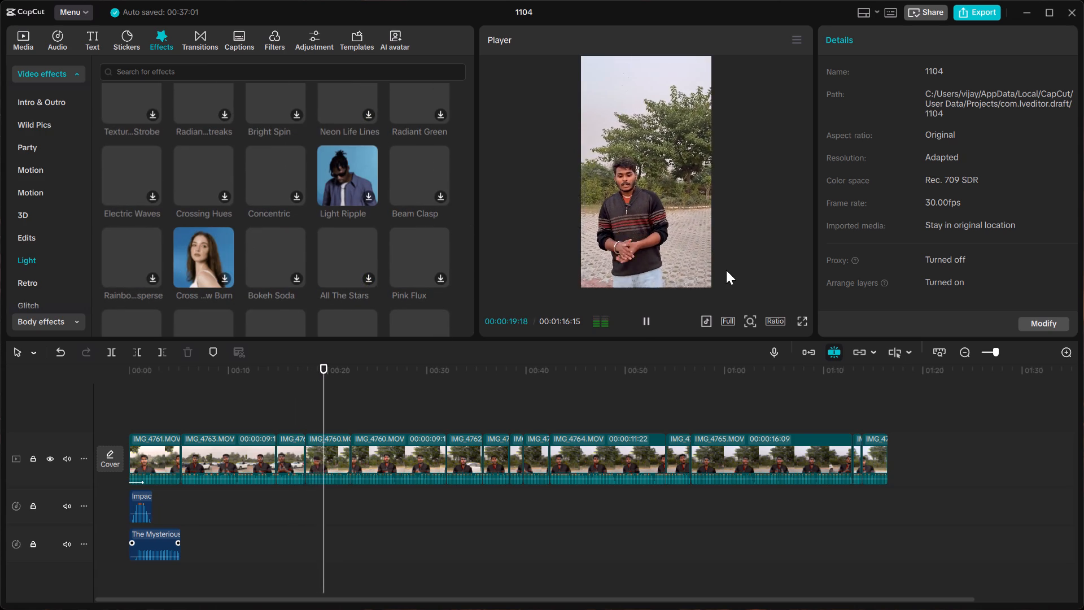
left_click(649, 323)
scroll(364, 314, "down", 1)
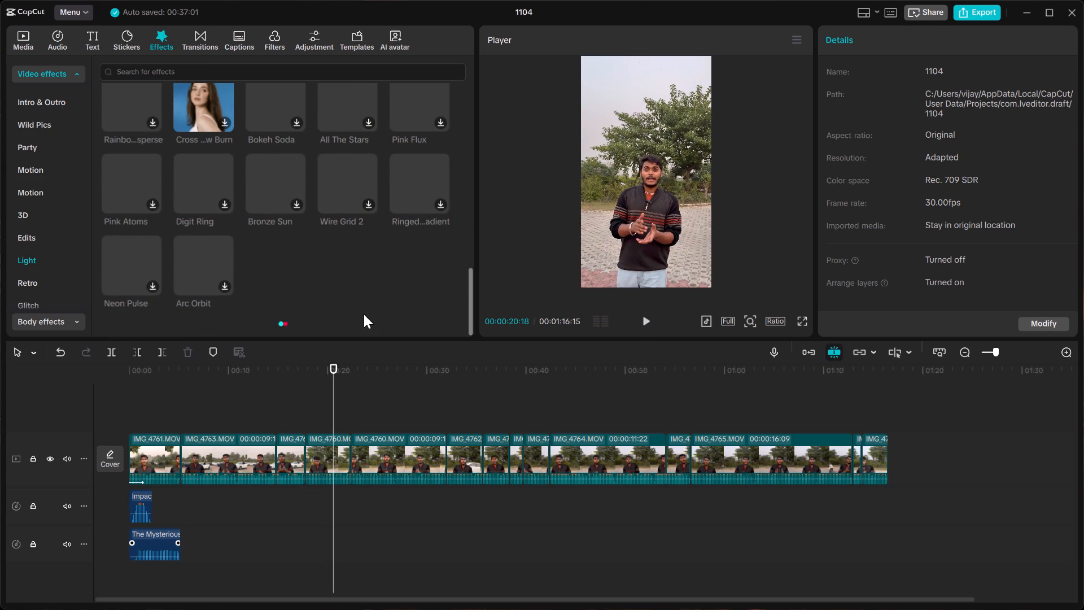
scroll(270, 124, "up", 2)
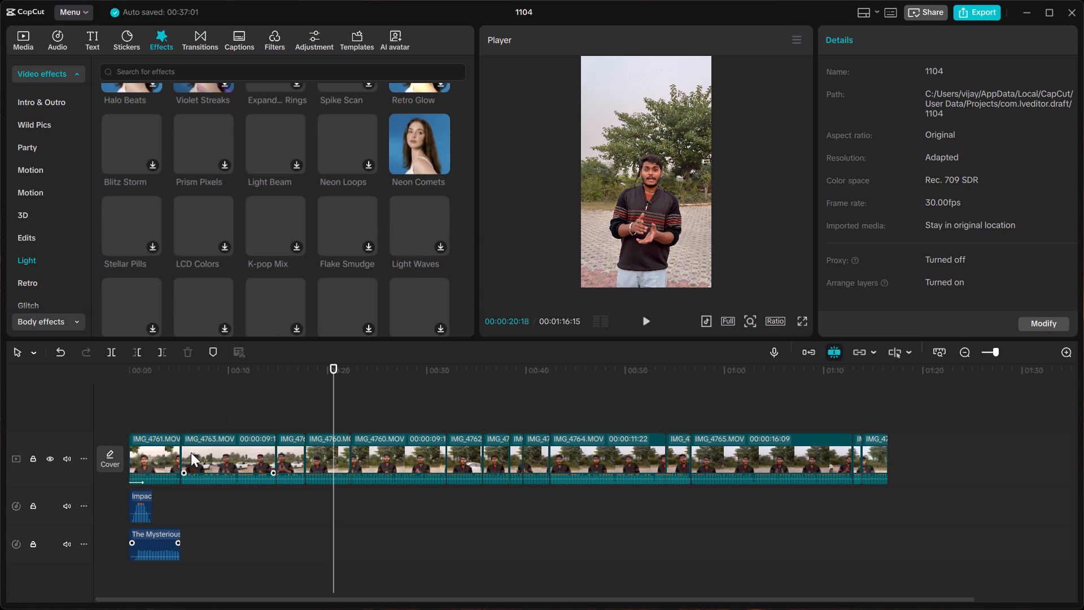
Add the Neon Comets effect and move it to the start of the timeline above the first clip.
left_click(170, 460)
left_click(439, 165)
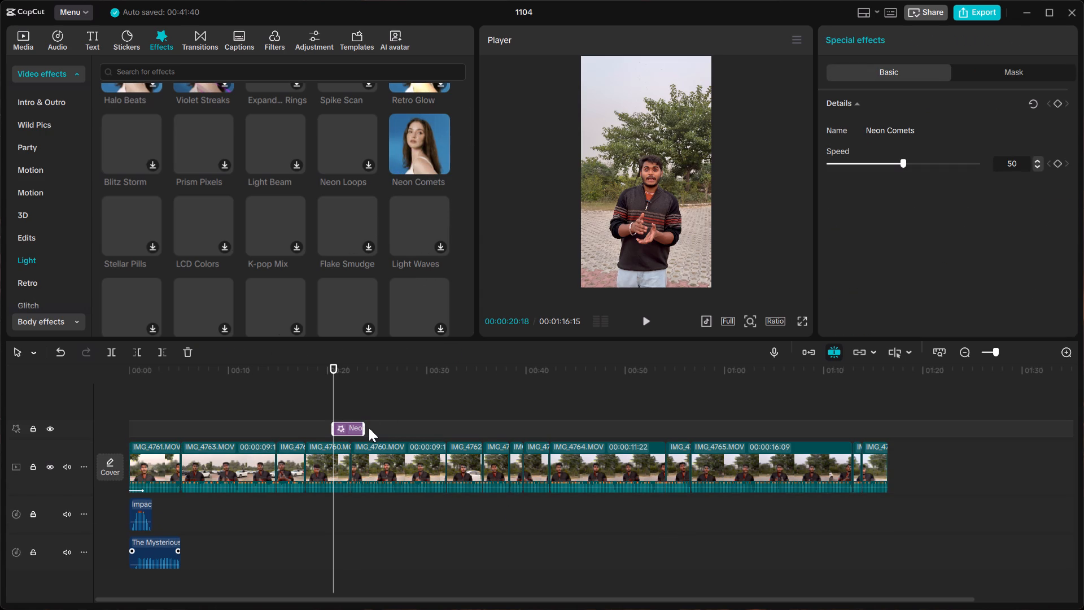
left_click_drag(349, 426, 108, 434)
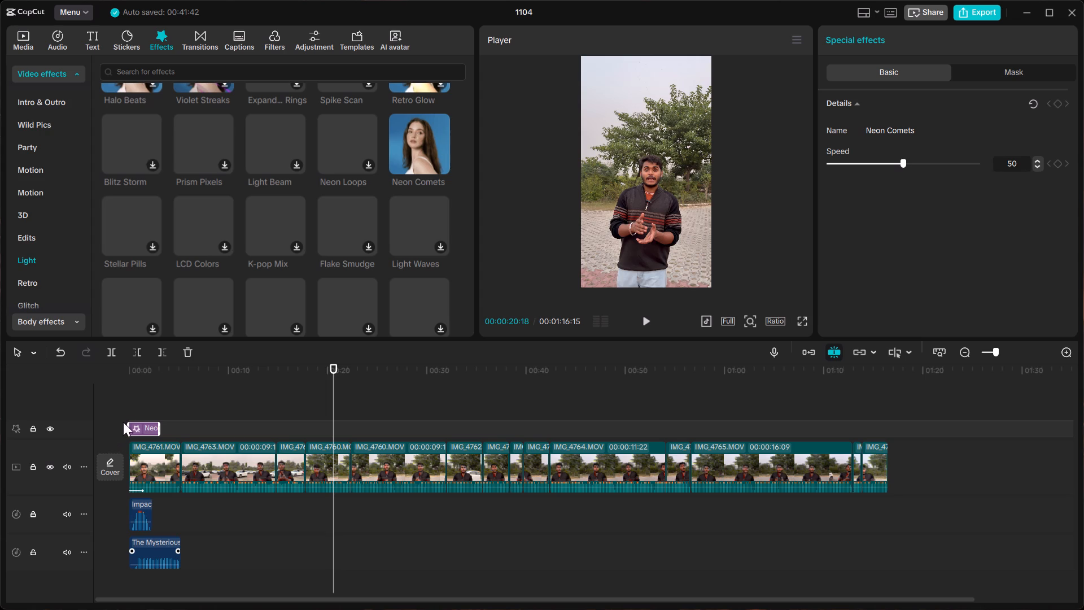
Play the video from the start to check the Neon Comets effect on the opening clip.
left_click(135, 384)
left_click_drag(135, 384, 63, 376)
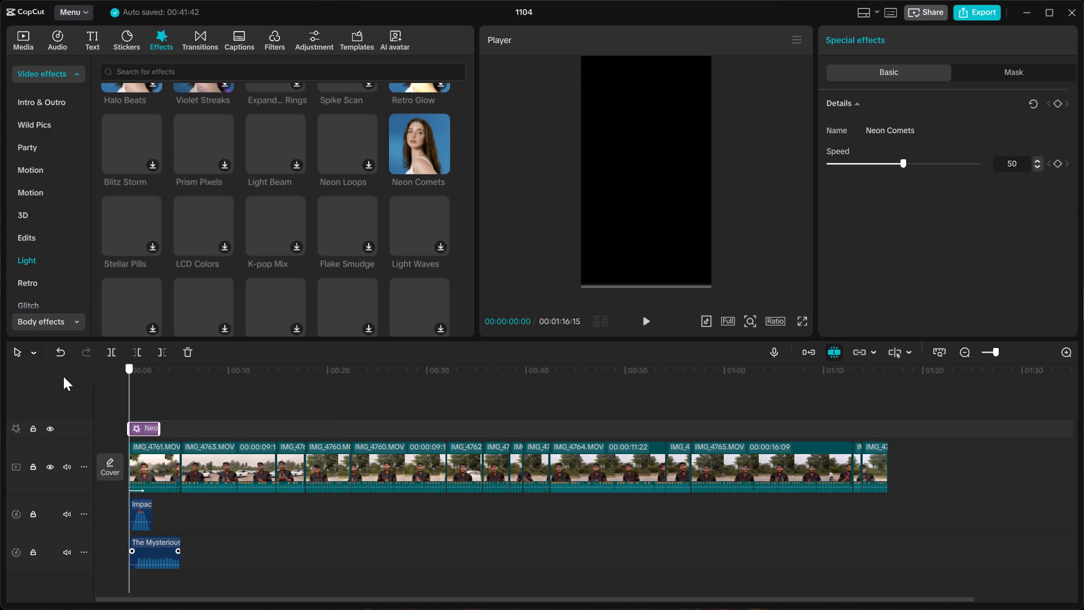
key("space")
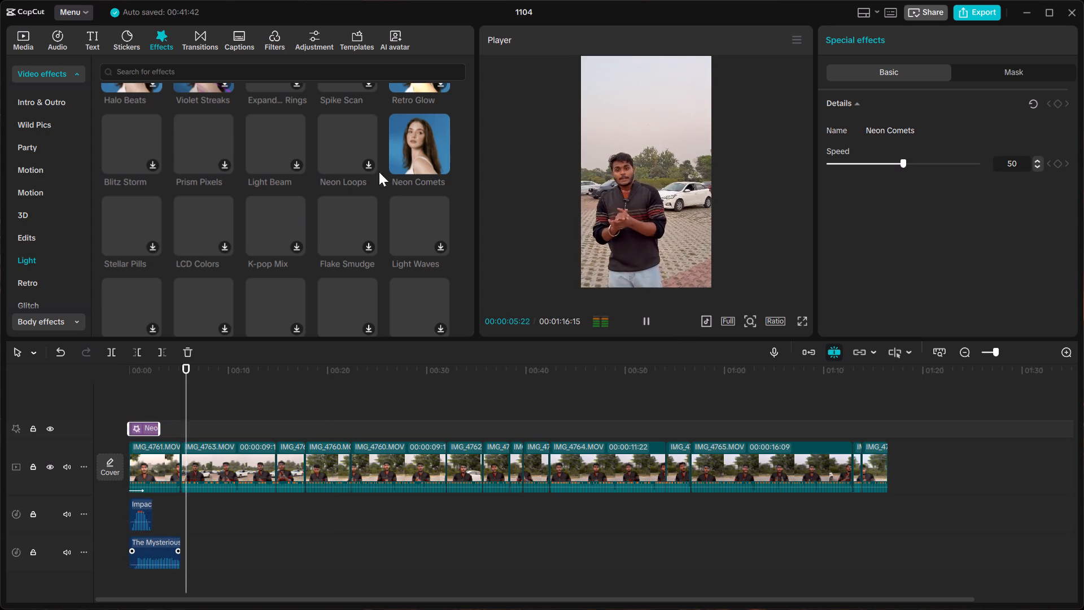
Look through the Light video effects for an alternative for the opening clip while the video plays.
scroll(414, 249, "up", 1)
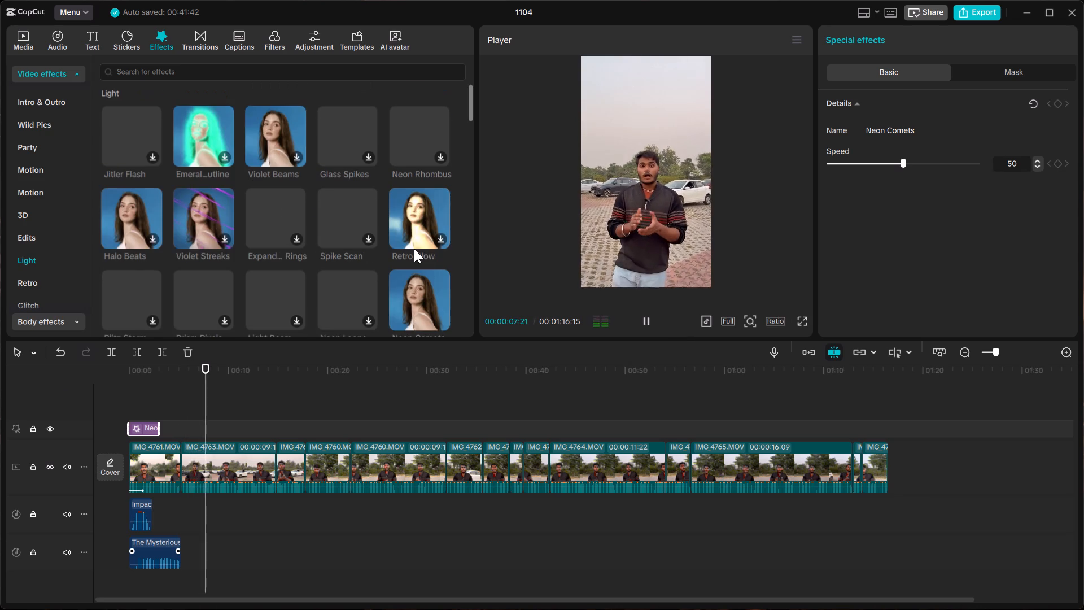
scroll(414, 249, "up", 1)
scroll(414, 249, "down", 2)
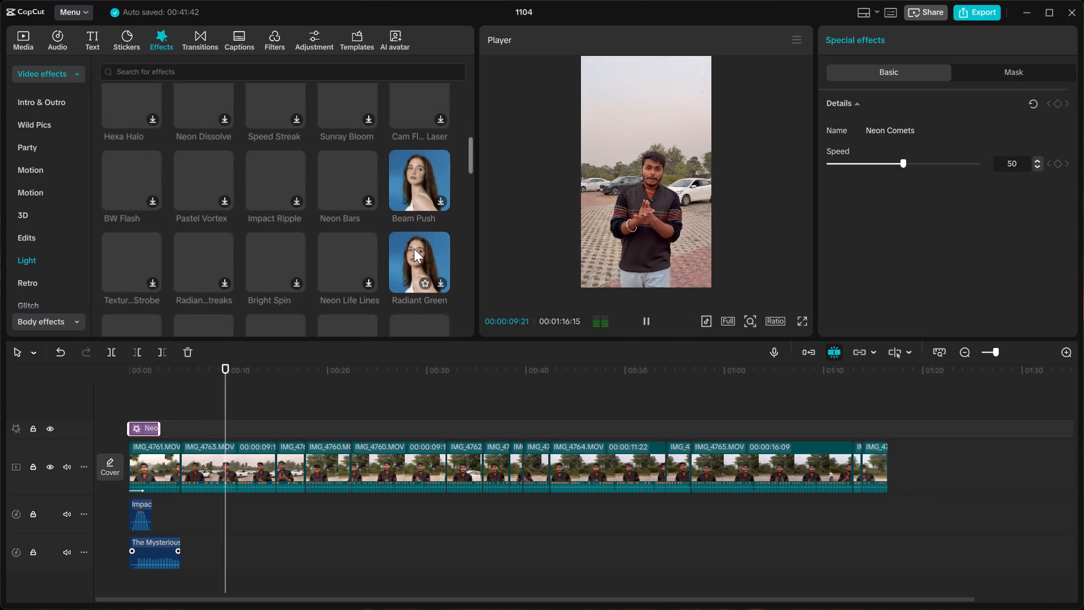
scroll(414, 249, "down", 2)
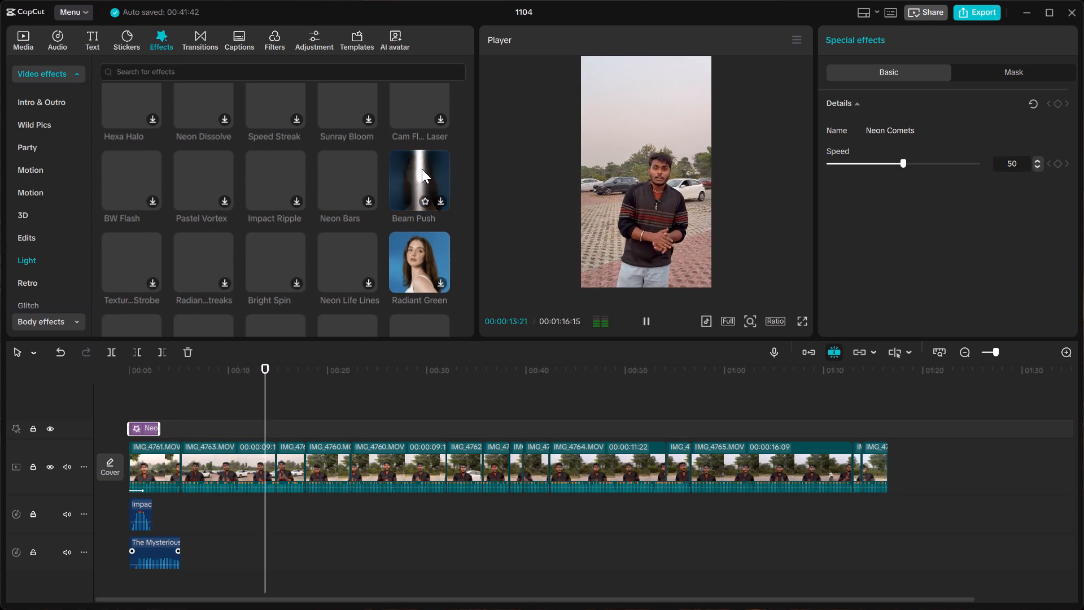
scroll(362, 228, "down", 1)
scroll(362, 228, "up", 1)
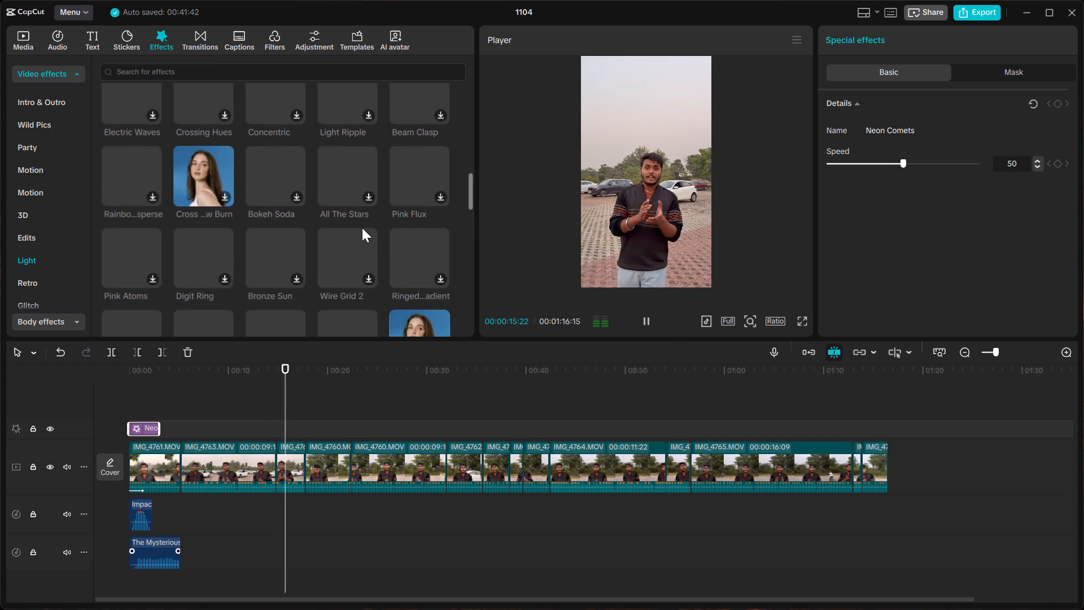
scroll(362, 228, "up", 1)
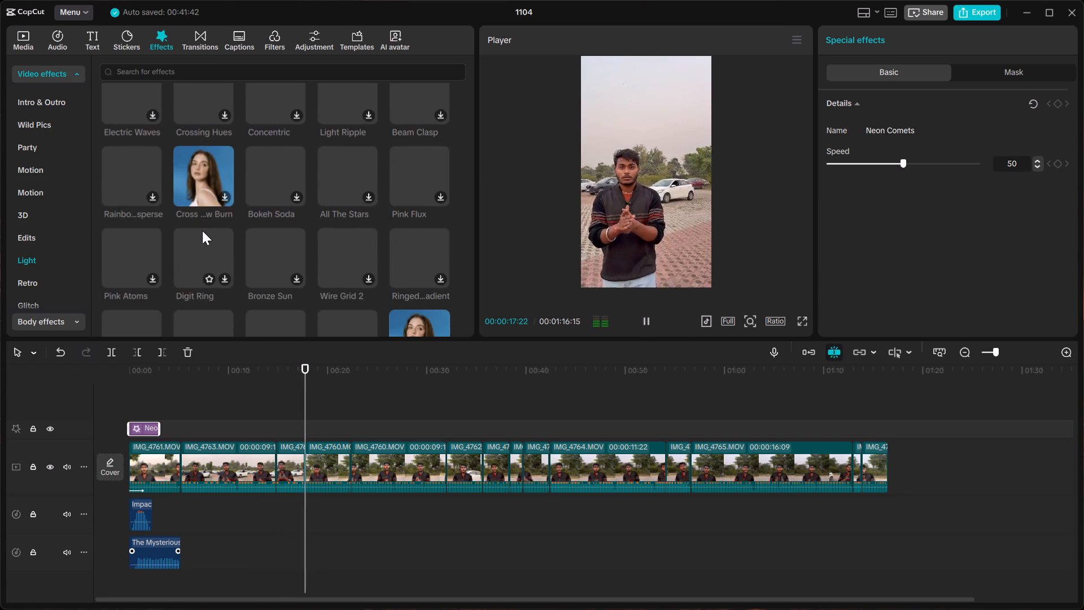
scroll(202, 230, "down", 4)
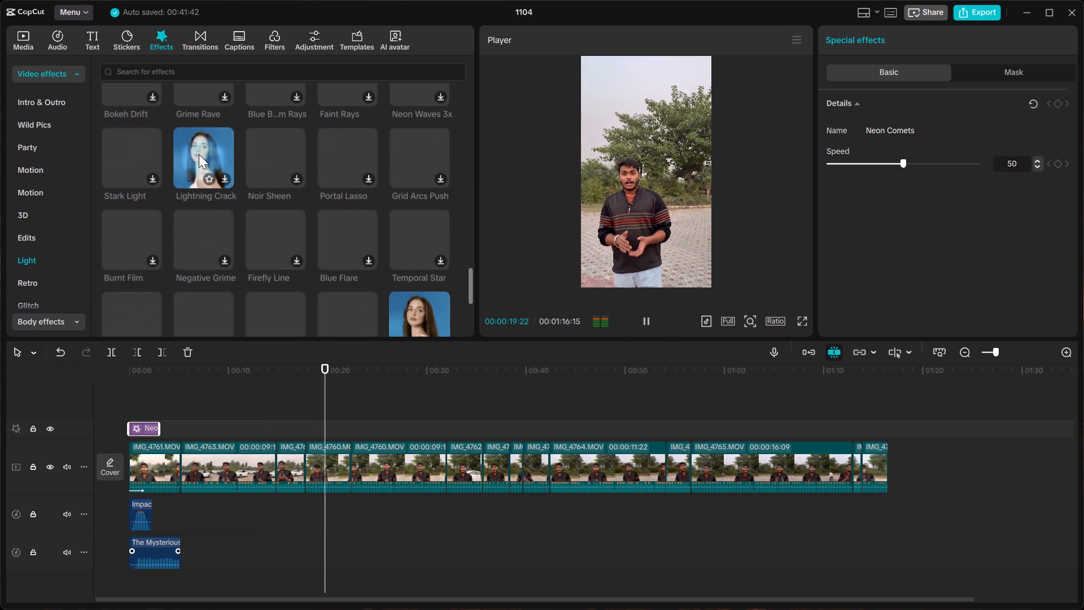
scroll(402, 307, "down", 1)
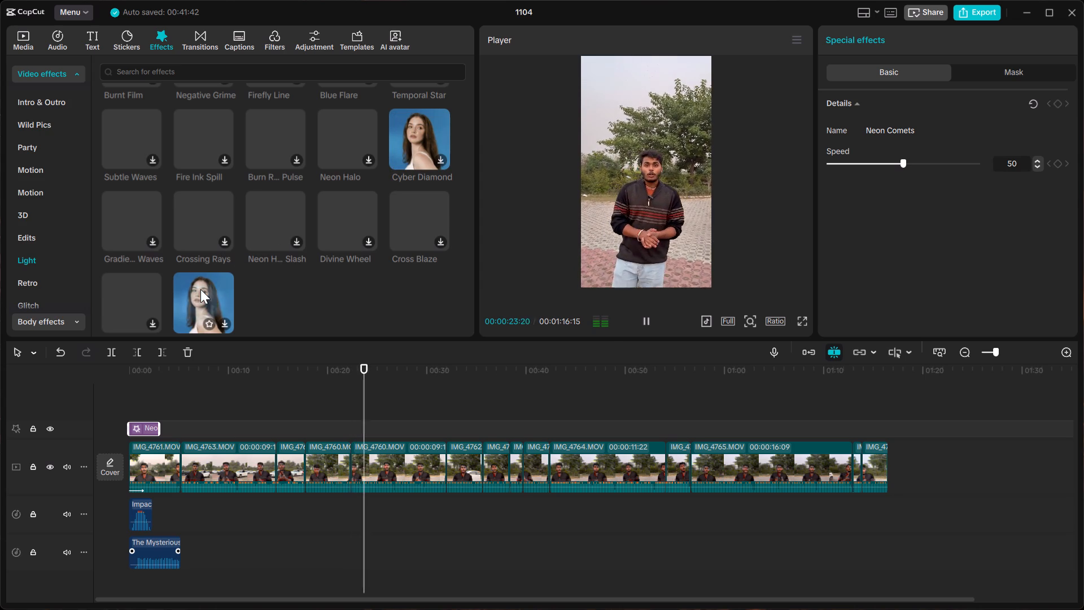
scroll(200, 289, "down", 1)
scroll(386, 148, "up", 1)
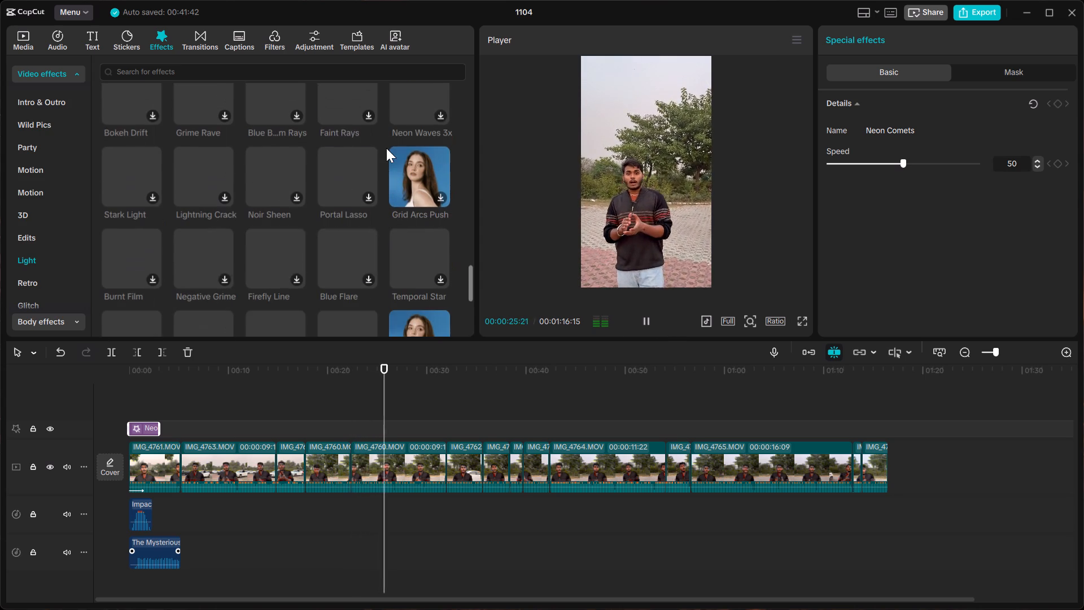
scroll(386, 148, "up", 2)
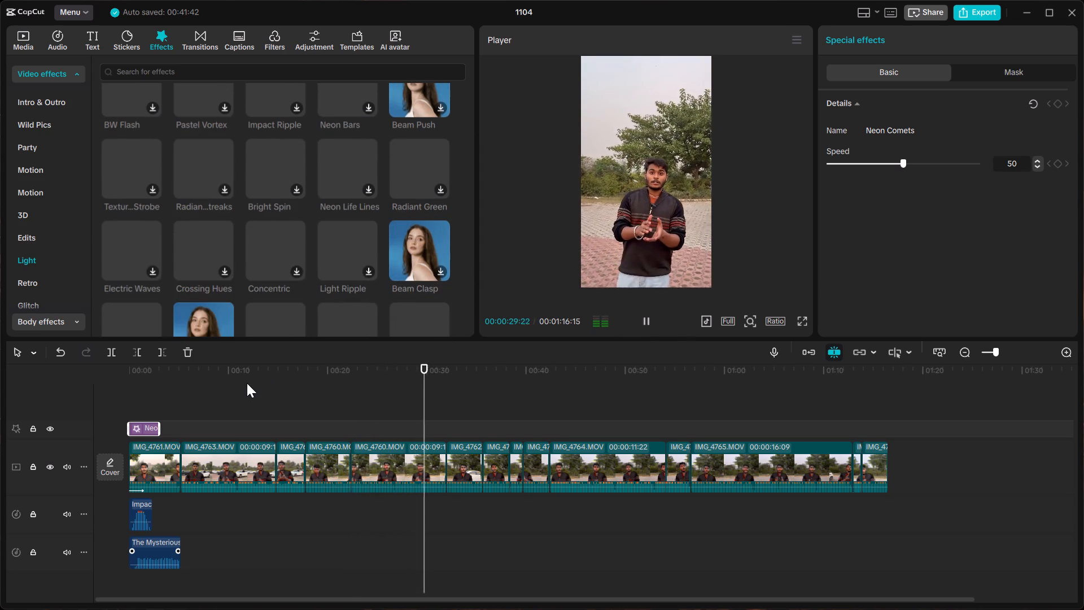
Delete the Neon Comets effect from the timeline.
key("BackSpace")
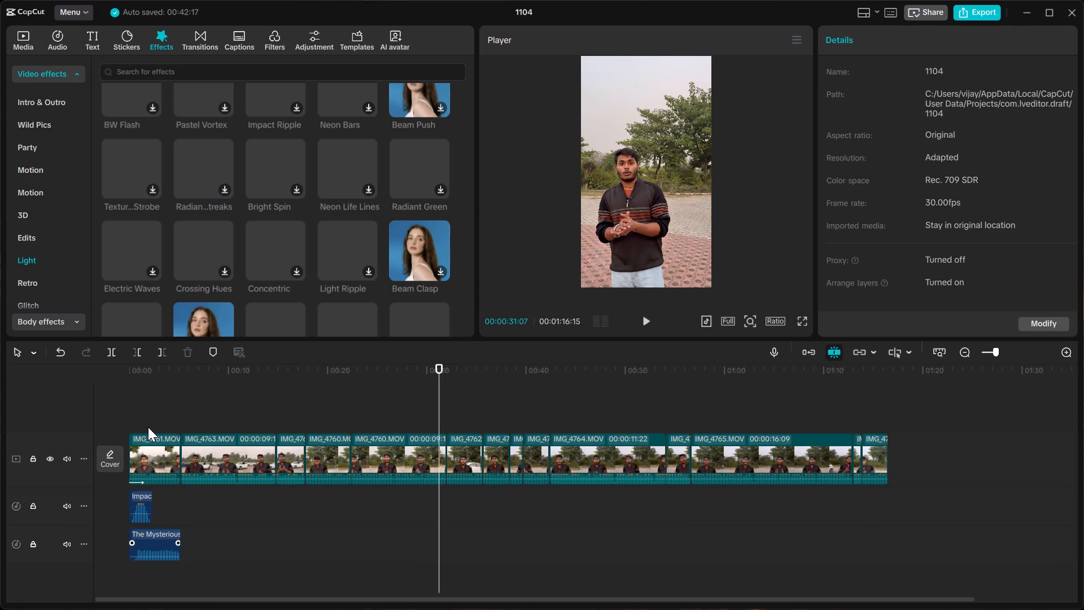
Replay the opening from the start without the effect, pausing at 00:00:05:15 in the second clip.
left_click(136, 397)
left_click_drag(136, 397, 109, 398)
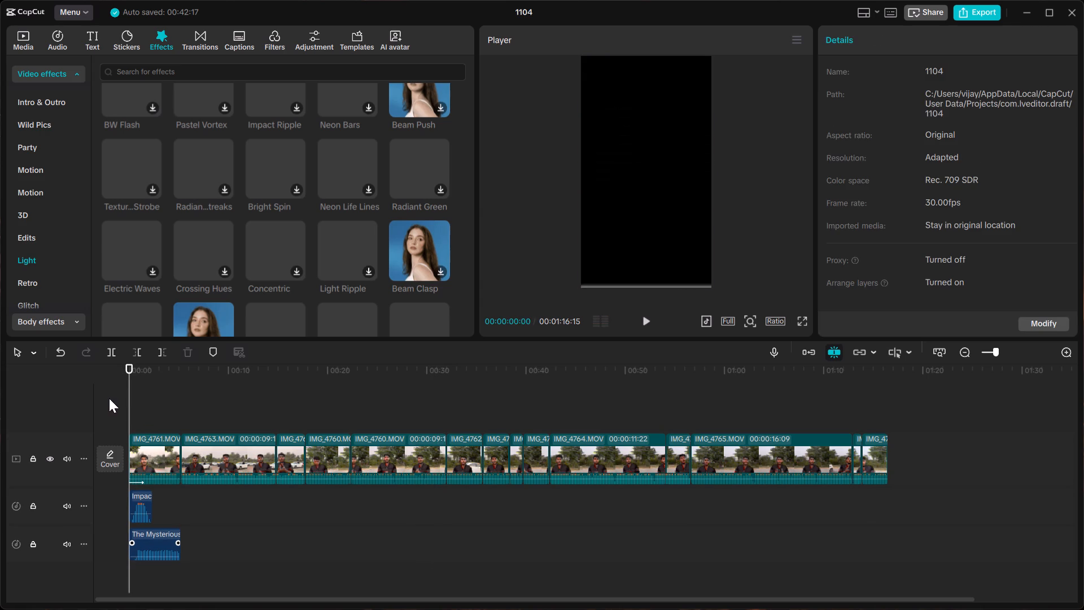
key("space")
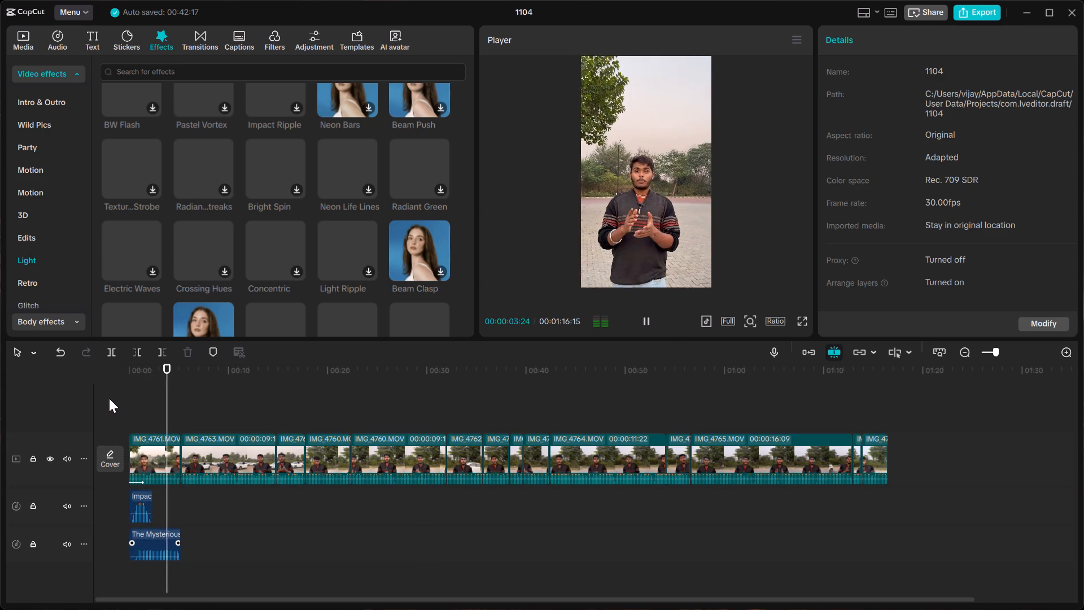
key("space")
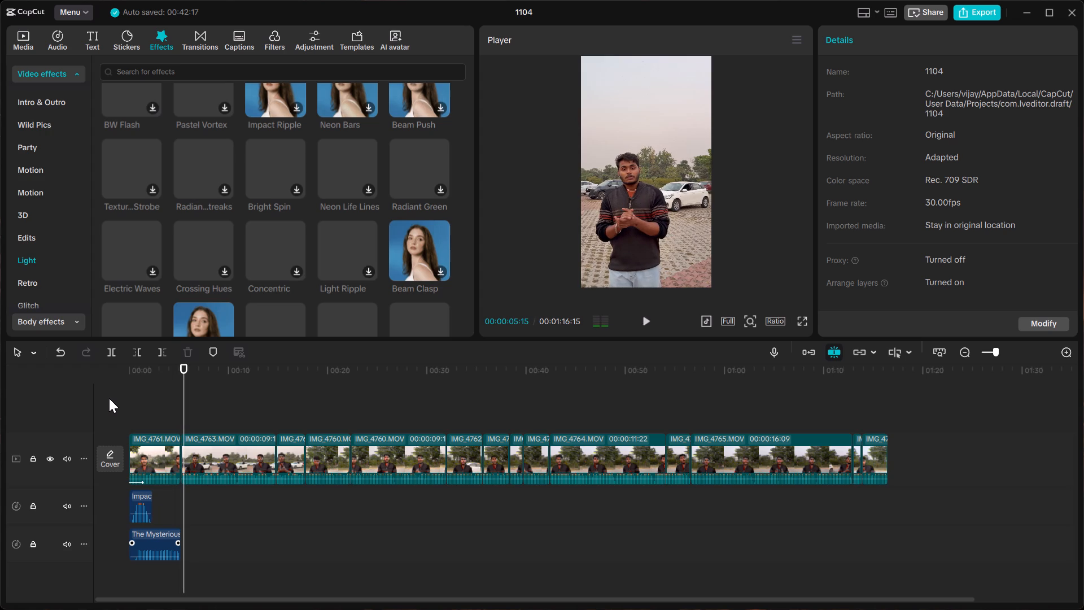
Open the text template library for adding text to the video.
left_click(56, 40)
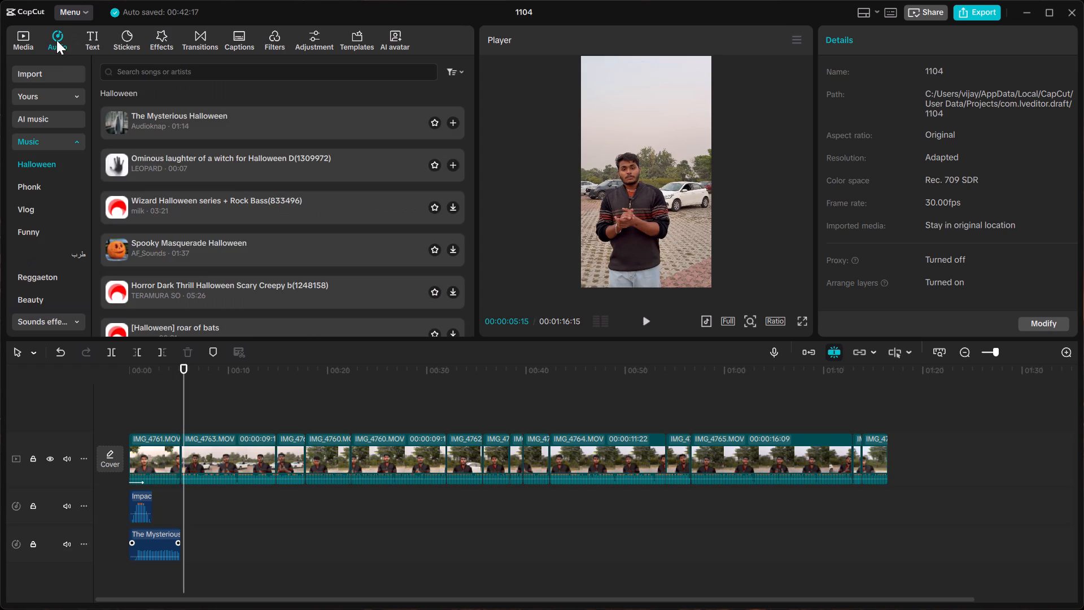
left_click(97, 40)
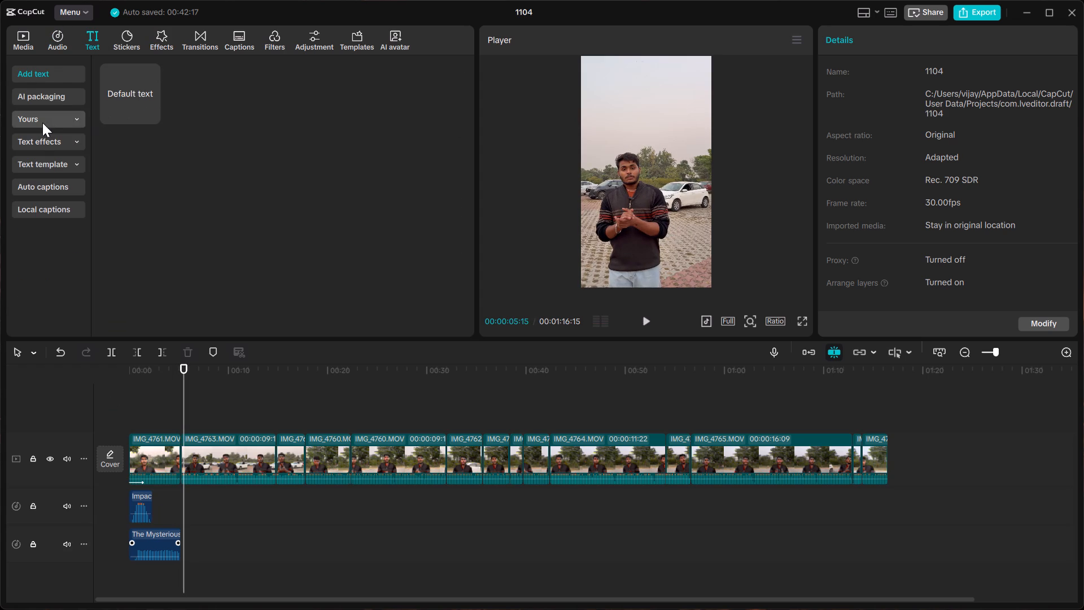
left_click(40, 160)
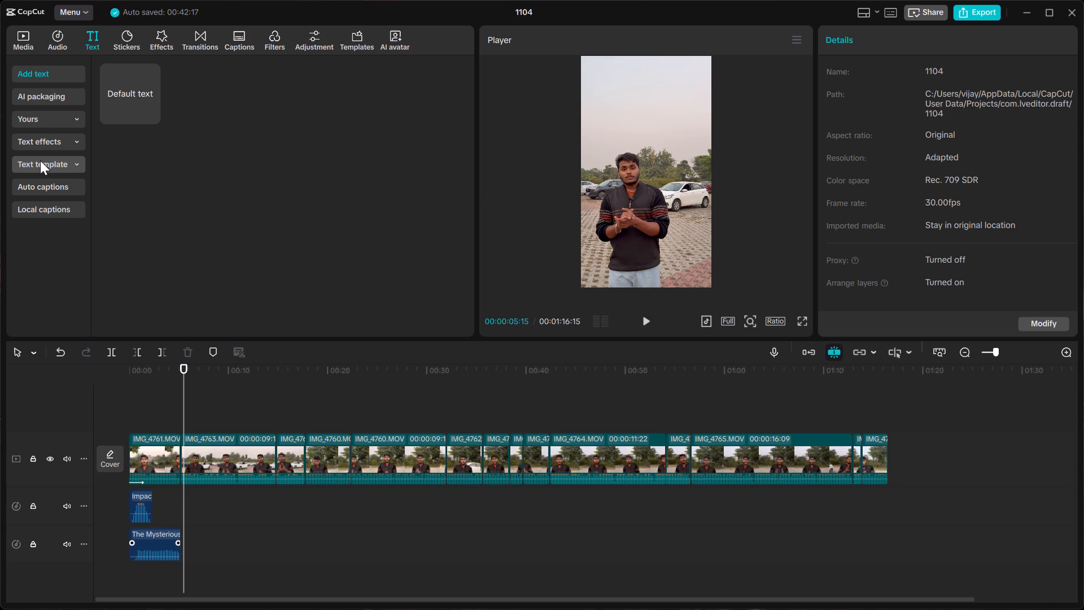
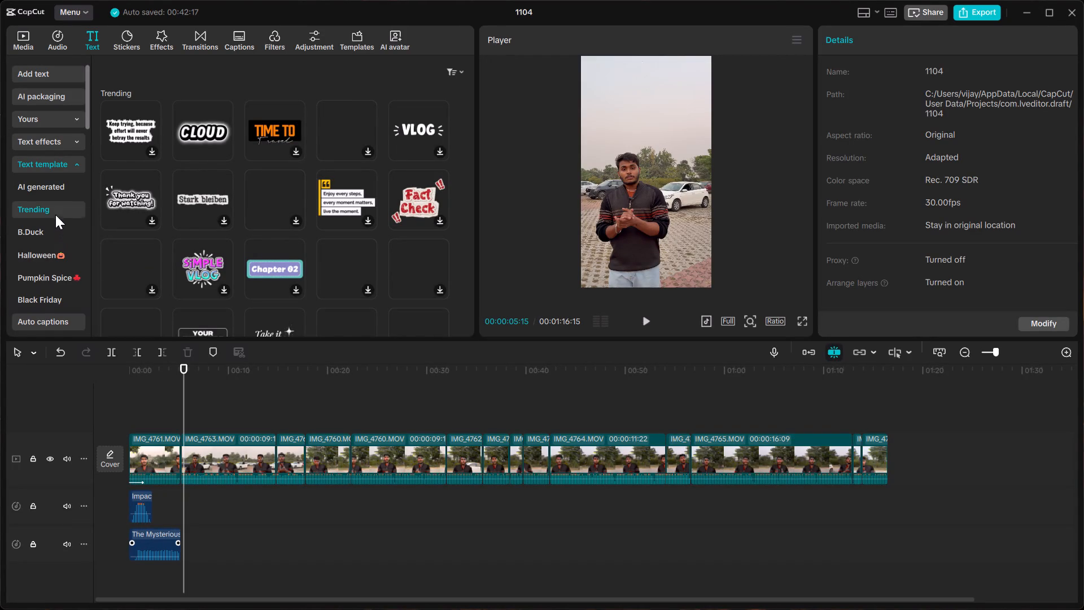
Look through the Trending text templates for a suitable design, and open the Title category.
scroll(342, 248, "down", 3)
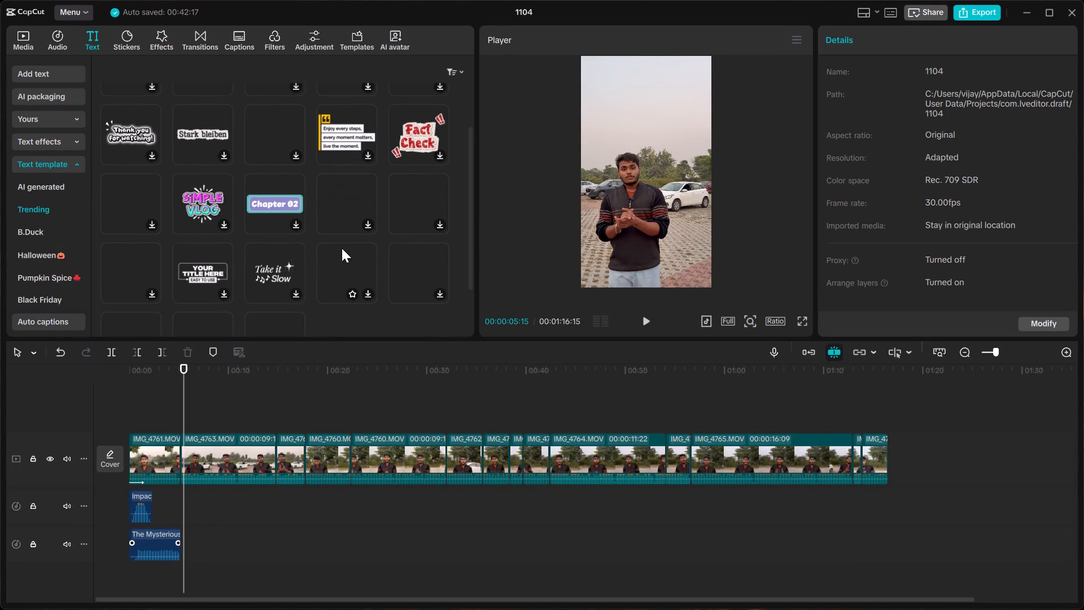
scroll(342, 248, "down", 1)
scroll(64, 274, "down", 1)
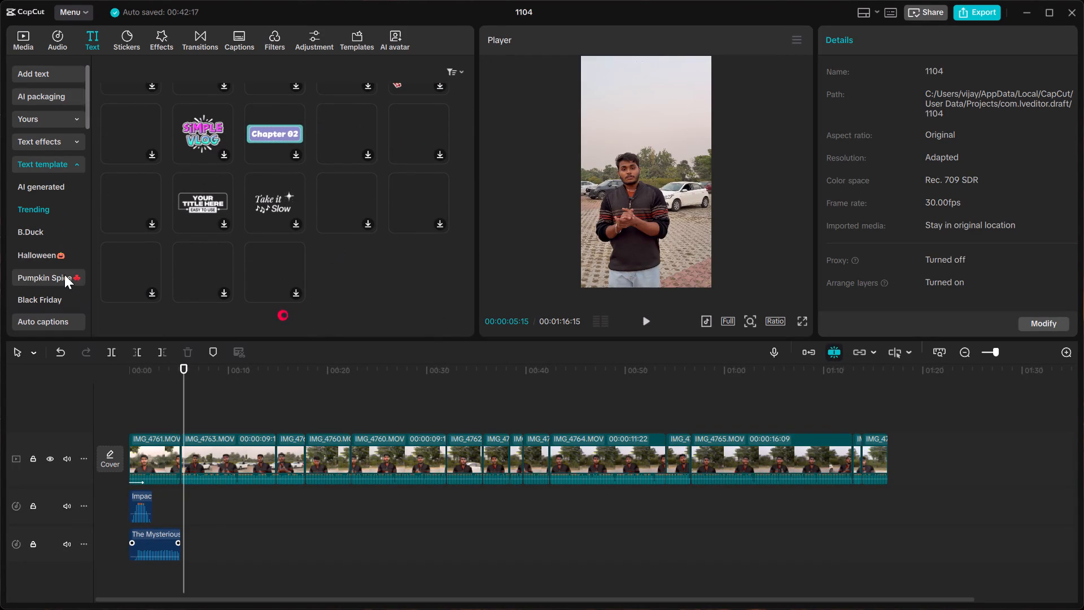
scroll(64, 274, "down", 1)
left_click(55, 211)
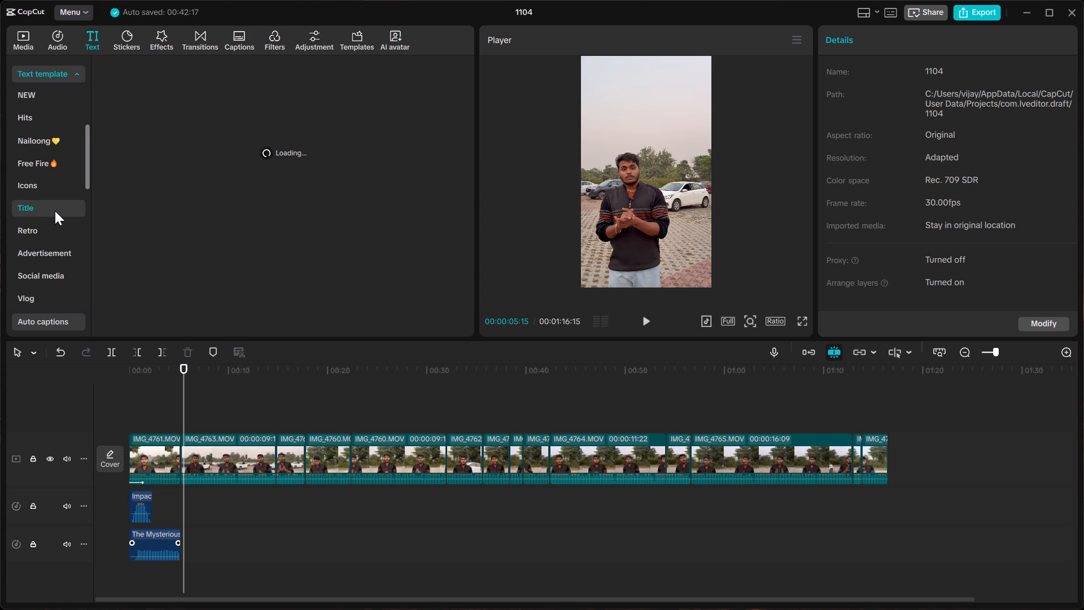
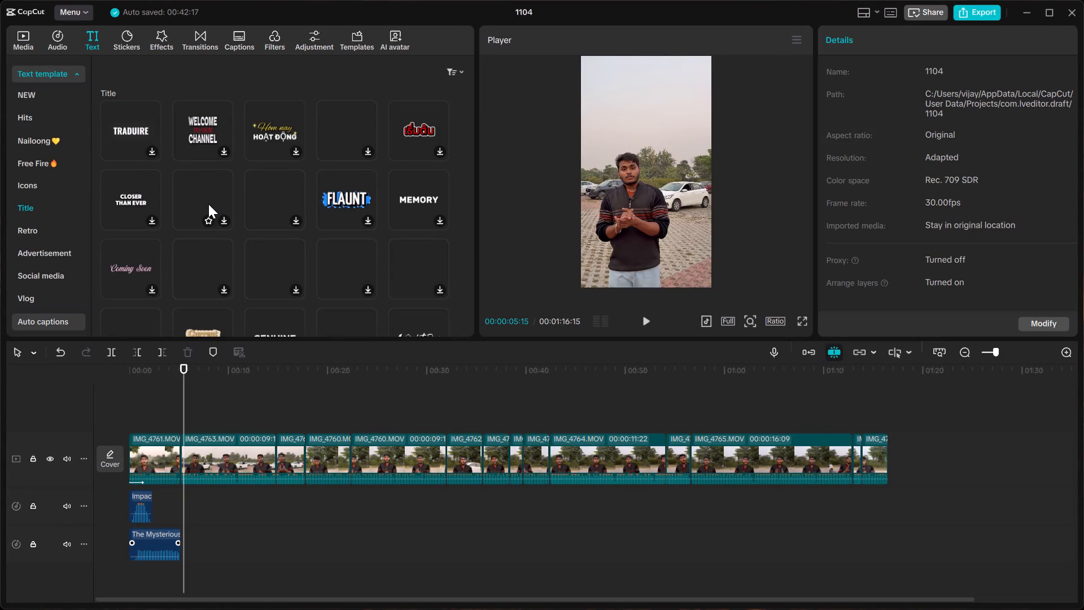
Look through the Title category of text templates for a suitable title design.
scroll(208, 204, "down", 2)
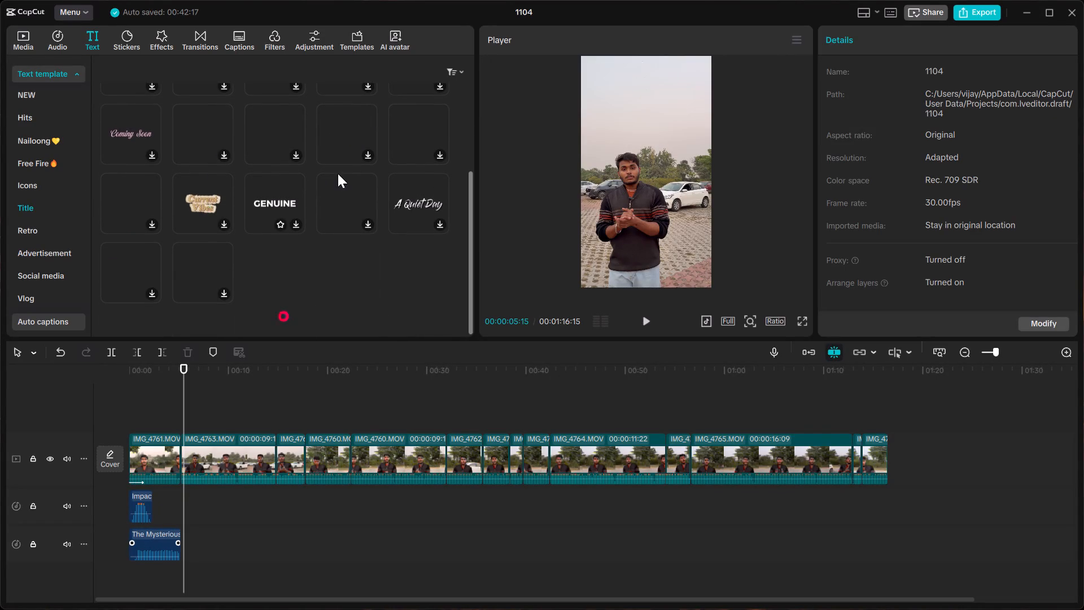
scroll(269, 204, "up", 2)
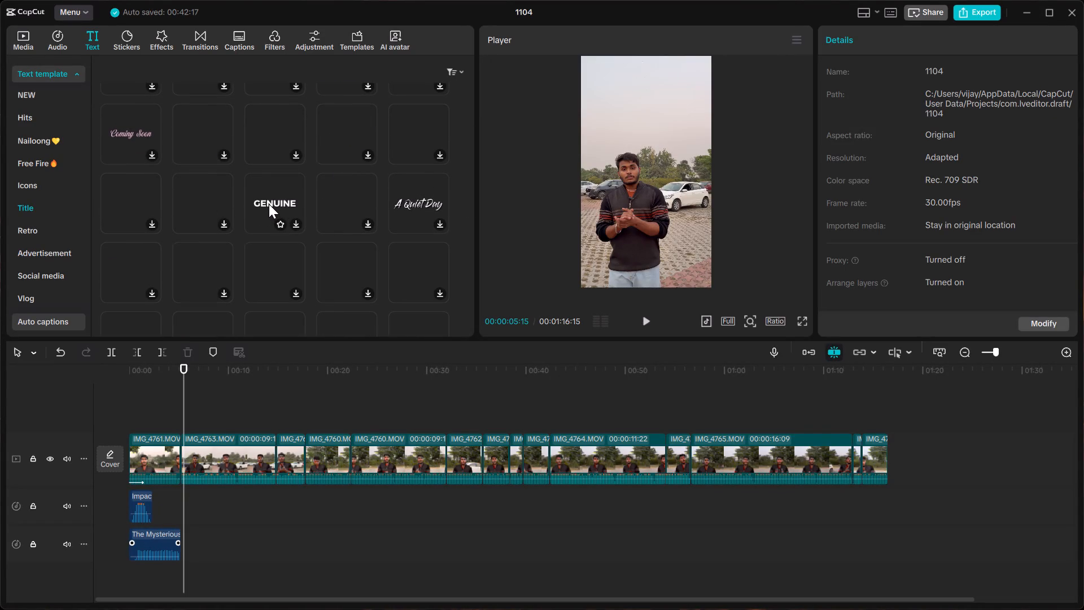
scroll(269, 204, "up", 2)
scroll(51, 258, "down", 1)
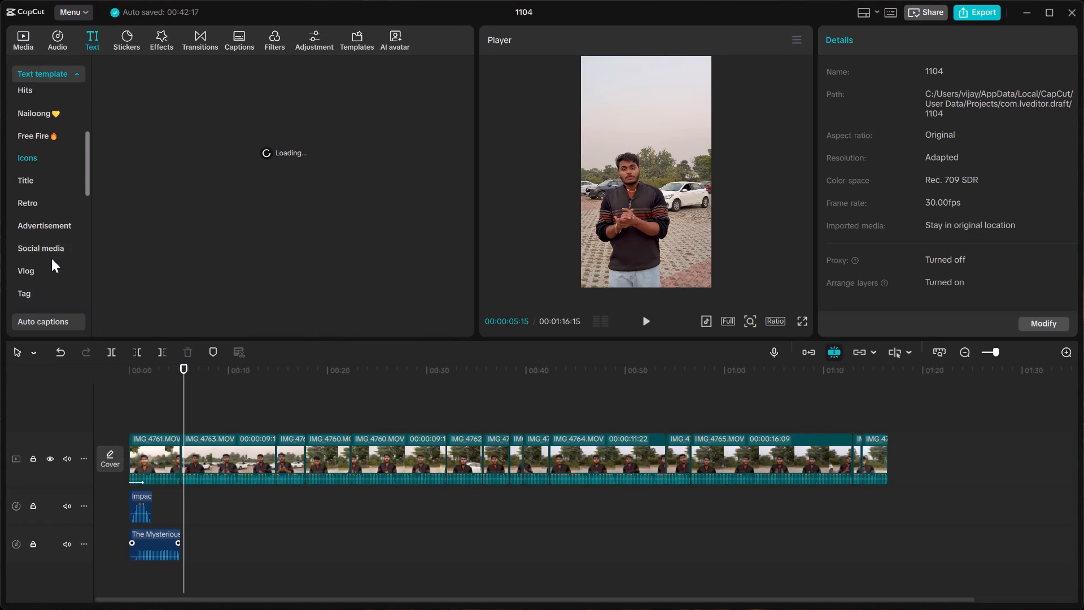
scroll(51, 258, "down", 1)
left_click(45, 160)
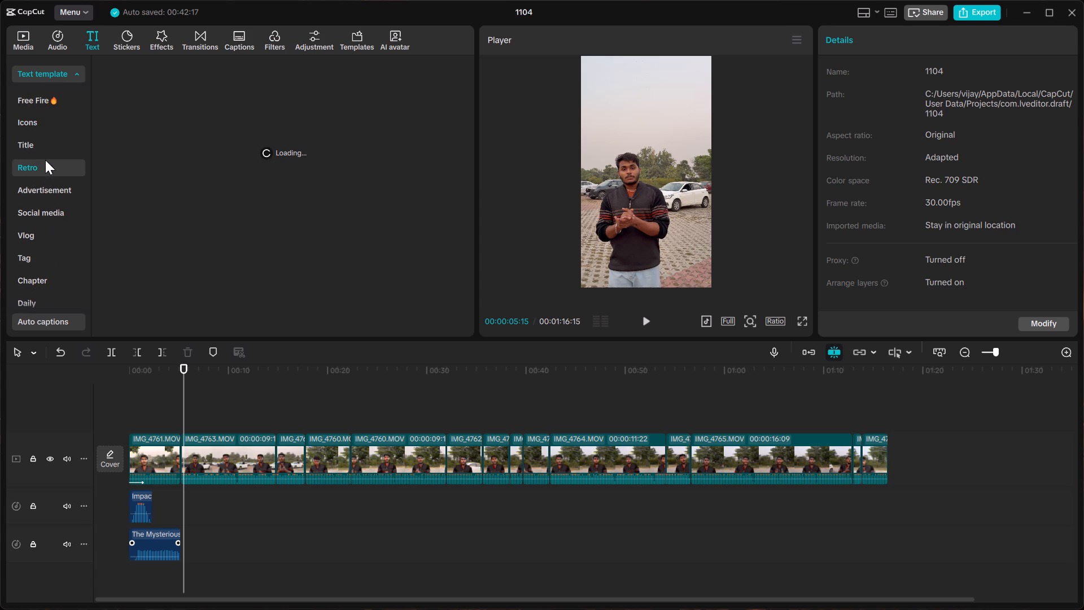
left_click(45, 145)
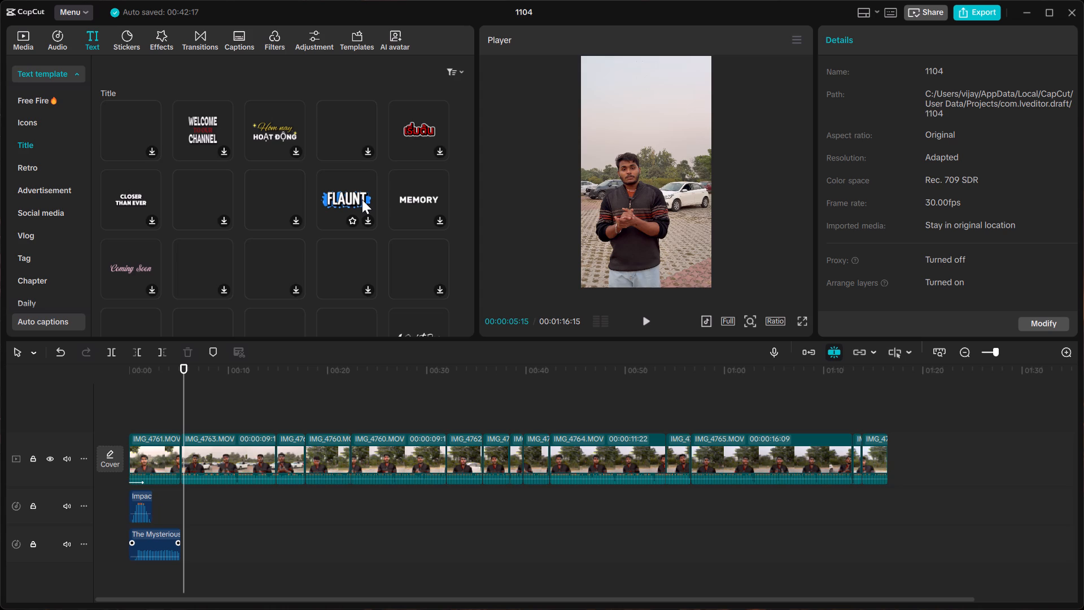
scroll(362, 199, "down", 2)
scroll(362, 199, "up", 3)
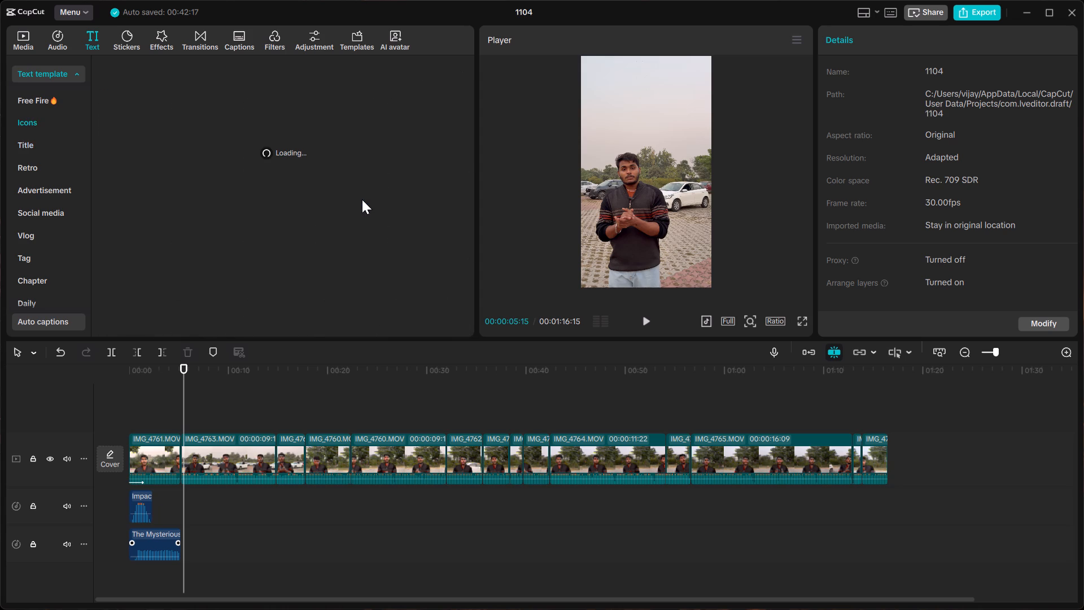
Look through the remaining text template categories, including Campus, for one suited to an on-screen title.
scroll(27, 276, "down", 1)
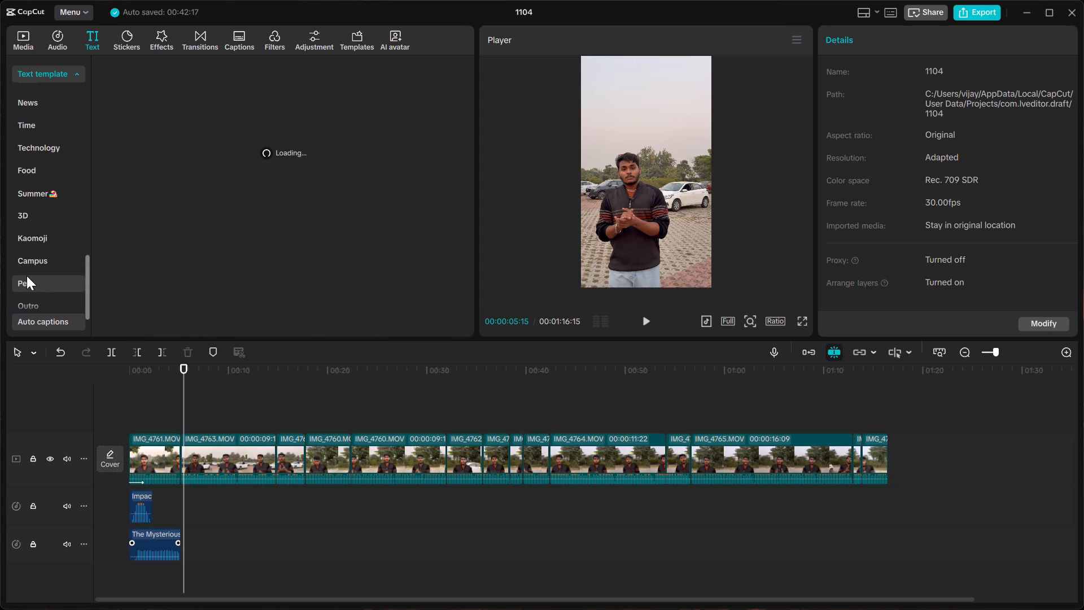
scroll(27, 276, "down", 2)
scroll(55, 186, "up", 1)
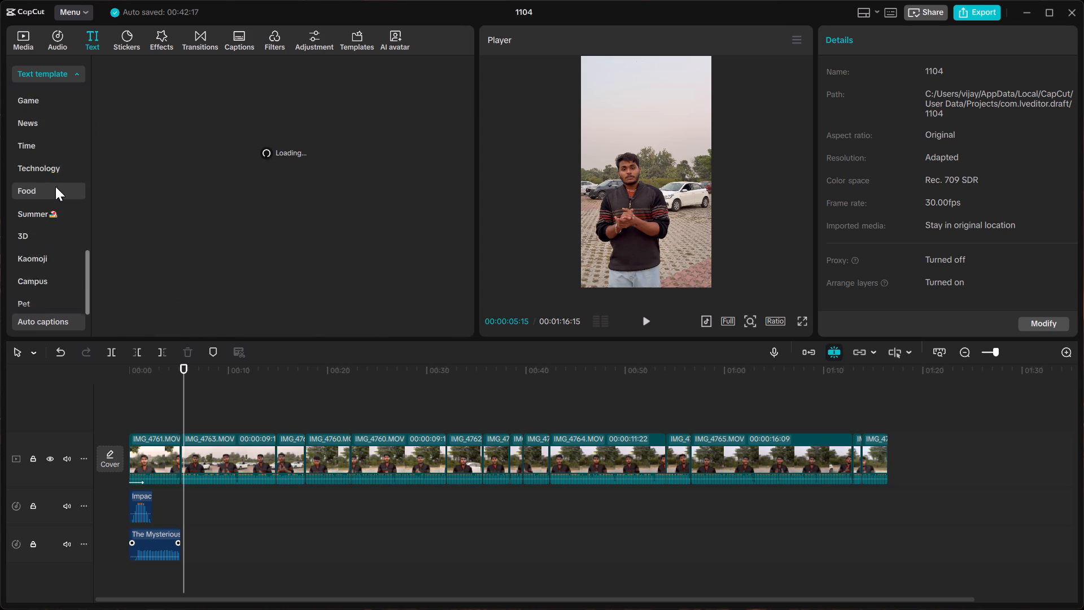
scroll(55, 186, "up", 1)
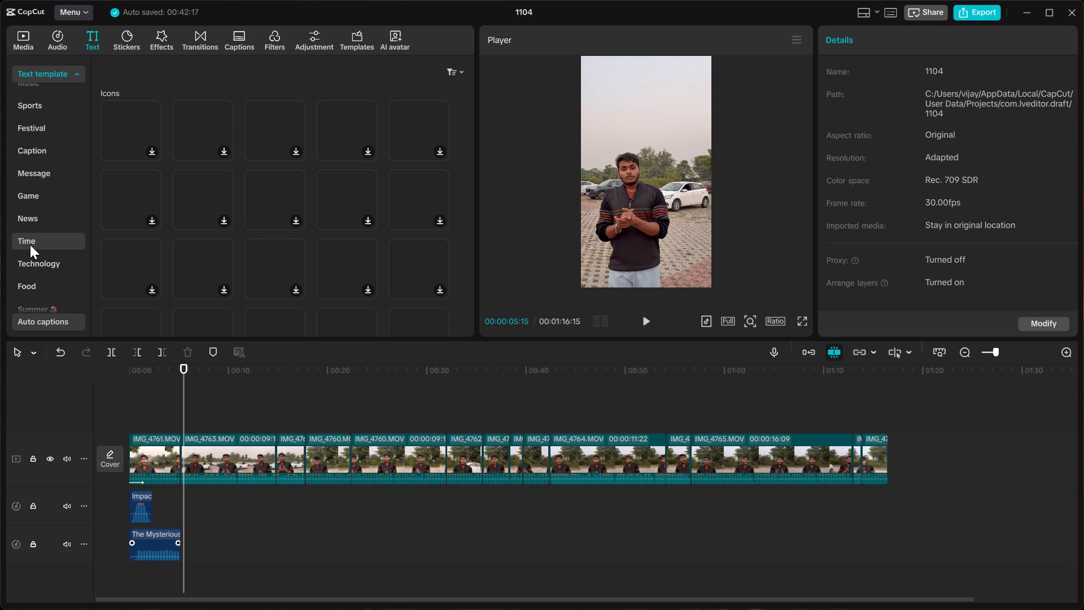
scroll(30, 245, "down", 1)
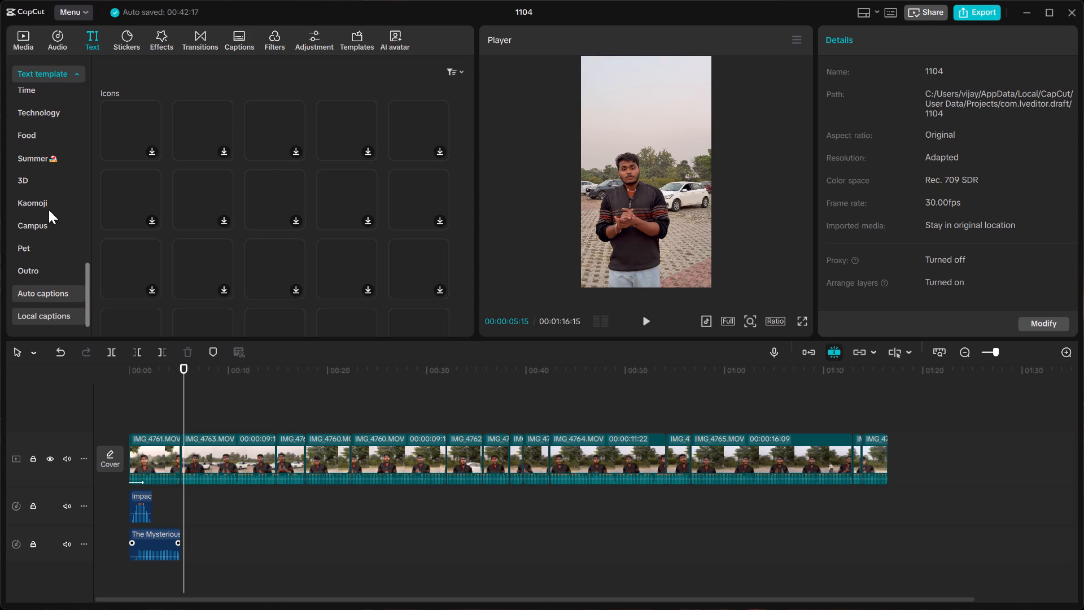
left_click(49, 209)
left_click(36, 228)
scroll(36, 228, "down", 1)
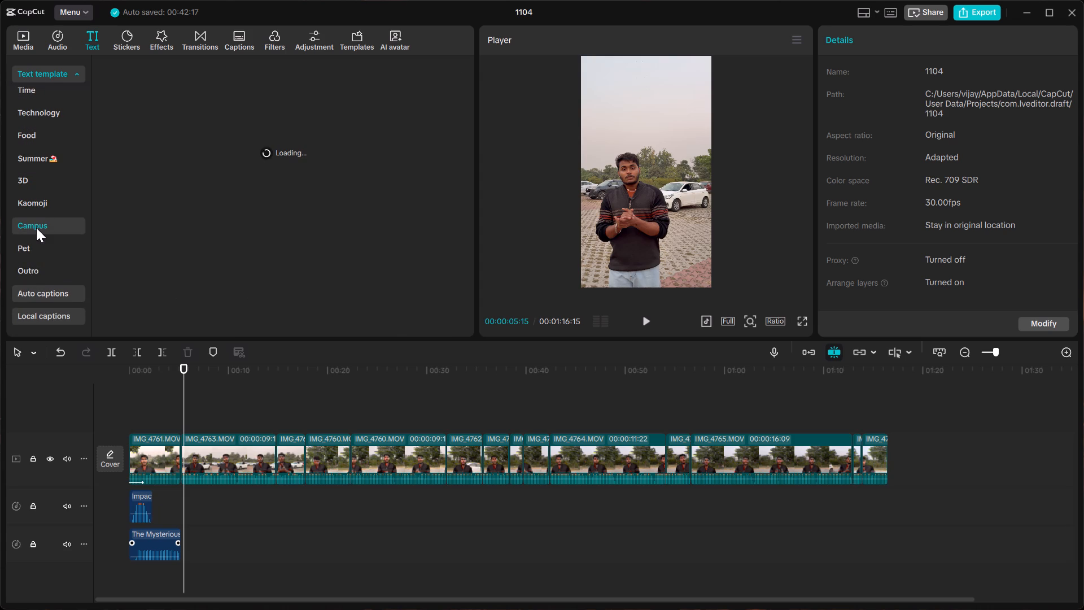
scroll(36, 228, "up", 1)
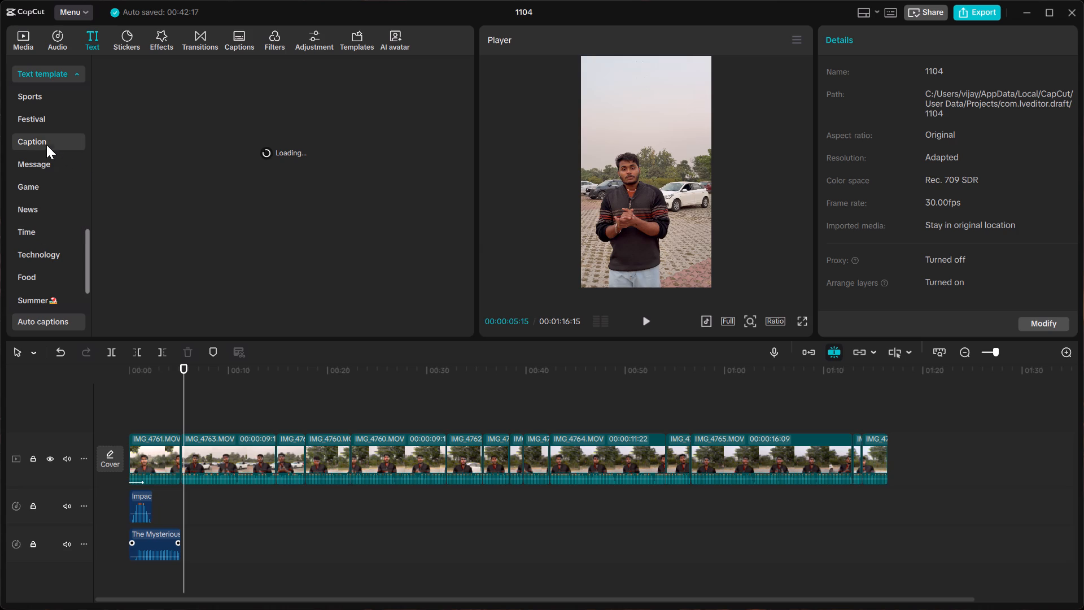
Load the red-bar "Quotation Best Title" template for preview in the Caption category and look through the other caption designs.
left_click(41, 143)
scroll(41, 143, "up", 1)
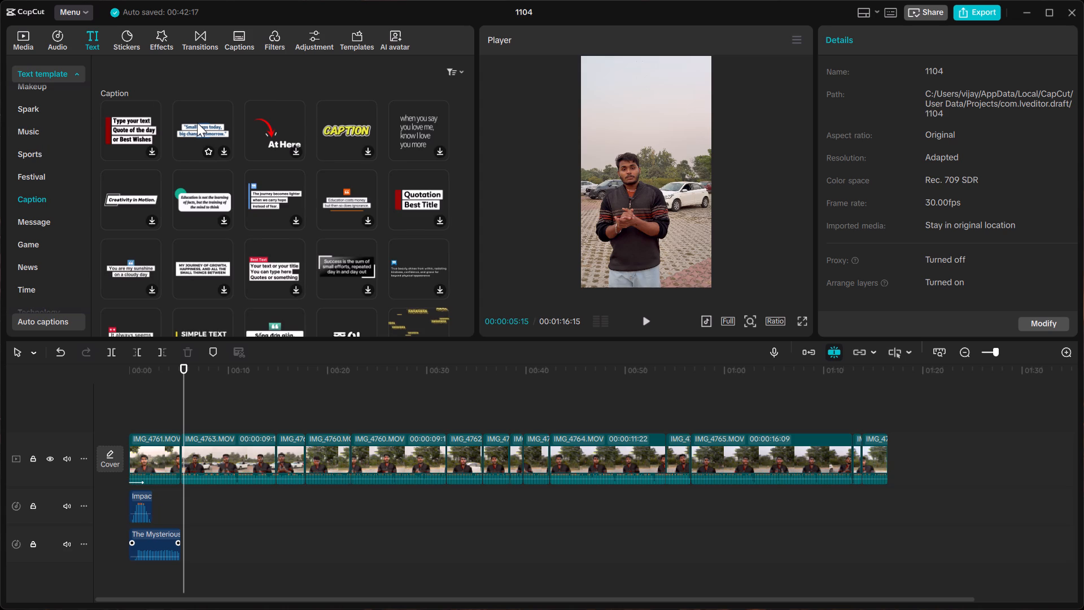
left_click(424, 193)
scroll(281, 242, "down", 1)
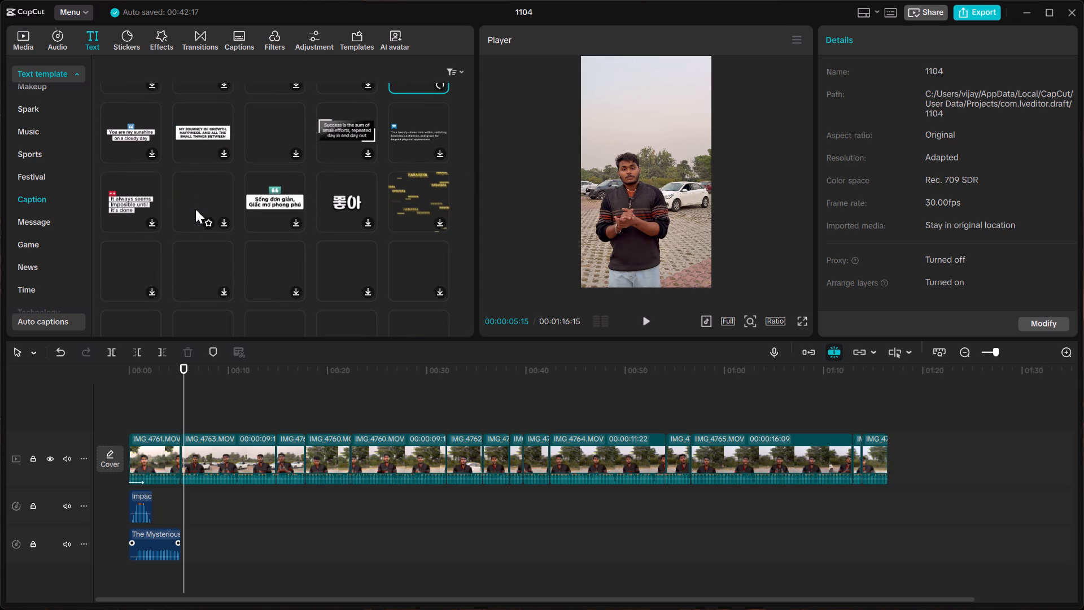
scroll(145, 271, "down", 1)
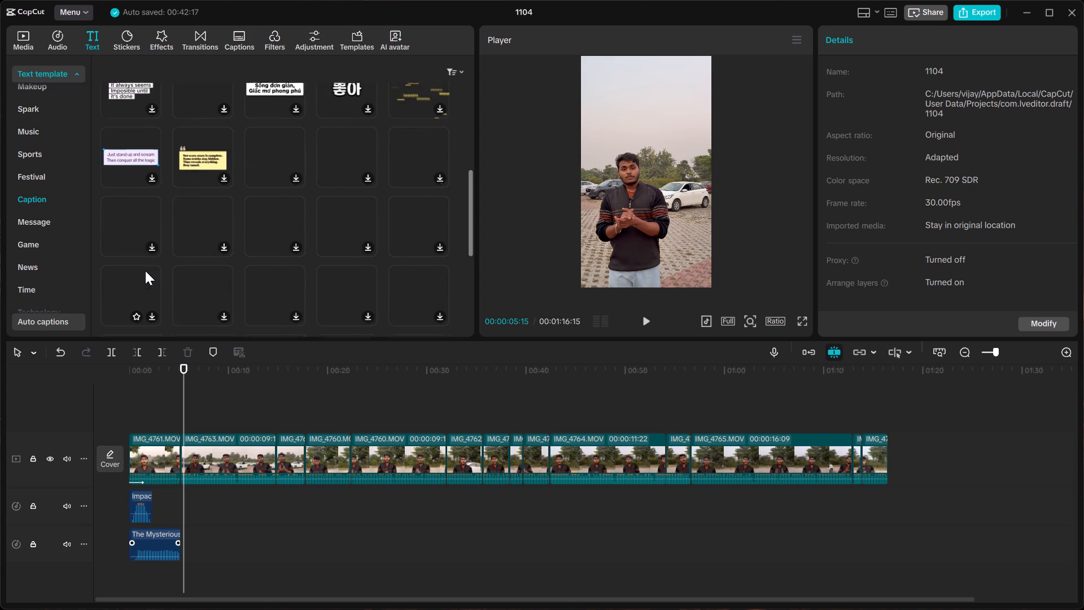
scroll(145, 271, "down", 1)
scroll(145, 271, "up", 1)
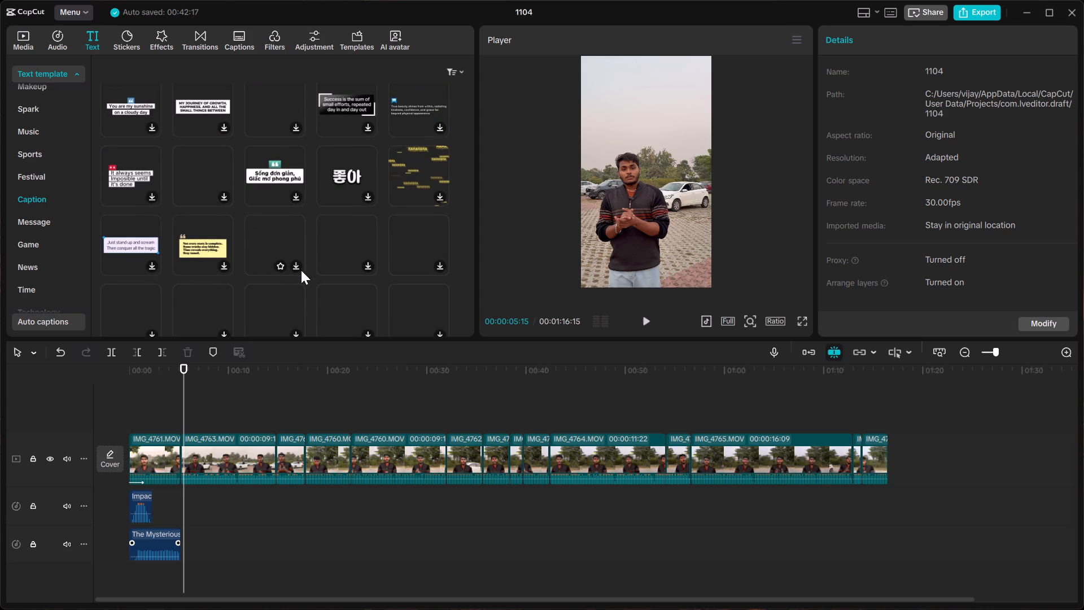
scroll(206, 255, "up", 1)
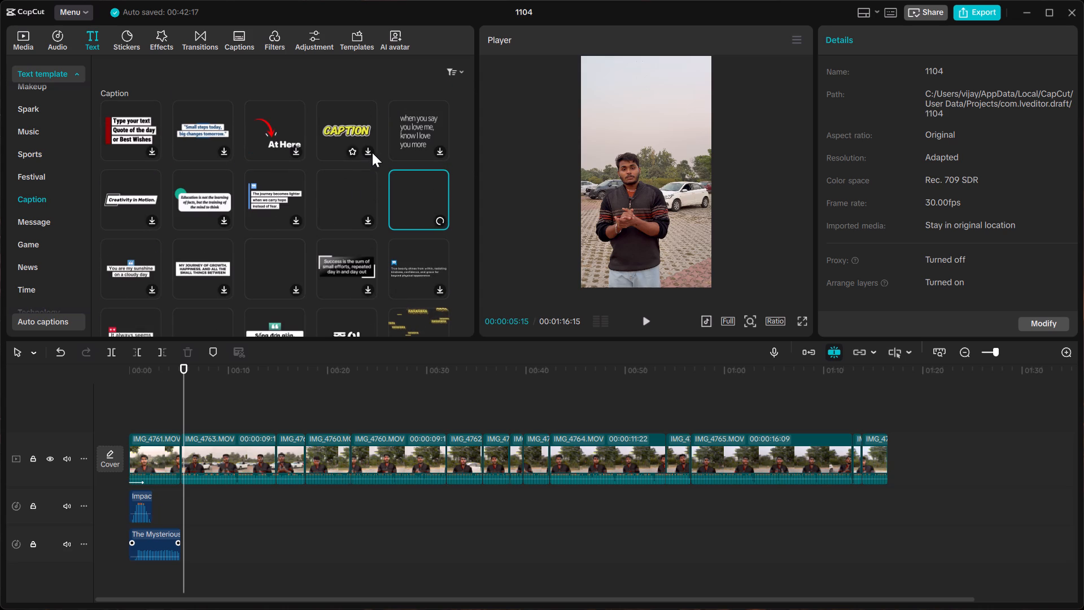
scroll(247, 240, "down", 1)
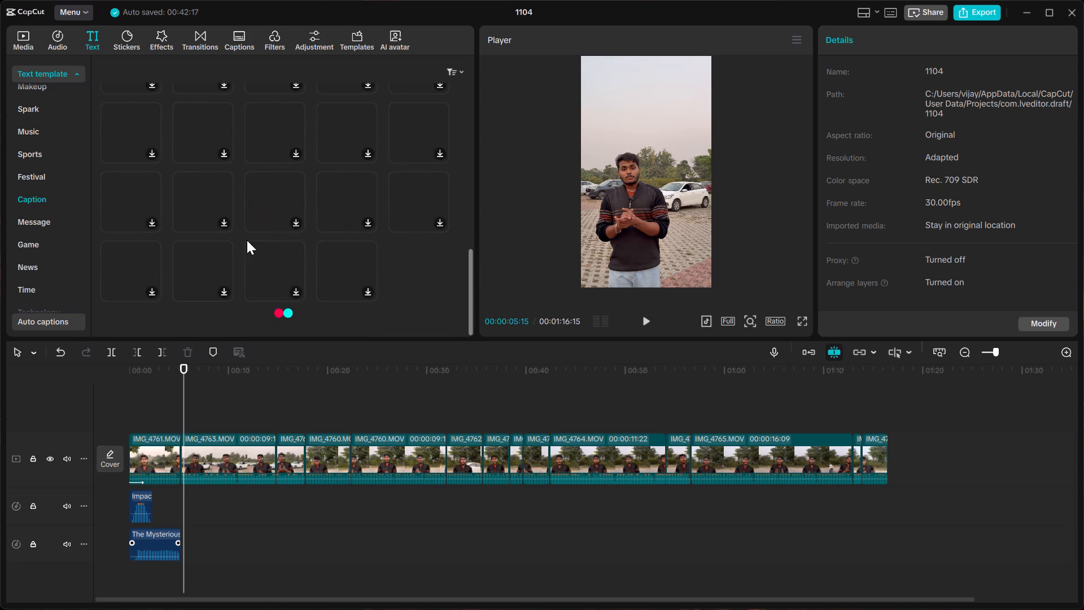
scroll(247, 240, "up", 3)
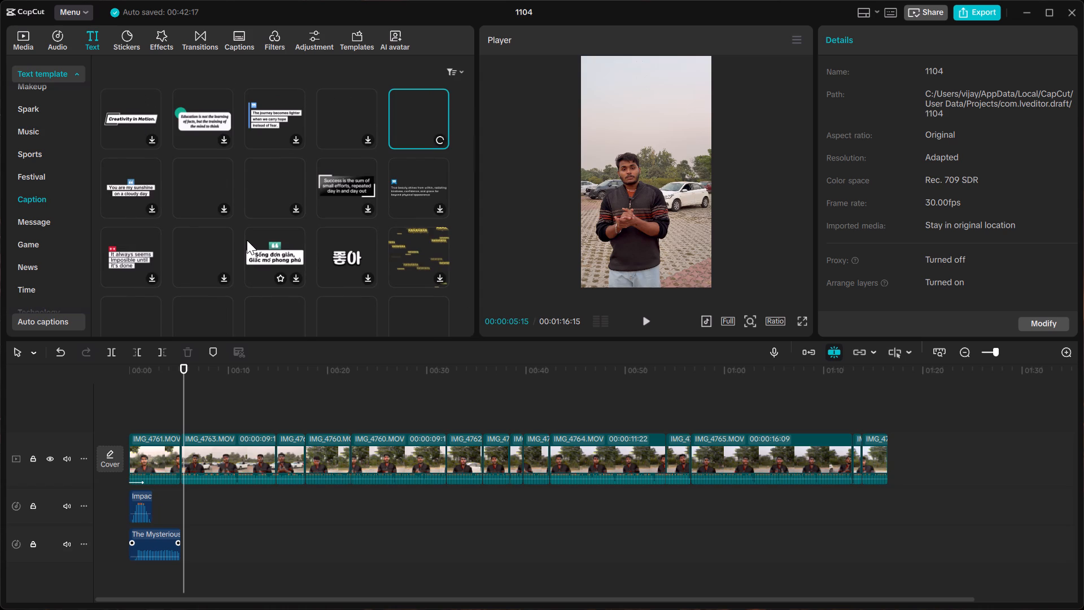
scroll(247, 240, "up", 1)
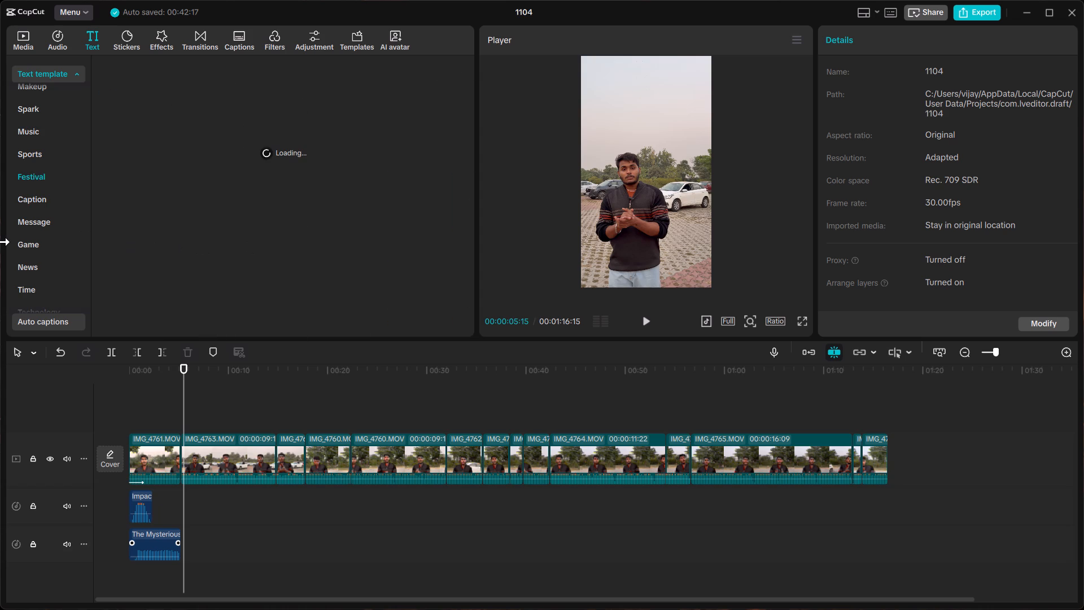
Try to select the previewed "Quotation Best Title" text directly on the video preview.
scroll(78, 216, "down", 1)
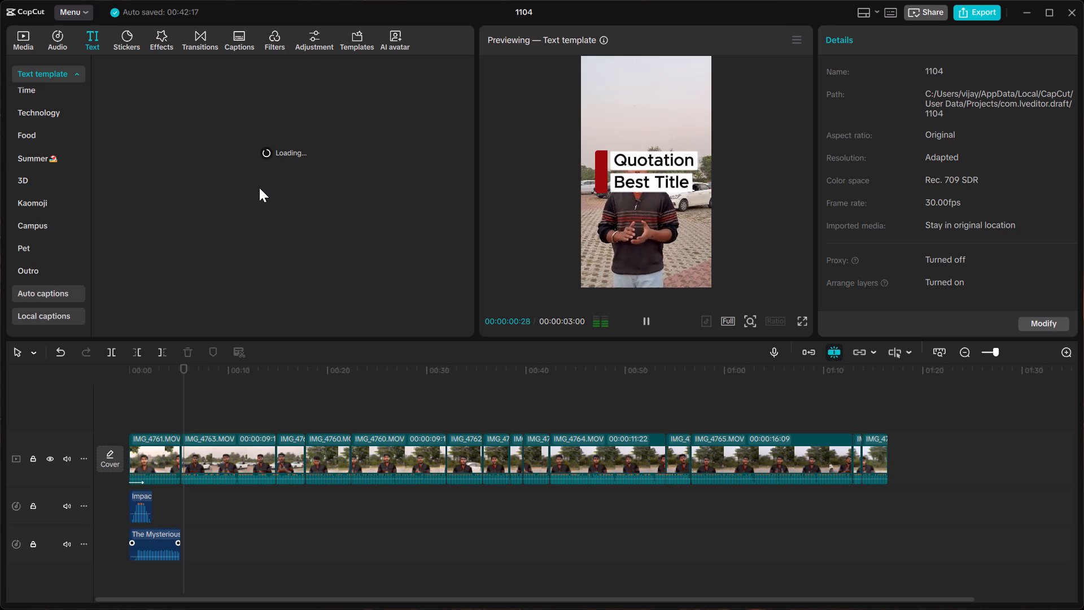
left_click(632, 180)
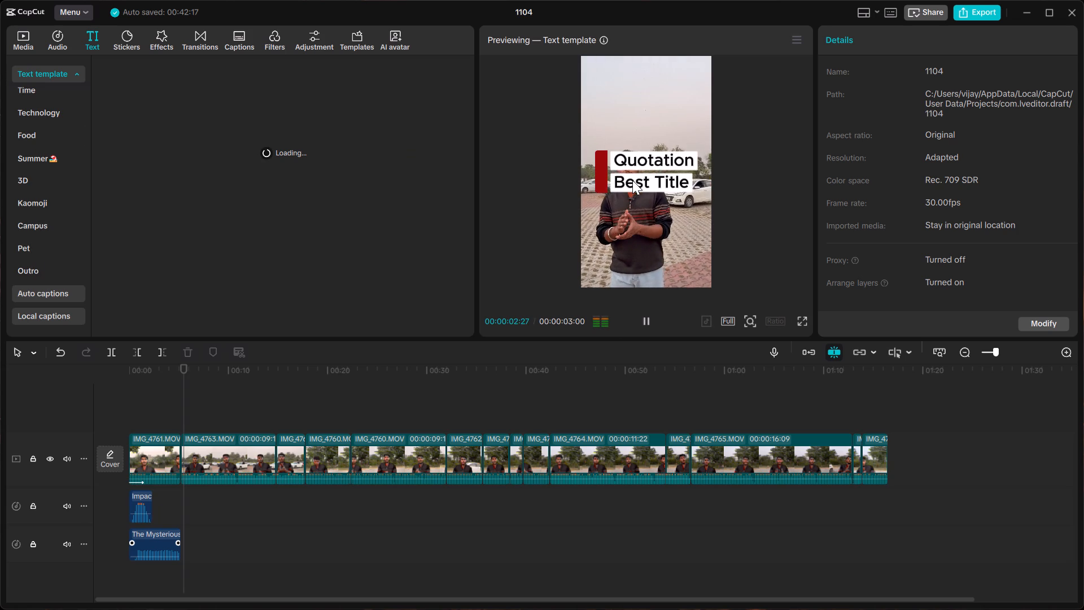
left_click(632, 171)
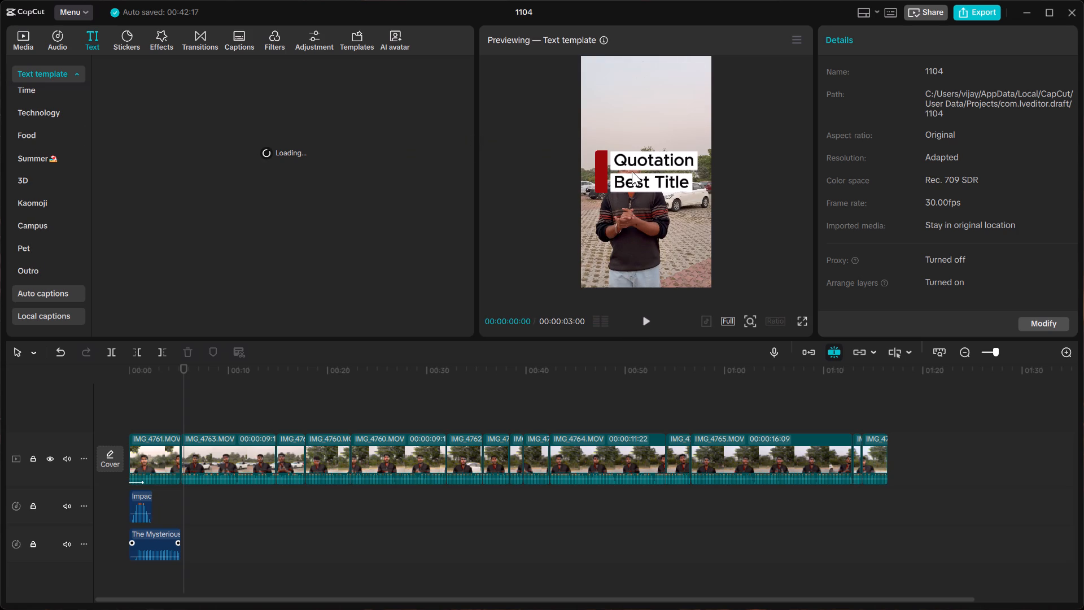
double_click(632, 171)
Add the "Quotation Best Title" text template from the Caption category to the timeline at 00:00:05:15.
scroll(8, 145, "up", 5)
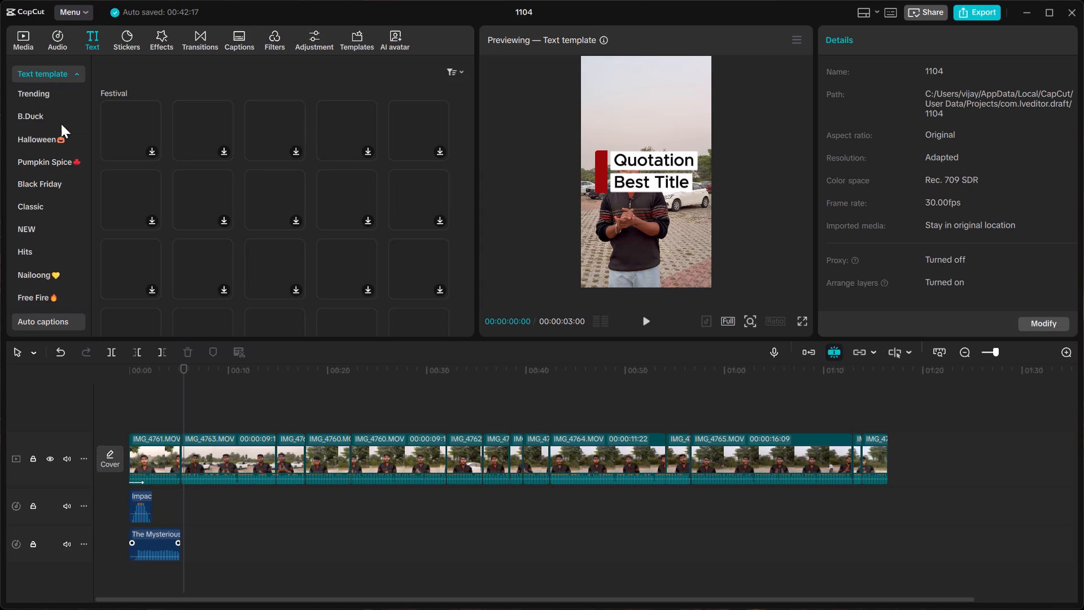
scroll(46, 210, "down", 2)
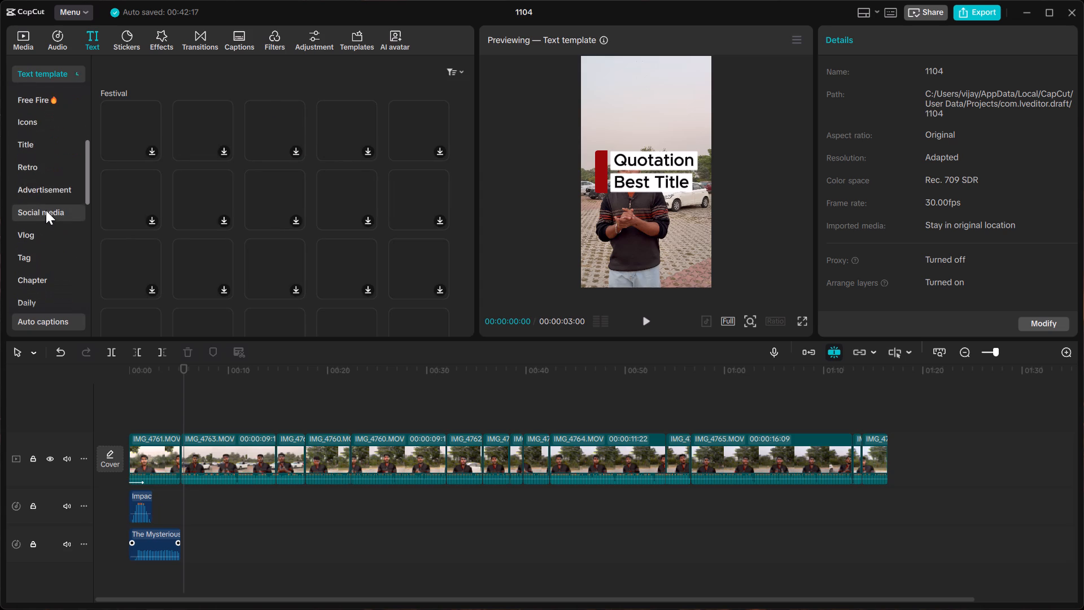
scroll(46, 210, "down", 1)
left_click(36, 138)
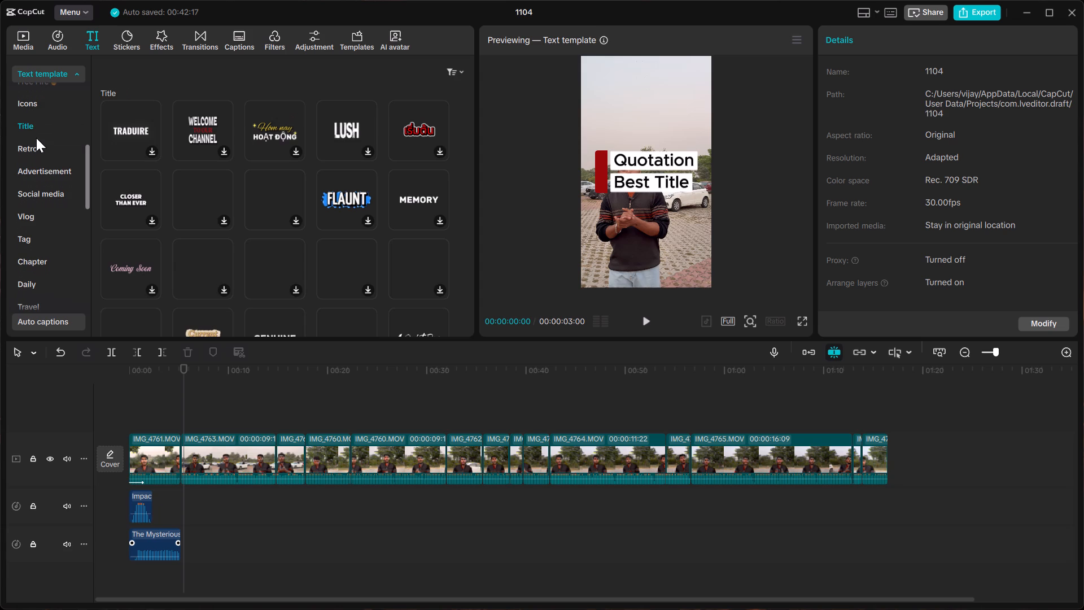
scroll(42, 240, "down", 1)
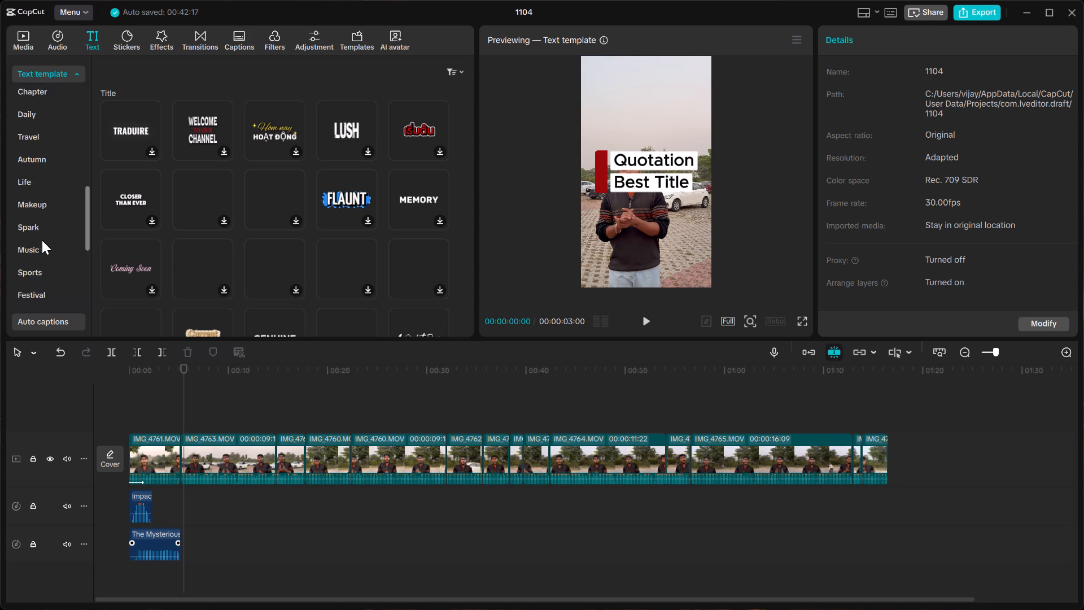
scroll(42, 240, "down", 1)
left_click(42, 240)
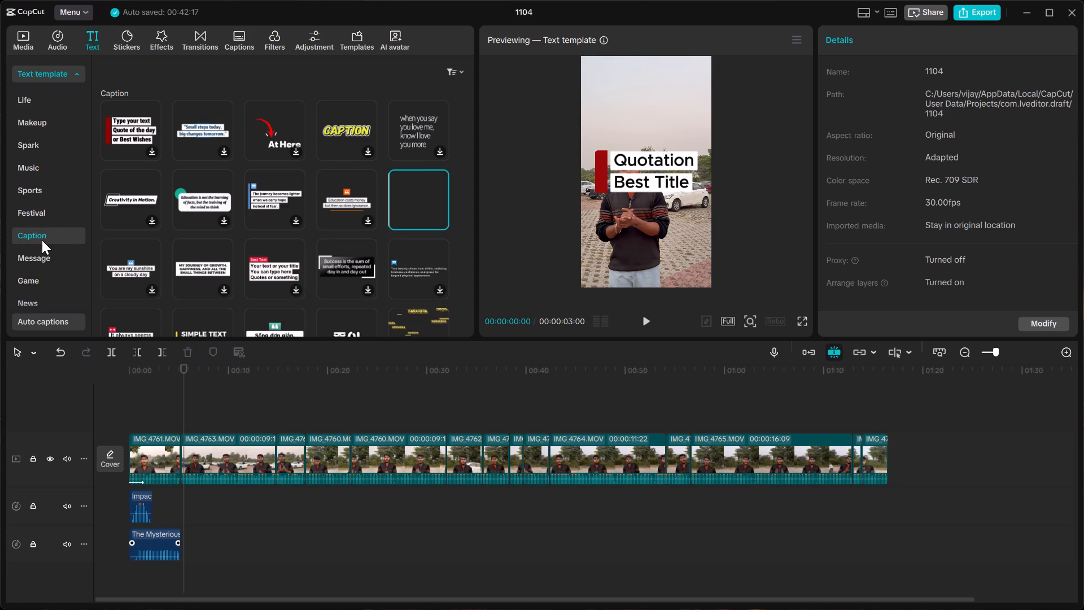
left_click(408, 204)
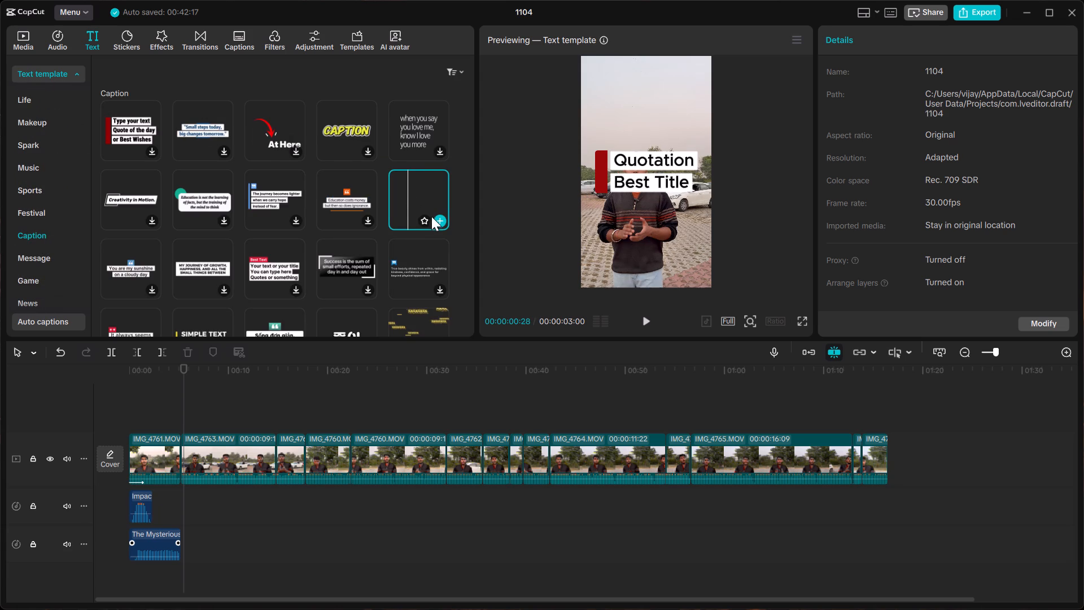
left_click(435, 218)
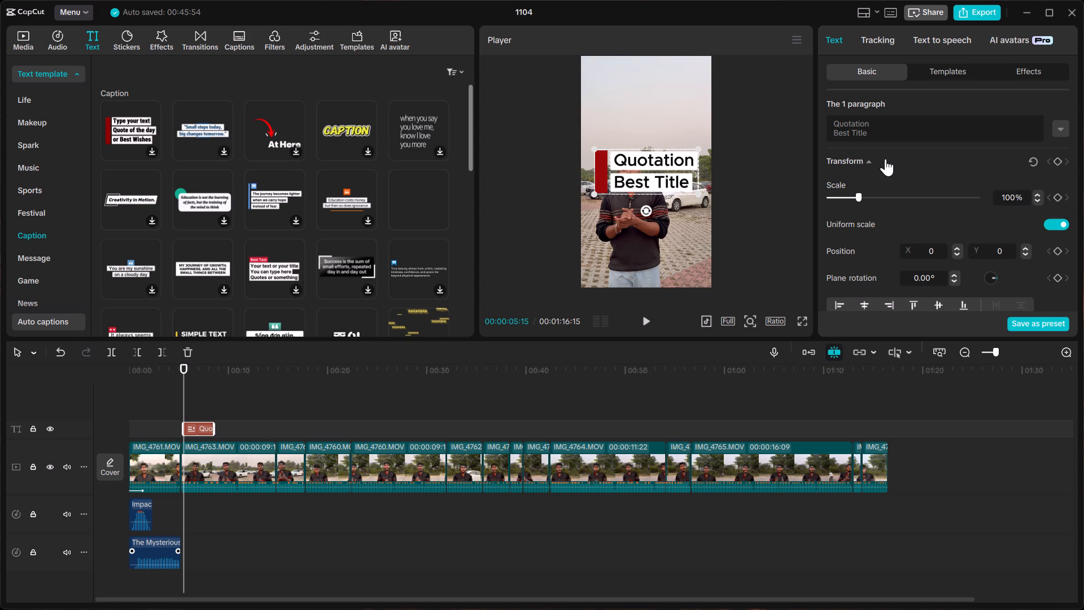
Replace the caption template's text with "inovation" on the first line and "studio." on the second.
left_click(895, 135)
key("BackSpace")
key("BackSpace")
key("BackSpace")
key("BackSpace")
key("BackSpace")
key("BackSpace")
key("BackSpace")
key("BackSpace")
key("BackSpace")
key("BackSpace")
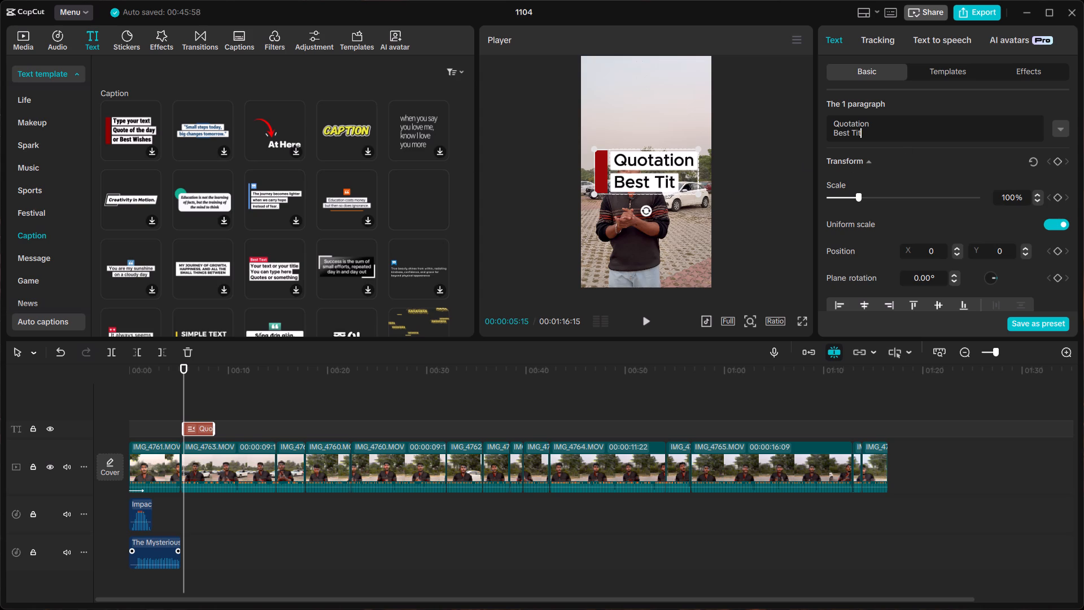
key("BackSpace")
key("BackSpace")
key("BackSpace")
key("BackSpace")
key("BackSpace")
key("BackSpace")
key("BackSpace")
key("BackSpace")
key("BackSpace")
key("BackSpace")
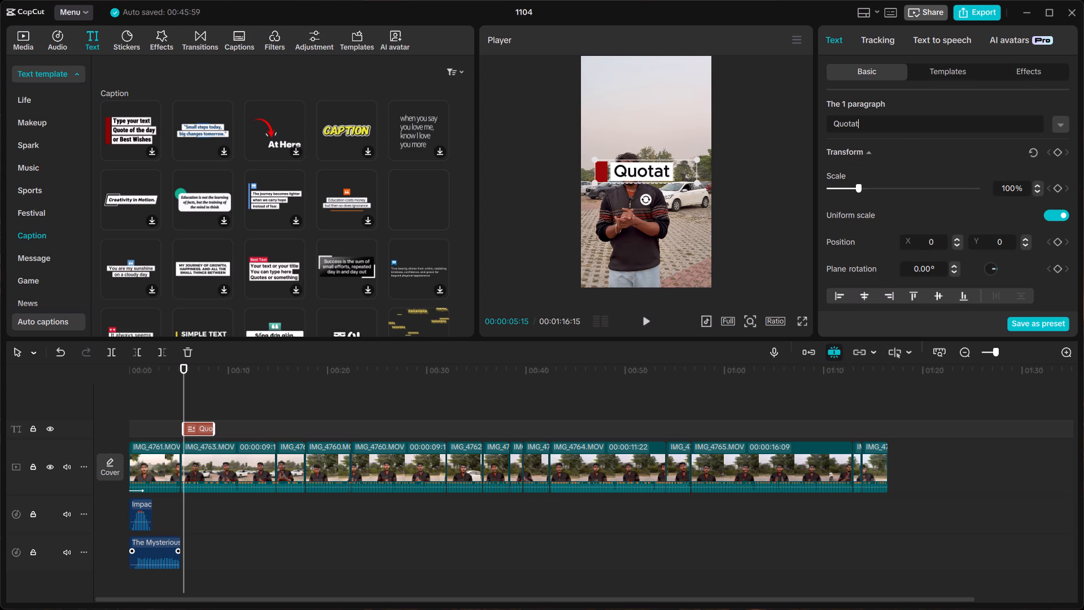
key("BackSpace")
key("i")
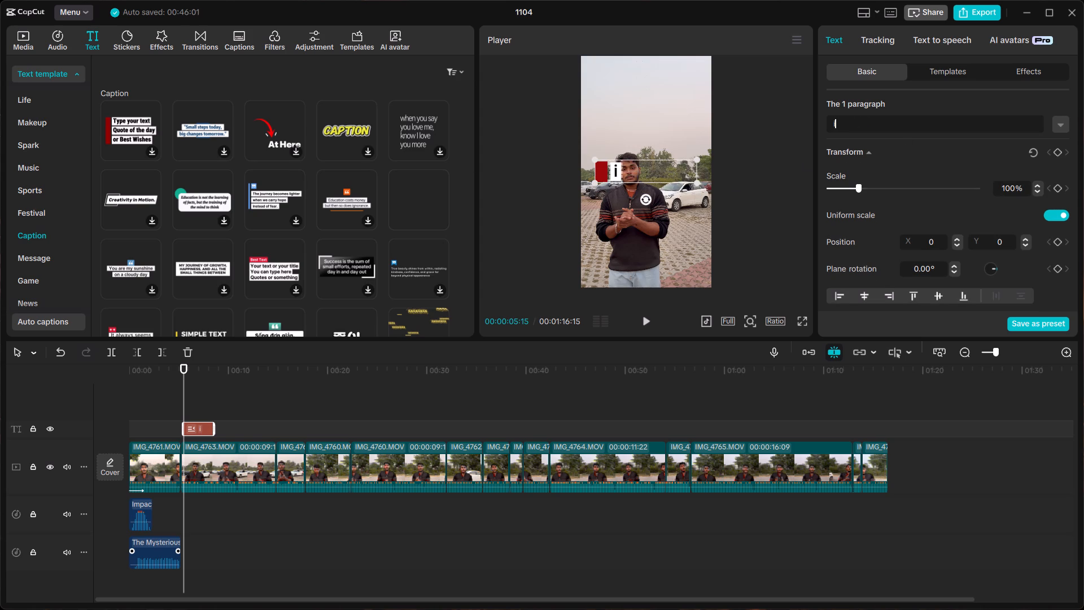
type("no")
key("v")
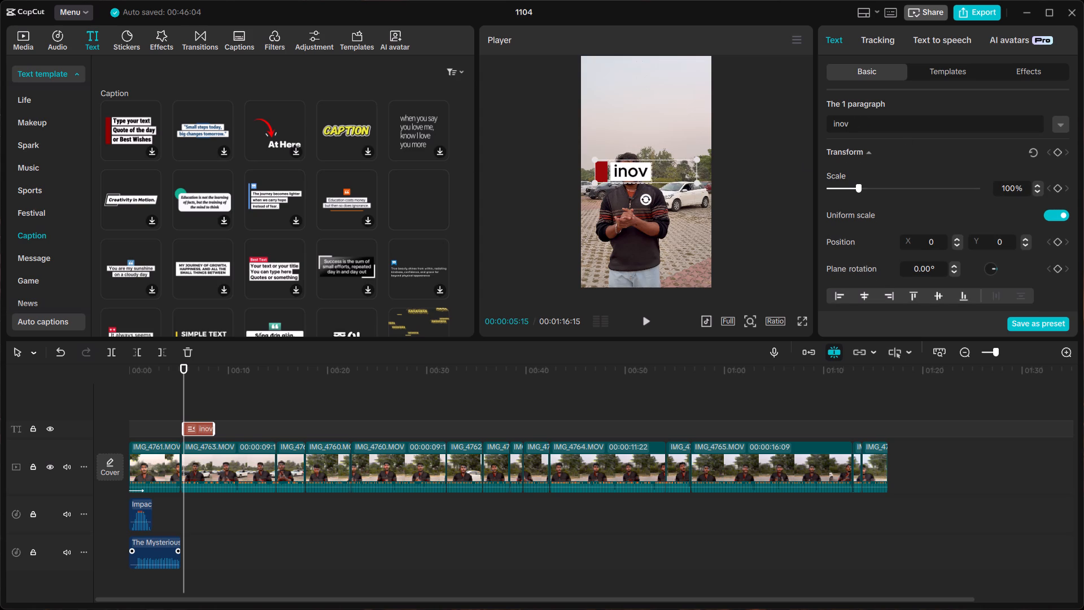
type("ation")
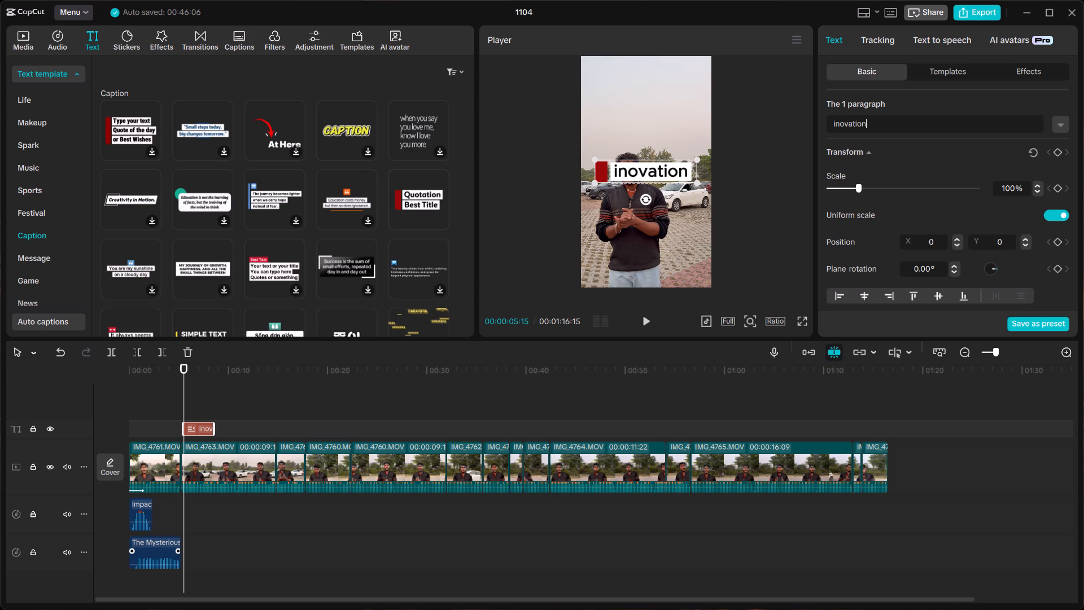
key("Return")
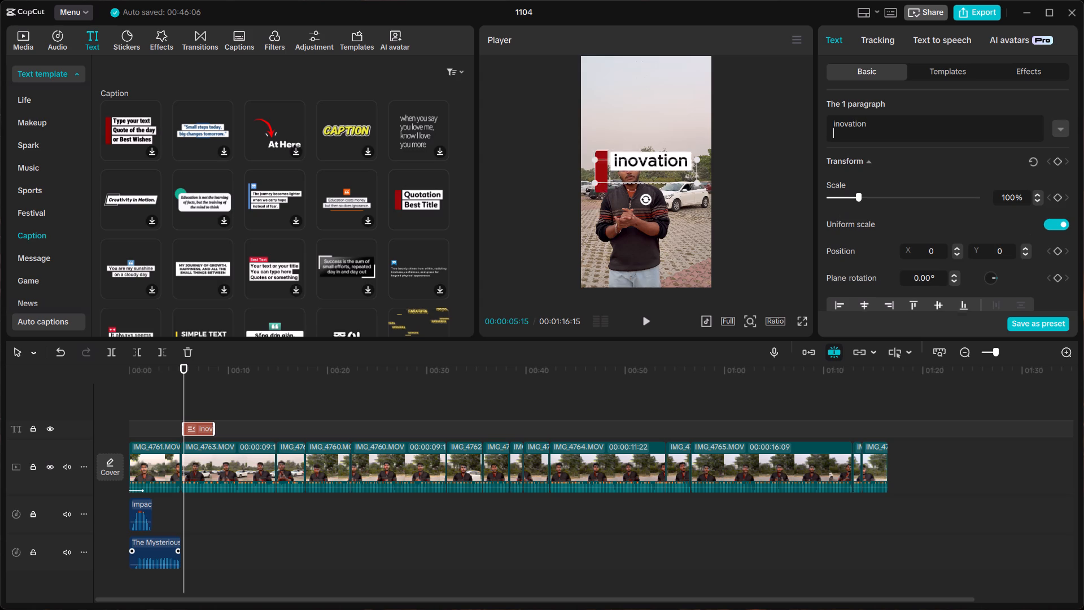
type("studio")
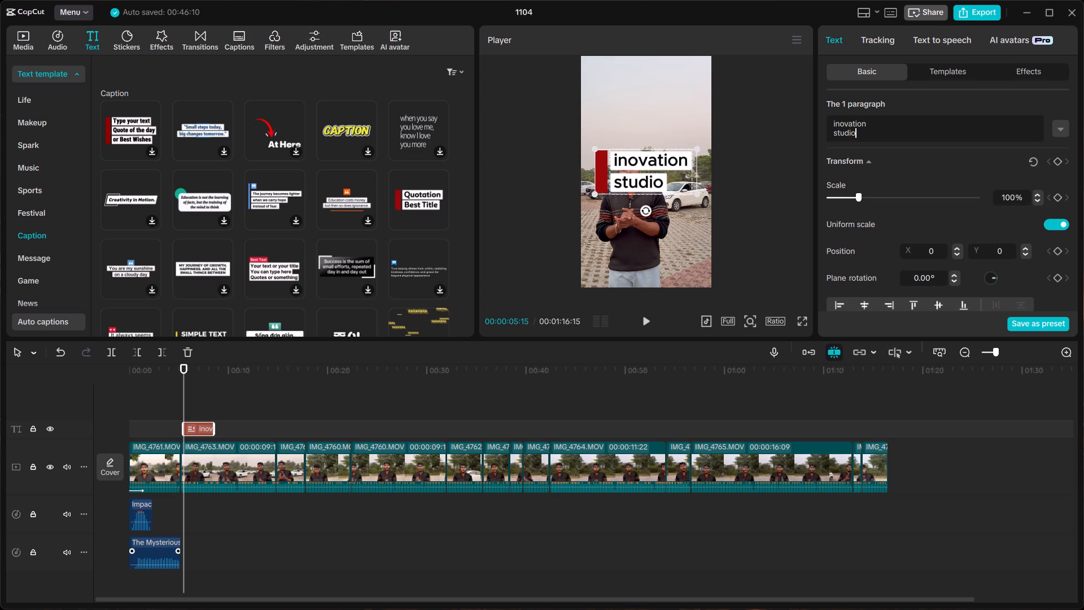
key("period")
Scale the "inovation studio." title to about 66% and place it in the video frame's upper-left corner, at about X -519, Y 1528.
left_click_drag(644, 174, 630, 112)
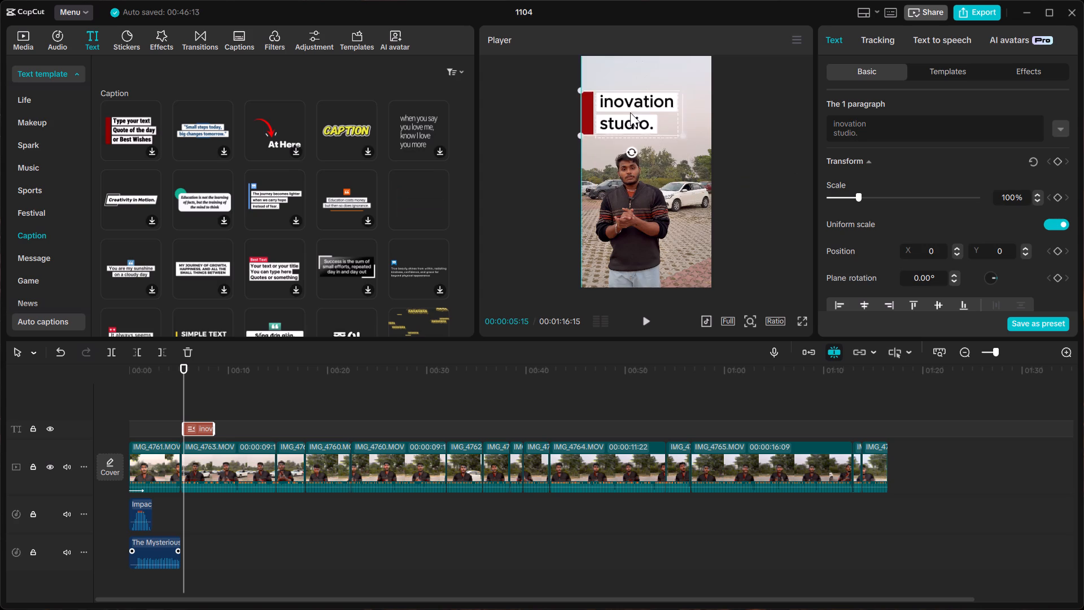
left_click_drag(630, 112, 628, 84)
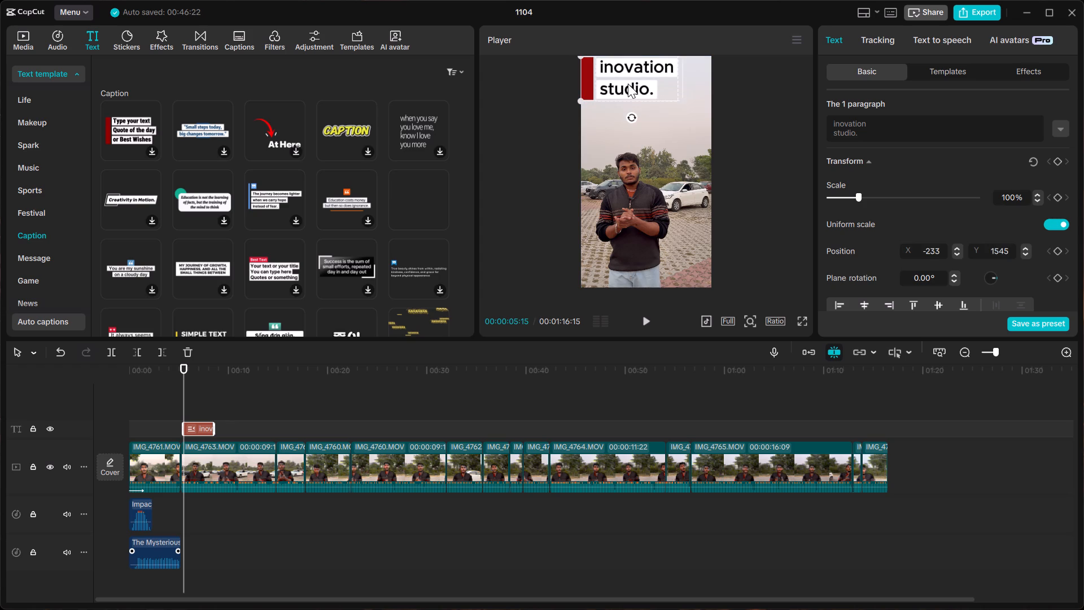
left_click_drag(684, 102, 652, 92)
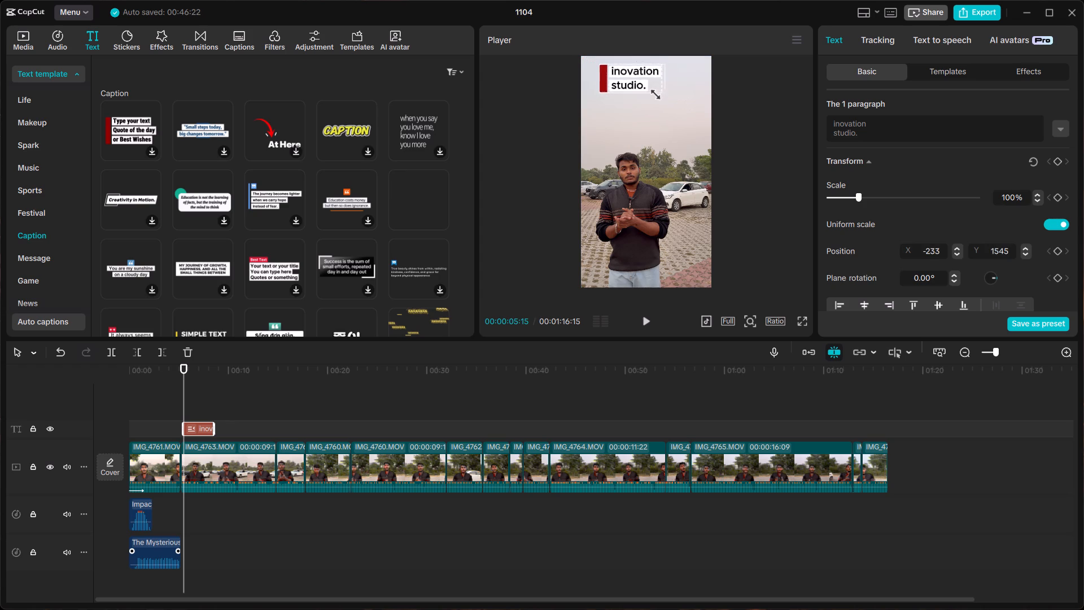
left_click_drag(652, 92, 653, 92)
left_click_drag(627, 80, 608, 82)
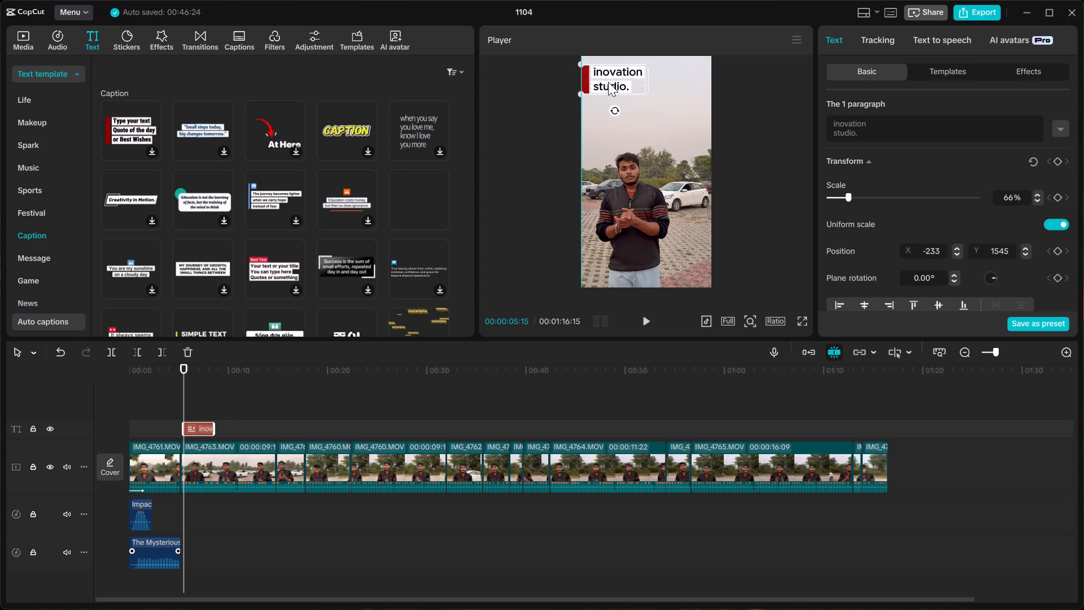
left_click_drag(608, 82, 607, 82)
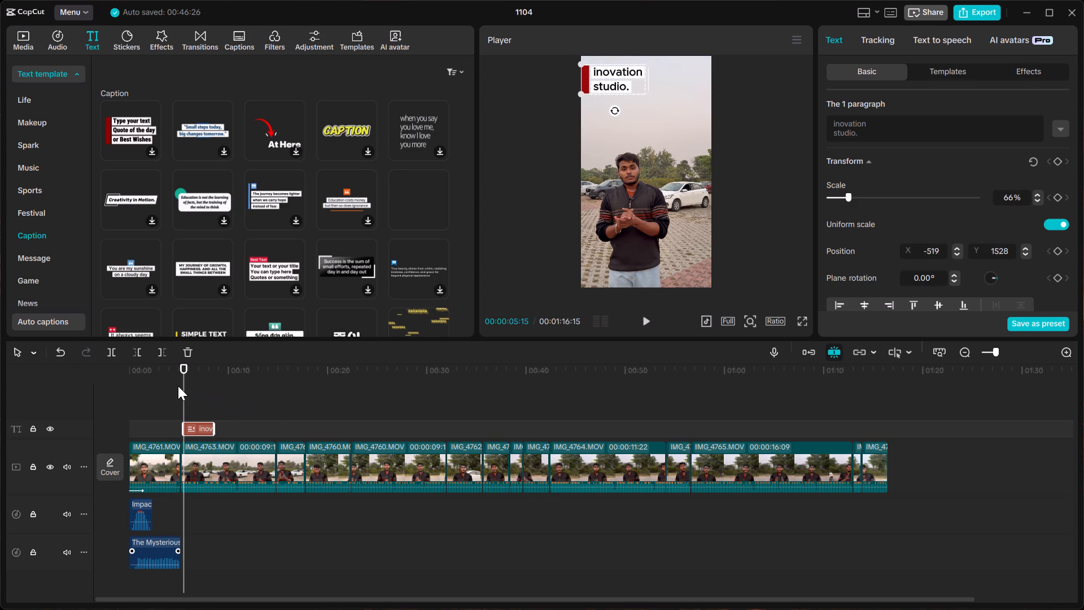
Play the video from just before the title's start to check how the title appears over the footage.
left_click(178, 386)
key("space")
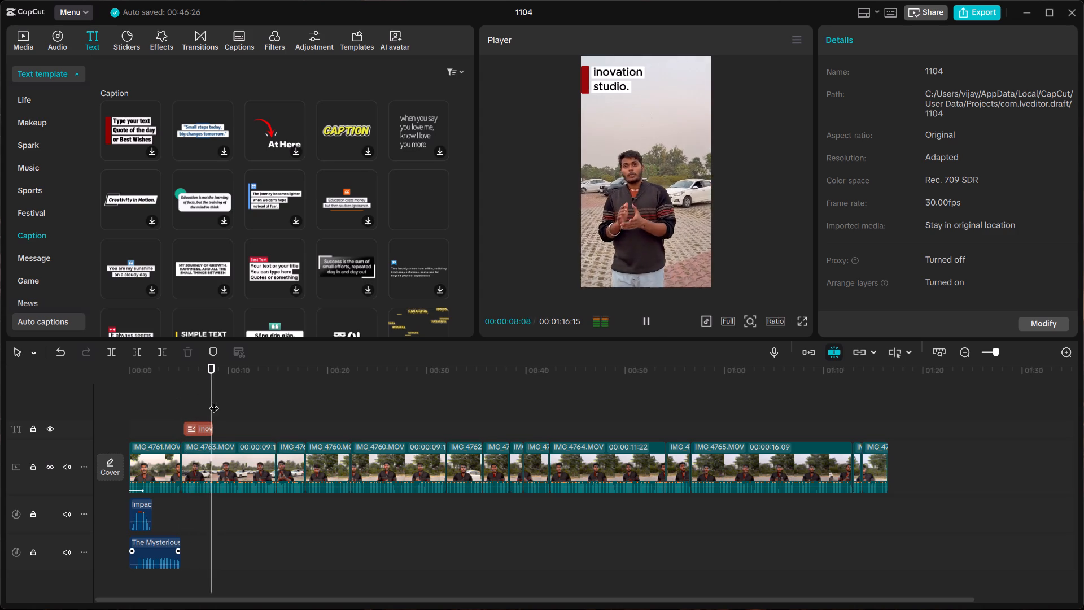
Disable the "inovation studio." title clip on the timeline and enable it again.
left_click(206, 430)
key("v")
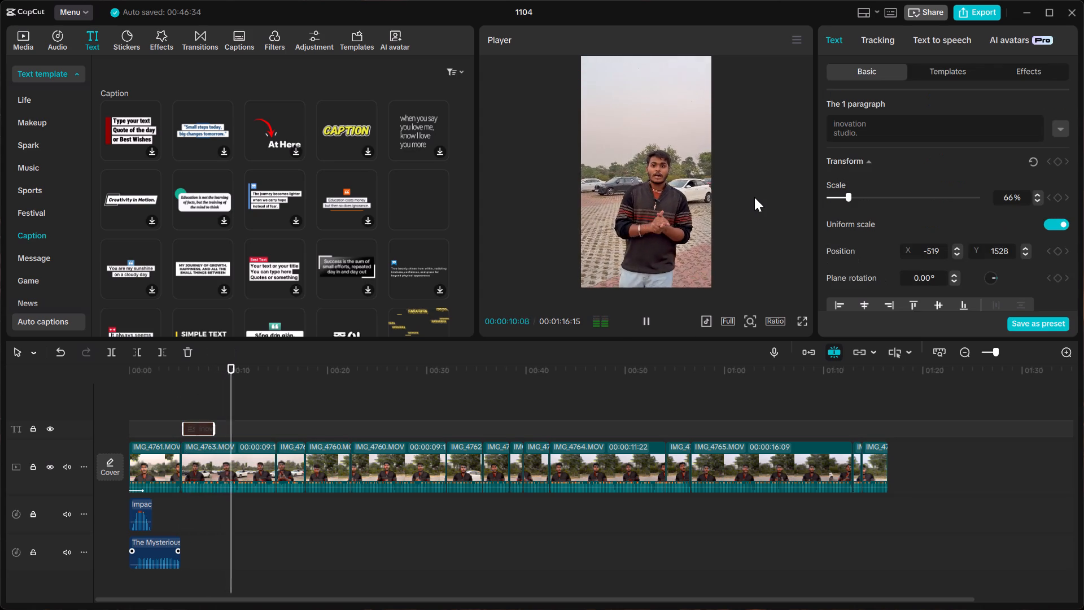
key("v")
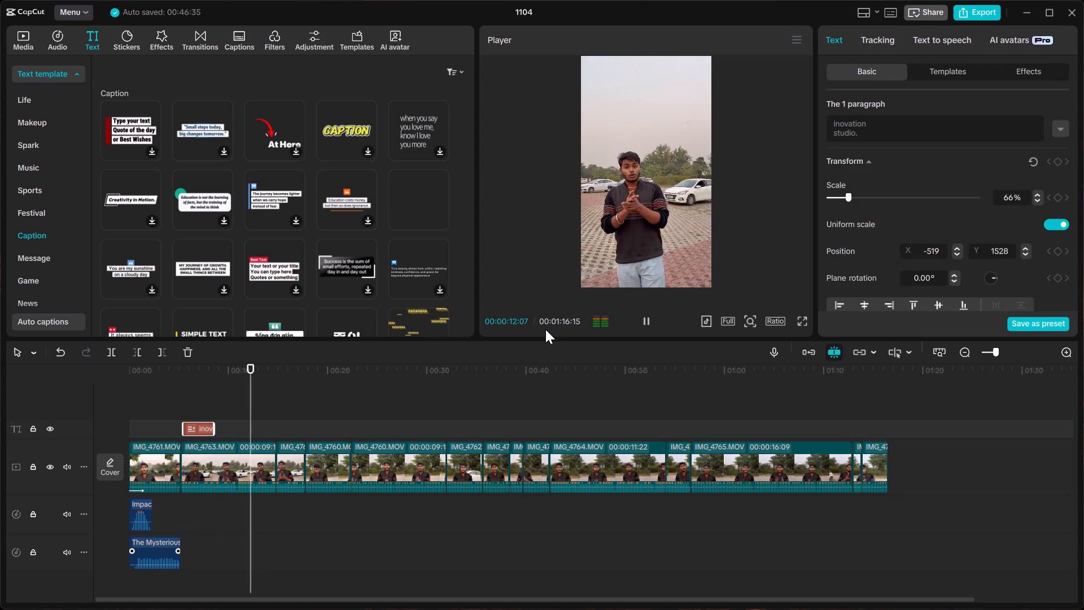
With the playhead at 00:00:06:08, examine the title clip's template, basic and text-to-speech options, including the Gentle Man voice.
left_click(191, 395)
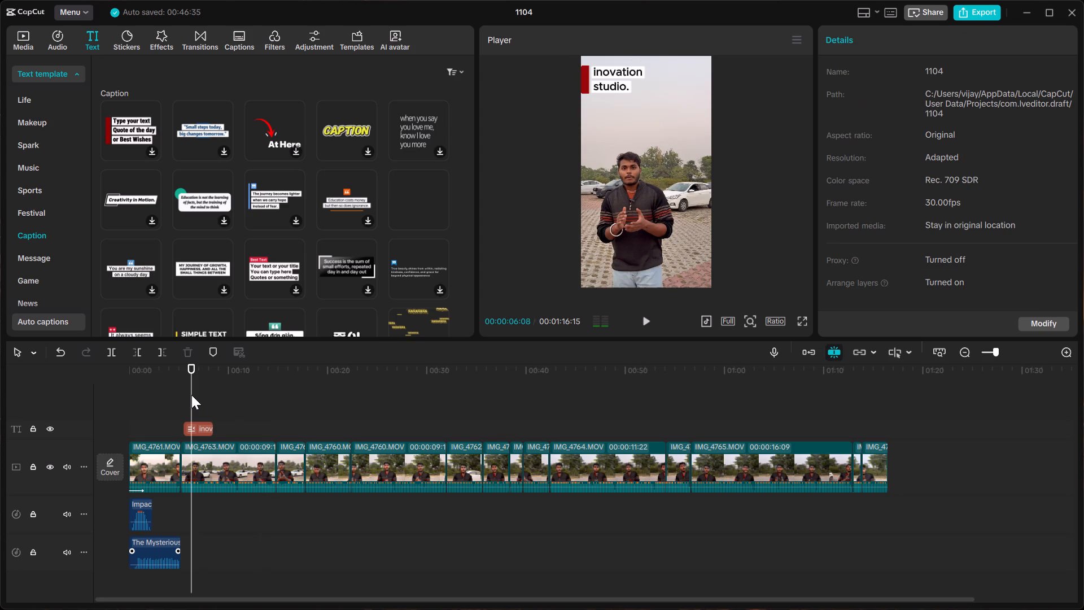
left_click(207, 427)
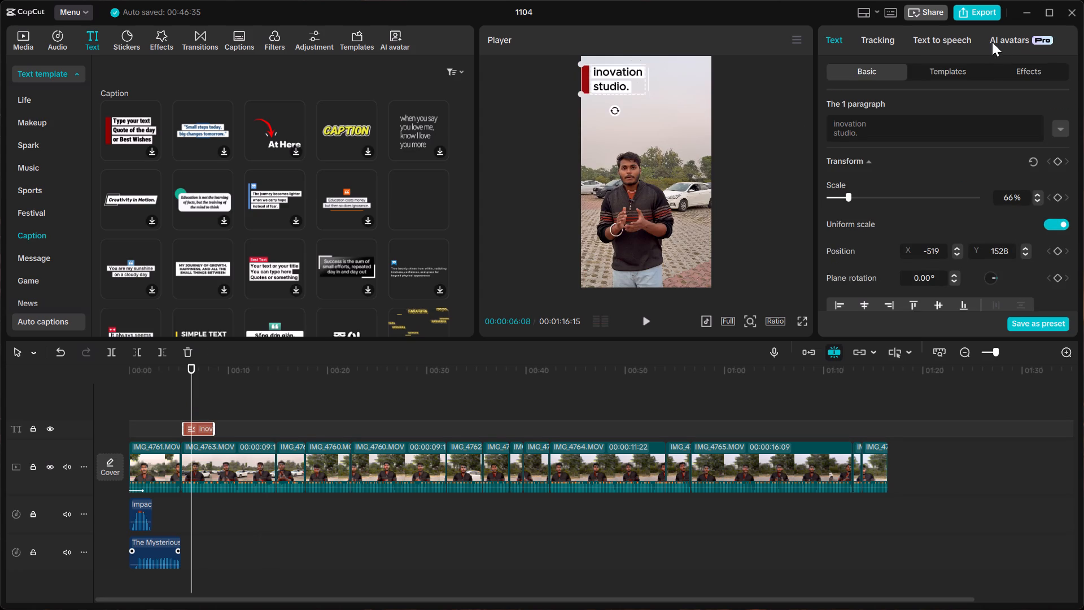
left_click(945, 70)
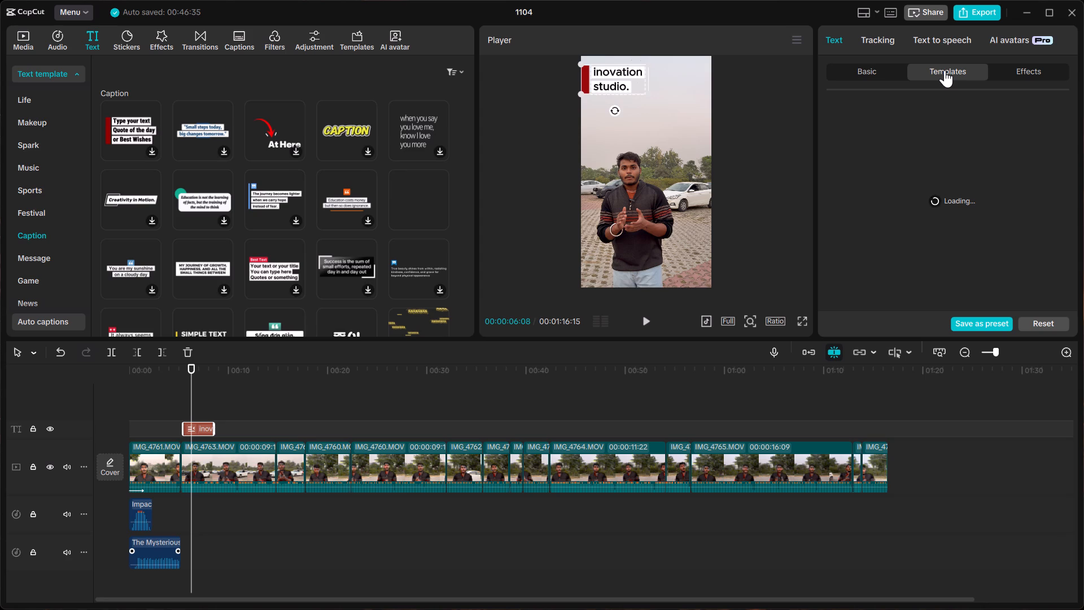
left_click(880, 66)
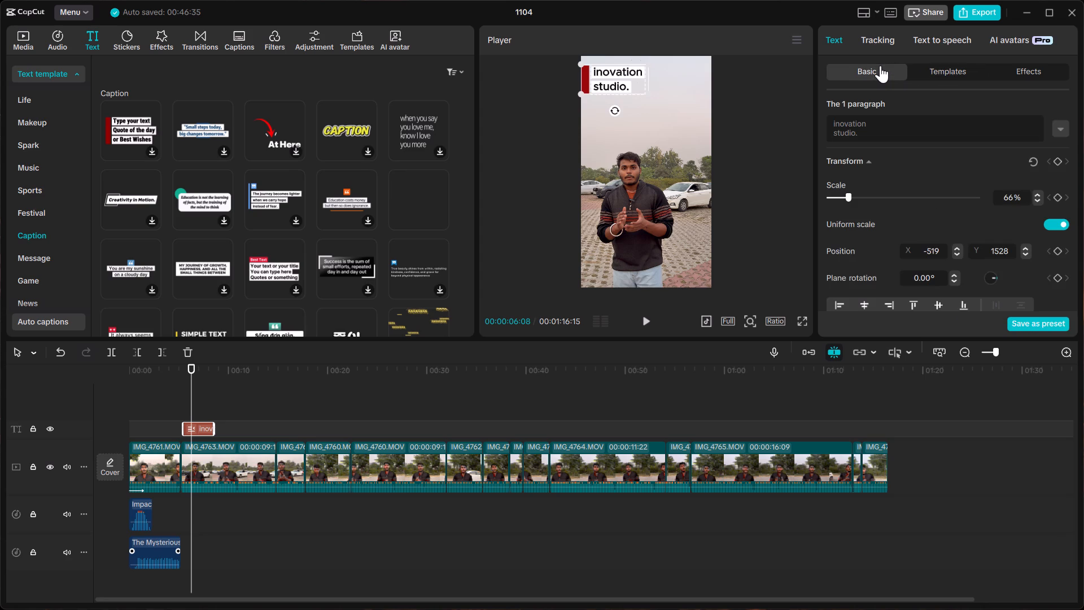
left_click(939, 40)
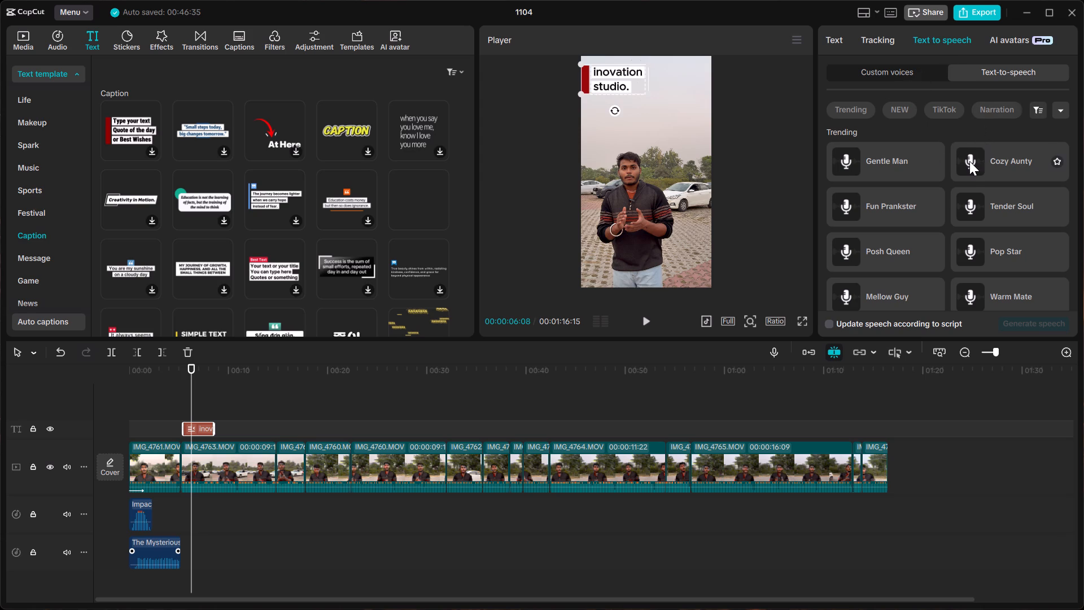
left_click(870, 166)
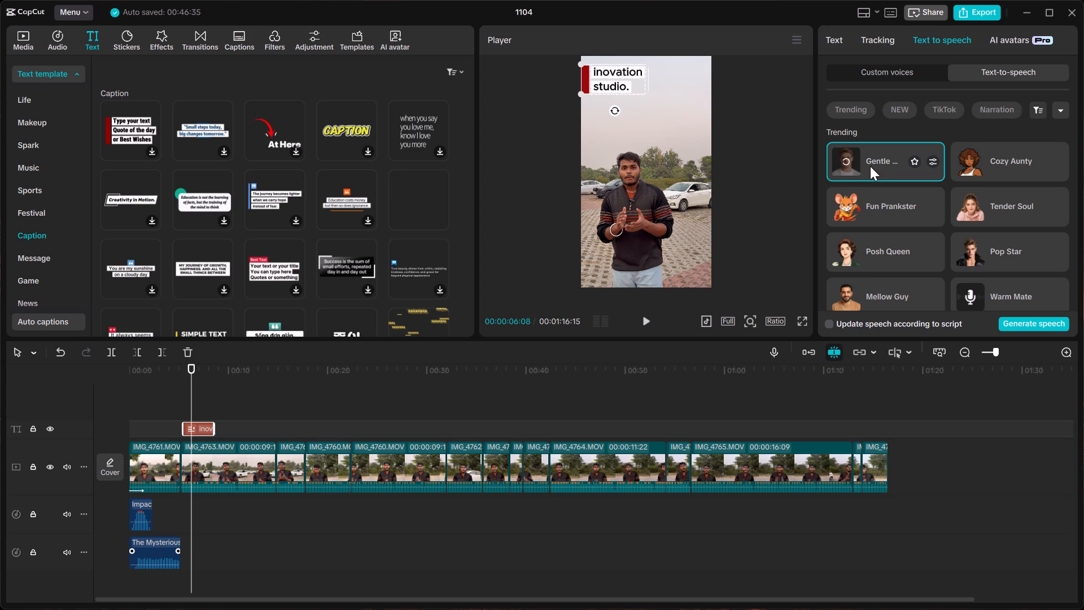
left_click(907, 75)
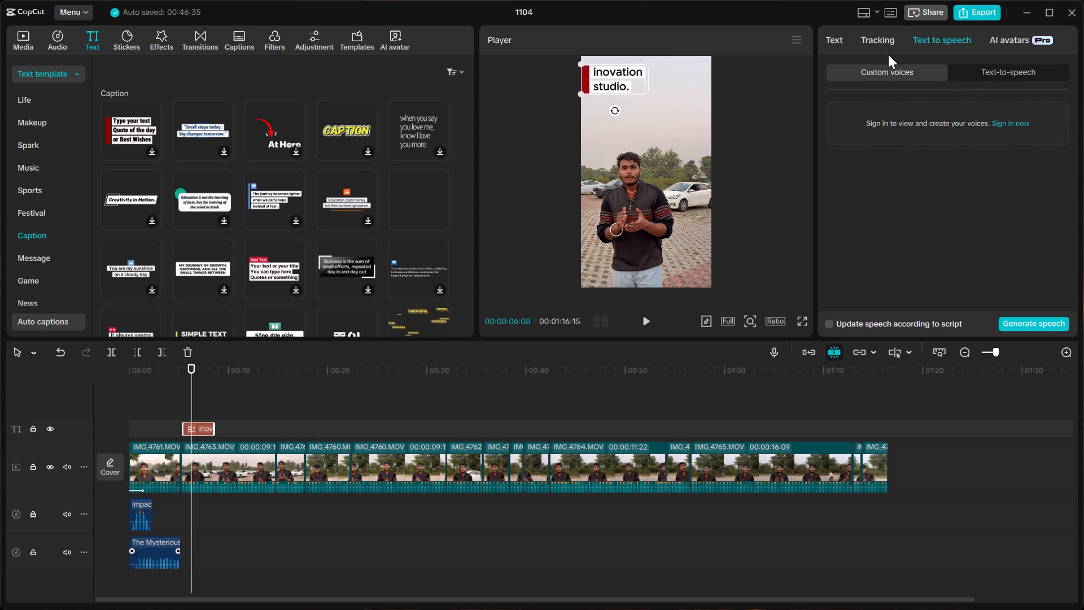
left_click(833, 43)
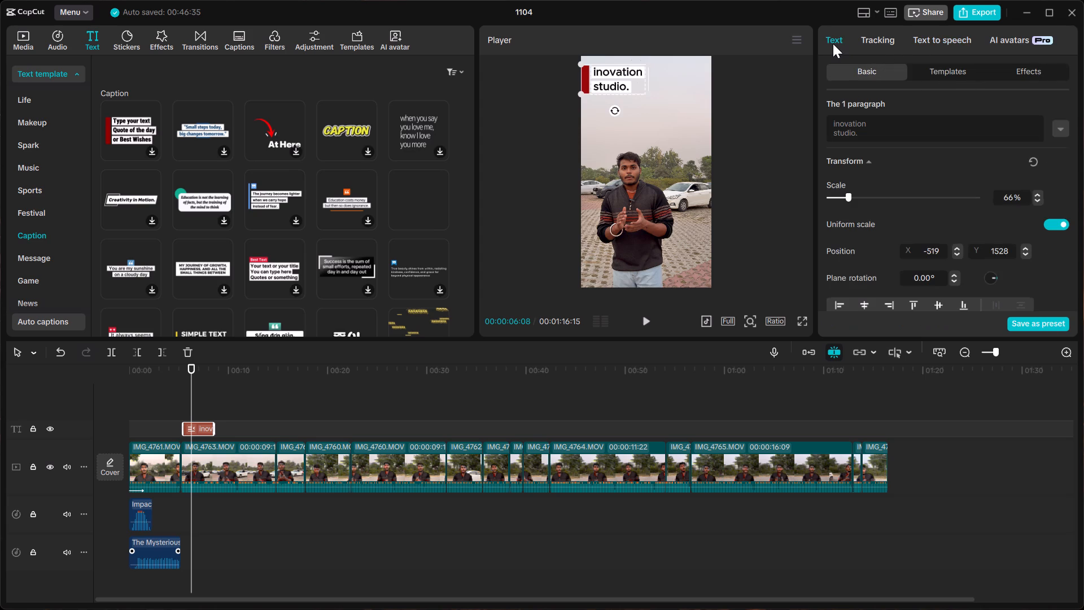
left_click(944, 72)
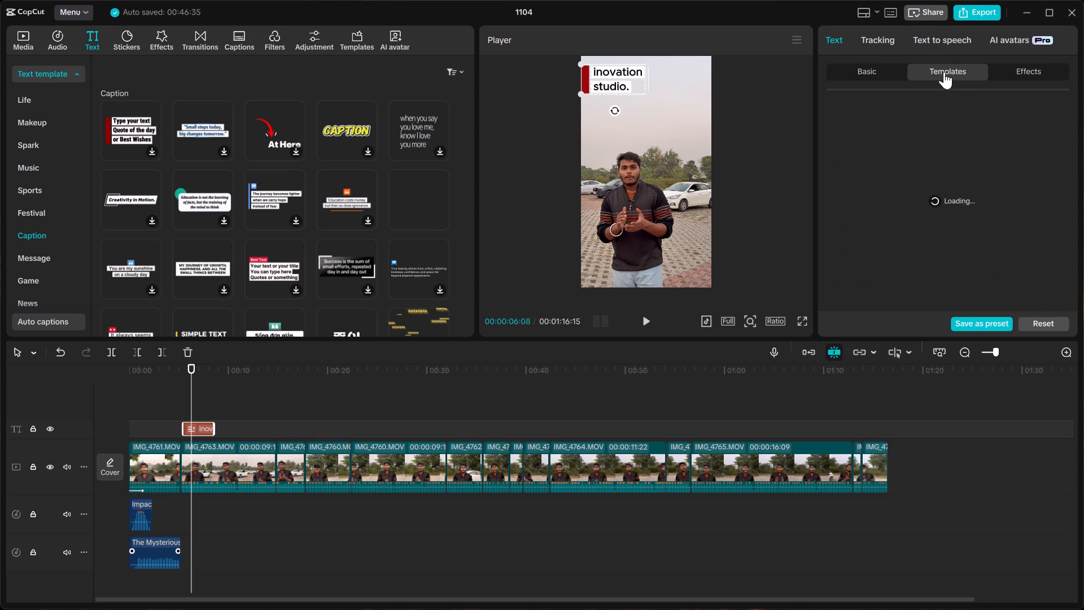
left_click(862, 68)
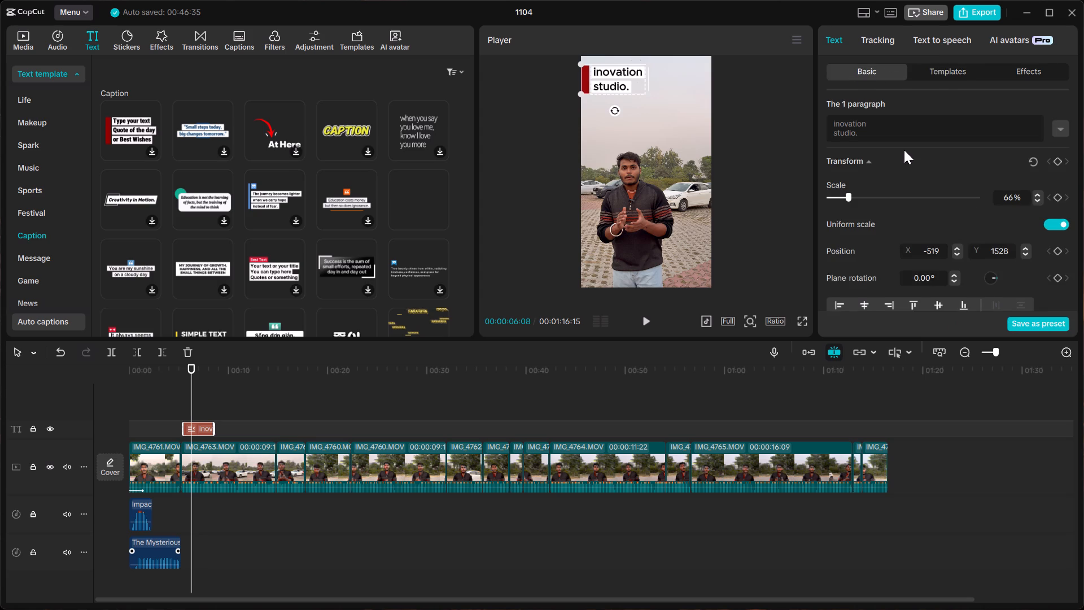
scroll(904, 150, "down", 4)
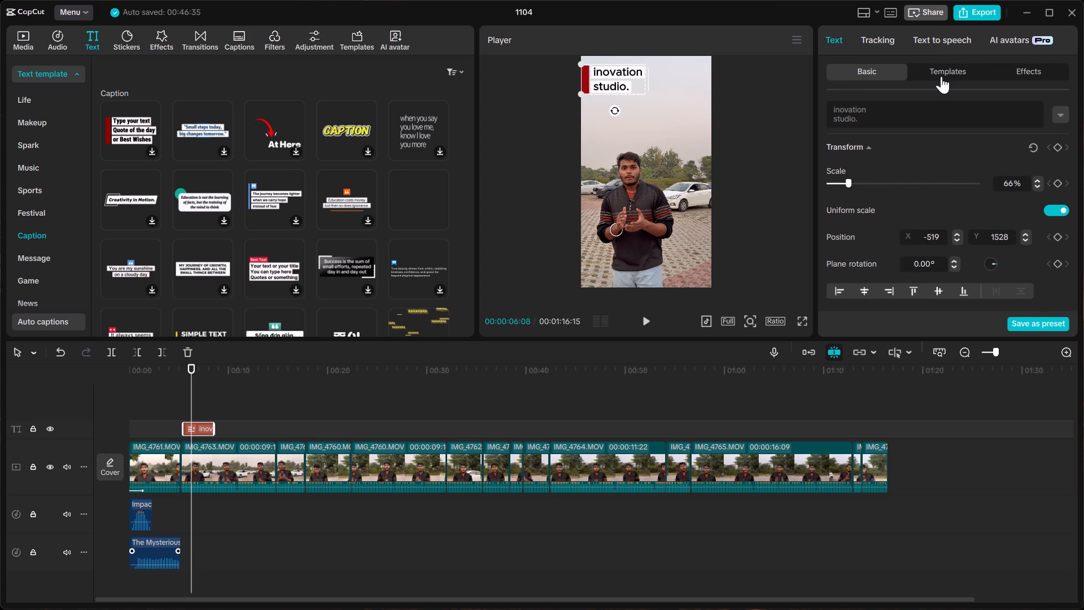
left_click(944, 70)
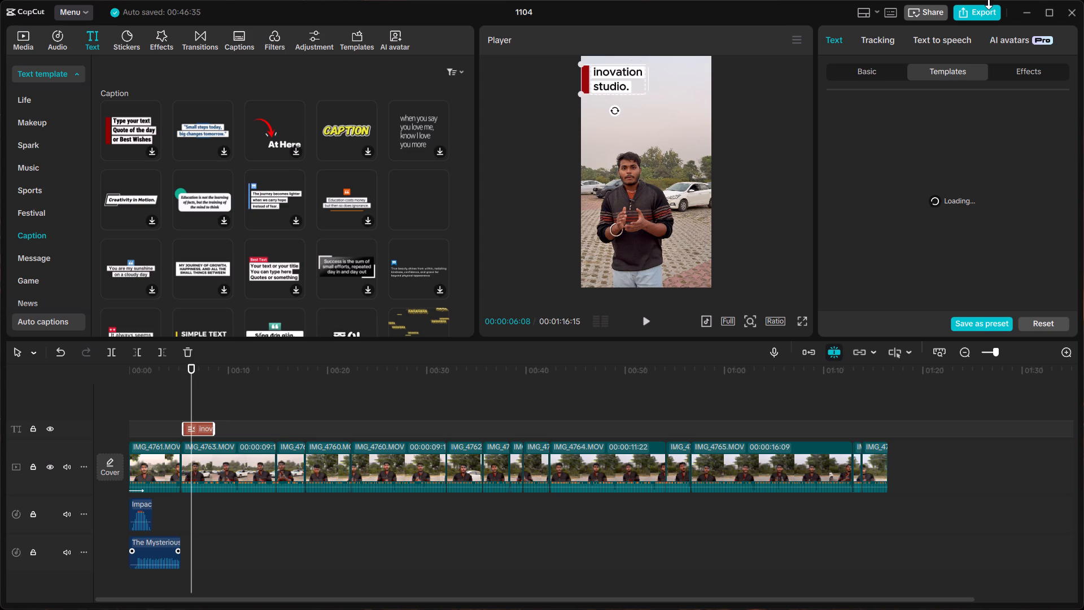
Try to preview and adjust the Gentle Man text-to-speech voice for the title, and look through the other trending voices.
left_click(931, 38)
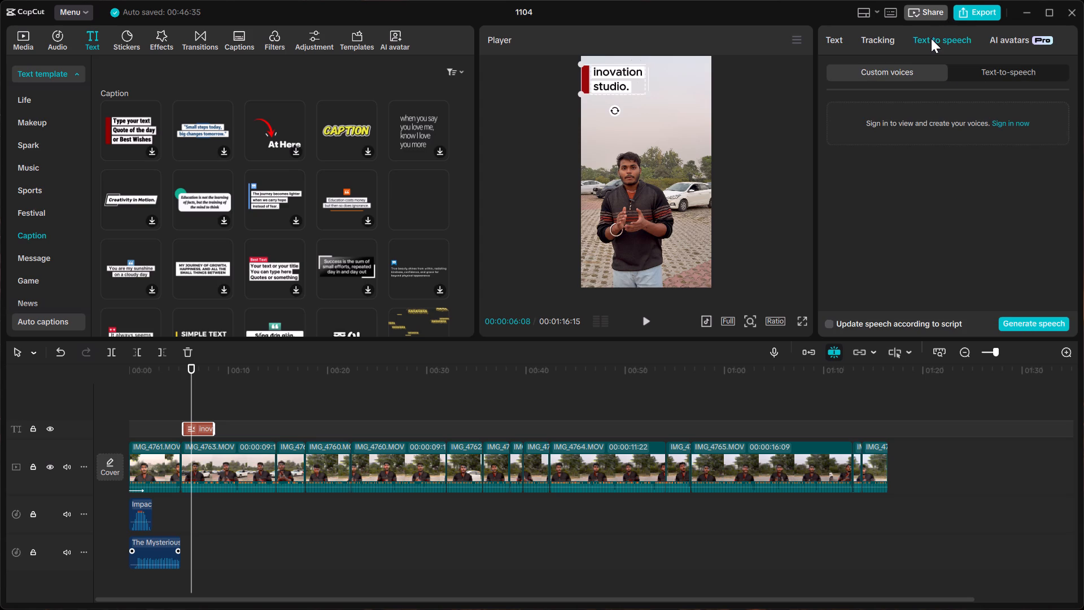
left_click(1003, 72)
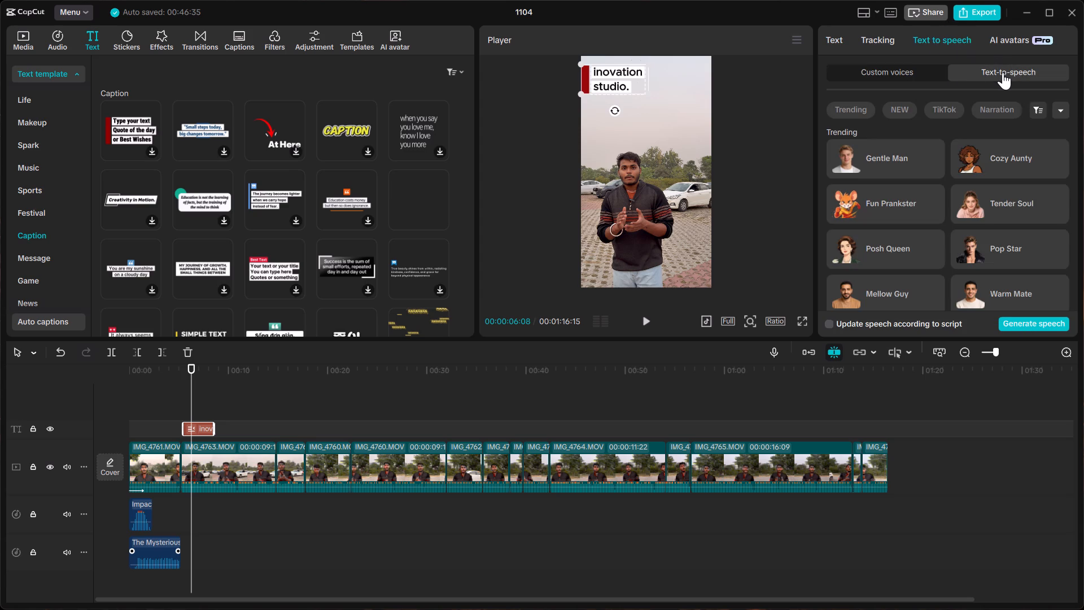
left_click(1003, 72)
left_click(862, 155)
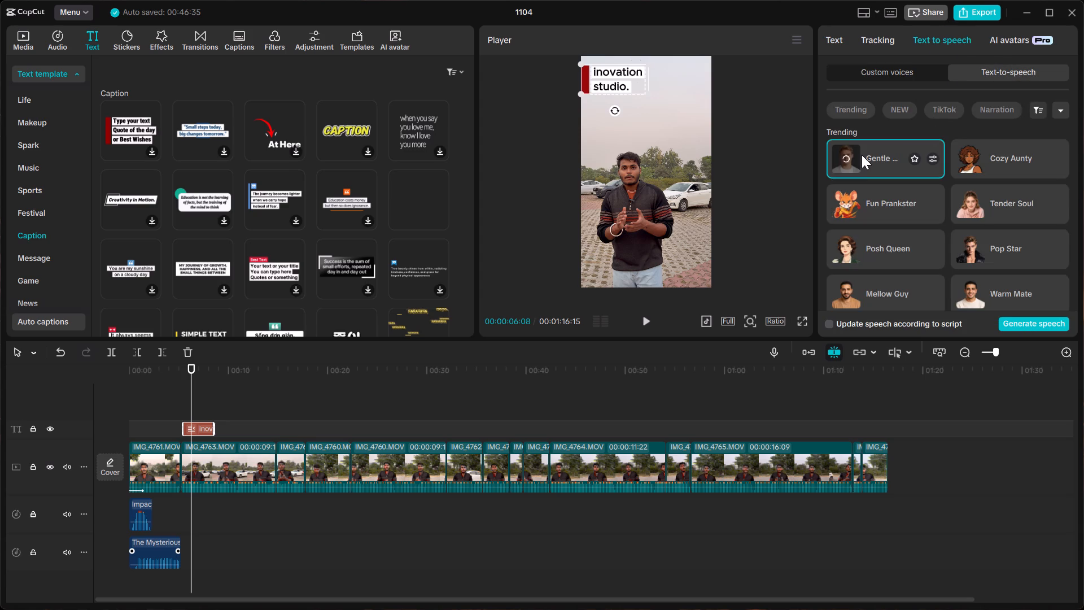
left_click(933, 160)
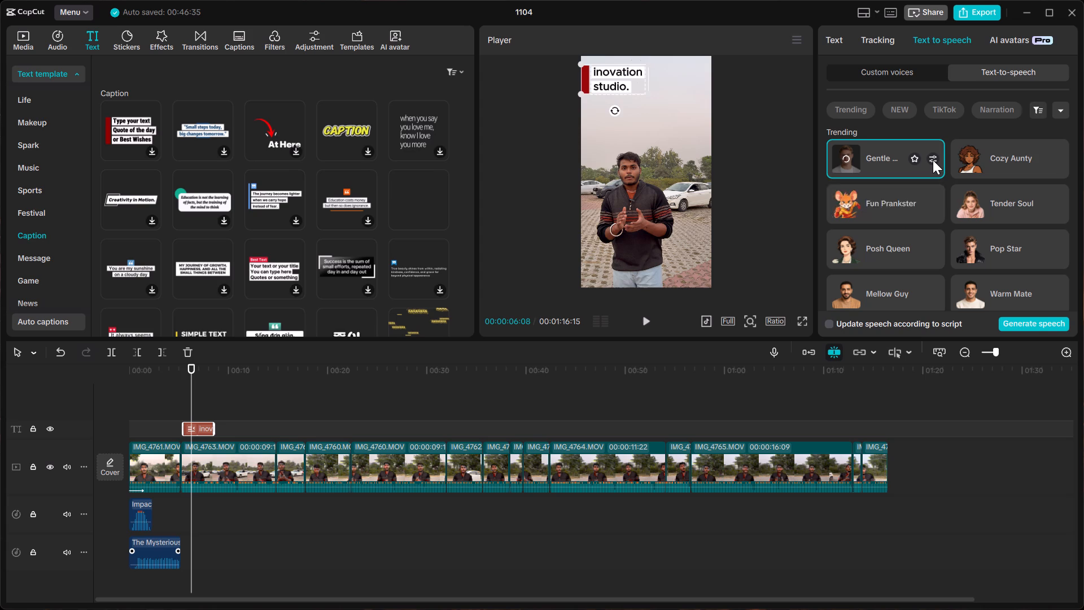
left_click(933, 160)
scroll(943, 254, "down", 1)
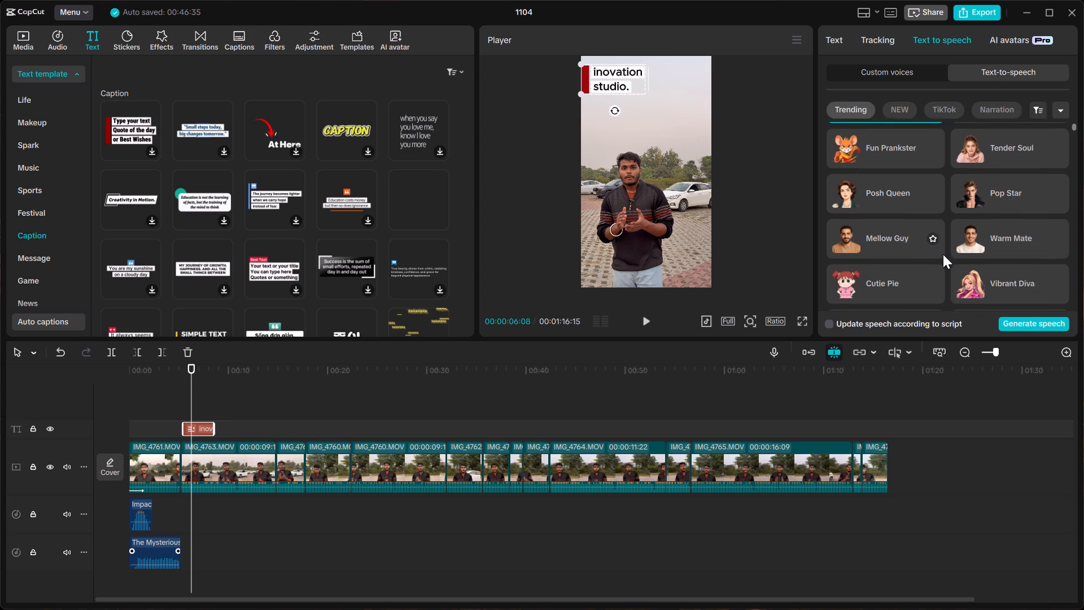
scroll(943, 254, "down", 1)
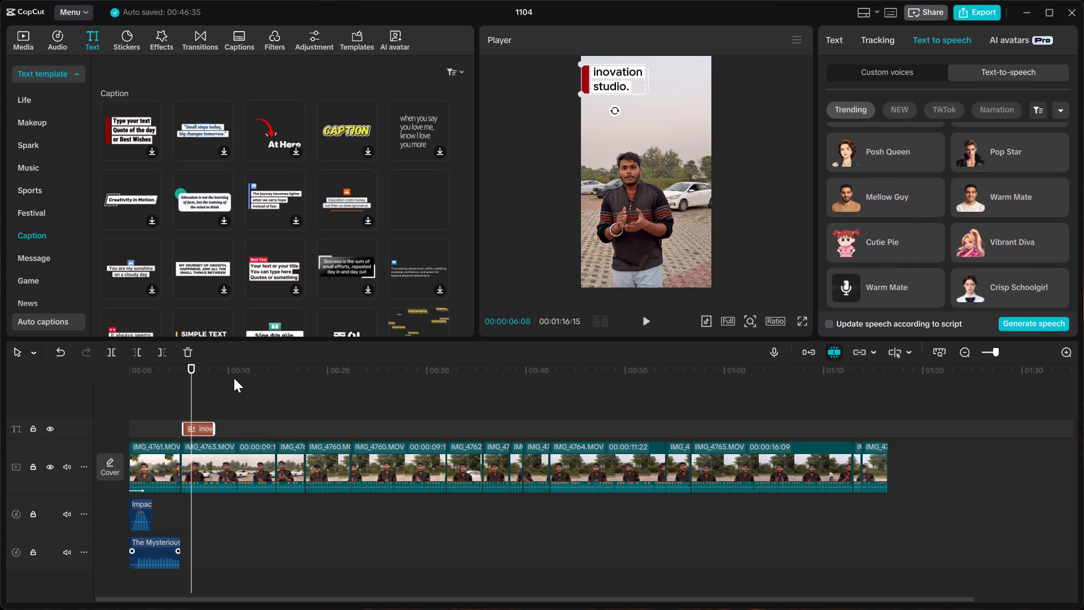
Play the video from the start of the "inovation studio." title to check it over the footage.
left_click(183, 382)
key("space")
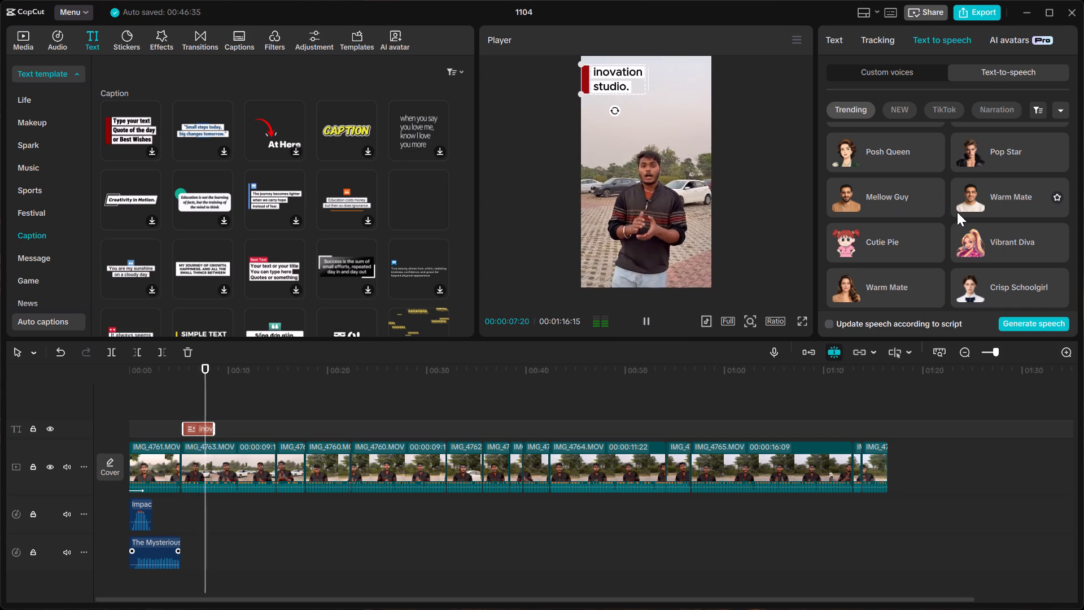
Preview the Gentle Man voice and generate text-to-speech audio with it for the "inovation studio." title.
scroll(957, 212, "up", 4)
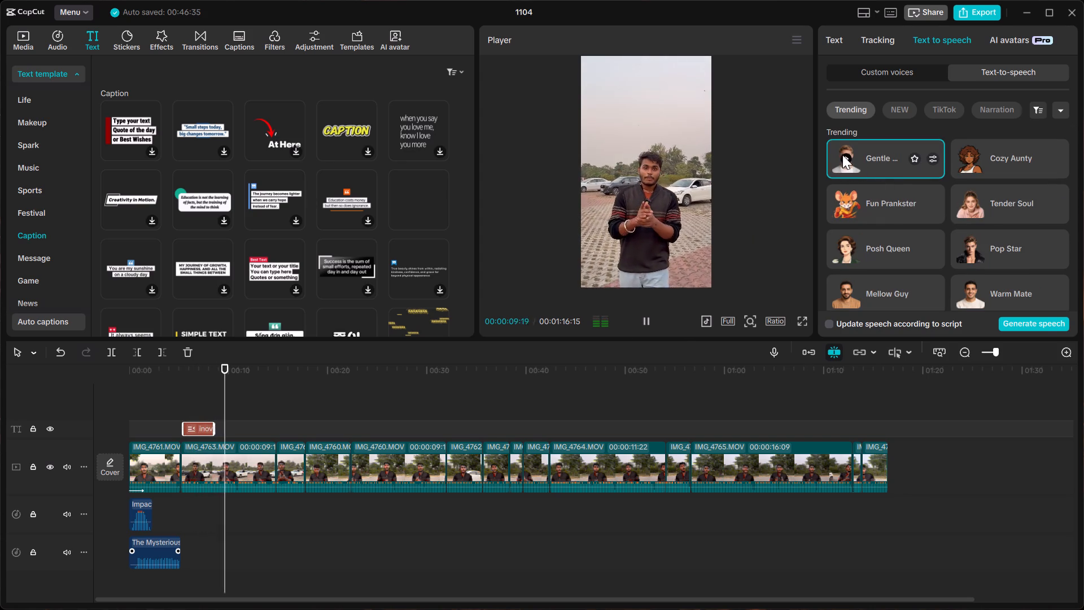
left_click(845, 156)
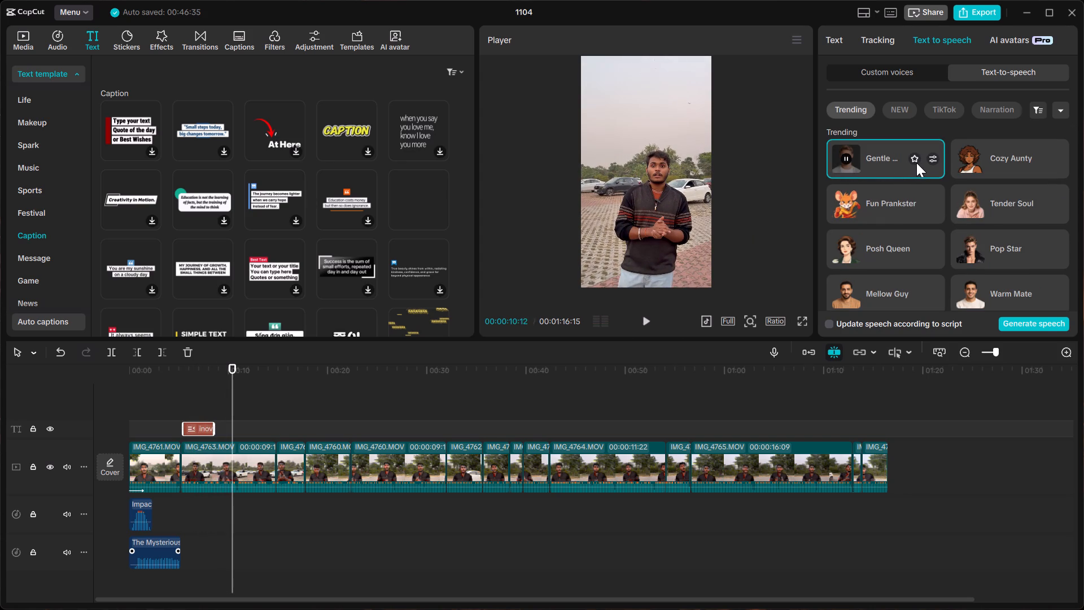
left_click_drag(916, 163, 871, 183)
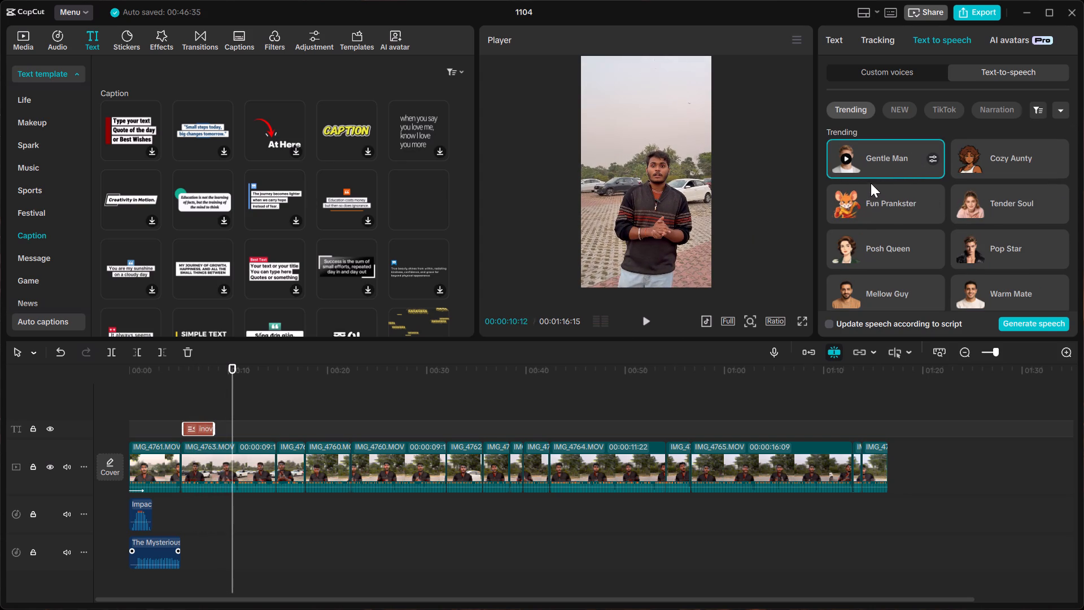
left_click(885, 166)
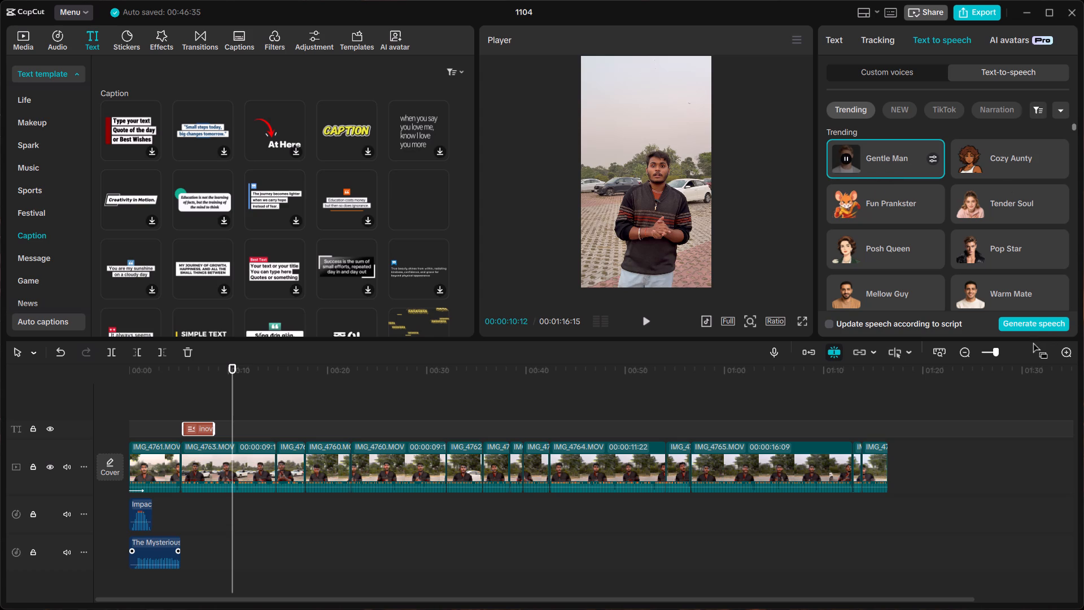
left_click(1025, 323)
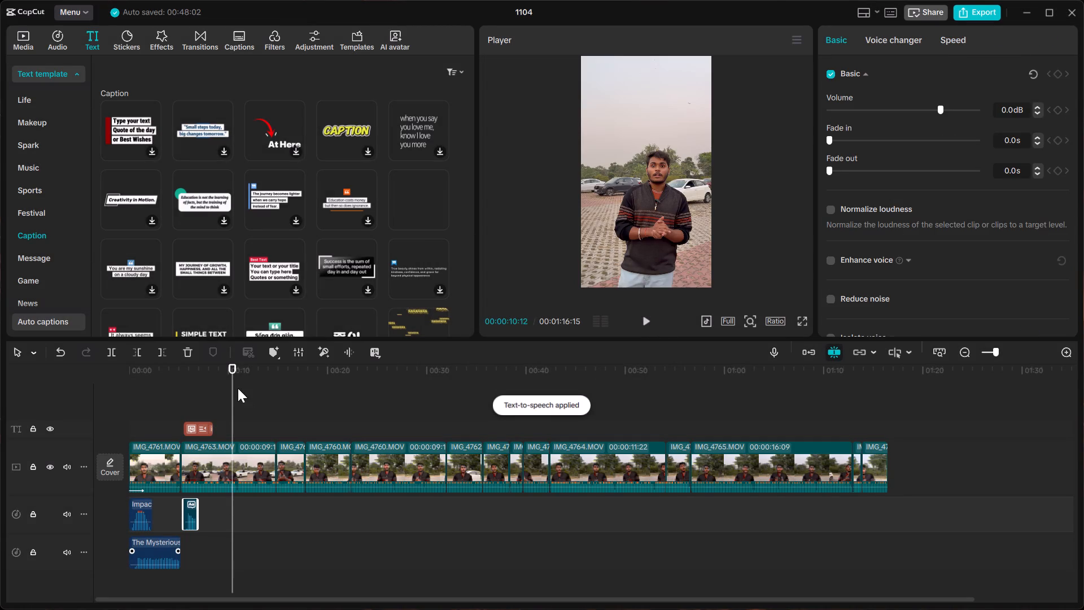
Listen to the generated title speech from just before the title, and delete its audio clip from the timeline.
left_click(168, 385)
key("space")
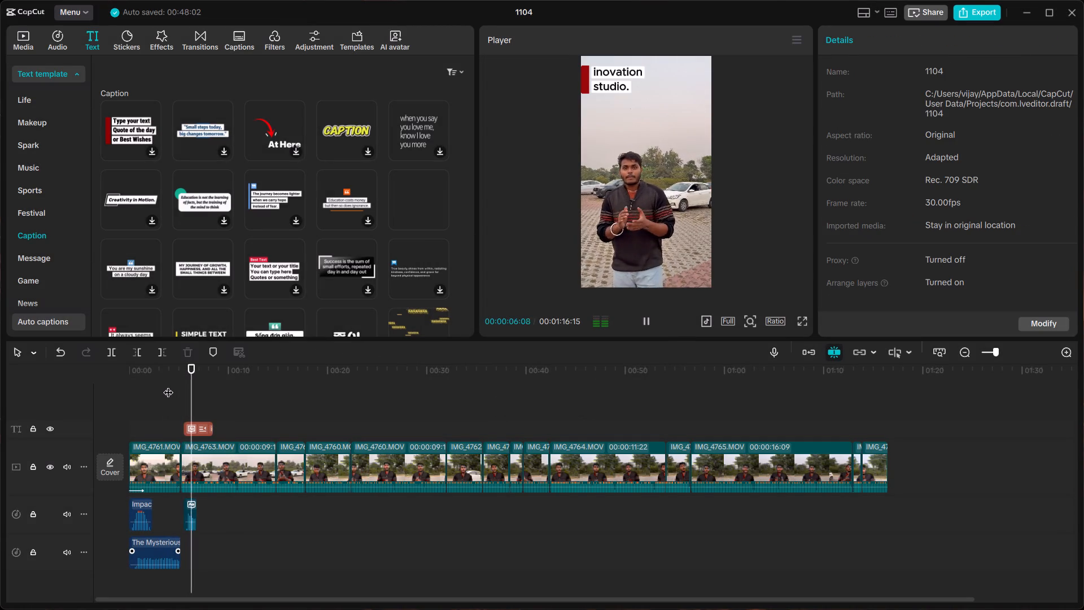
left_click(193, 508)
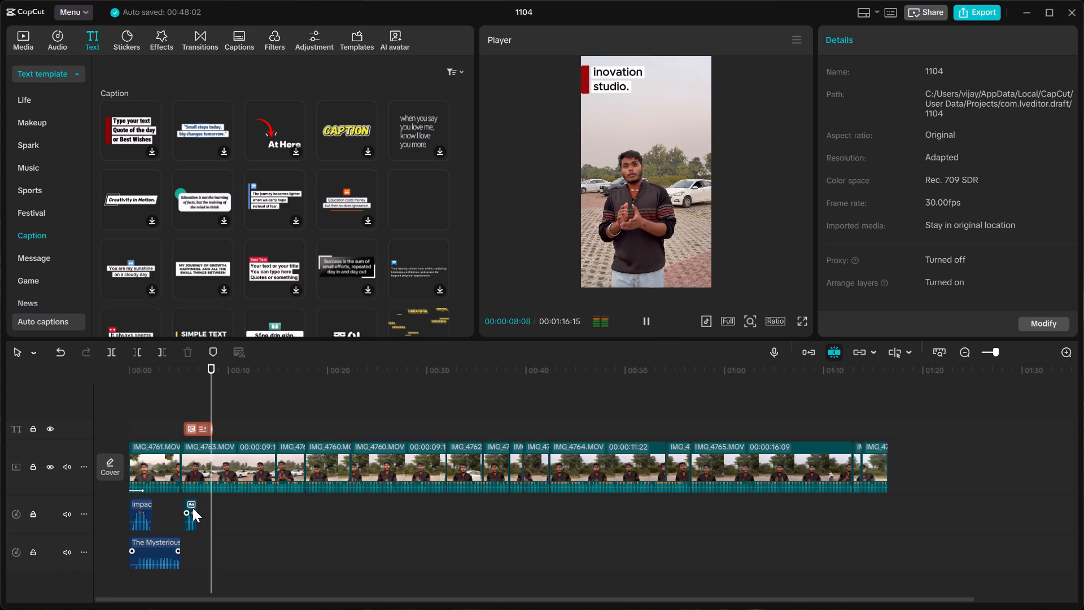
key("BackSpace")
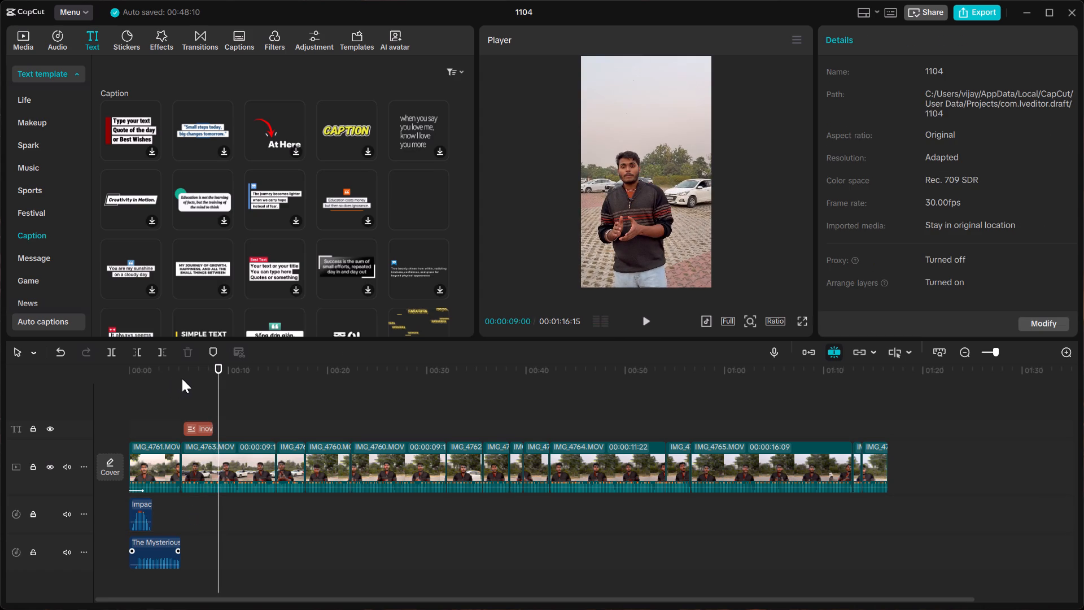
Play the video from the title's start through the following clips and pause at 00:00:19:24.
left_click(182, 378)
key("space")
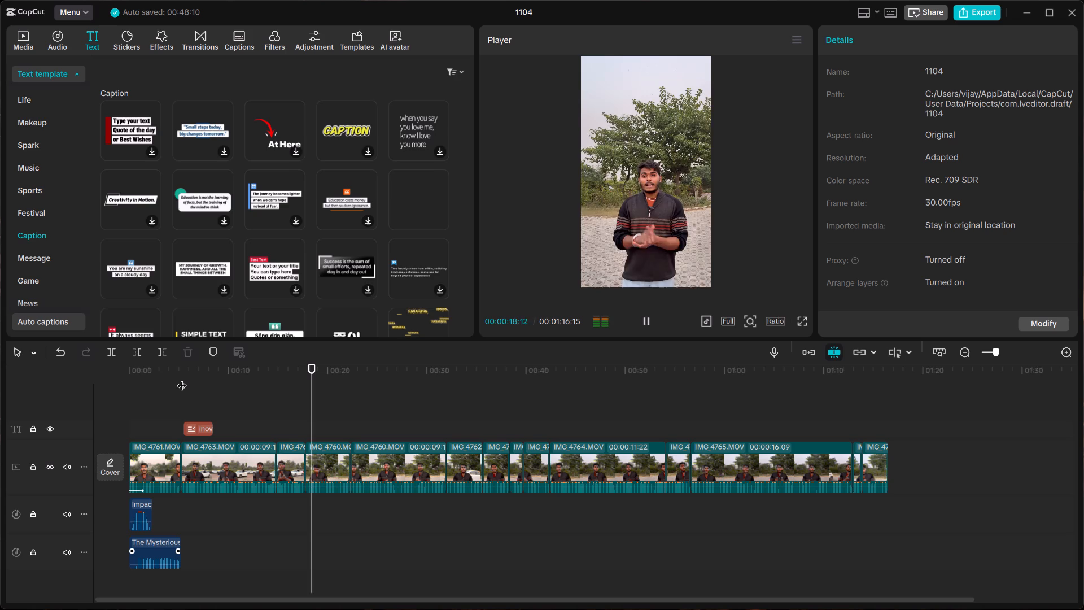
key("space")
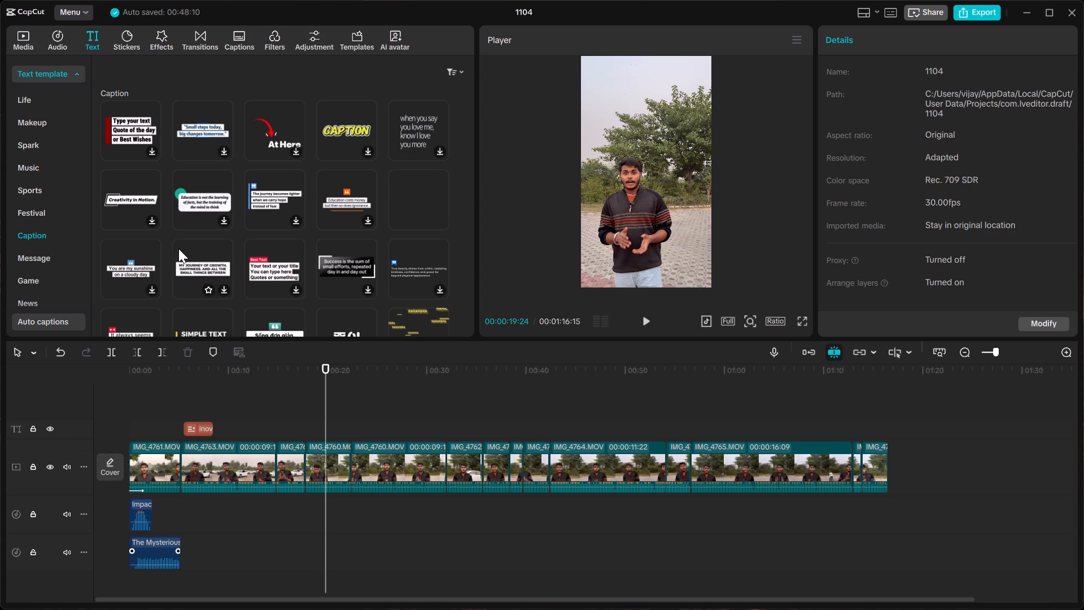
Browse the Caption, Vlog and Daily text templates, trying the blue-bar quote, red-bar quote and QUOTES designs.
left_click(256, 196)
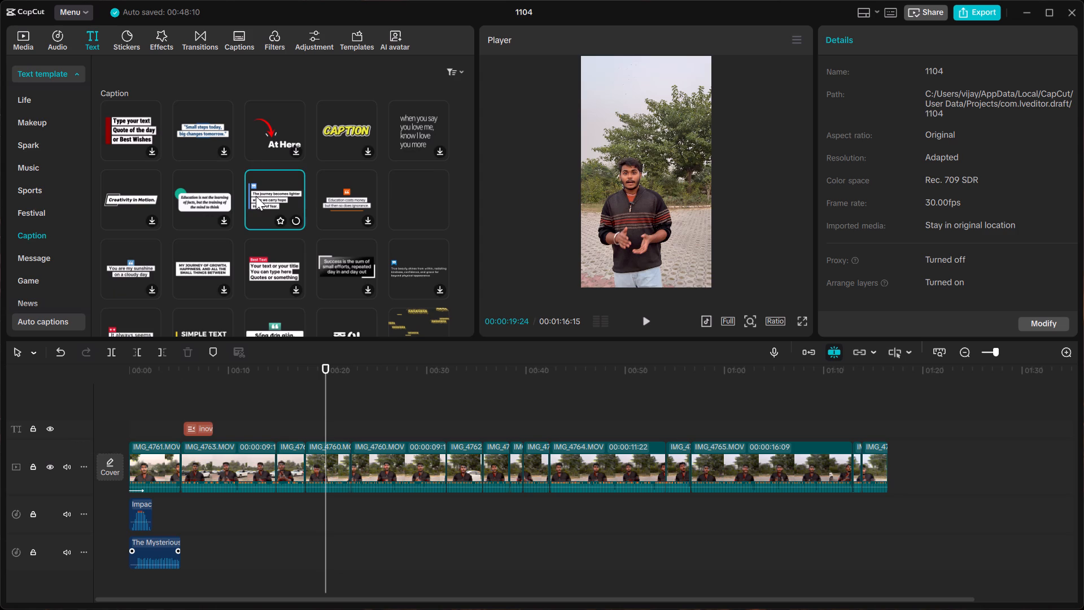
left_click(120, 129)
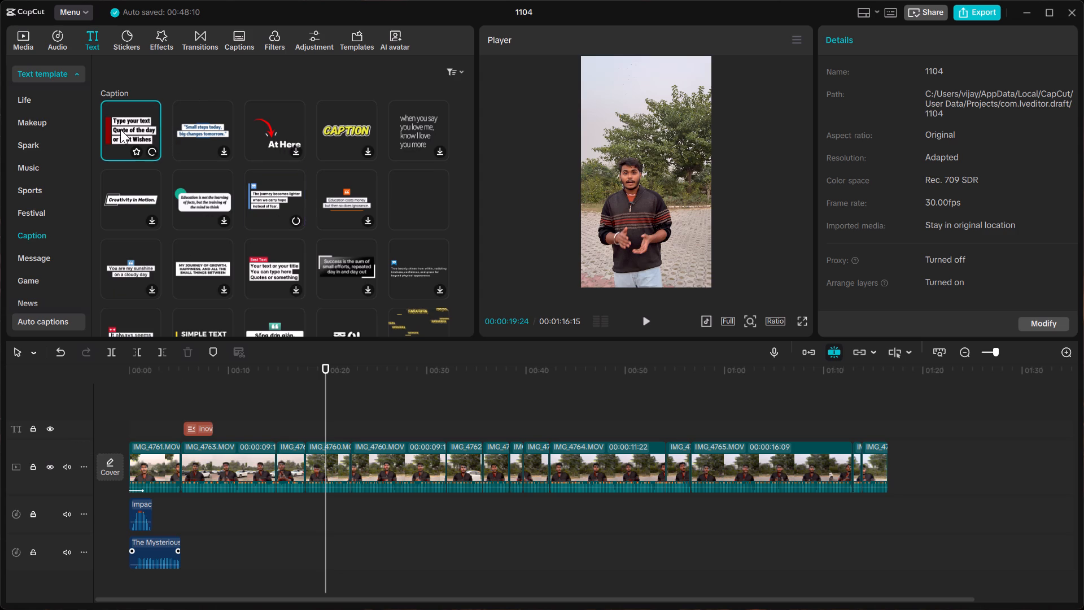
scroll(235, 226, "down", 2)
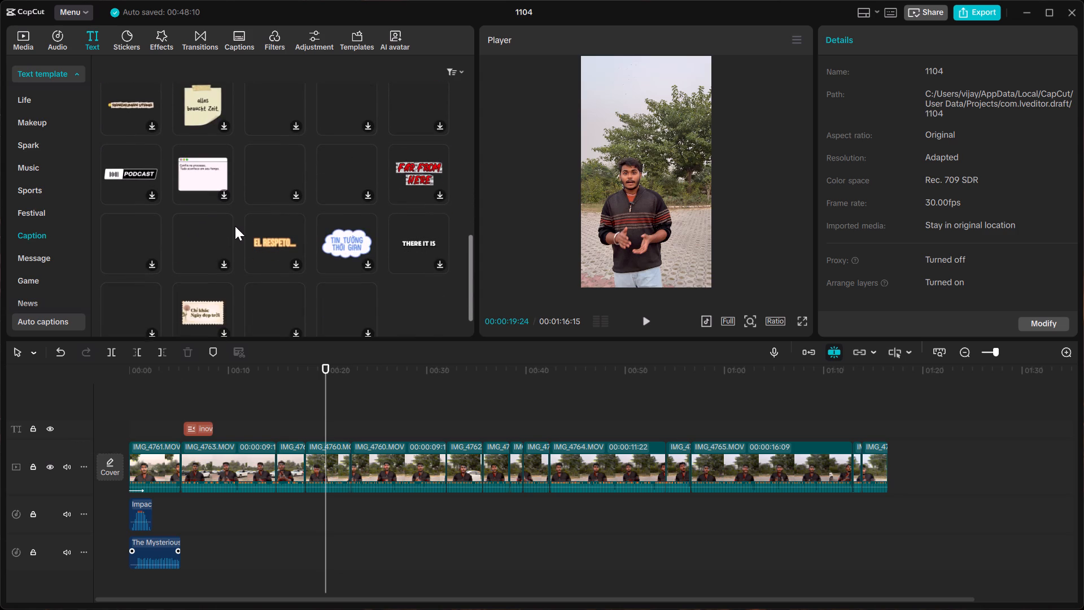
scroll(235, 226, "down", 1)
scroll(235, 226, "up", 3)
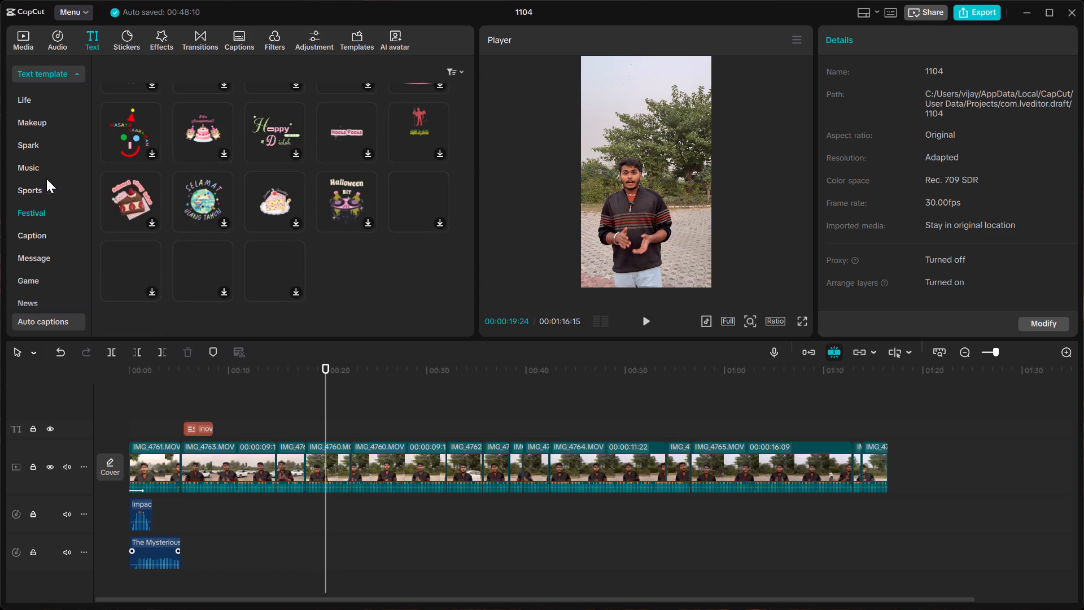
scroll(40, 145, "up", 1)
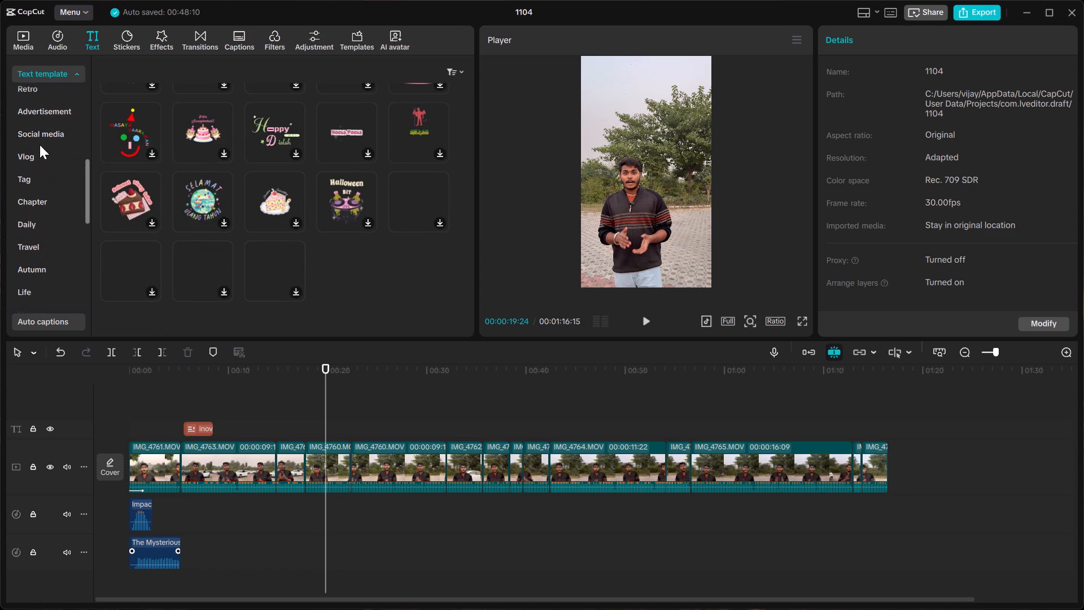
left_click(34, 164)
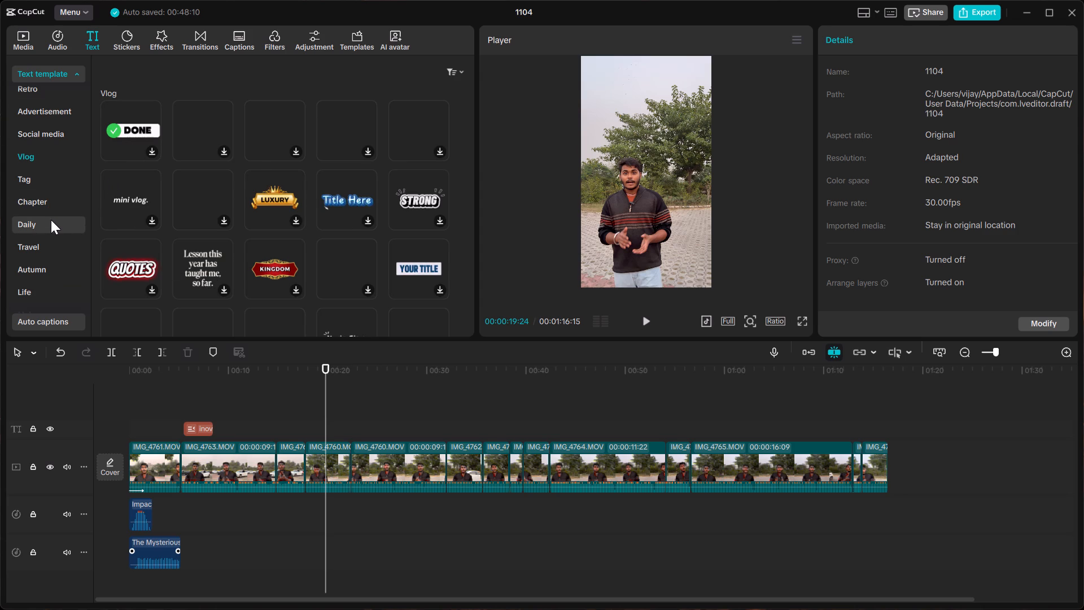
left_click(129, 275)
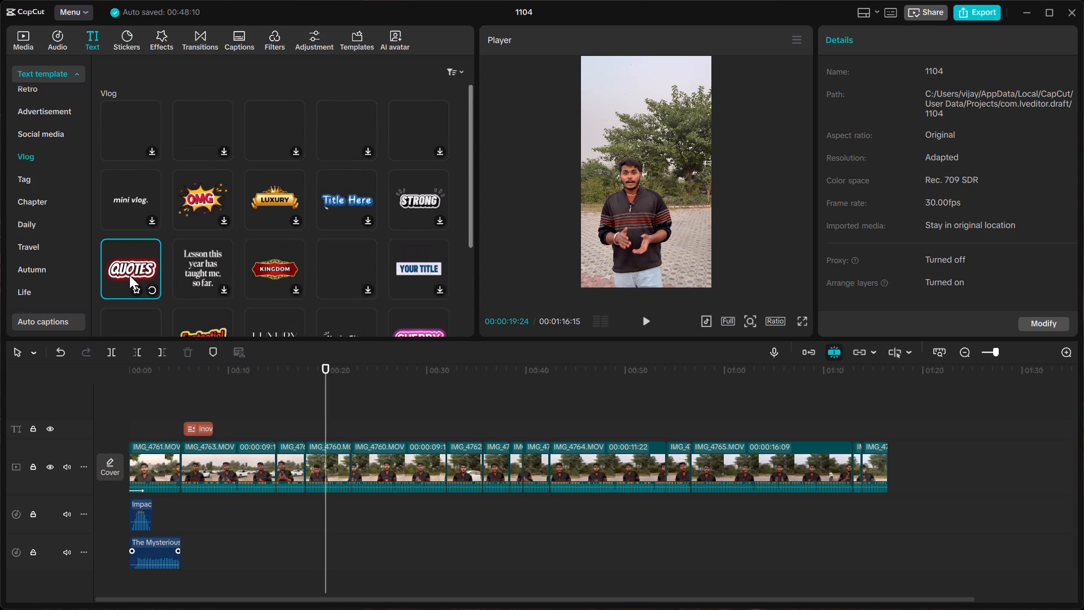
left_click(50, 162)
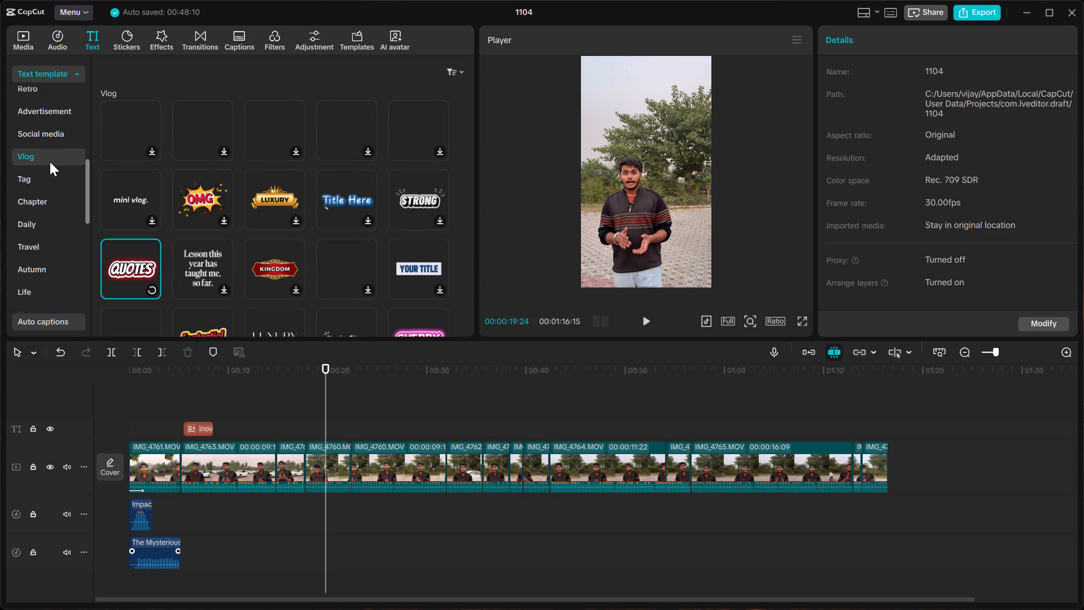
left_click(50, 162)
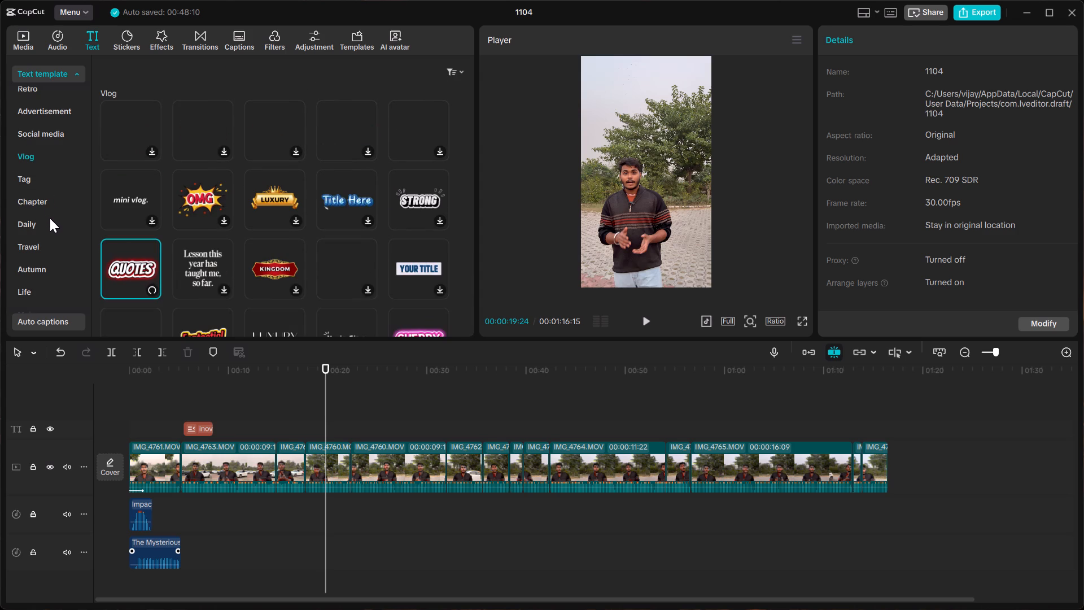
left_click(50, 226)
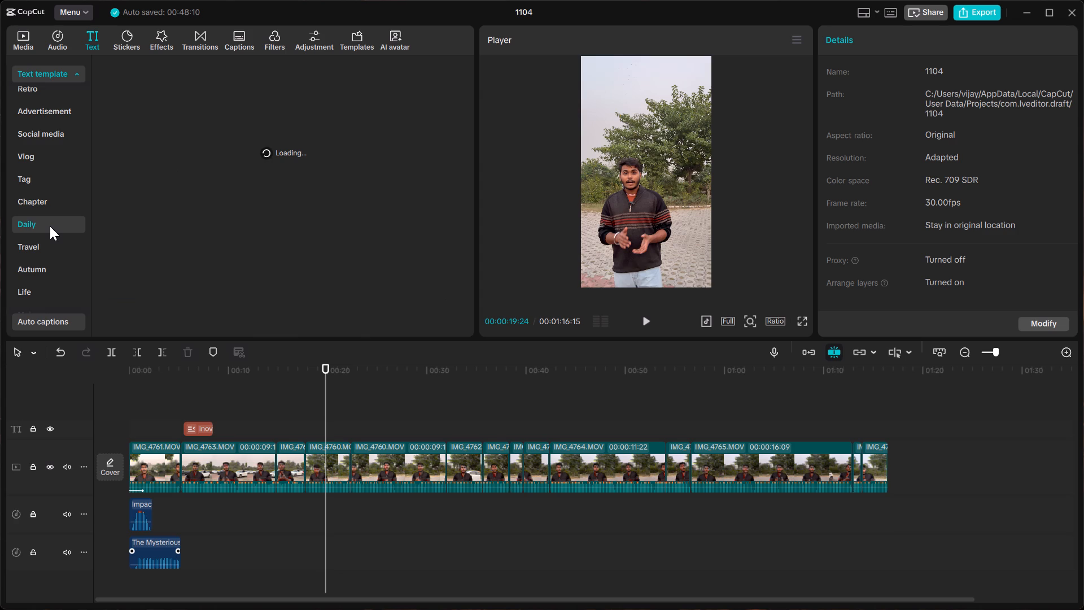
Examine the templates and effects available for the "inovation studio." title, and look through more text template categories, including Message.
left_click(202, 427)
left_click(836, 37)
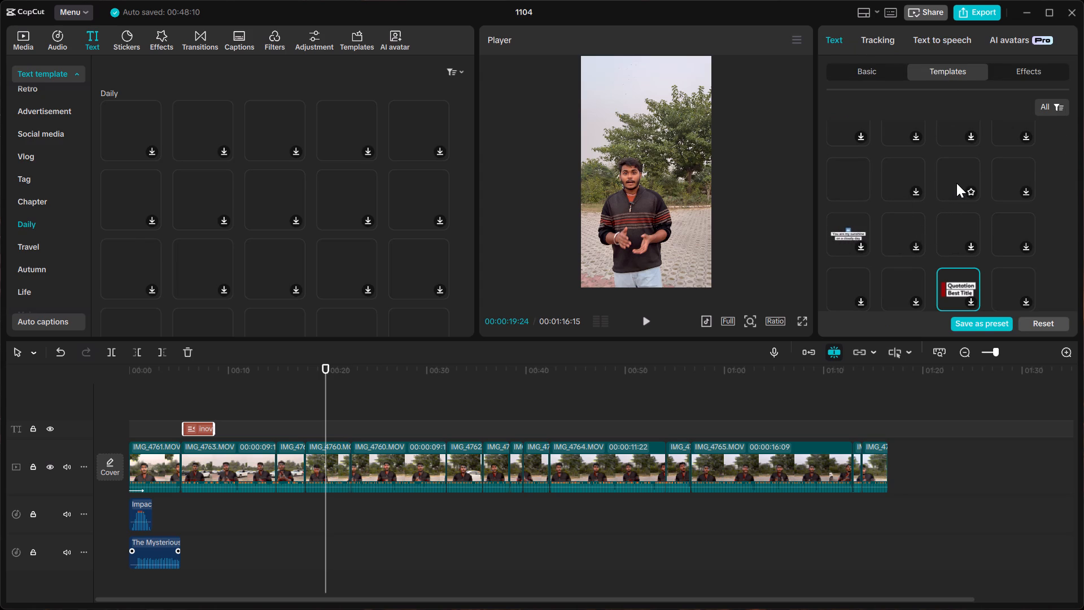
scroll(956, 183, "down", 1)
left_click(1008, 65)
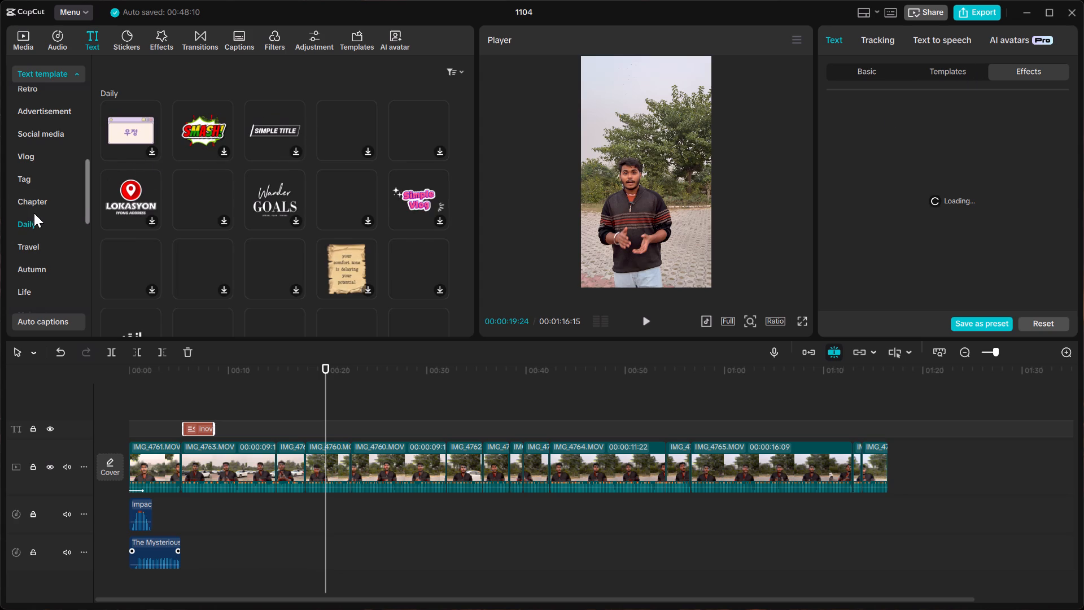
scroll(68, 201, "down", 1)
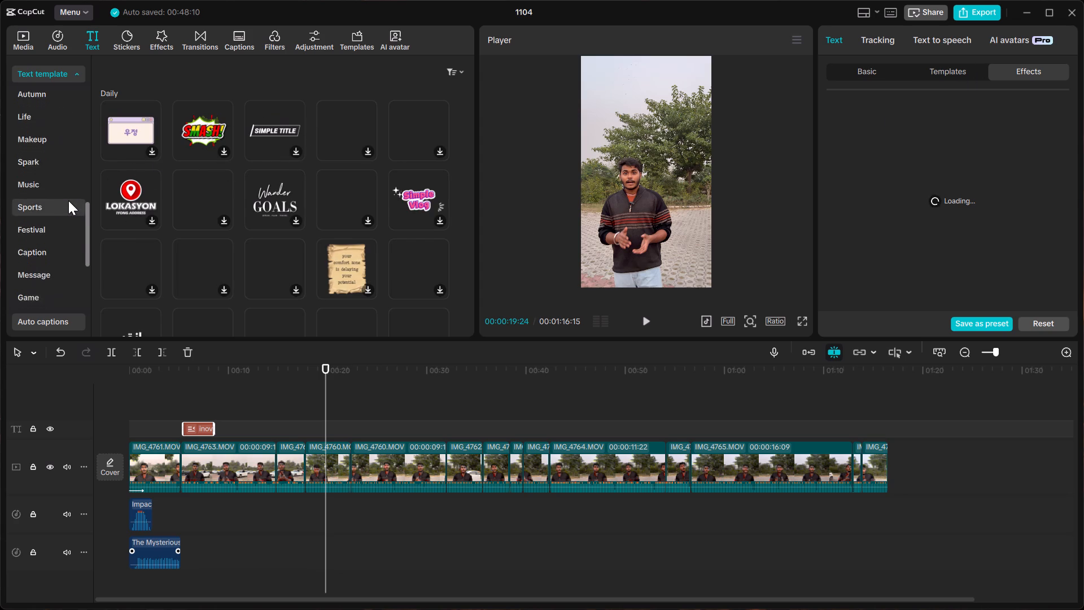
scroll(68, 201, "down", 2)
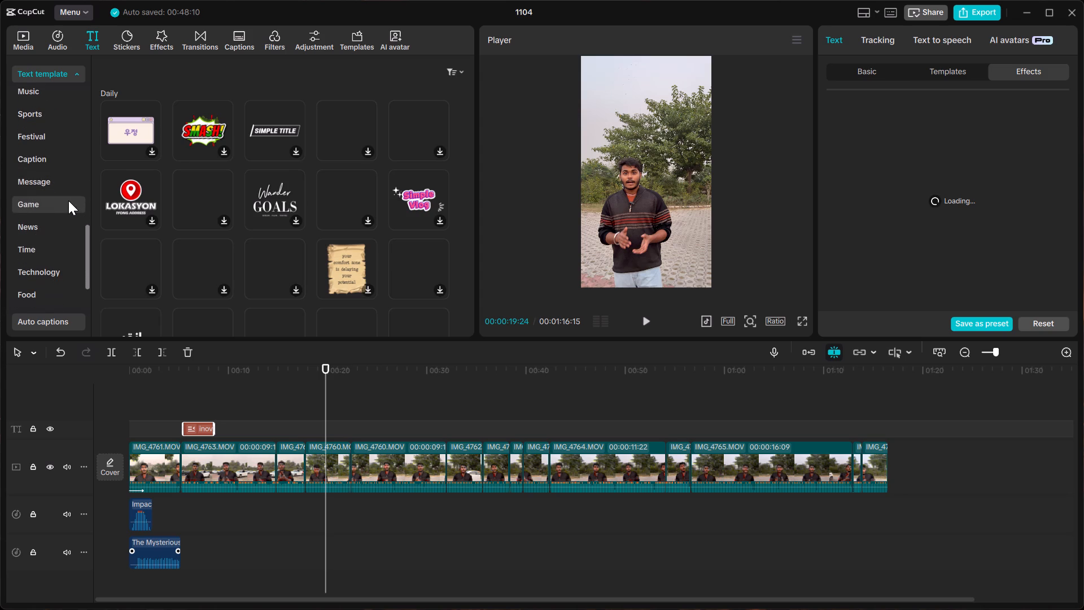
scroll(68, 201, "down", 1)
left_click(60, 178)
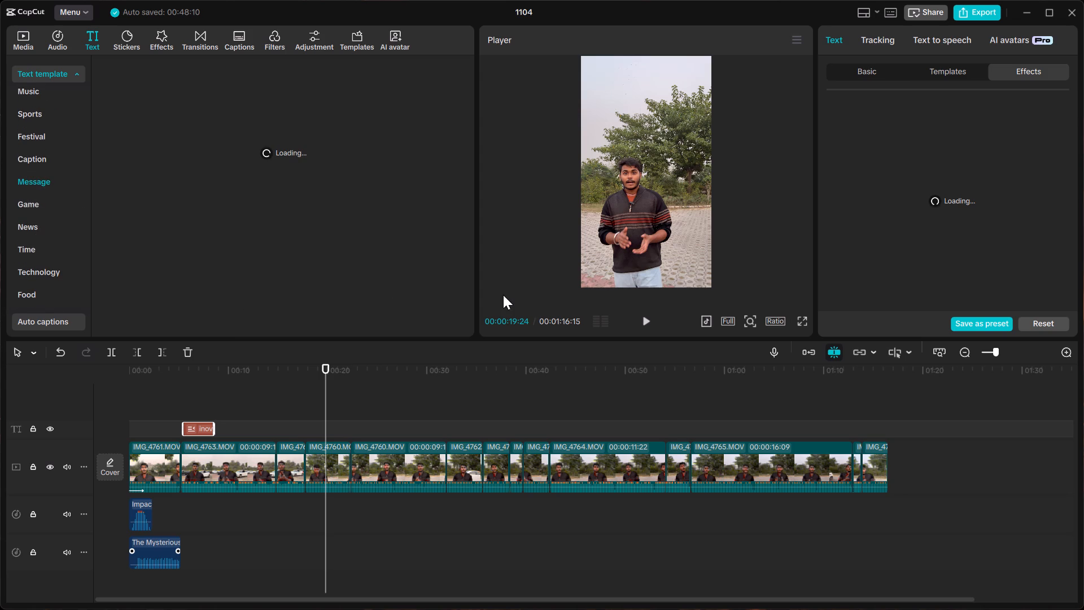
Play the video again from just before the "inovation studio." title to review how it appears.
left_click(180, 377)
key("space")
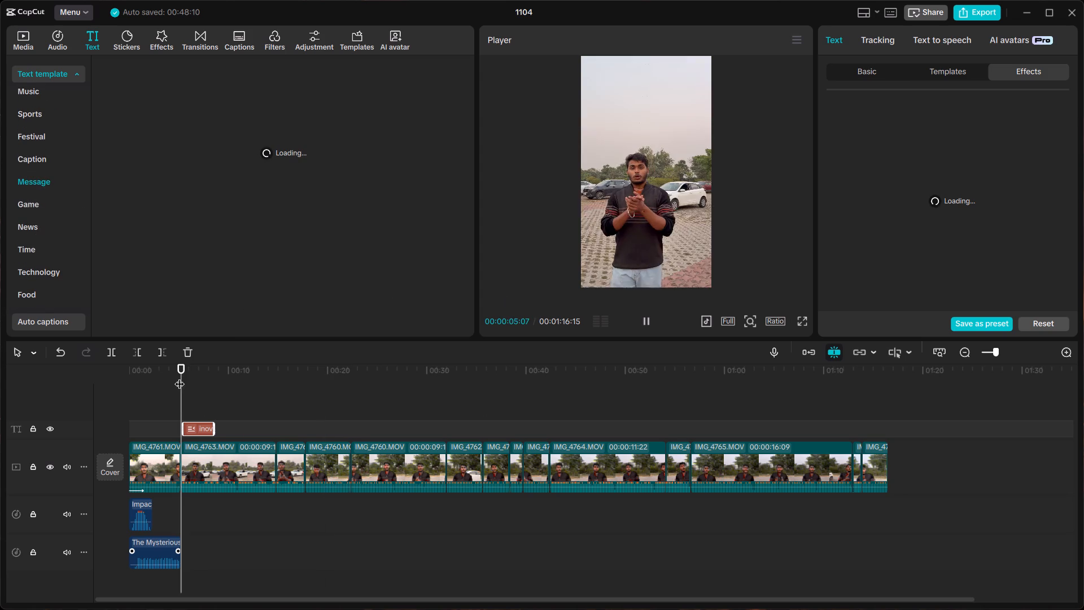
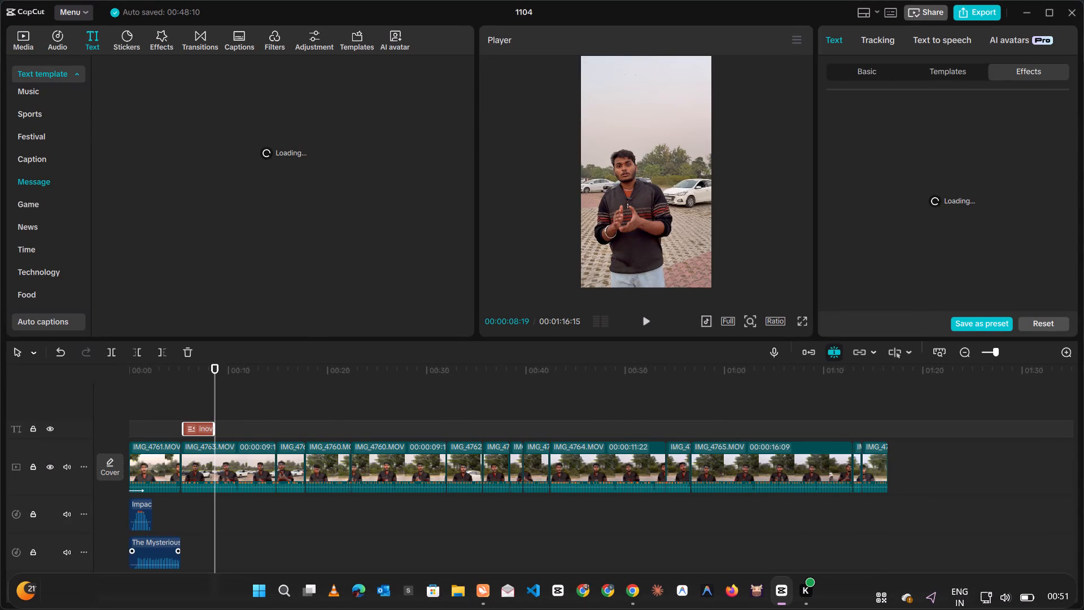
Check the Wi-Fi connection, and reload the text effects and the Message text templates in CapCut.
left_click(473, 582)
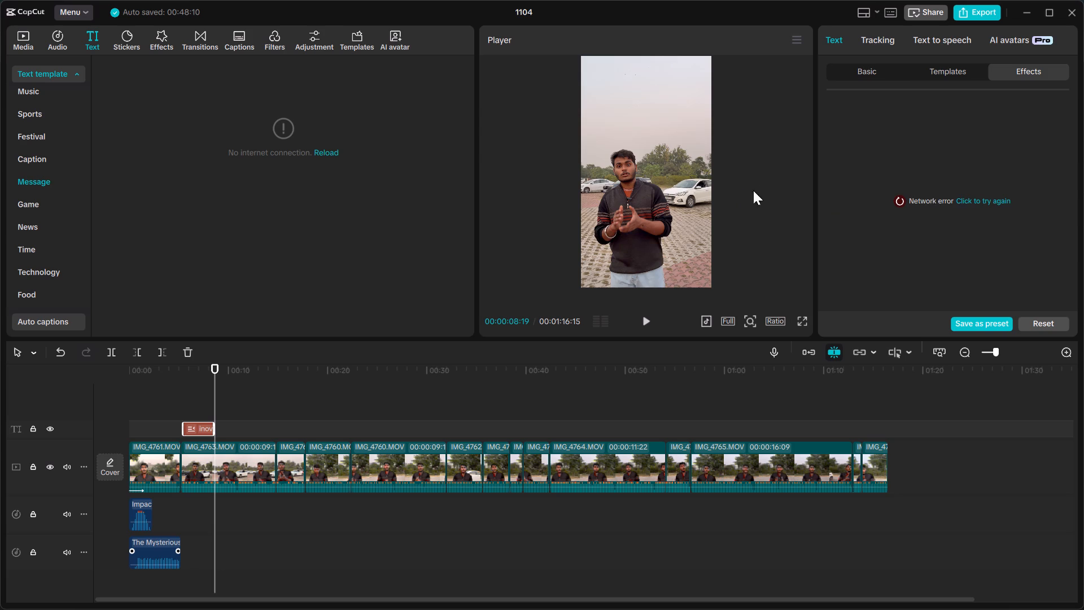
left_click(1009, 599)
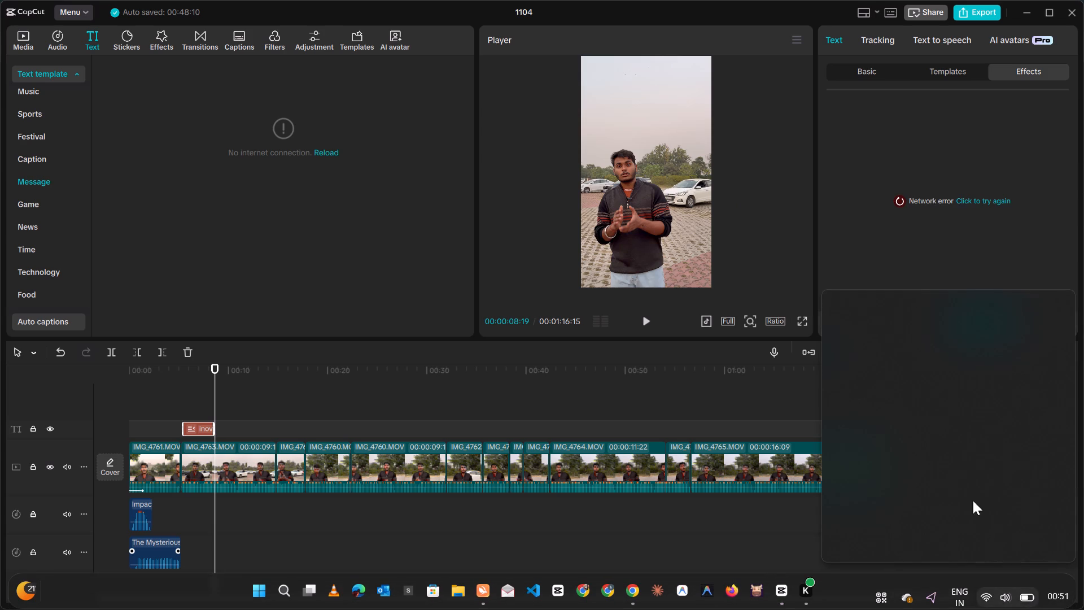
left_click(886, 315)
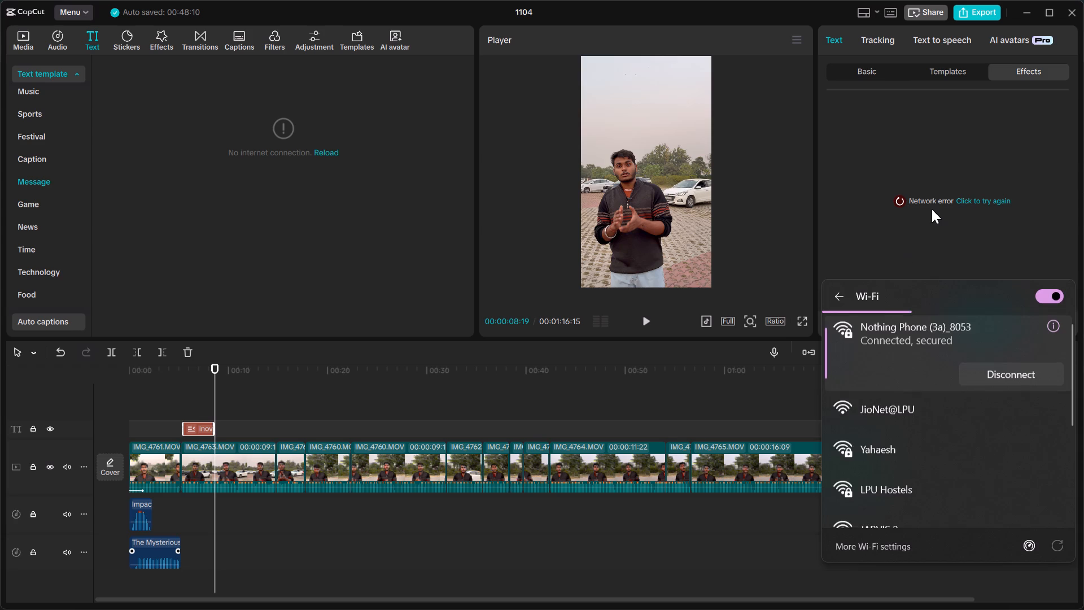
left_click(932, 209)
triple_click(989, 198)
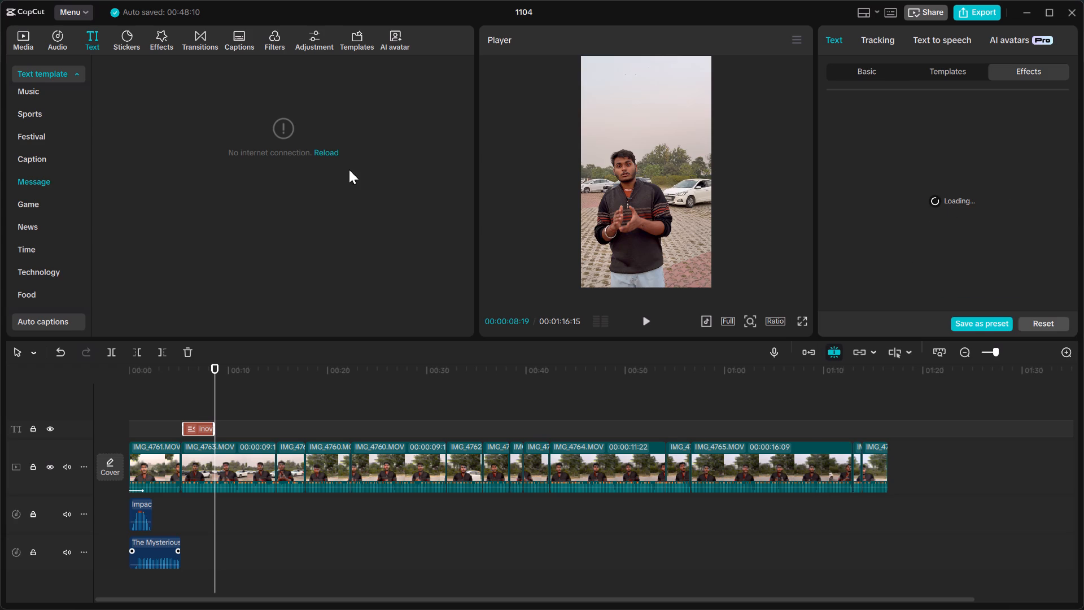
triple_click(327, 151)
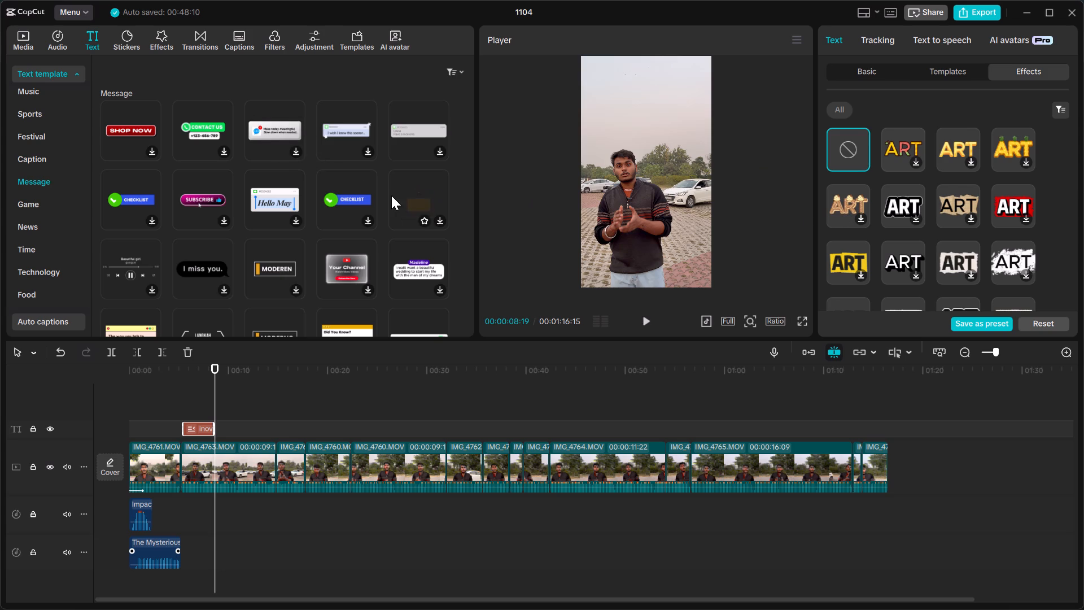
Download the MODEREN text template from the Message category and add it to the timeline at 00:00:08:19.
scroll(335, 229, "down", 1)
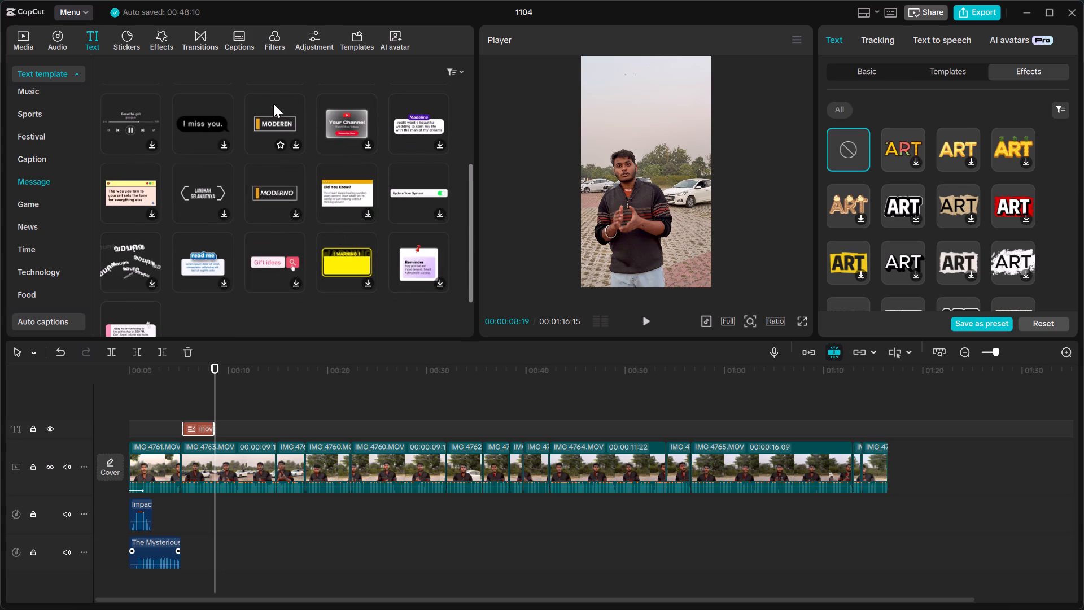
left_click(285, 126)
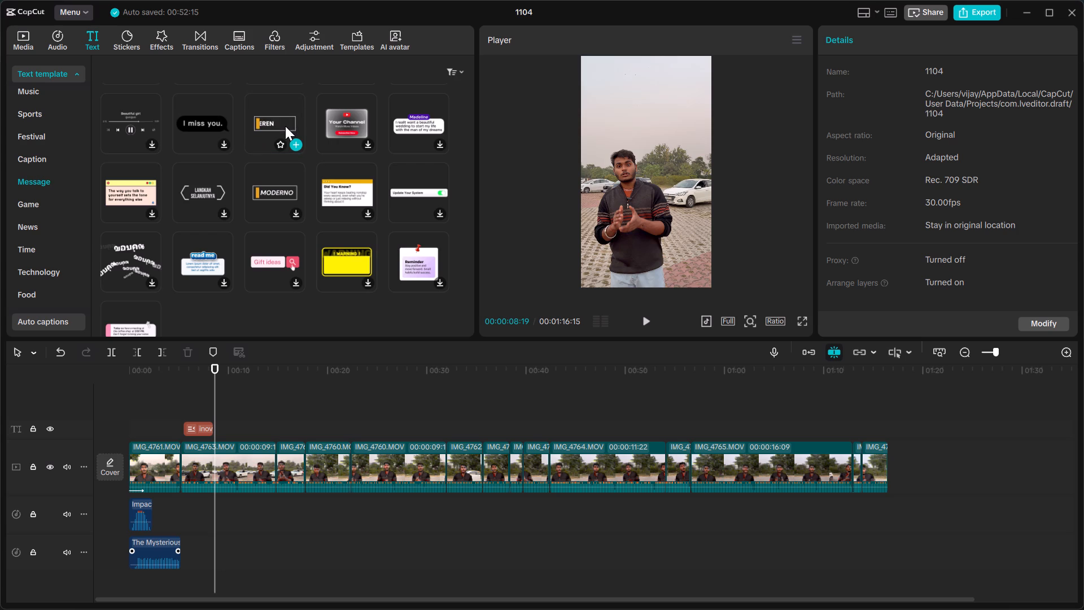
left_click(298, 144)
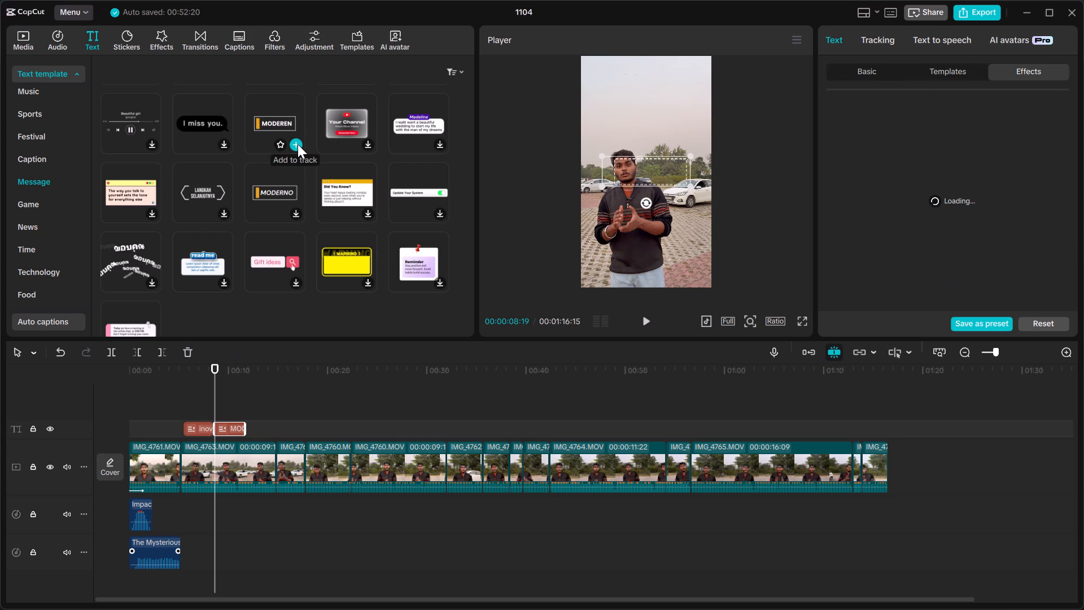
Delete the "inovation studio." title from the text track.
left_click(199, 429)
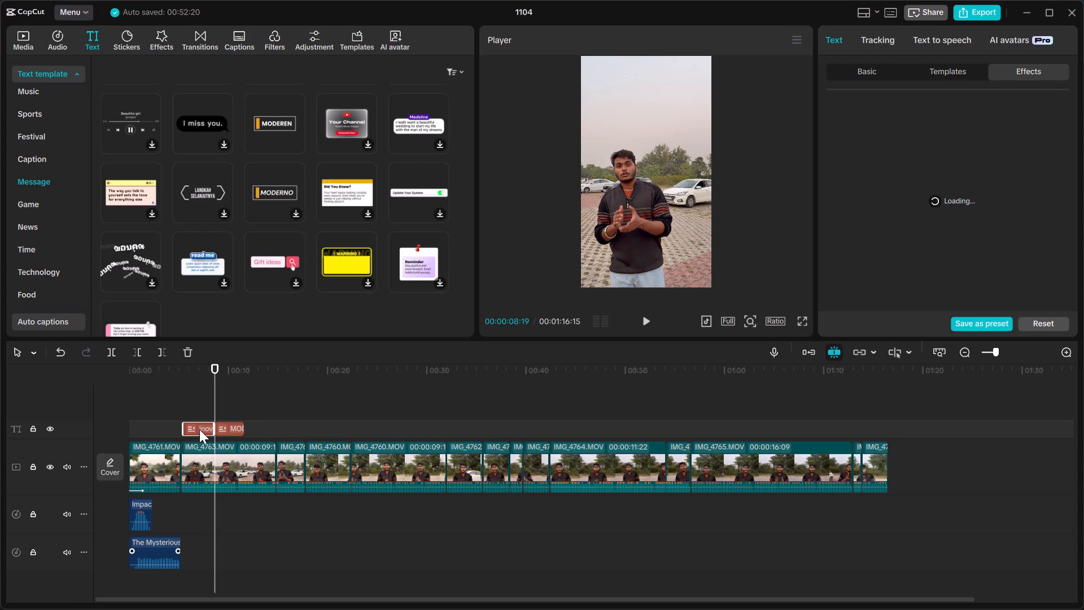
key("BackSpace")
Move the MODEREN title earlier on the text track, near the start of the second clip, IMG_4763.MOV.
left_click(241, 433)
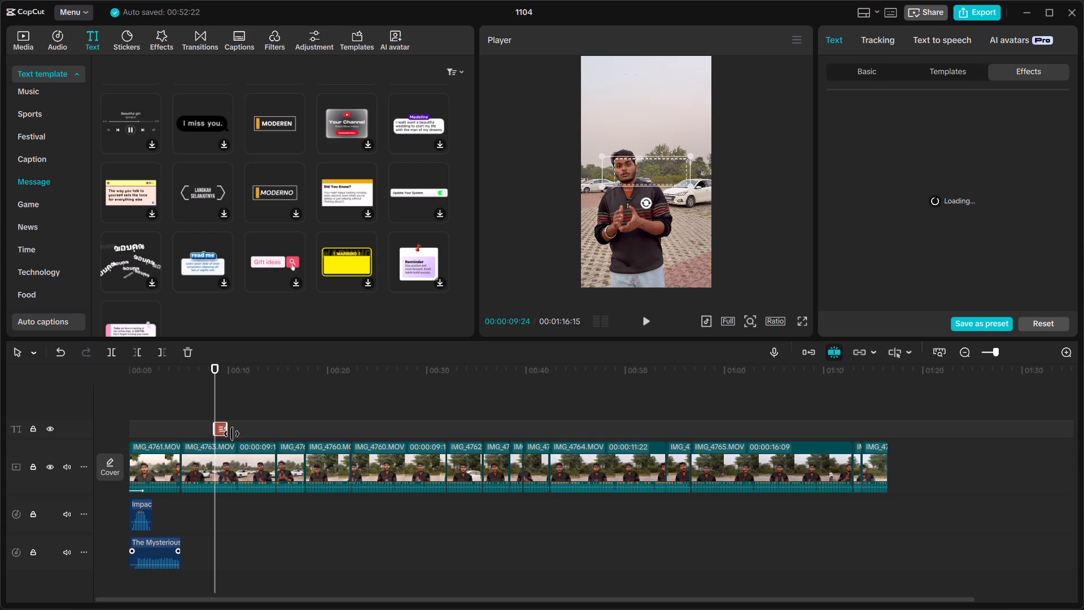
left_click_drag(225, 432, 196, 436)
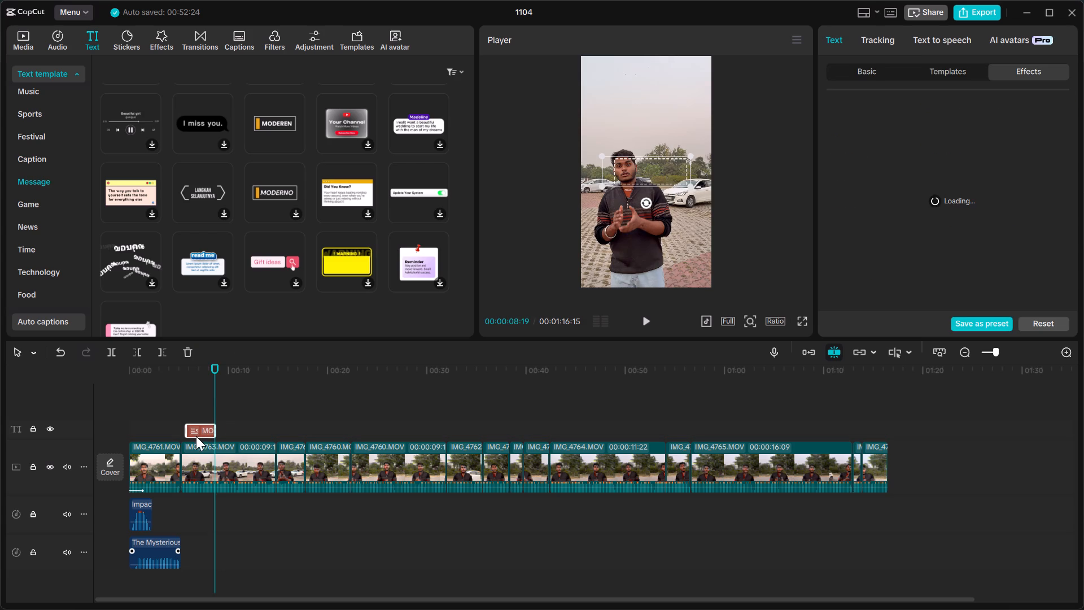
left_click_drag(196, 436, 193, 434)
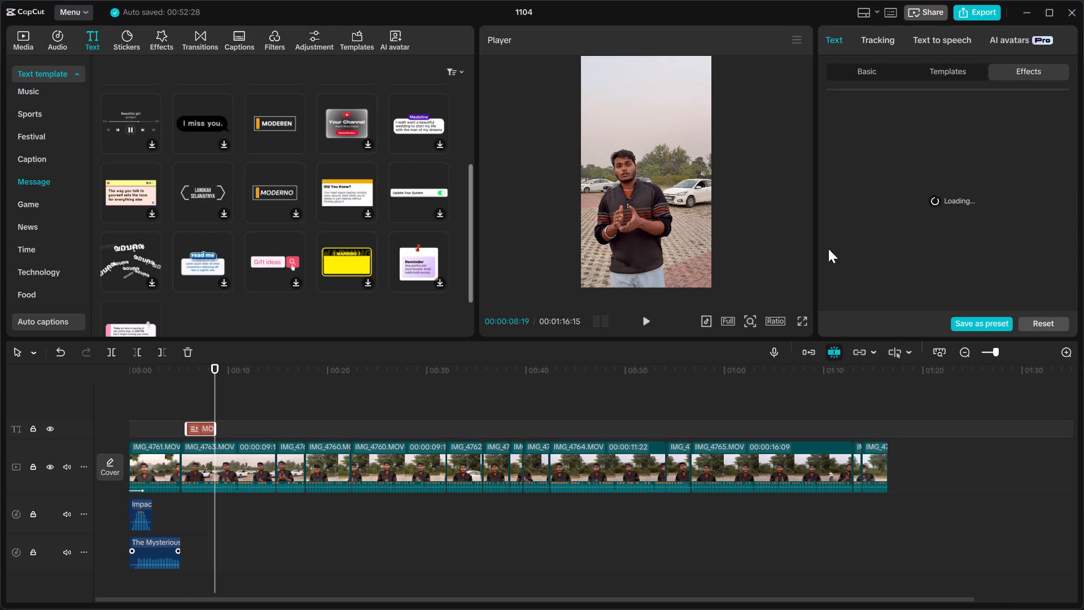
Change the MODEREN title's text to "INOVATION STUDIO".
left_click(203, 367)
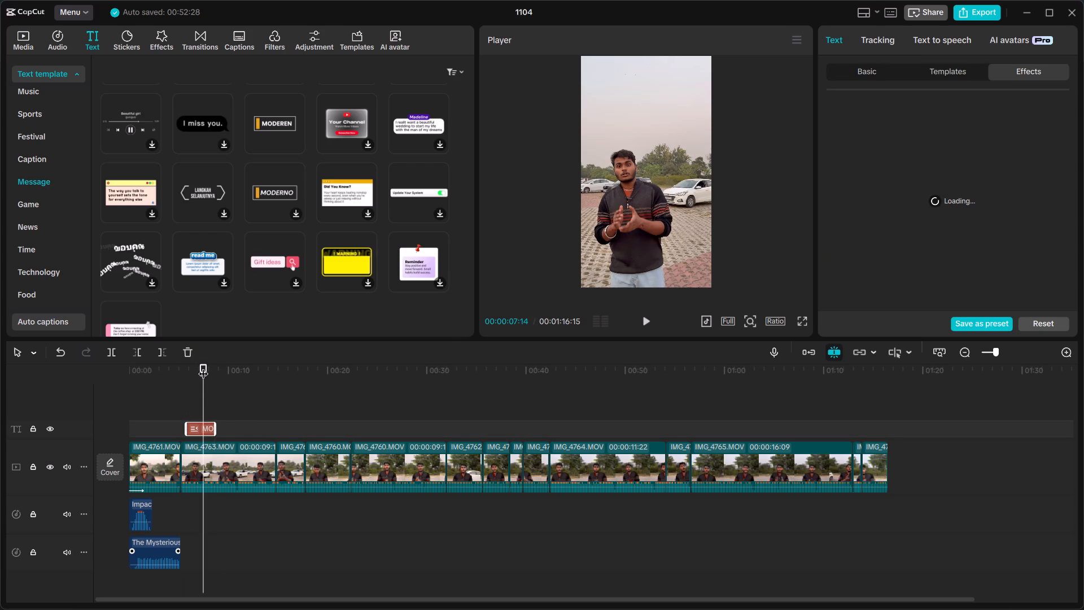
left_click(858, 73)
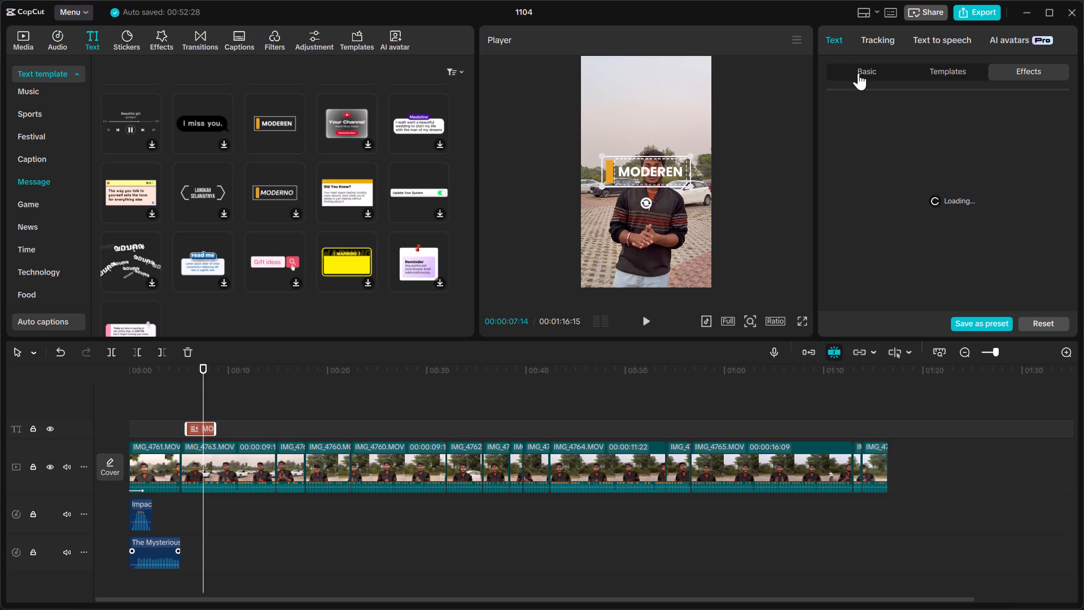
left_click(876, 127)
key("BackSpace")
key("BackSpace")
key("BackSpace")
key("BackSpace")
key("BackSpace")
key("BackSpace")
key("BackSpace")
key("BackSpace")
key("BackSpace")
key("BackSpace")
key("BackSpace")
key("BackSpace")
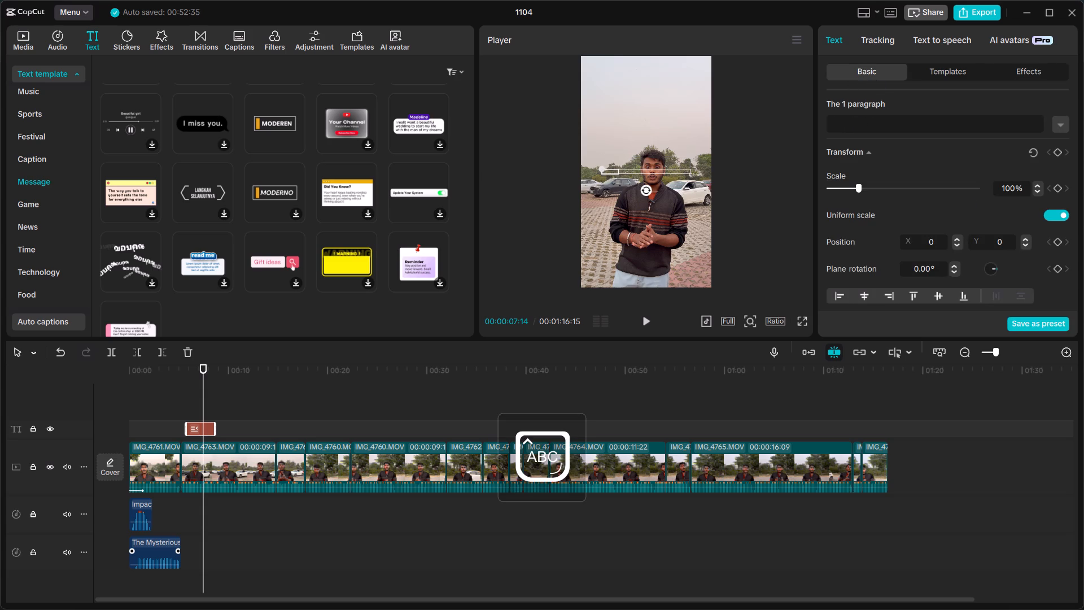
type("INOVATIO")
type("N STUDIO")
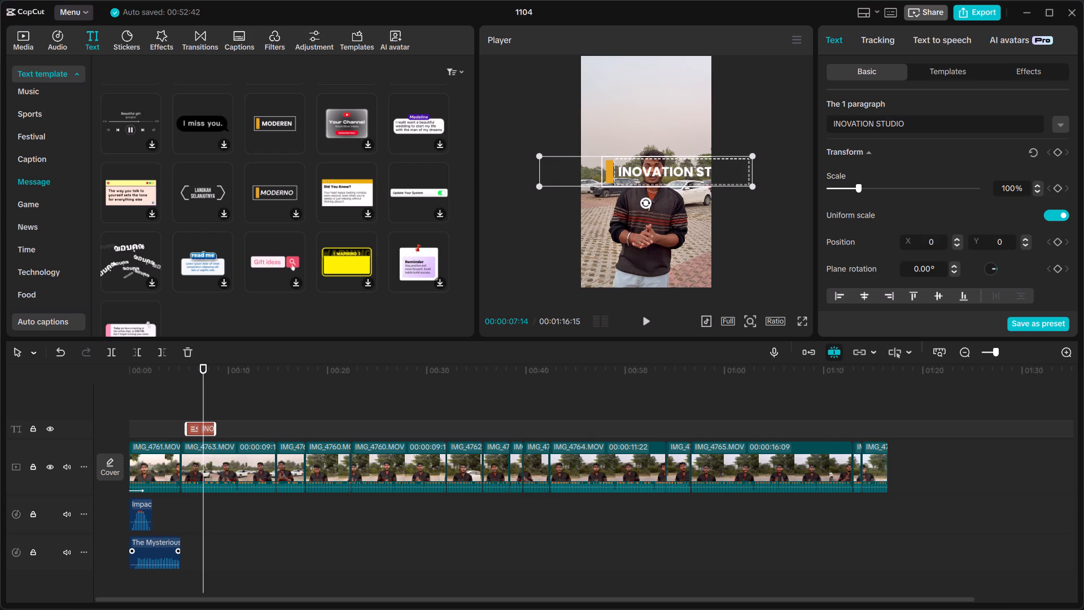
Scale the INOVATION STUDIO title to 64% and place it above the speaker's head at about X -573, Y 1446.
left_click_drag(641, 172, 632, 90)
left_click_drag(528, 103, 576, 71)
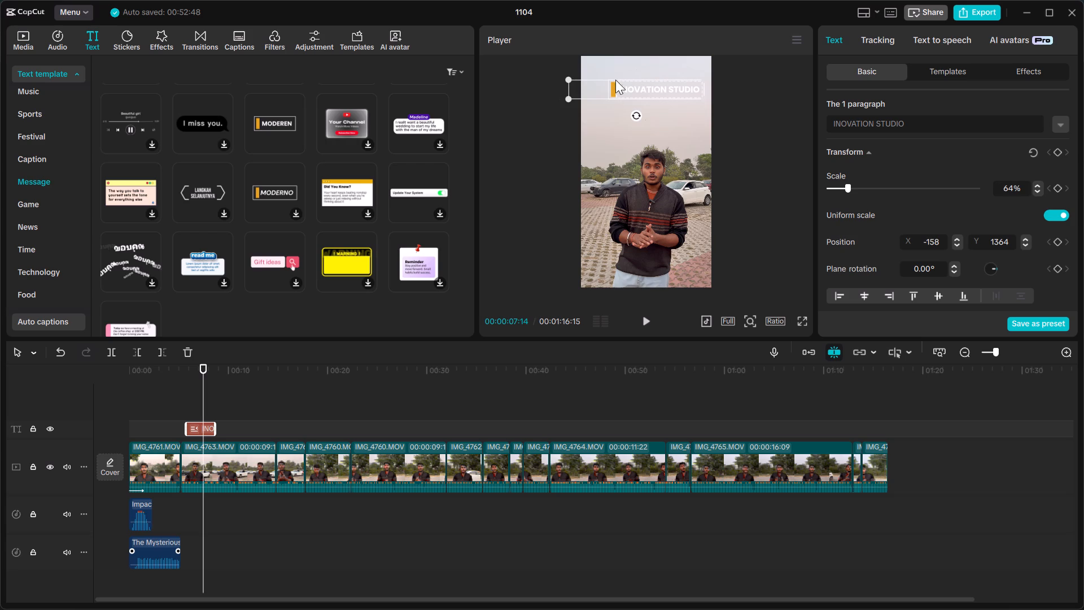
left_click_drag(643, 86, 619, 82)
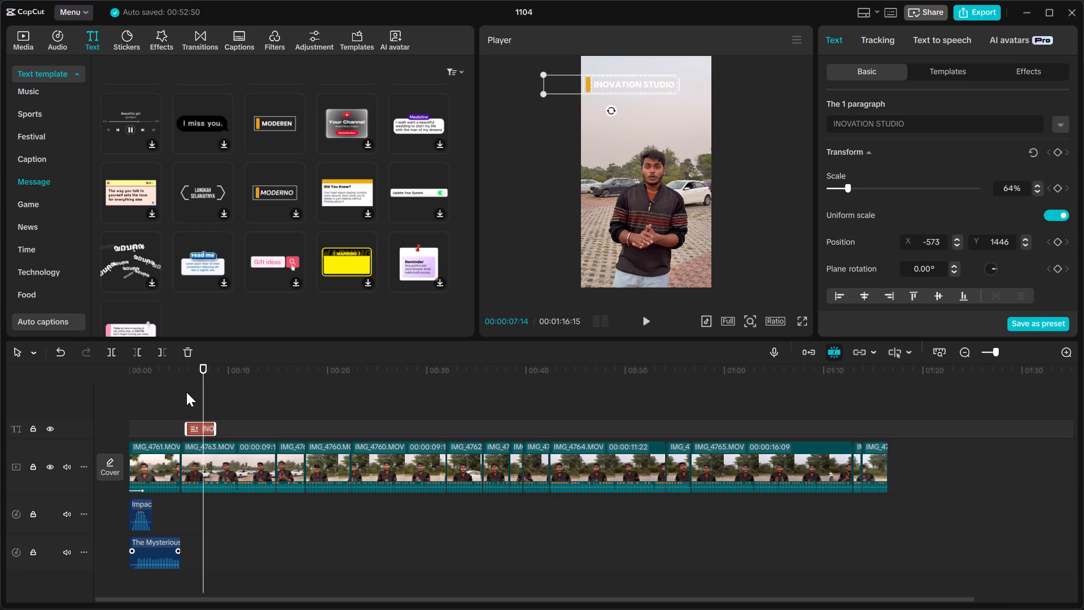
Align the INOVATION STUDIO title's start with the first IMG_4763 clip and extend its end to about 00:00:08:18.
left_click(186, 392)
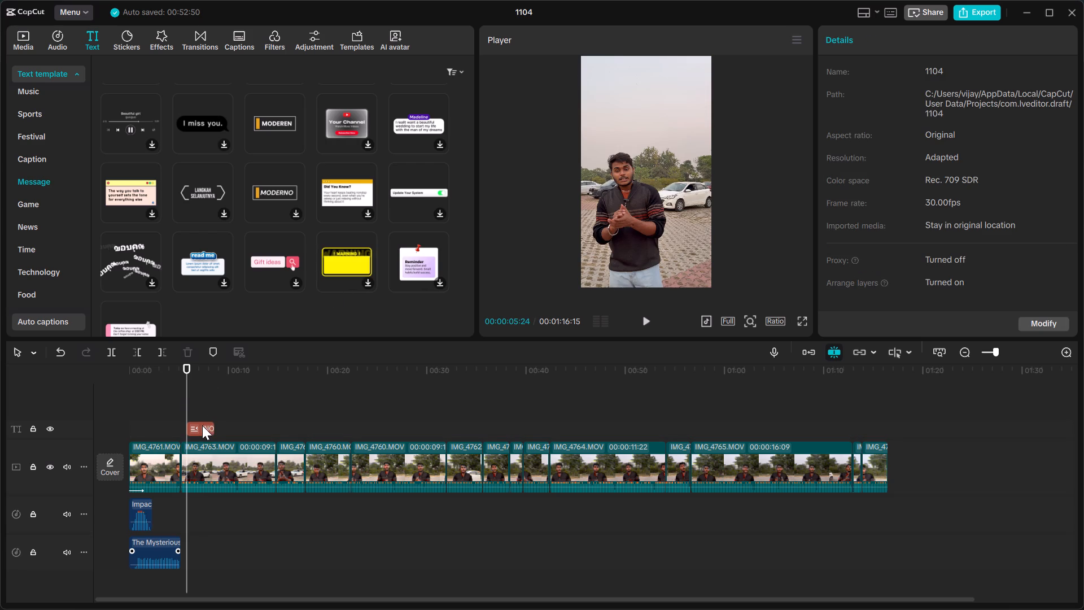
left_click(202, 425)
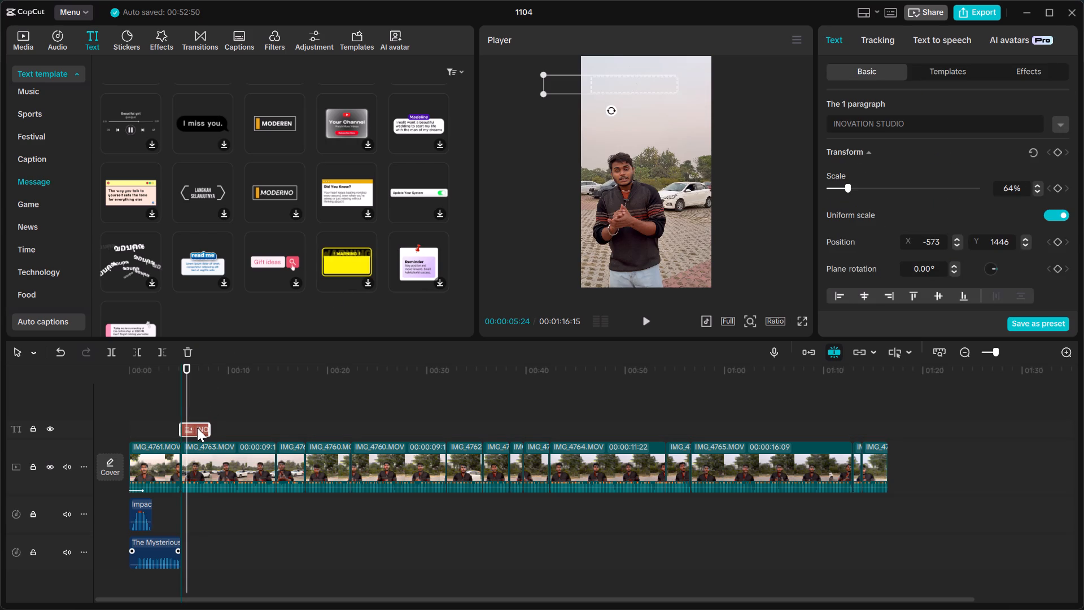
left_click(209, 426)
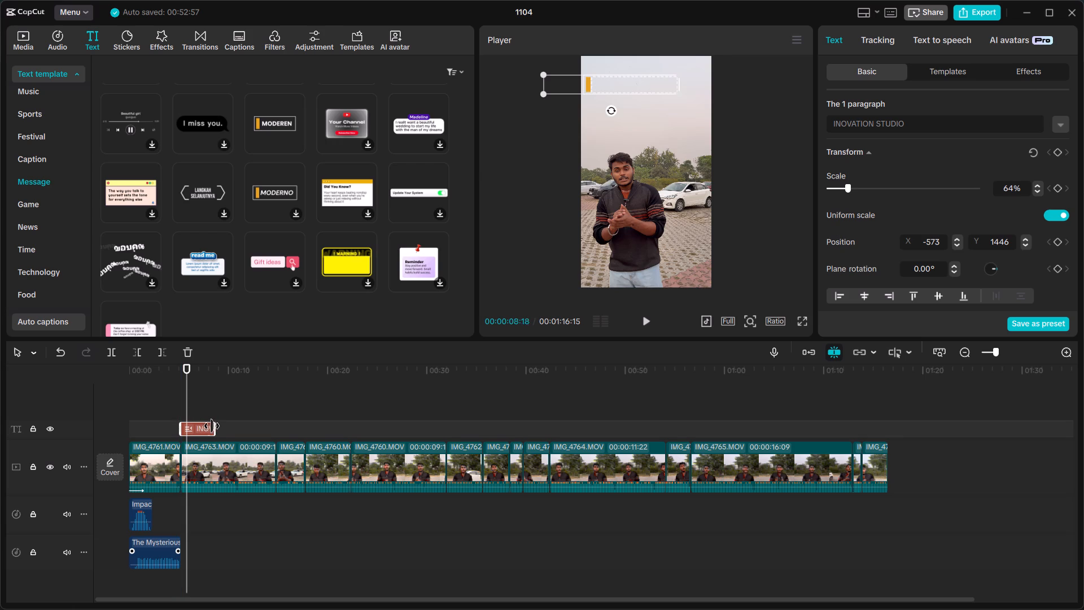
Play the video from shortly before the INOVATION STUDIO title to review how it appears.
left_click(167, 407)
key("space")
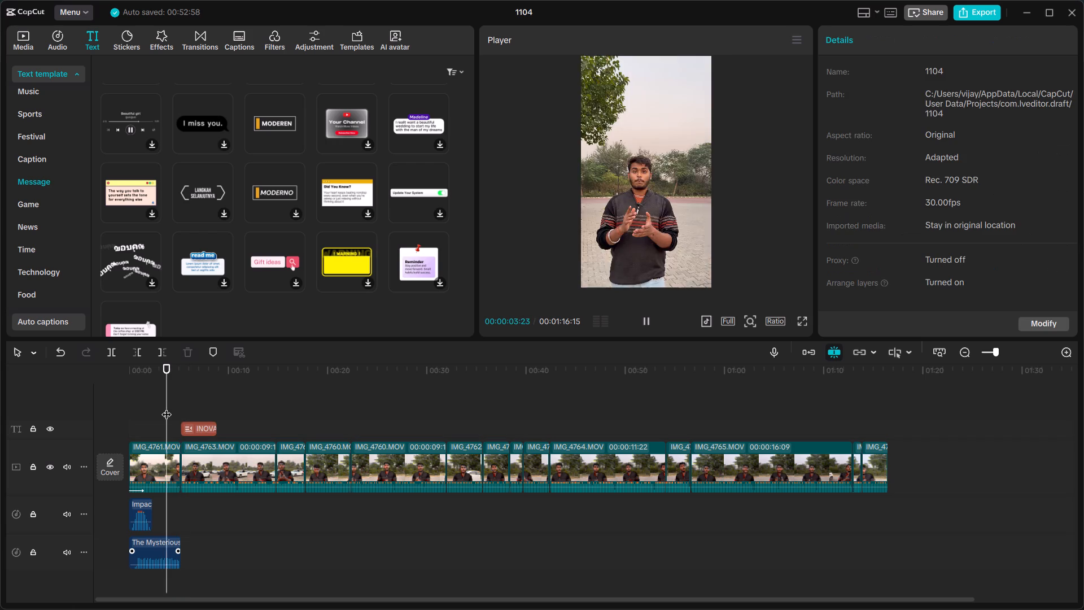
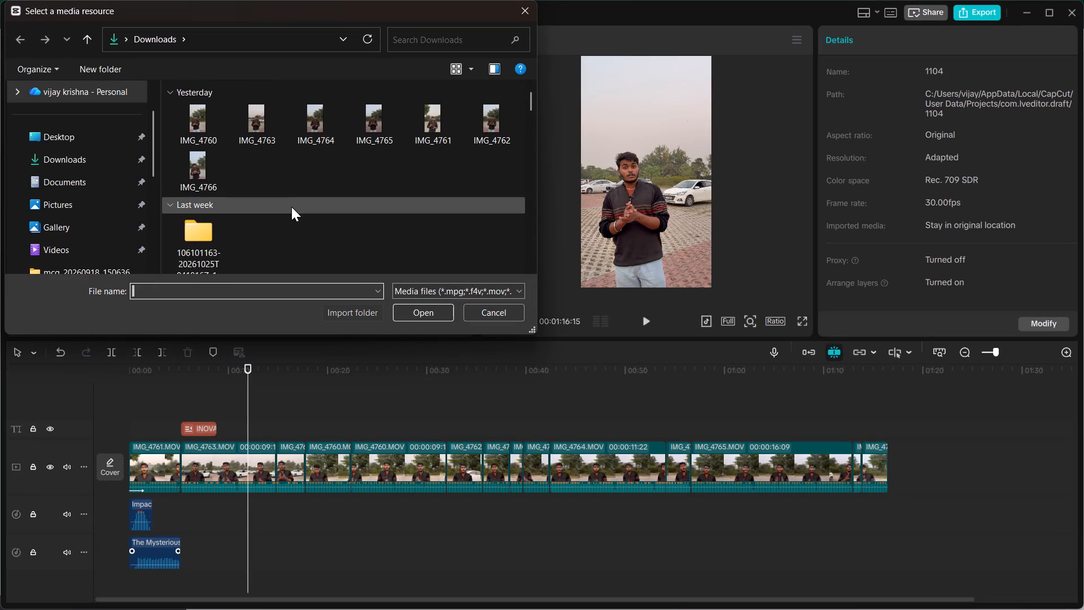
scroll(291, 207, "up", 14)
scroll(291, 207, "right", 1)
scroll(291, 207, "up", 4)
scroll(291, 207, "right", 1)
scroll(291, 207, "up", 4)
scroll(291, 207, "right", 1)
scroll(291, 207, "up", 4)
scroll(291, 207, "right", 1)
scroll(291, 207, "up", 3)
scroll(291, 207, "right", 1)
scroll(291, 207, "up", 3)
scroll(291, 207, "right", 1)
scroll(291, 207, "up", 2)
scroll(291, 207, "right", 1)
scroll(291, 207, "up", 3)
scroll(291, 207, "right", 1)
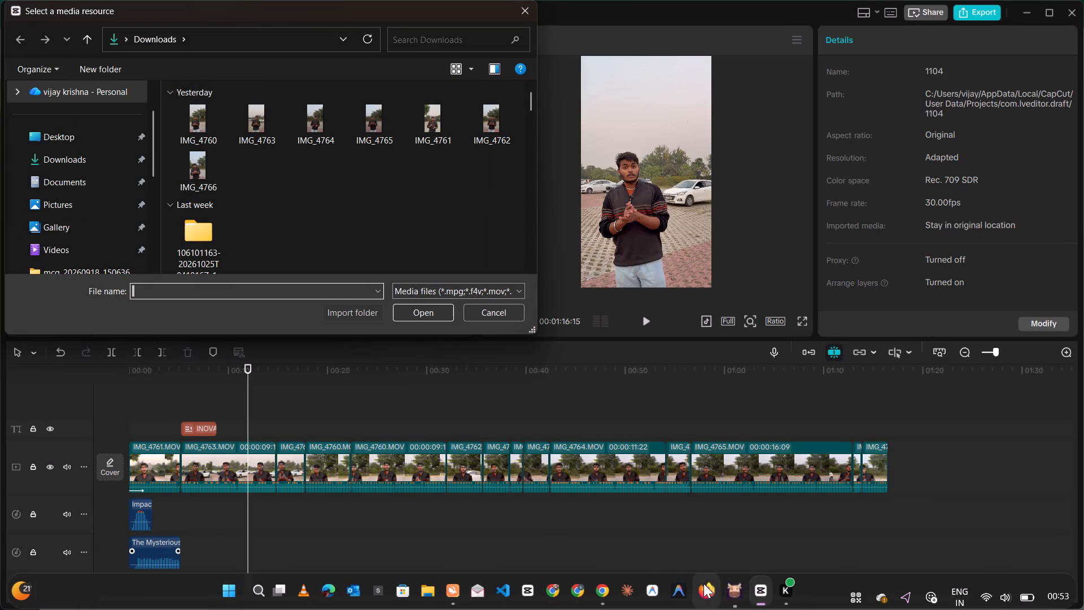
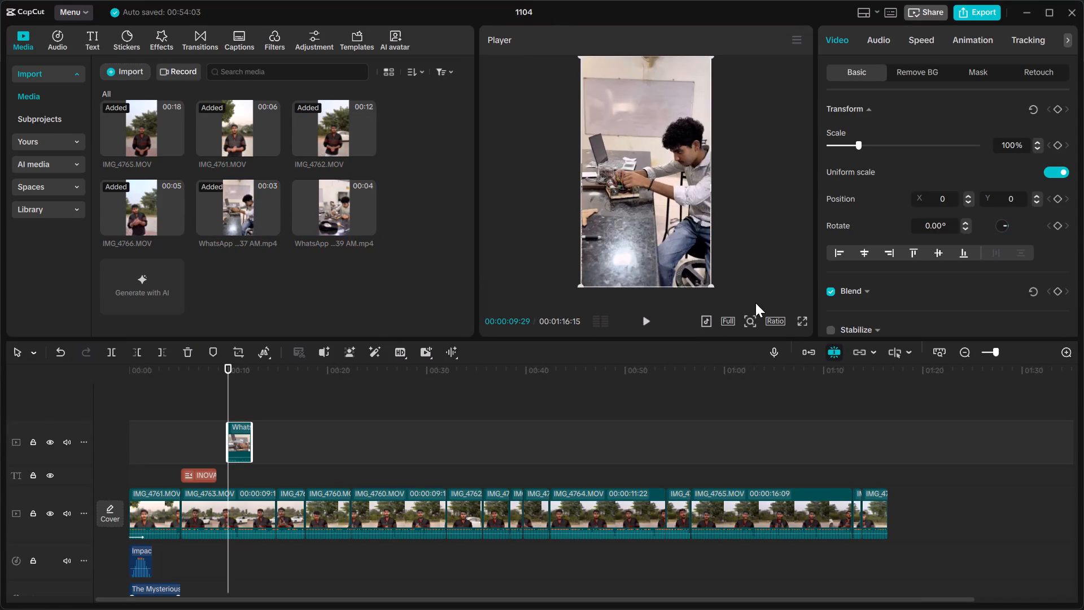
Mute the WhatsApp overlay clip by lowering its volume to -∞ dB.
left_click(879, 40)
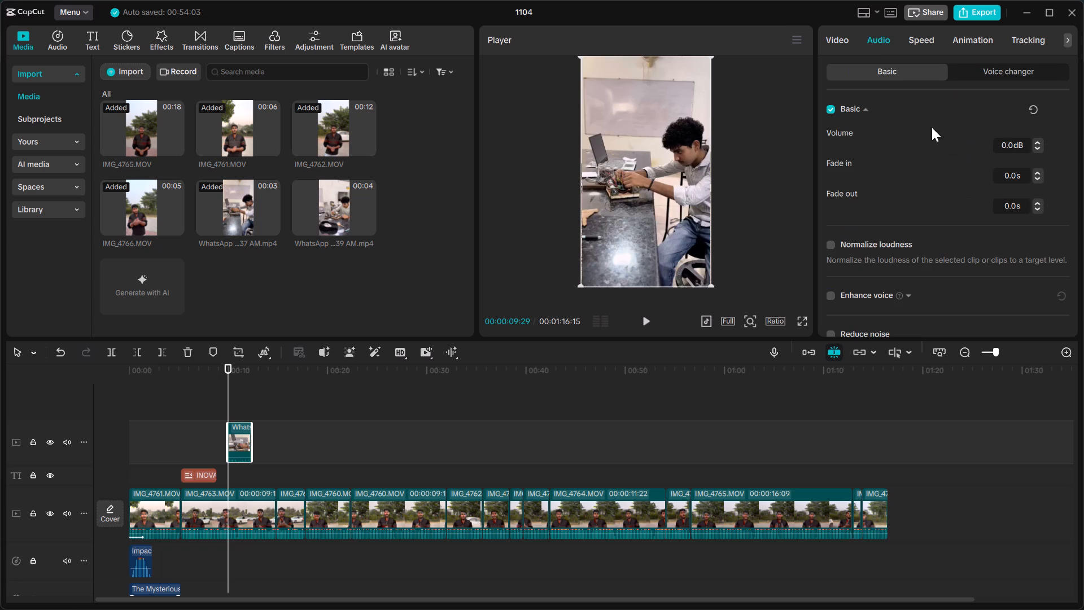
scroll(907, 103, "up", 4)
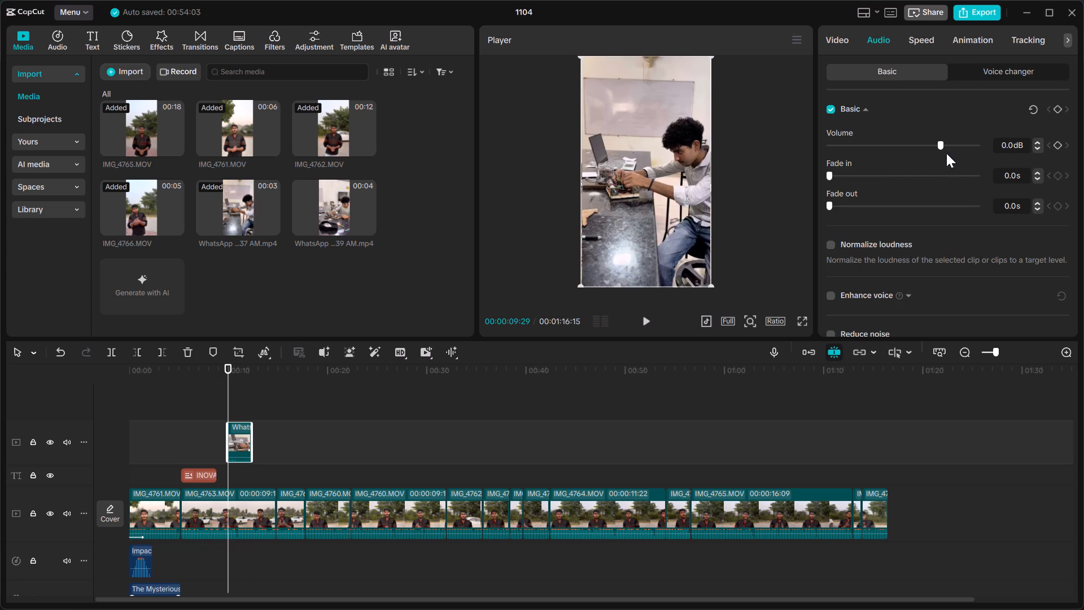
left_click_drag(939, 147, 590, 136)
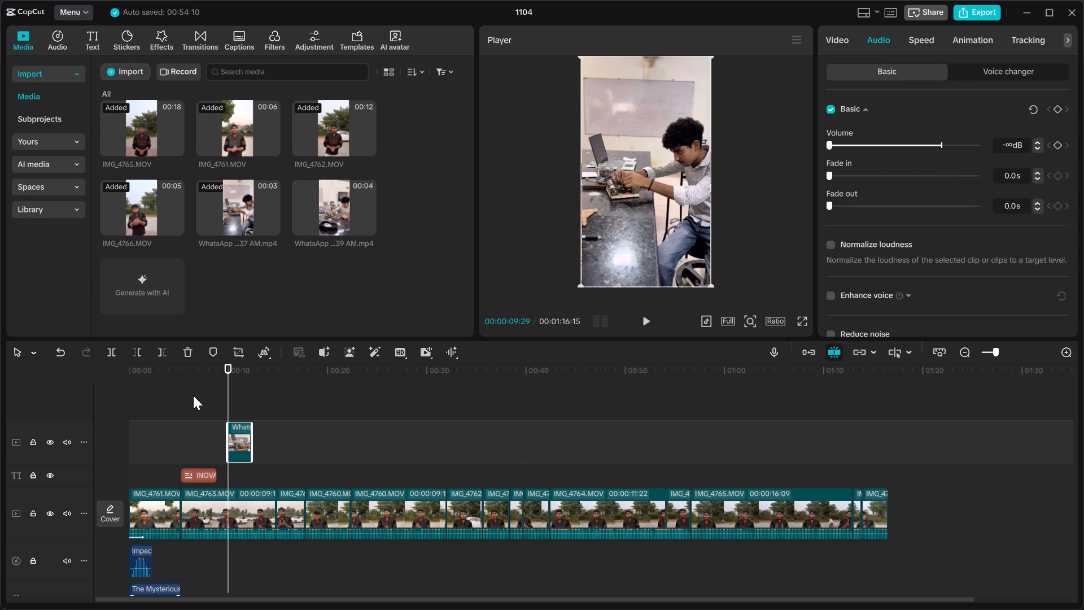
Play the section around the WhatsApp overlay clip and shift the clip earlier so that it starts at about 00:00:08.
left_click(193, 395)
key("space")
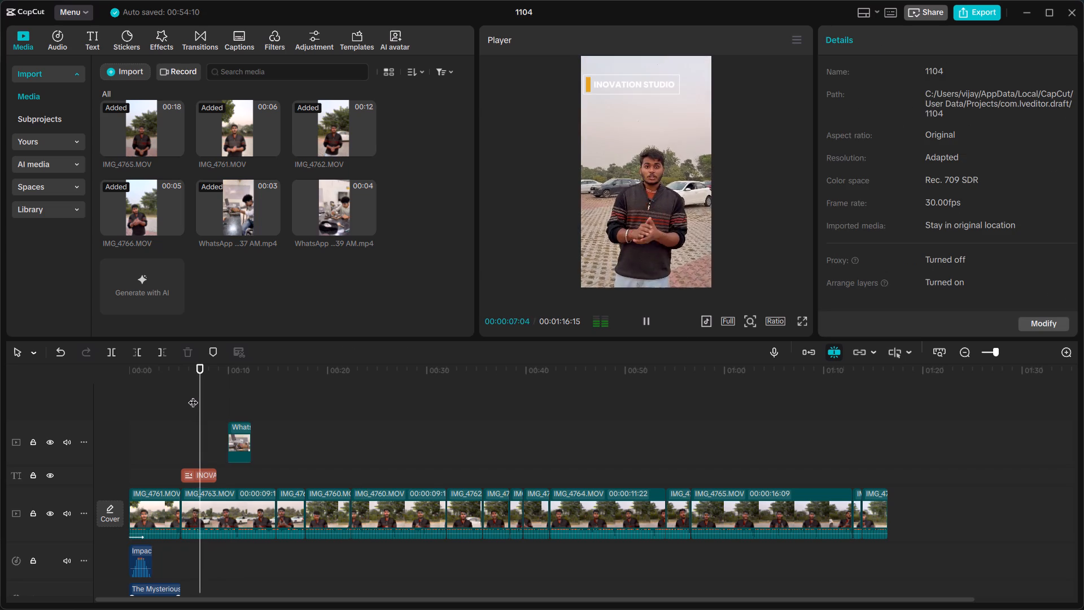
left_click_drag(235, 448, 230, 450)
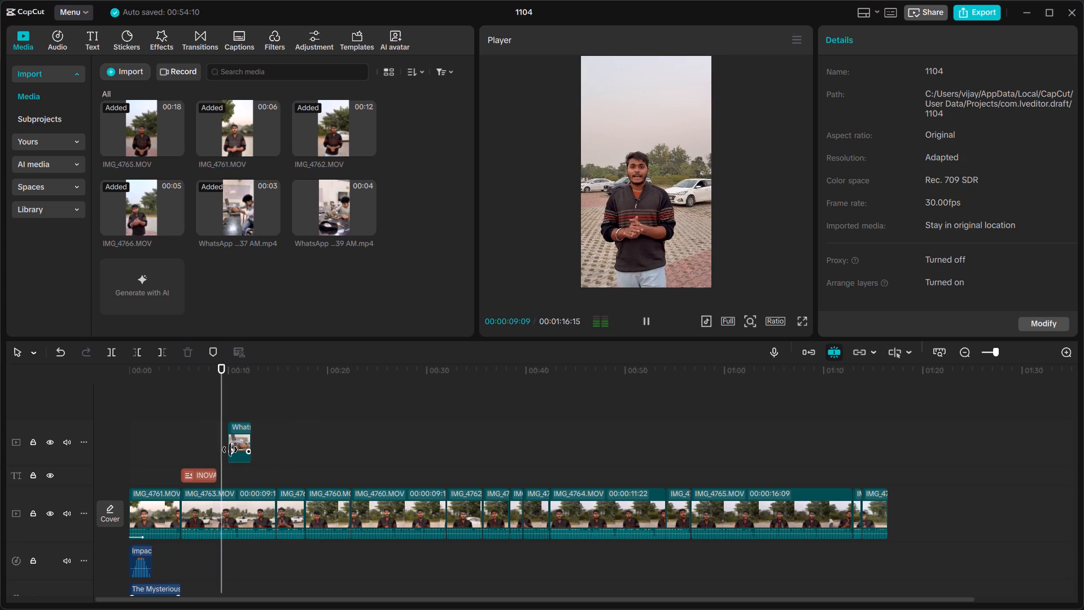
left_click_drag(230, 450, 224, 450)
left_click(207, 435)
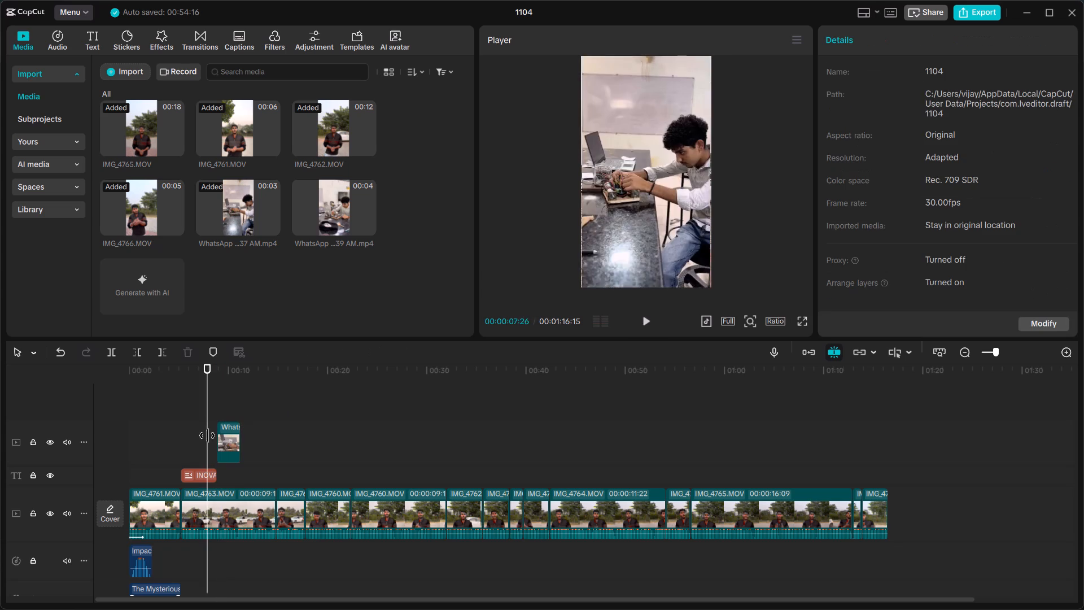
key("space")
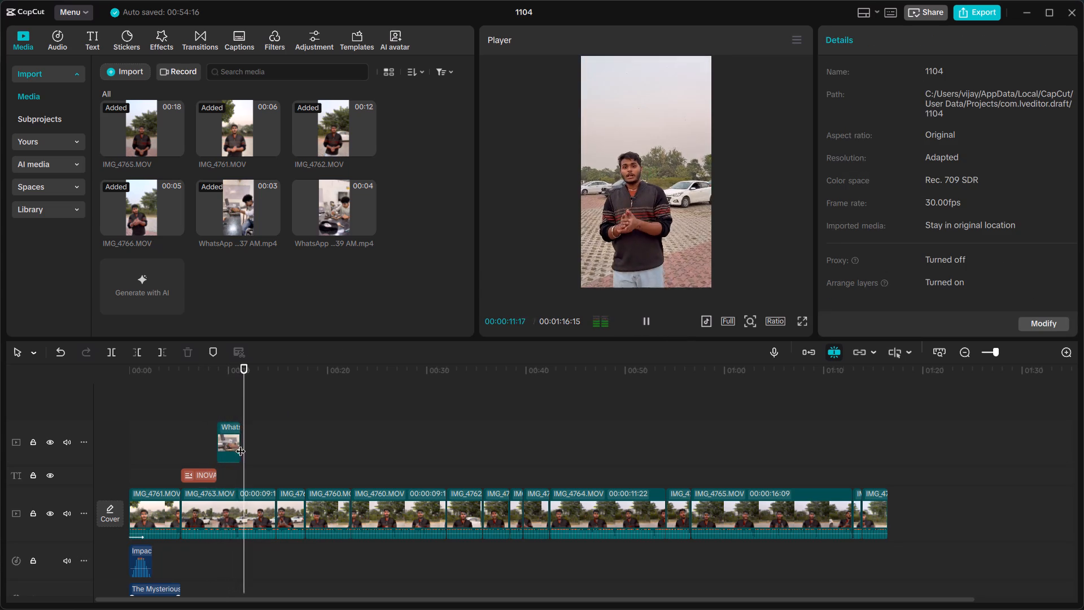
left_click_drag(232, 446, 224, 448)
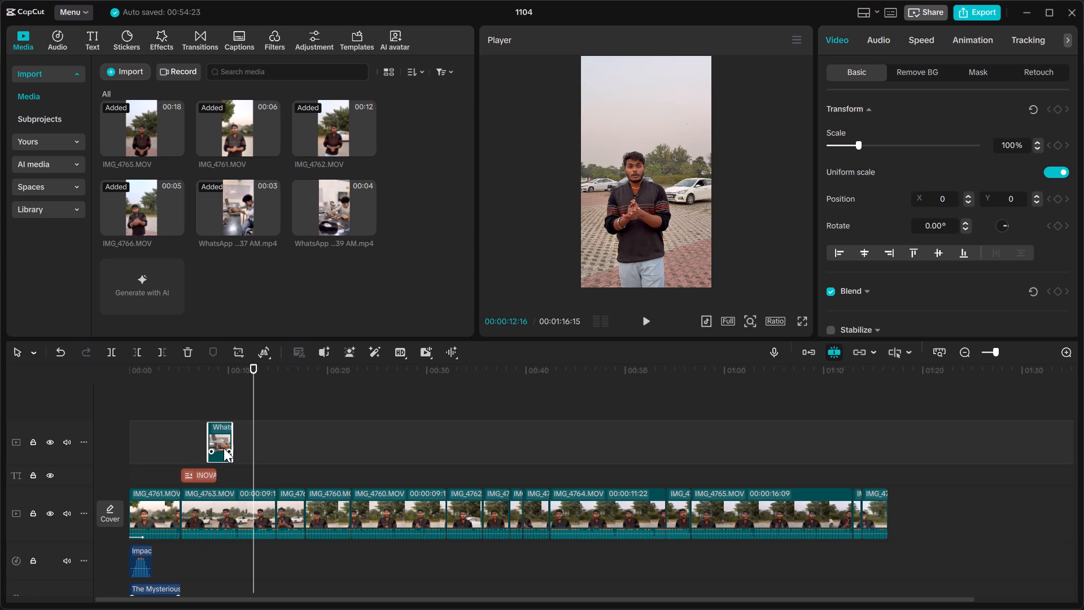
Play the video from shortly before the WhatsApp overlay clip to review its timing against the speaker.
left_click(192, 442)
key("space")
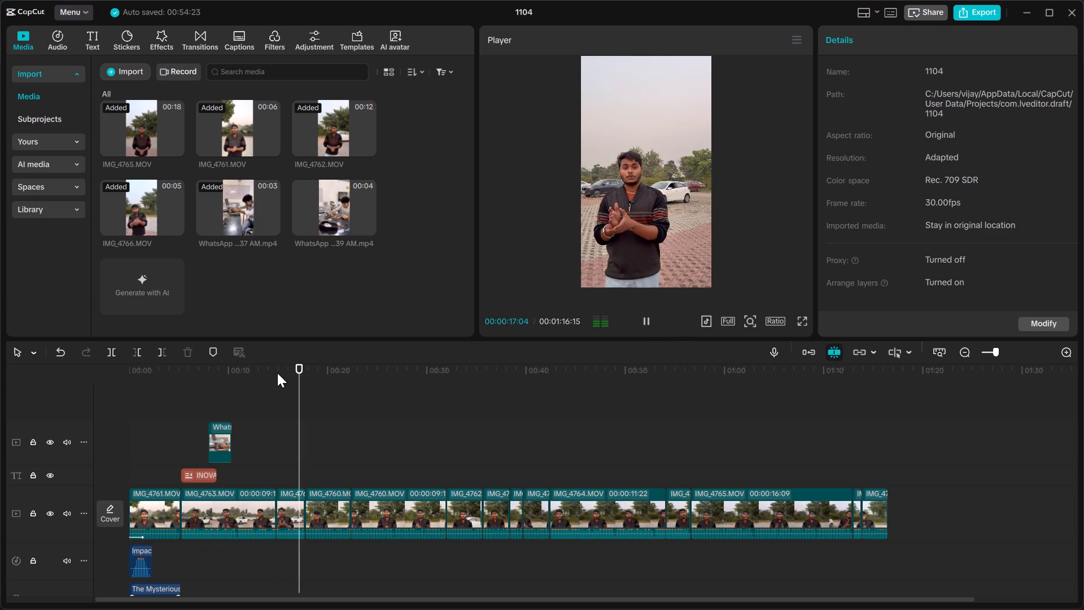
left_click(311, 368)
left_click_drag(311, 368, 305, 368)
Place the playhead at 00:00:05:07, where the INOVATION STUDIO title starts, and open the filters library.
left_click(190, 382)
left_click_drag(190, 382, 181, 381)
left_click(276, 34)
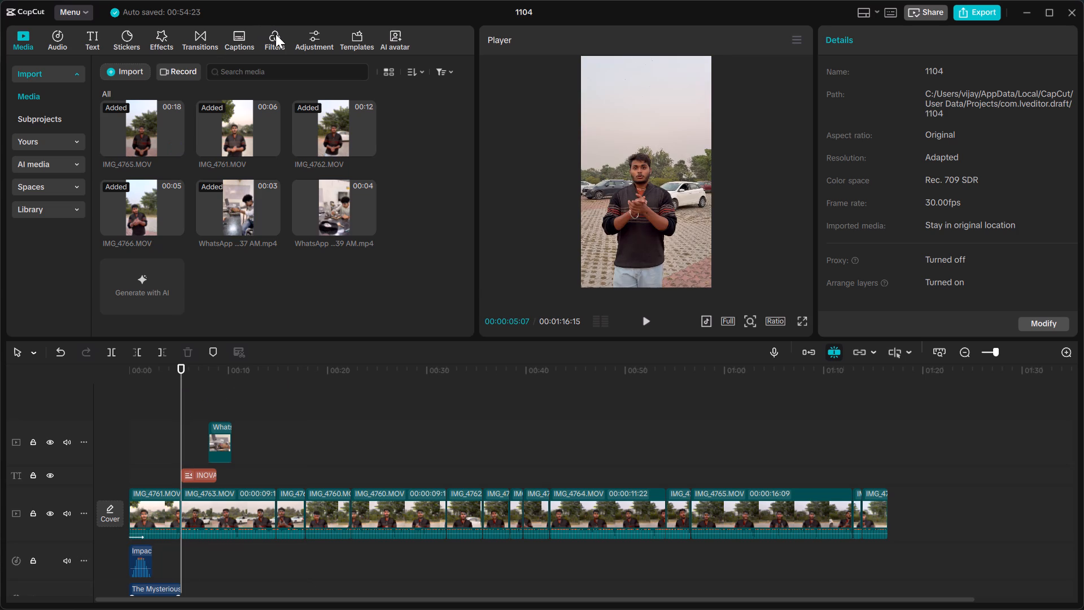
Add the Lava Hot Flash transition from the Light category between the IMG_4761 and first IMG_4763 clips, accepting duplicate frames.
left_click(317, 45)
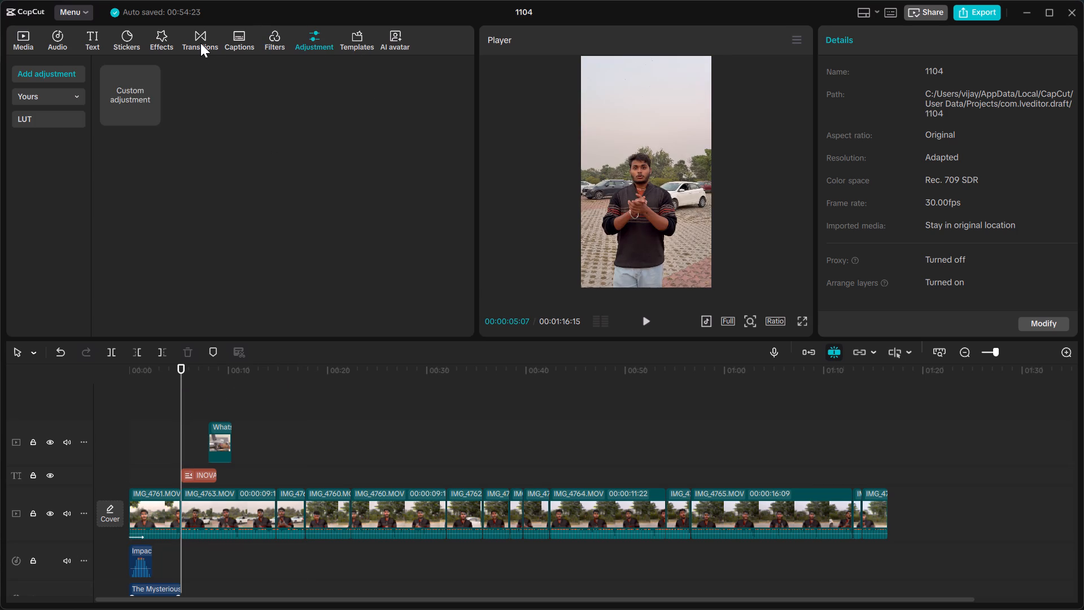
left_click(200, 41)
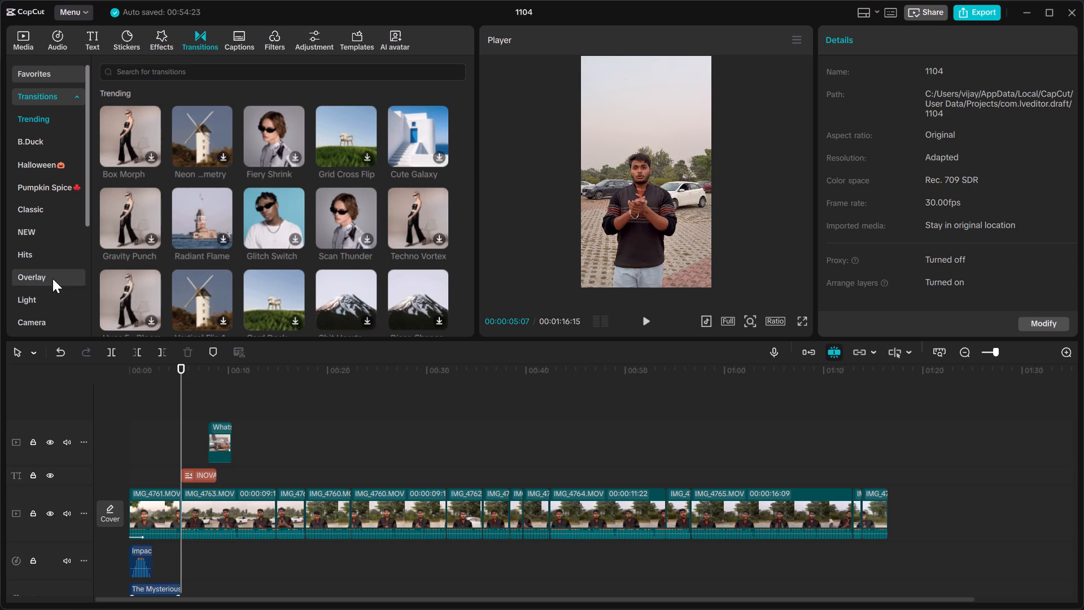
left_click(32, 299)
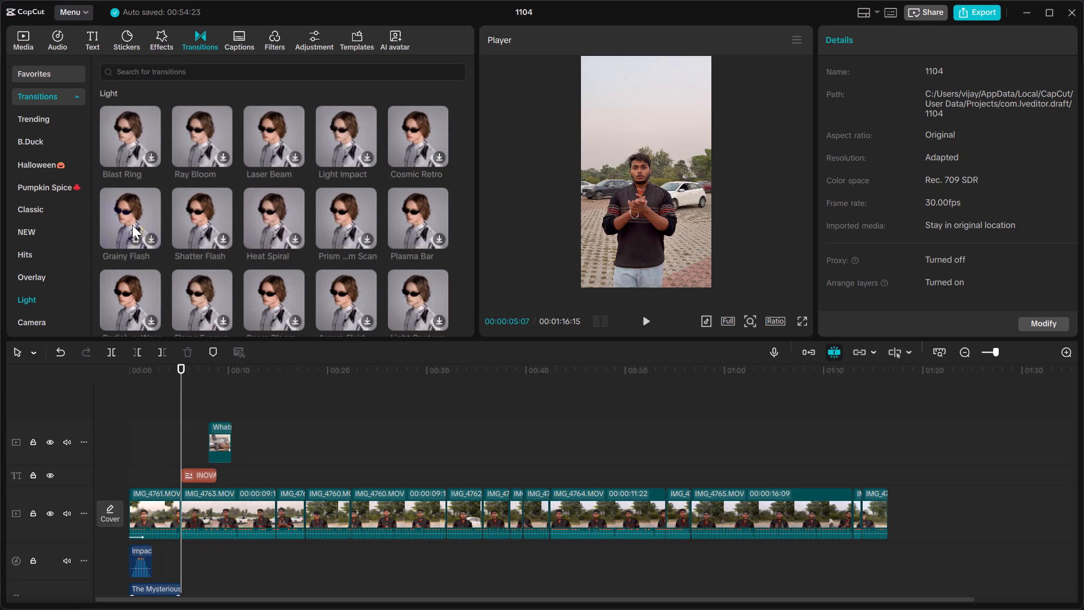
scroll(132, 225, "down", 1)
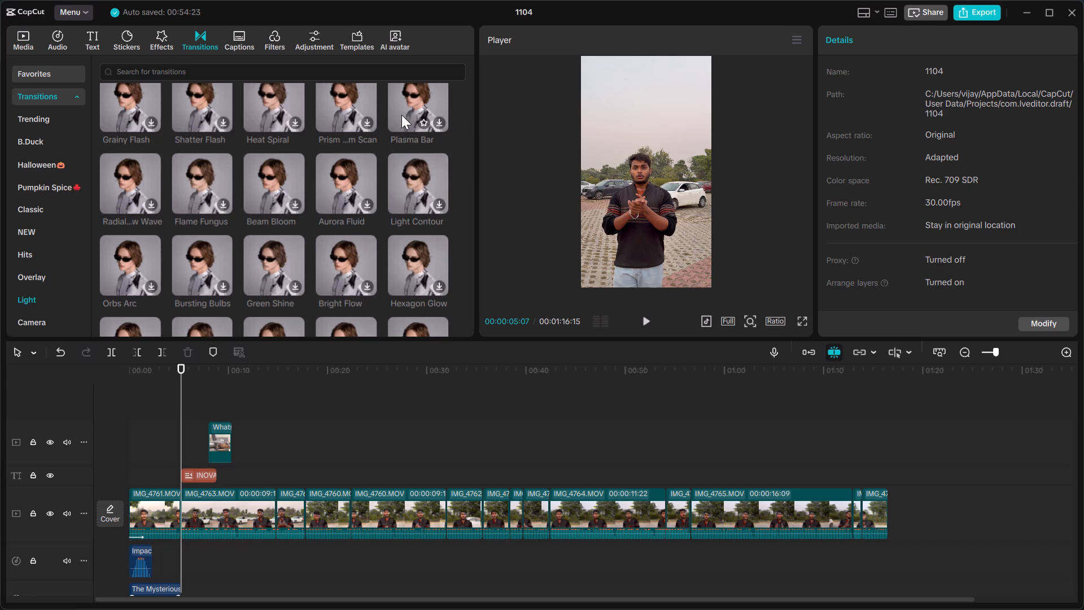
scroll(401, 115, "down", 1)
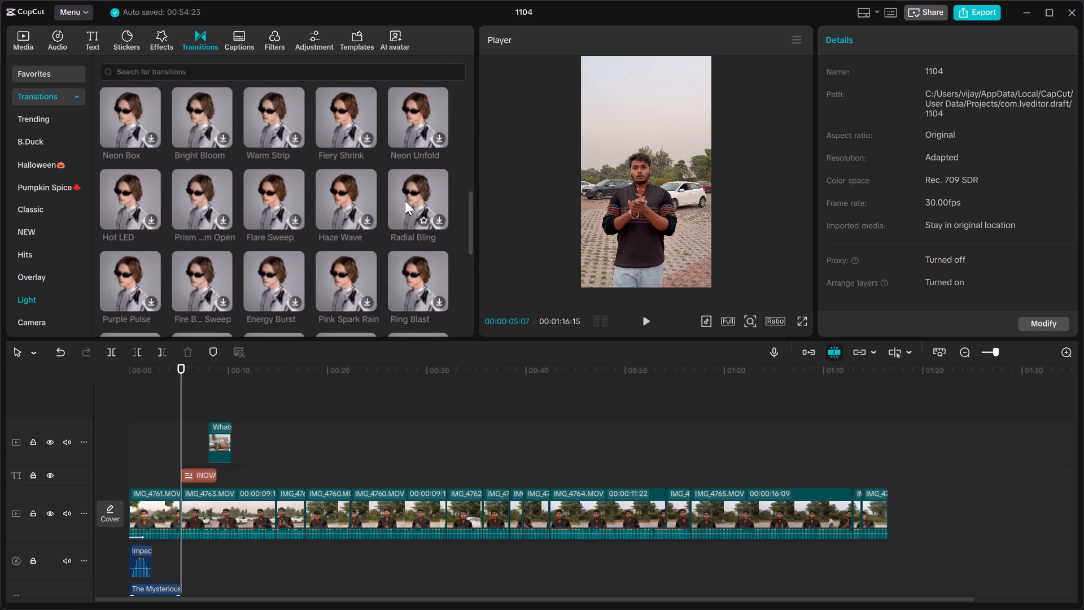
scroll(405, 274, "down", 1)
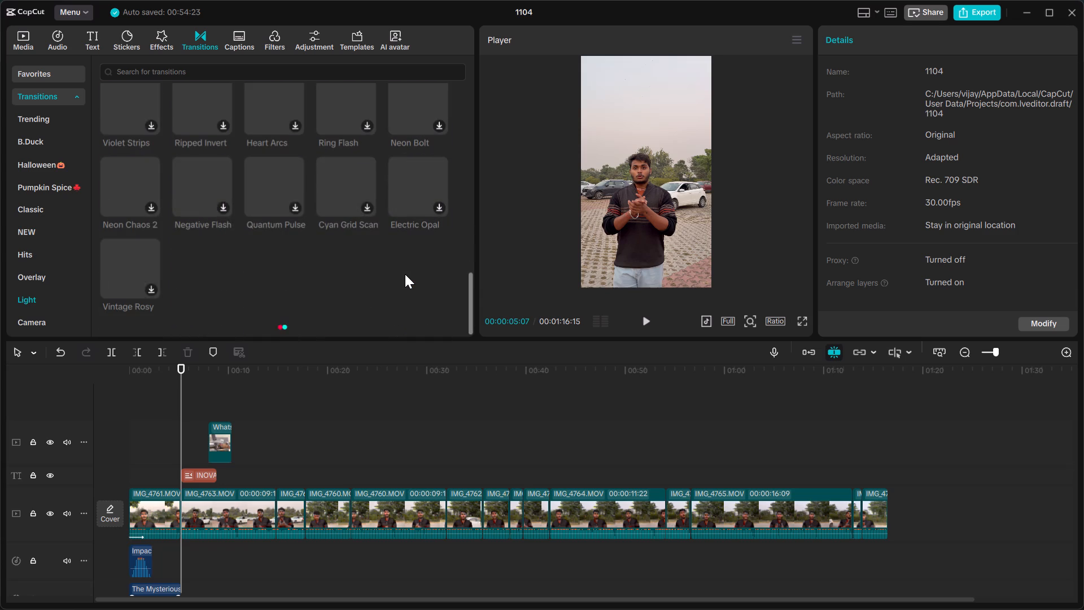
scroll(405, 274, "down", 1)
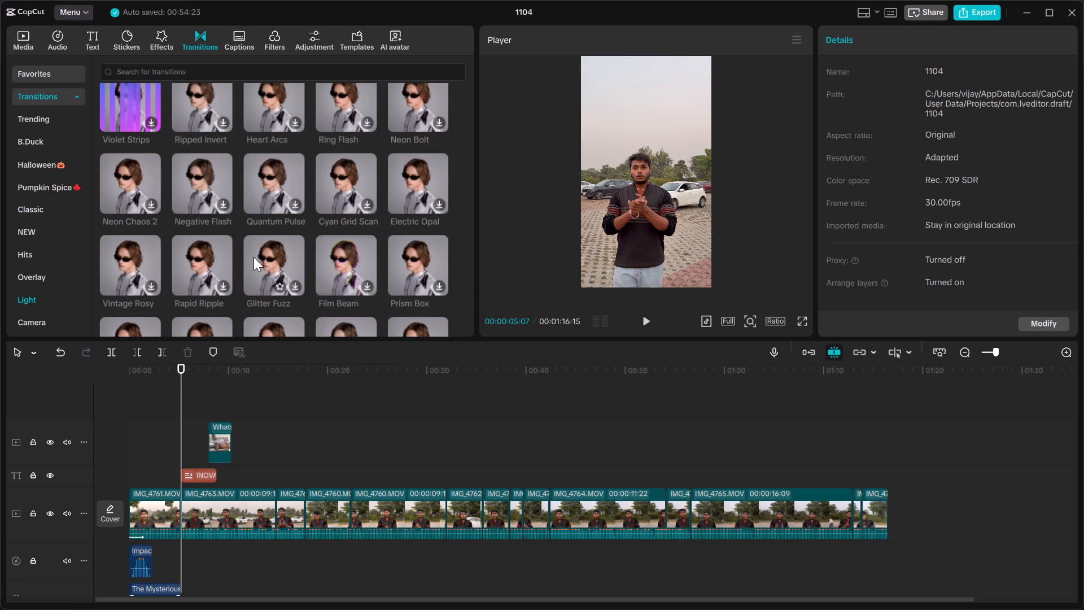
scroll(253, 257, "up", 1)
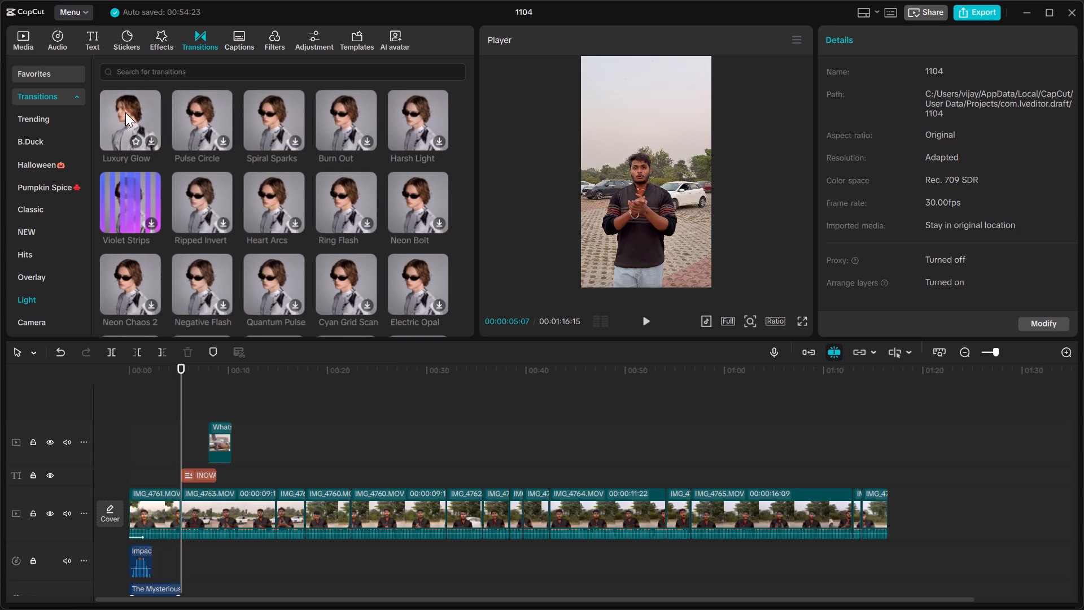
scroll(125, 112, "down", 4)
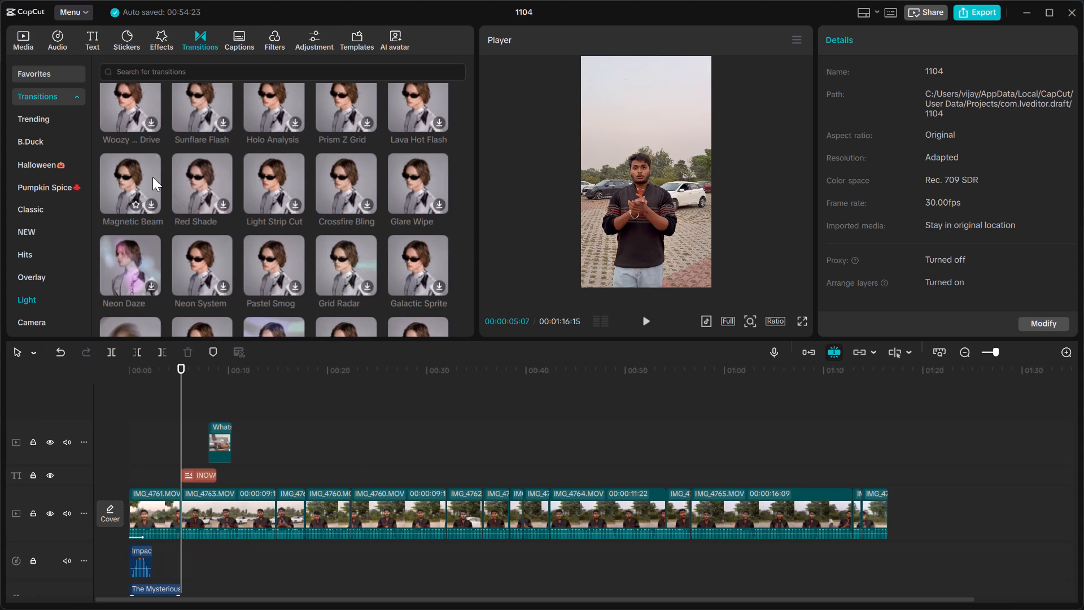
left_click(222, 205)
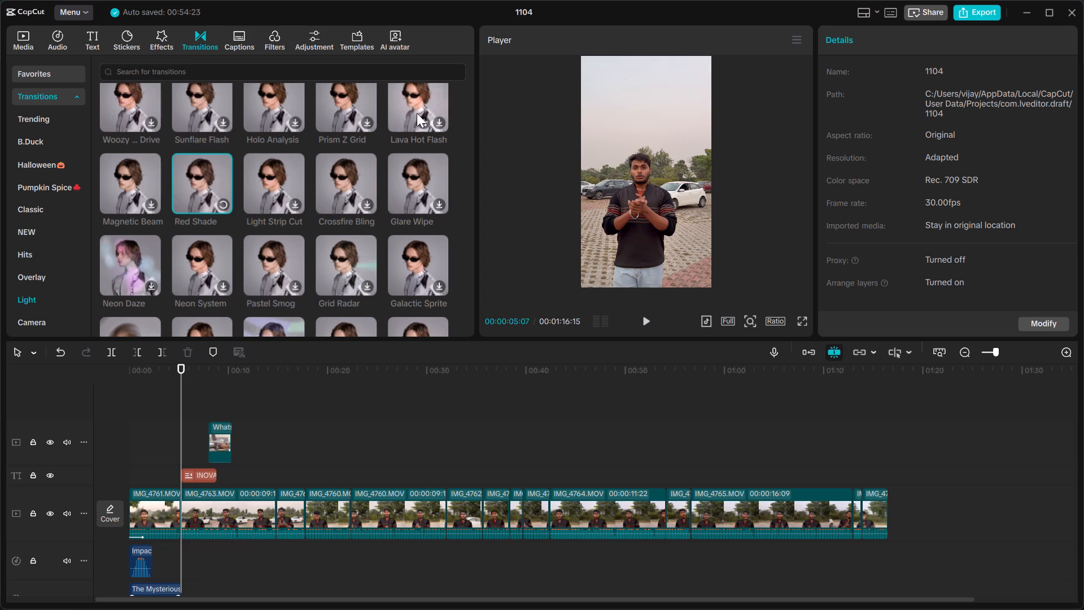
left_click(439, 120)
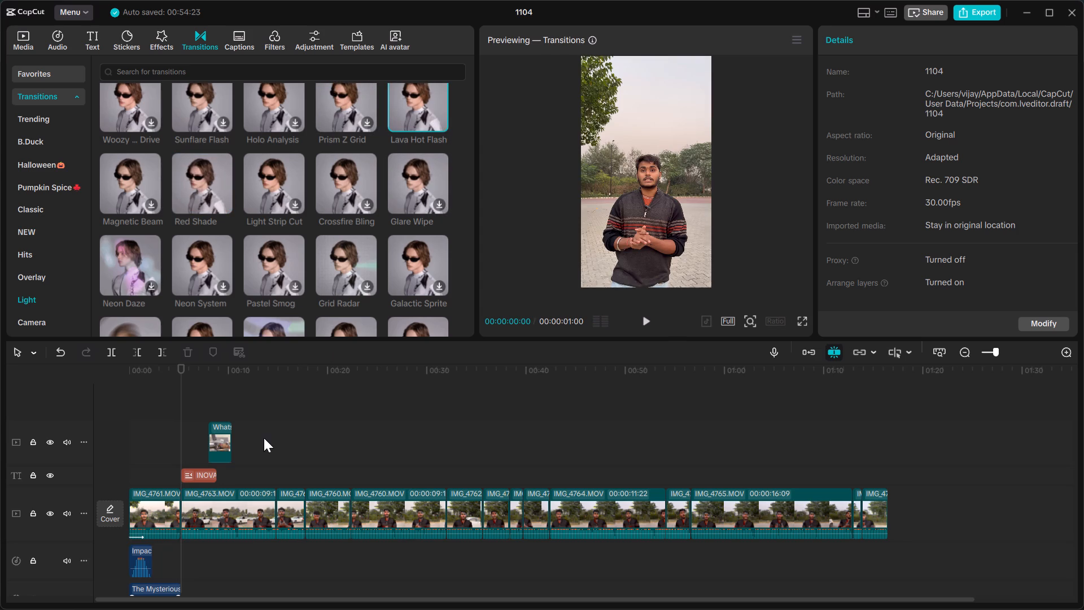
left_click(436, 157)
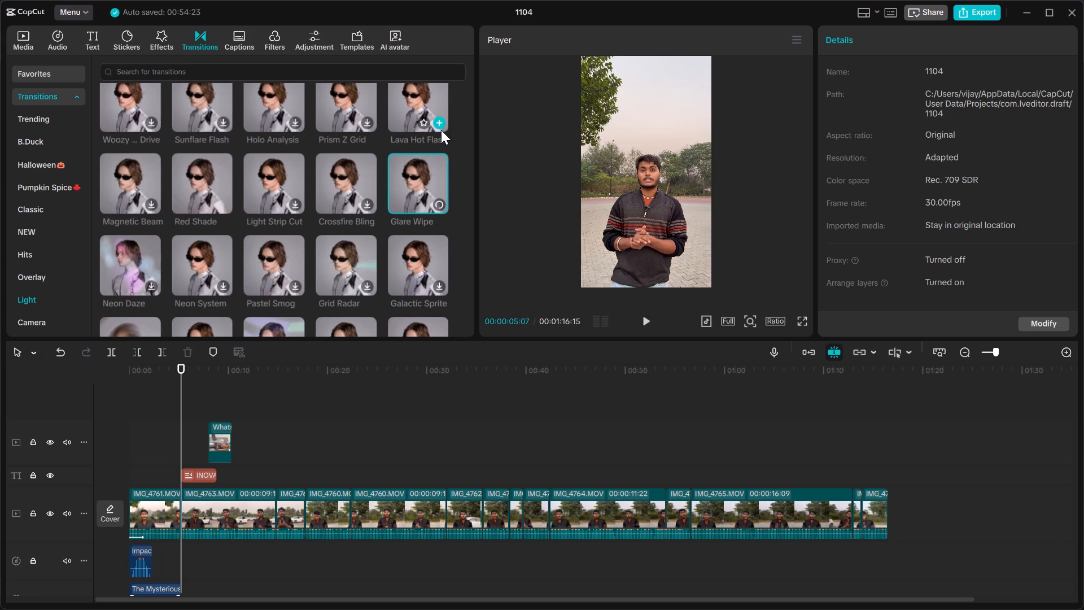
left_click(440, 124)
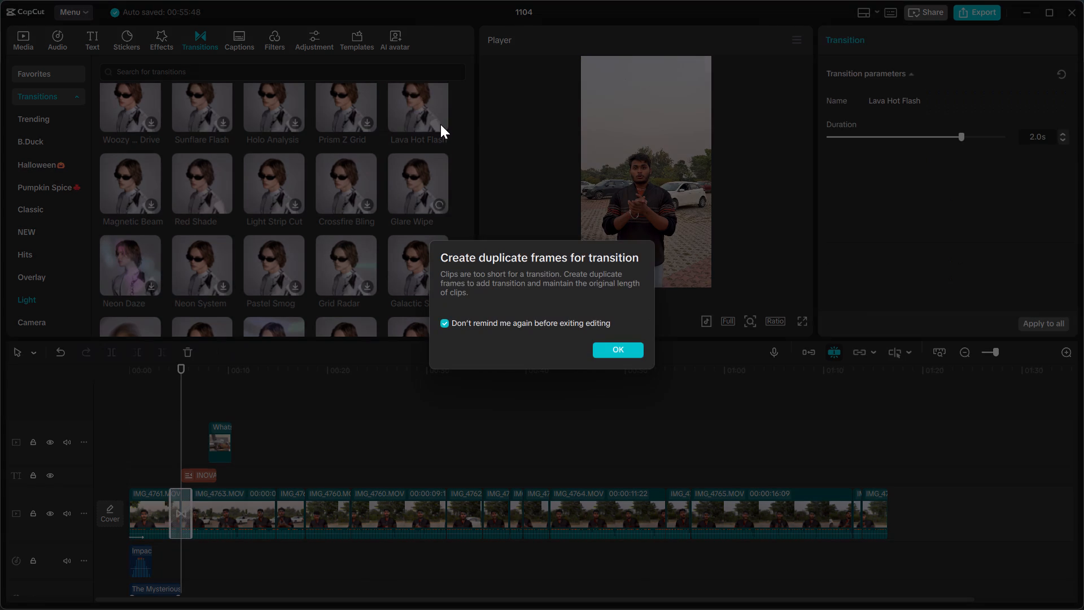
left_click(613, 345)
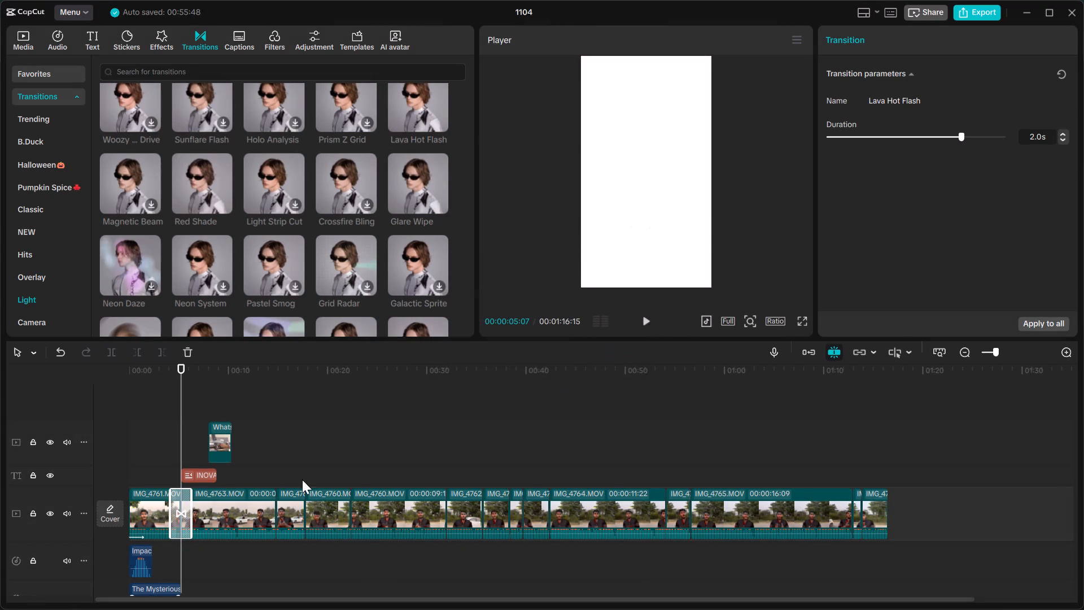
Play the video from shortly before the Lava Hot Flash transition to review it with the INOVATION STUDIO title.
left_click(167, 450)
key("space")
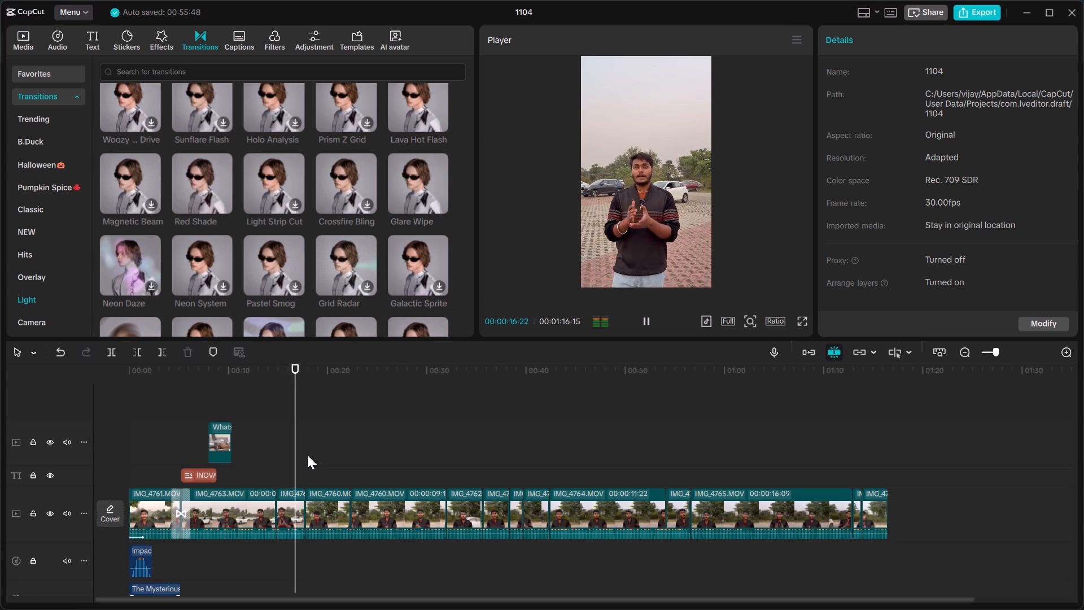
Add the Red Shade transition at the start of the first IMG_4760 clip, at about 00:00:17:23.
double_click(303, 379)
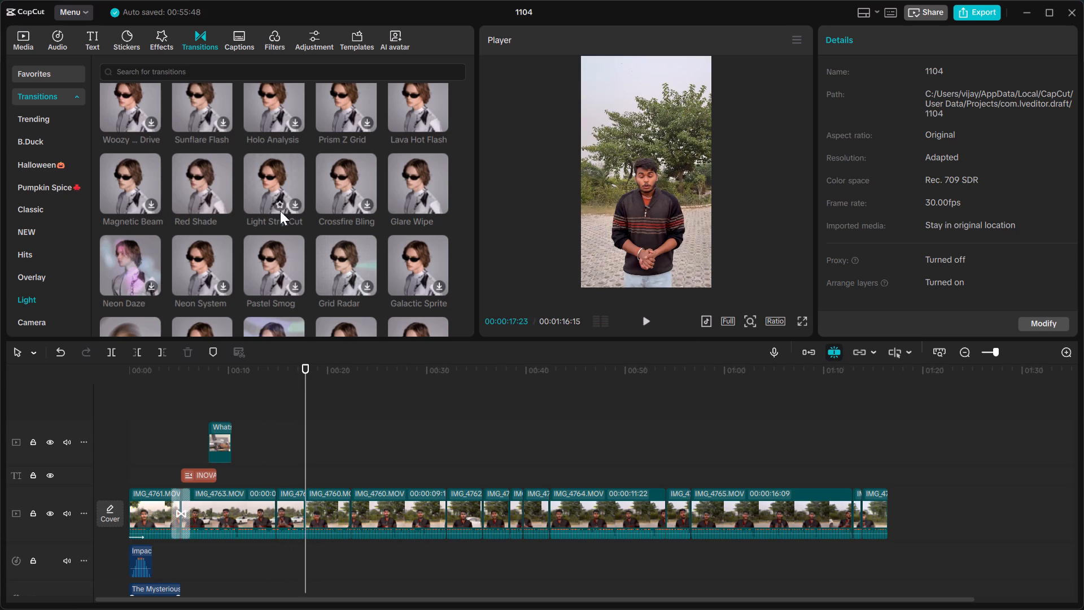
left_click(222, 205)
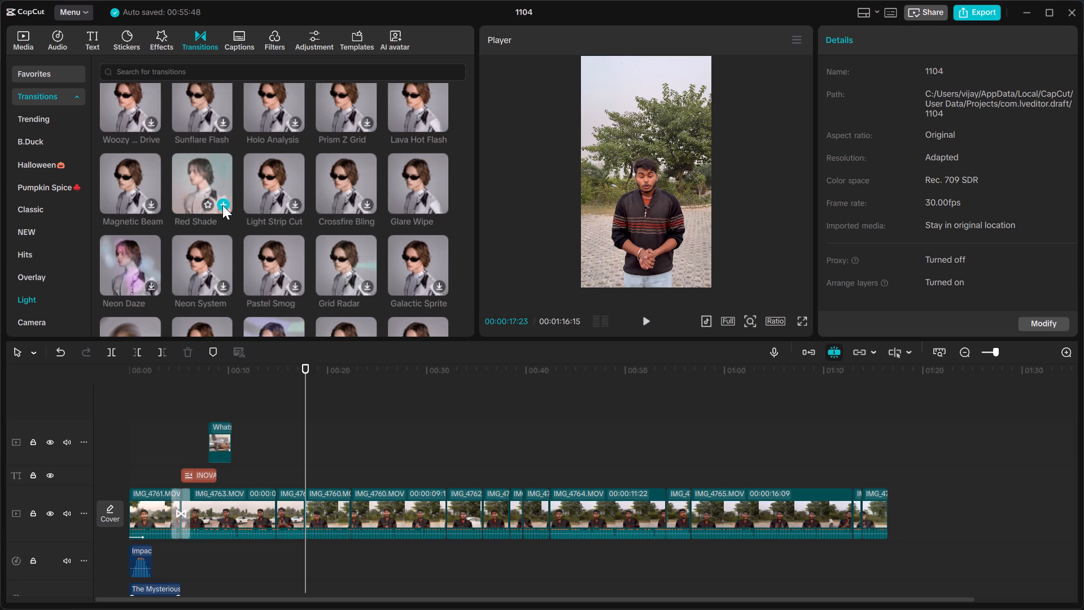
Play the video from about 00:00:15:18 to review the Red Shade transition.
left_click(284, 407)
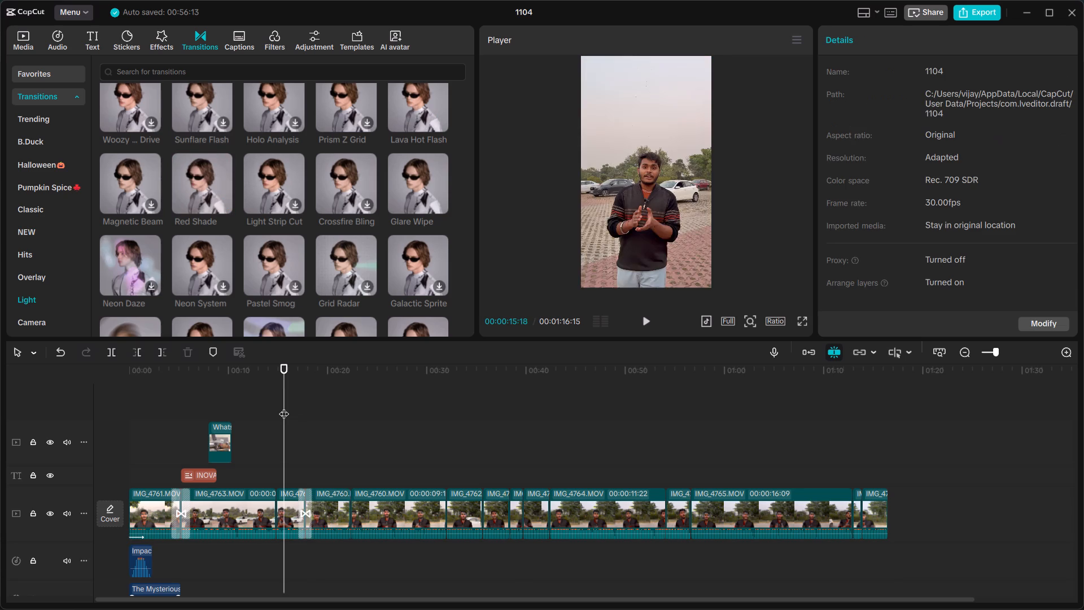
key("space")
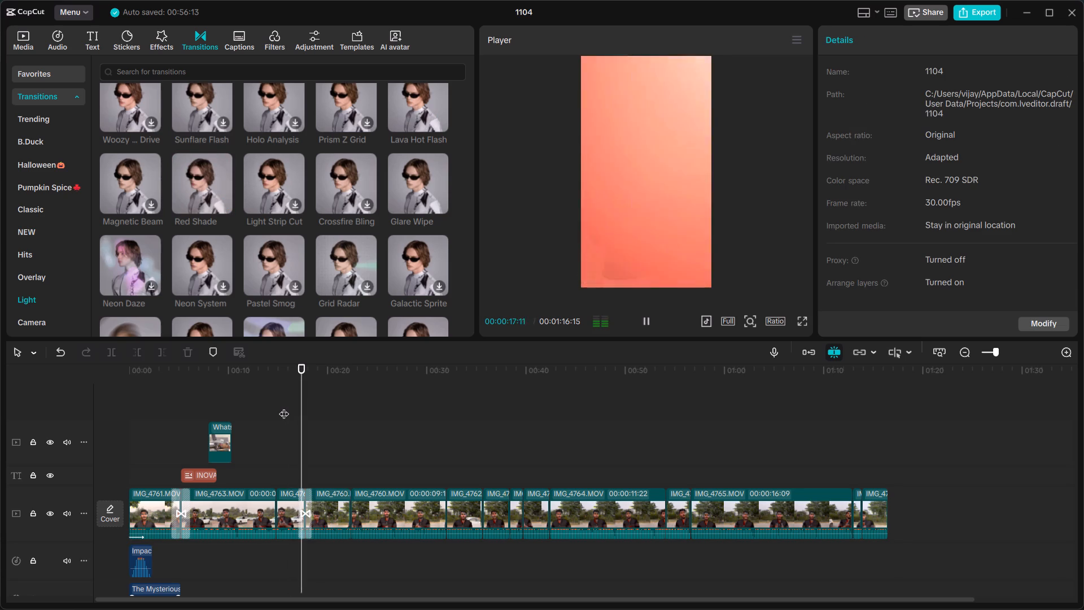
key("space")
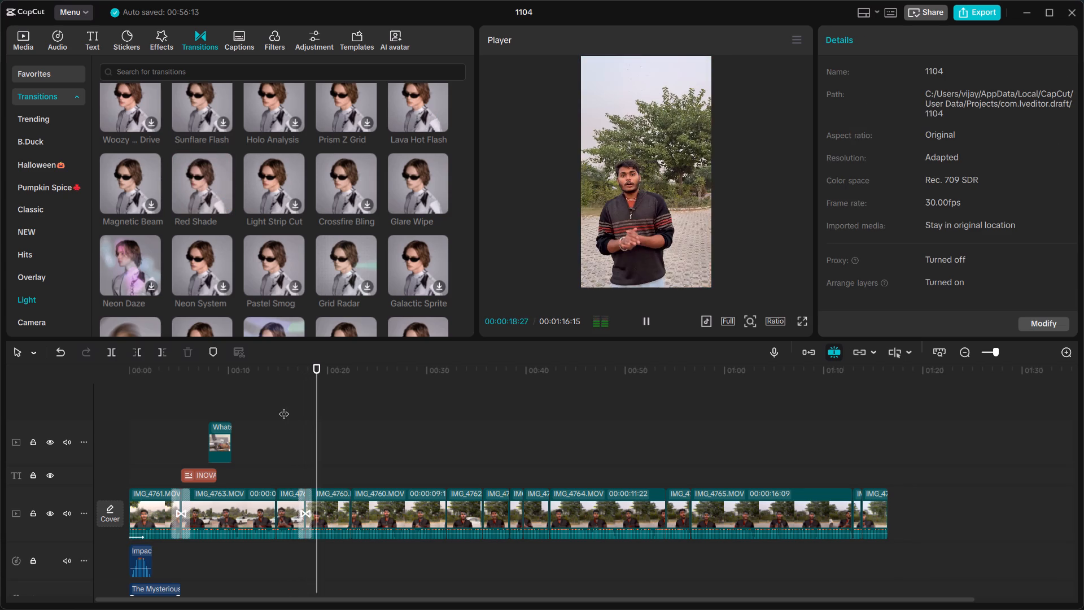
Copy the INOVATION STUDIO title and paste it at 00:00:17:23, at the Red Shade transition's cut.
left_click(196, 481)
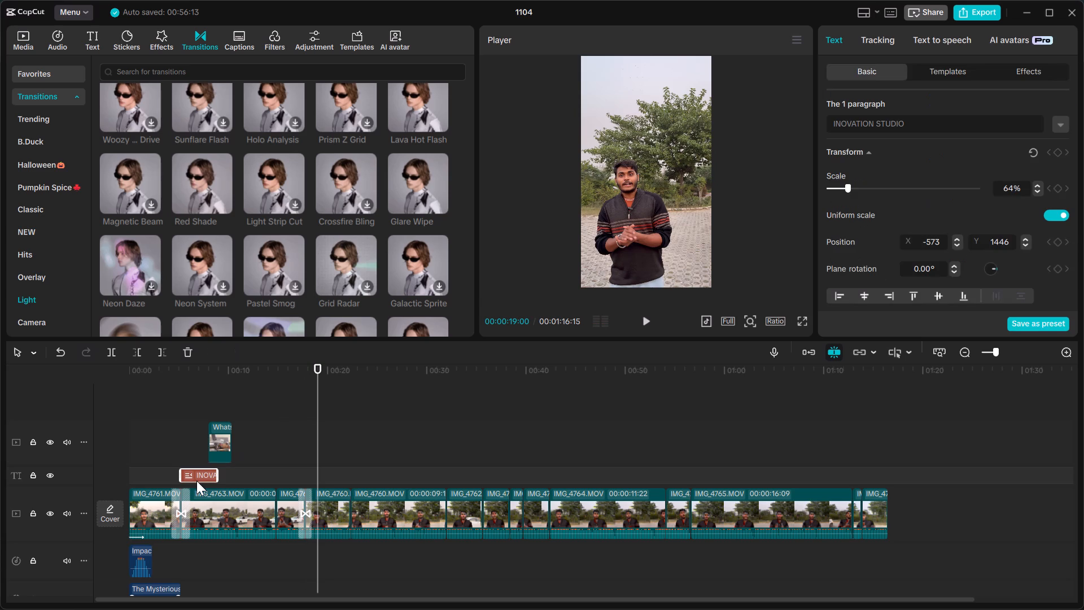
key("ctrl+c")
left_click_drag(320, 379, 309, 380)
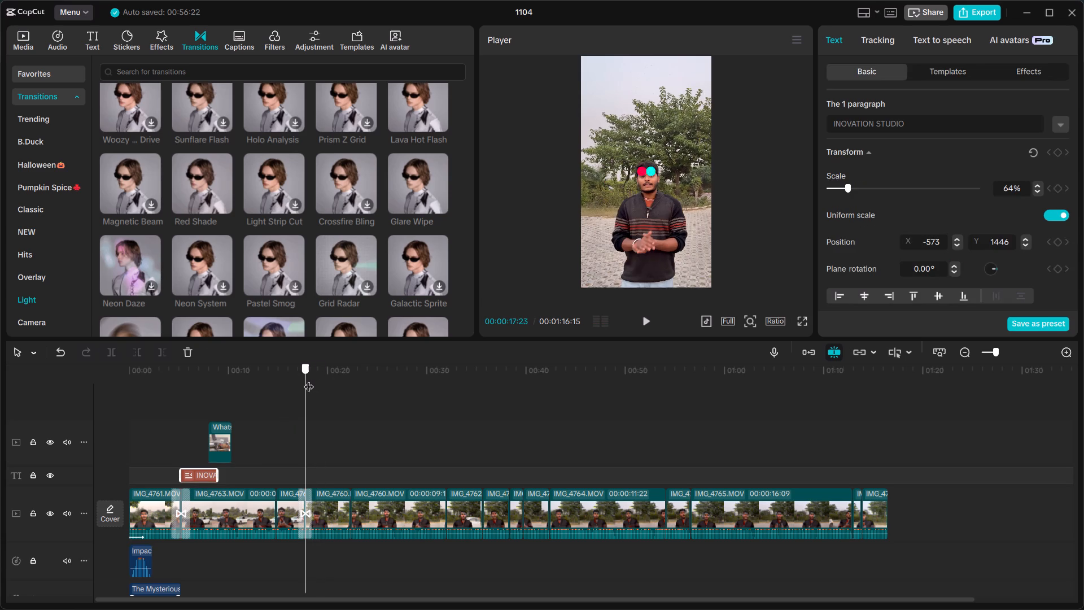
left_click_drag(309, 380, 309, 378)
double_click(309, 378)
key("ctrl+v")
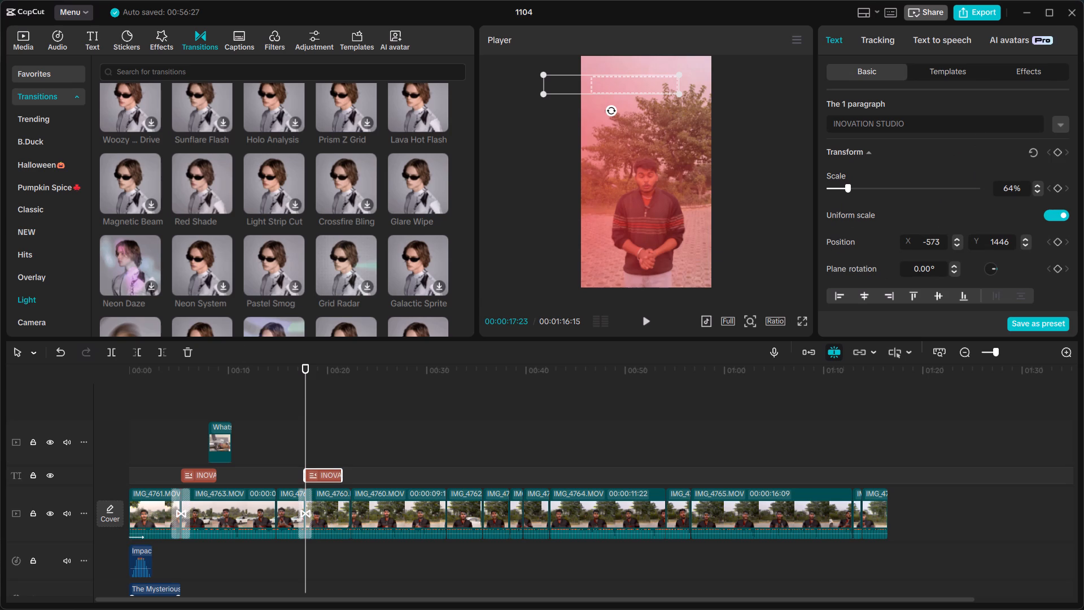
Change the pasted title's text to "CONTENT CREATION".
left_click_drag(929, 125, 821, 123)
key("BackSpace")
type("CONTENT")
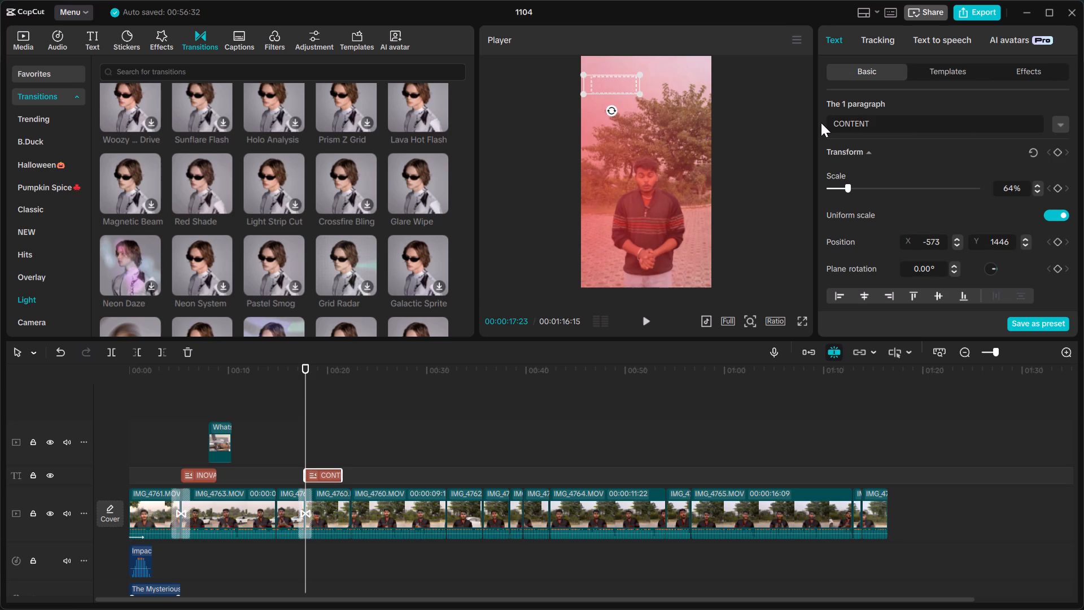
key("space")
type("CREATIO")
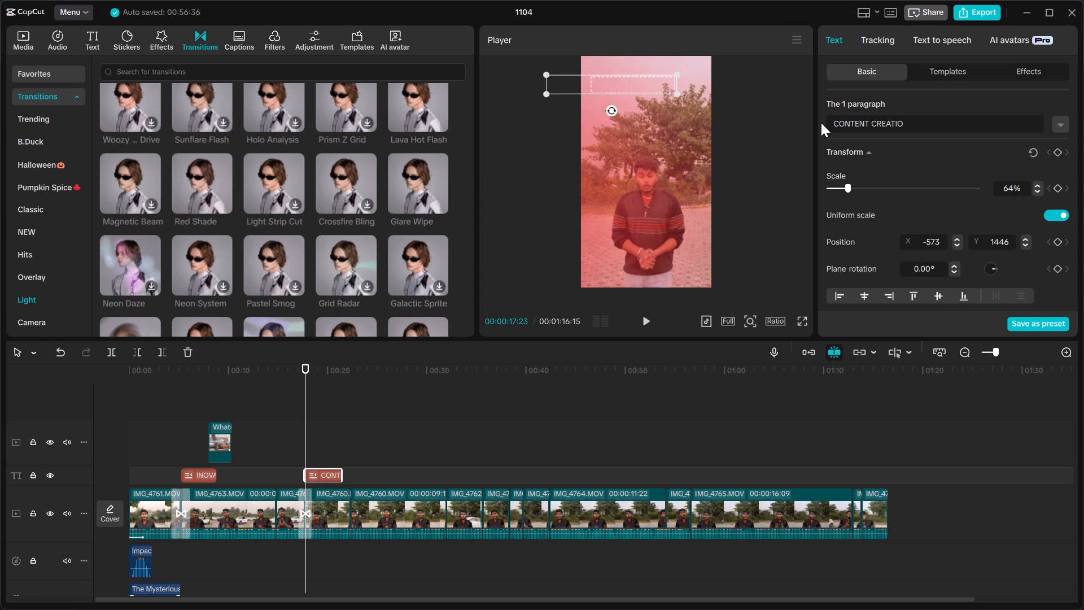
key("n")
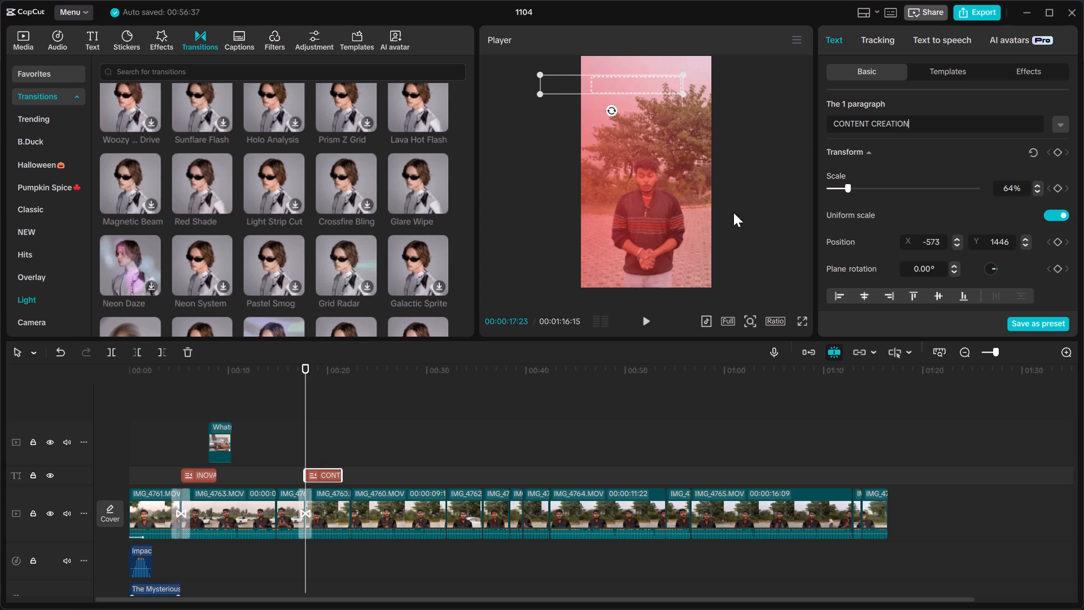
key("space")
Play the video from the start of the CONTENT CREATION title to review it and the clips that follow.
left_click(309, 382)
key("space")
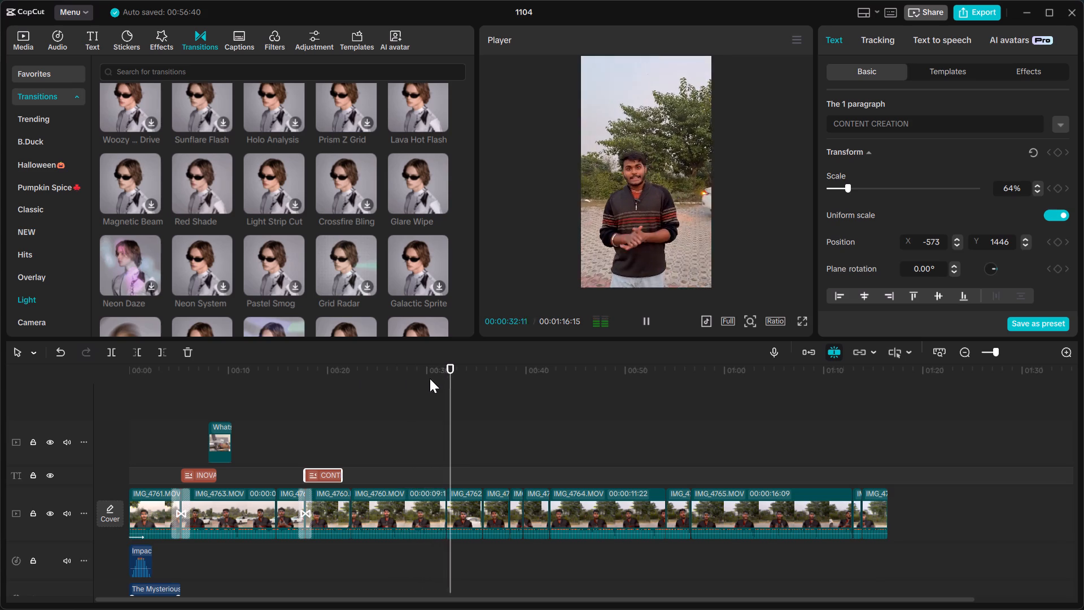
Add the Lava Hot Flash transition at 00:00:32:00, between the second IMG_4760 clip and the IMG_4762 clip.
double_click(448, 374)
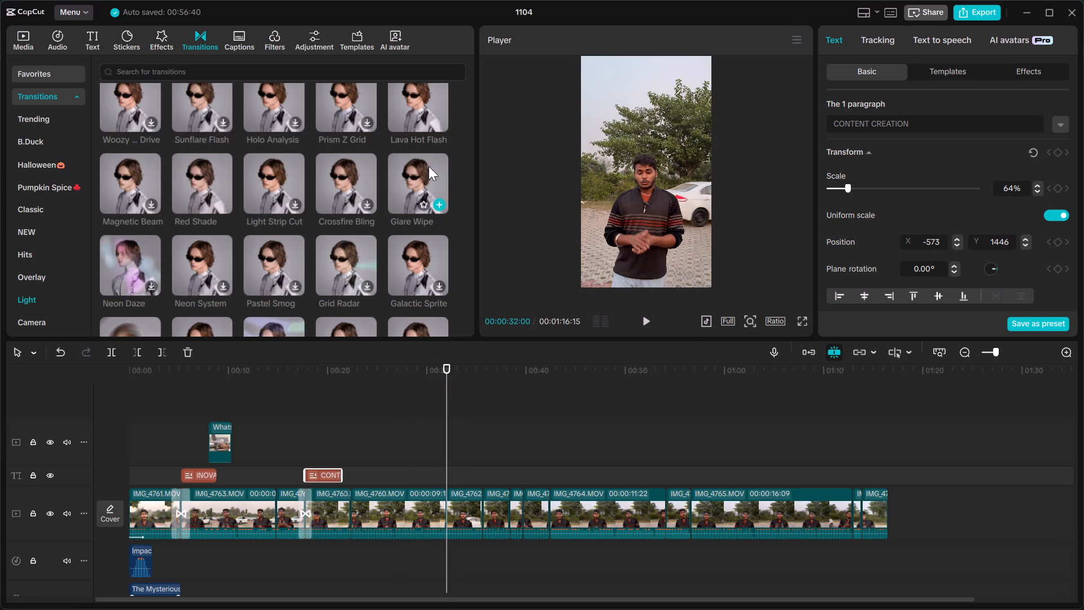
left_click(435, 123)
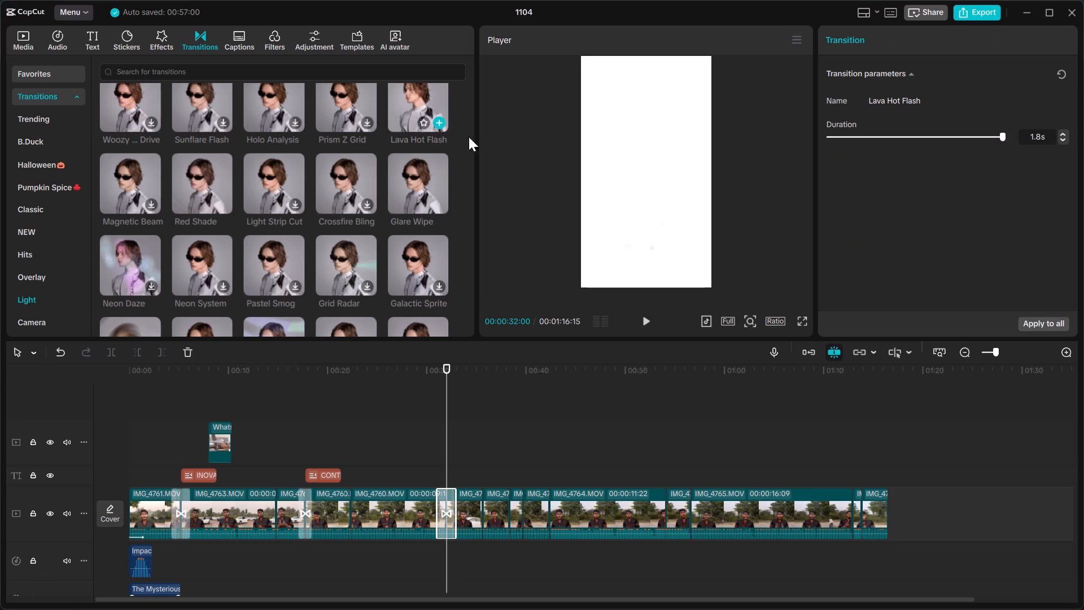
Copy the CONTENT CREATION title and paste it at 00:00:32:00, at the new transition's cut.
left_click(331, 471)
key("ctrl+c")
key("ctrl+v")
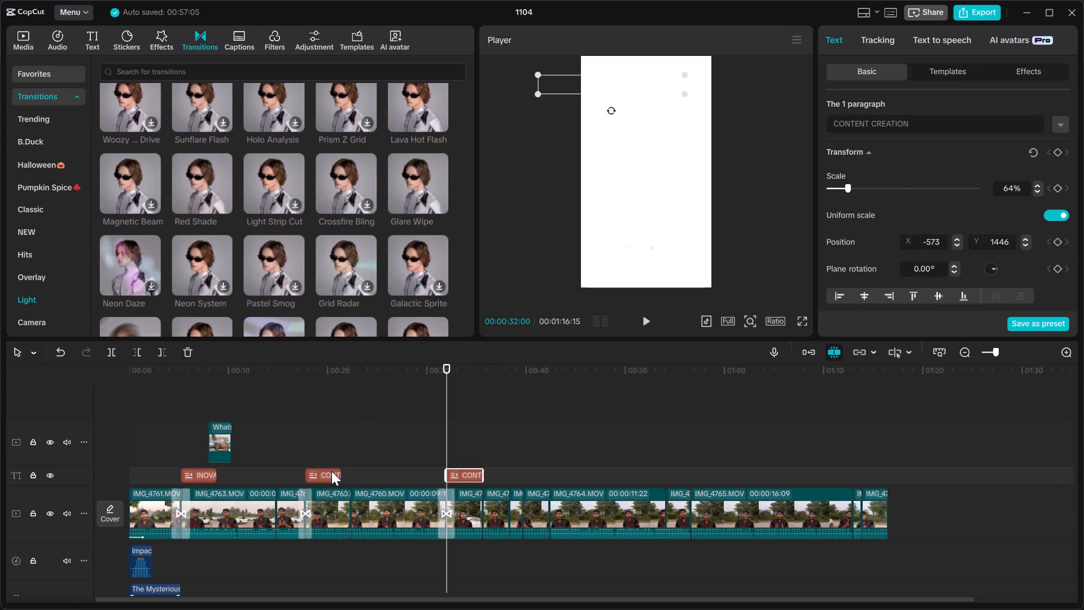
Change the text of the title pasted at 00:00:32:00 to "STARTUPS".
left_click_drag(915, 121, 802, 110)
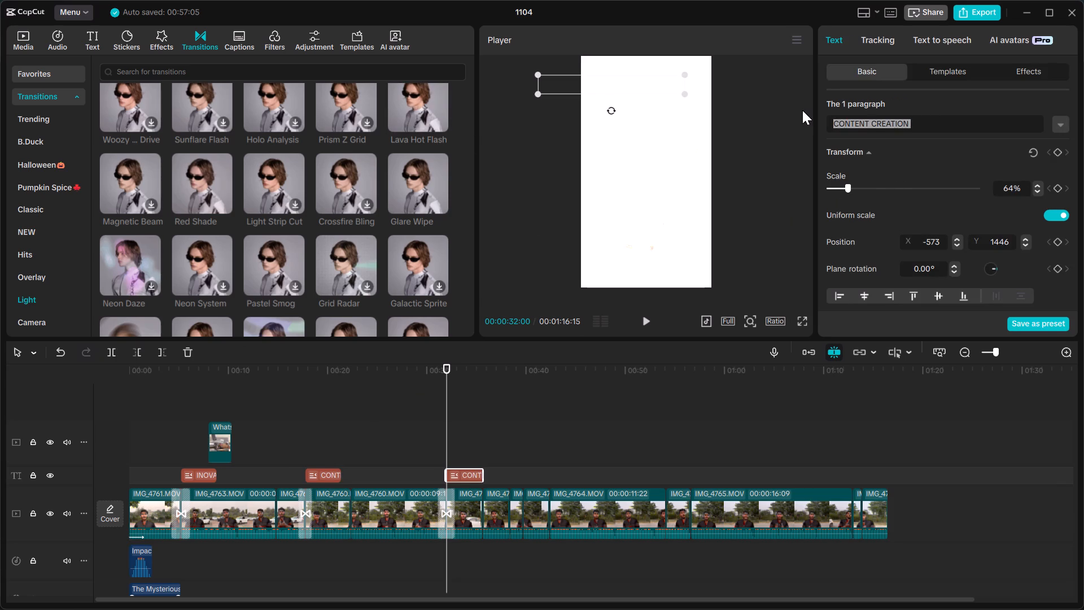
key("BackSpace")
type("STARTUO")
key("BackSpace")
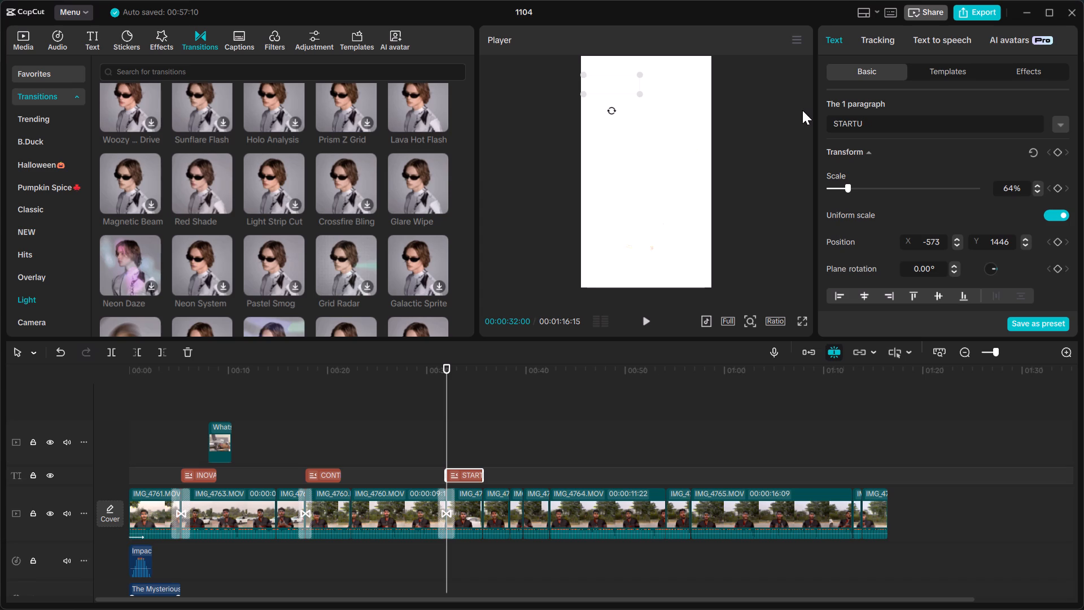
type("PS")
key("space")
Play the video from the start of the STARTUPS title to review it and the clips that follow.
left_click(642, 323)
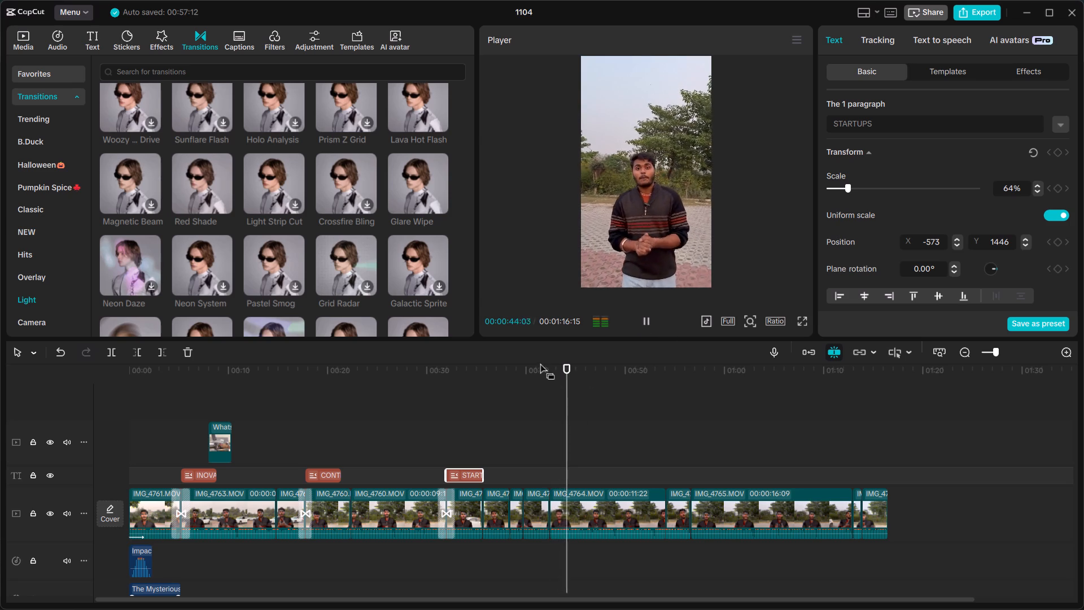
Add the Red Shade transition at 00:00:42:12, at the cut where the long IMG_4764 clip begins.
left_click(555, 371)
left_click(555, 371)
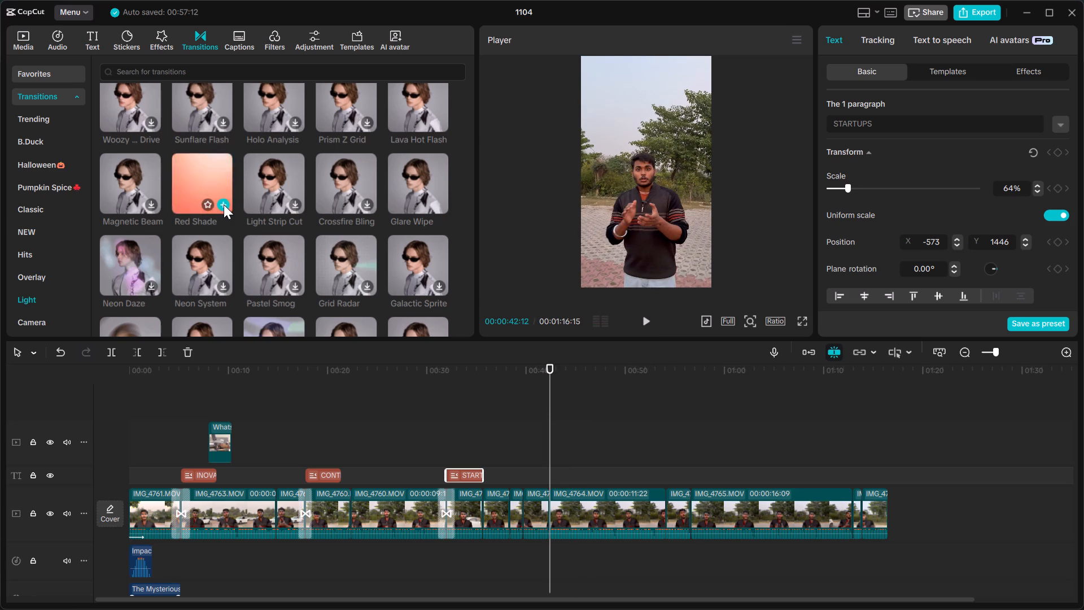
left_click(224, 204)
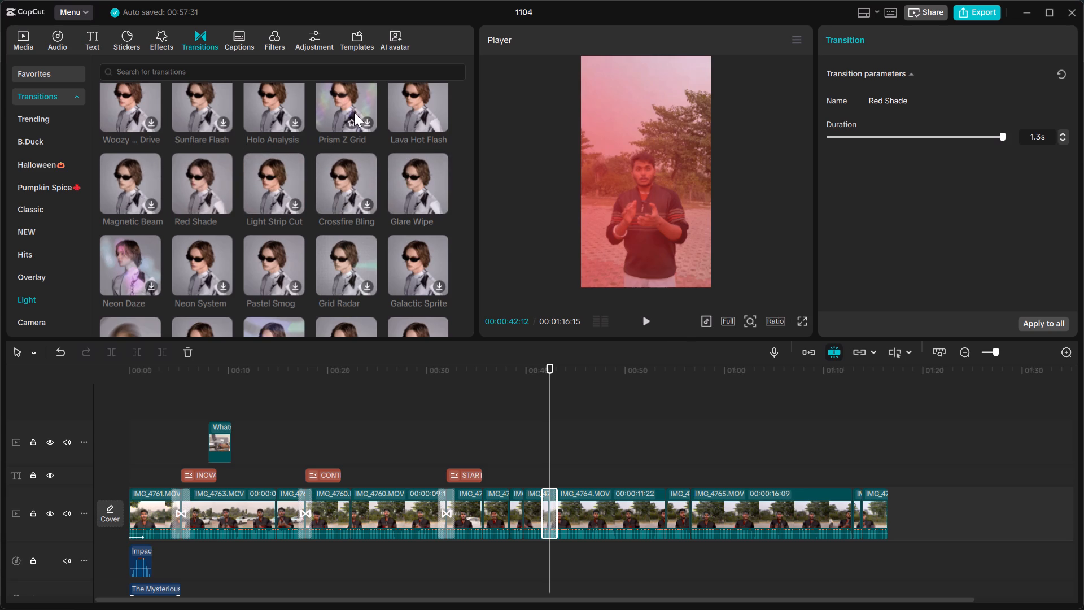
Preview the Violet Flare light transition and apply it at the 00:00:42:12 cut in place of Red Shade.
left_click(421, 118)
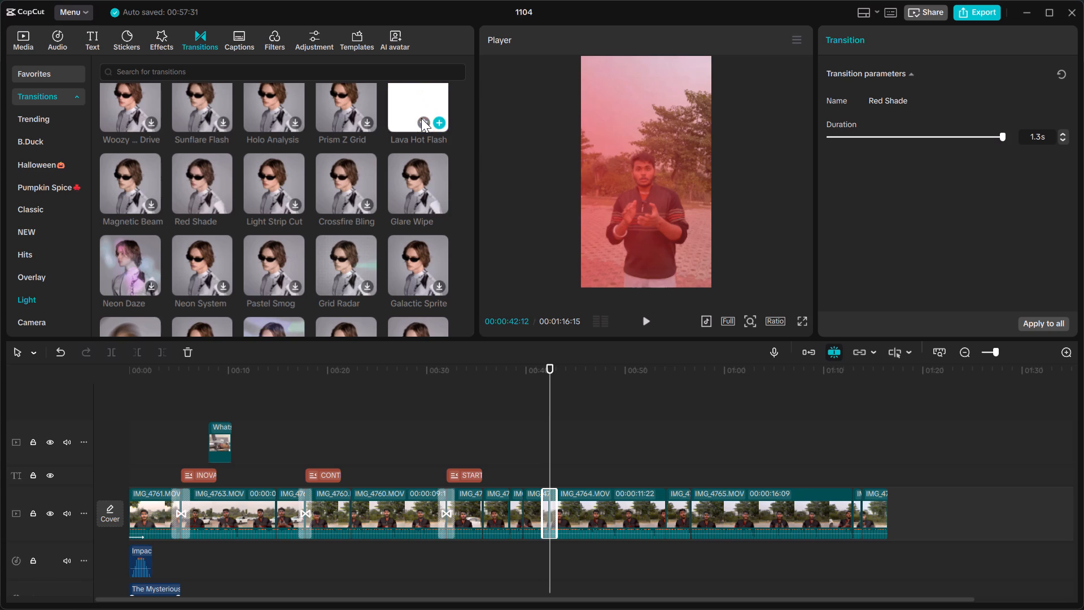
left_click(657, 134)
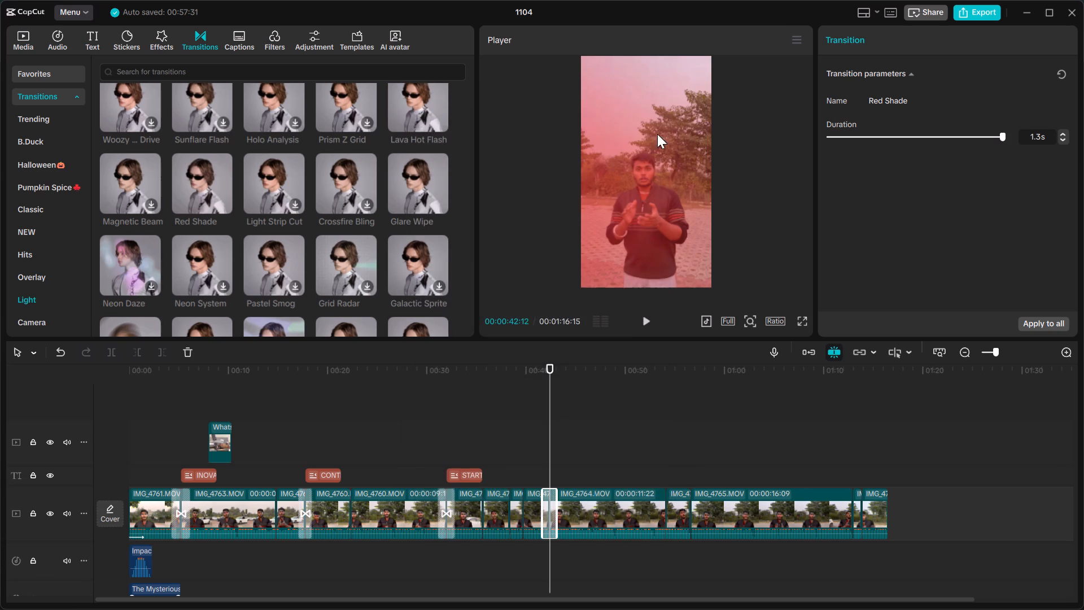
scroll(347, 232, "down", 1)
scroll(129, 100, "up", 1)
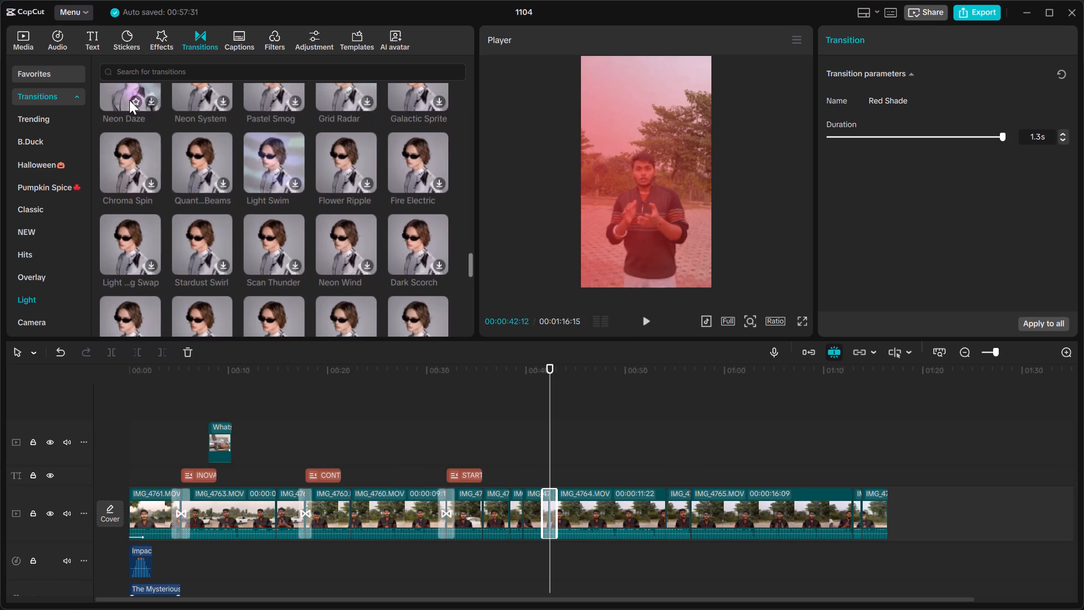
scroll(129, 100, "up", 1)
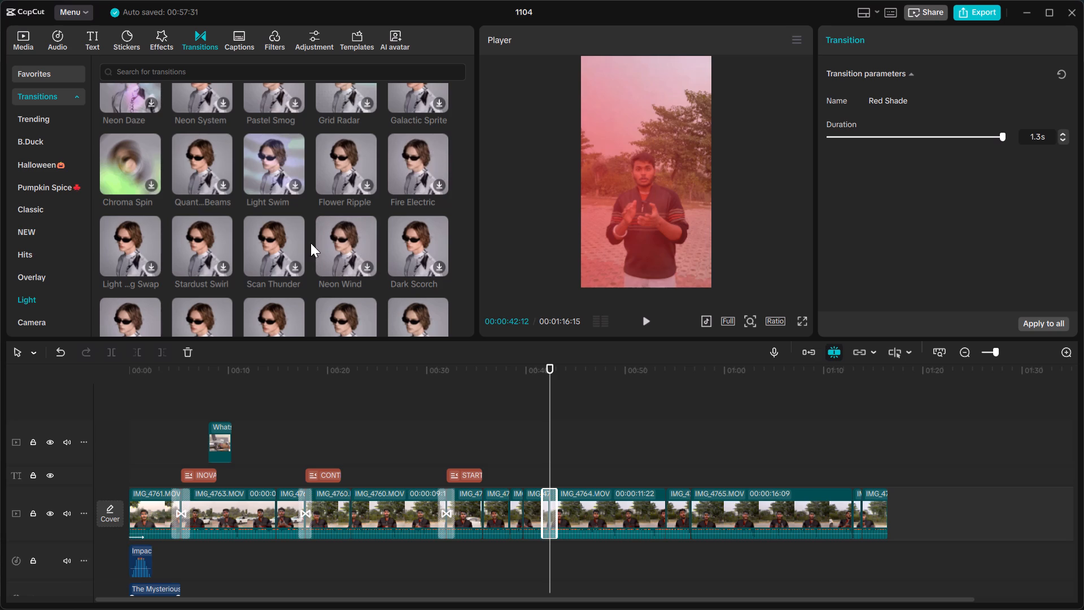
scroll(283, 246, "down", 1)
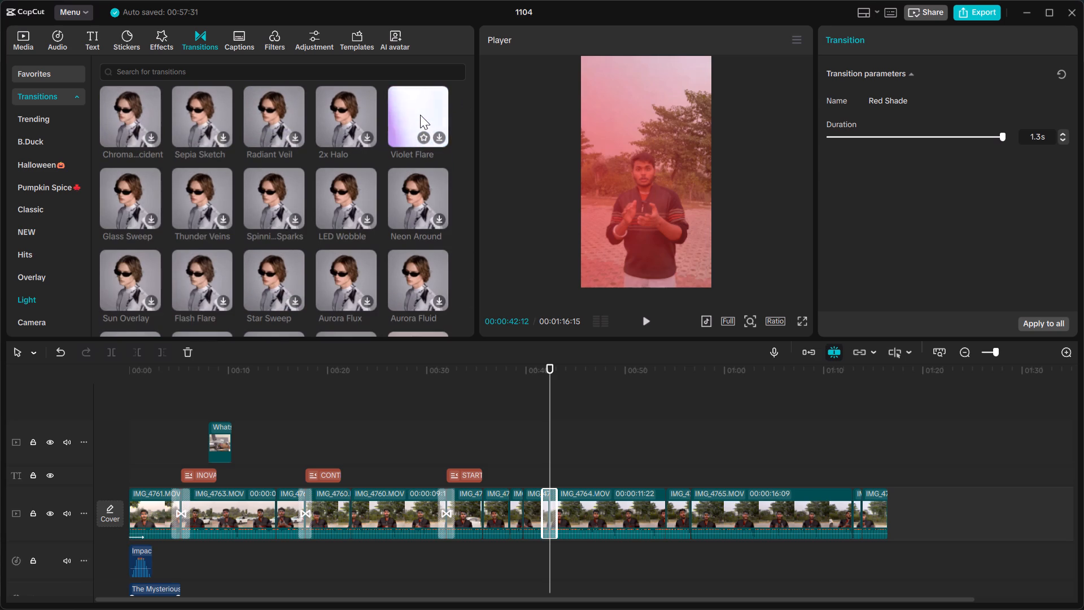
left_click(435, 133)
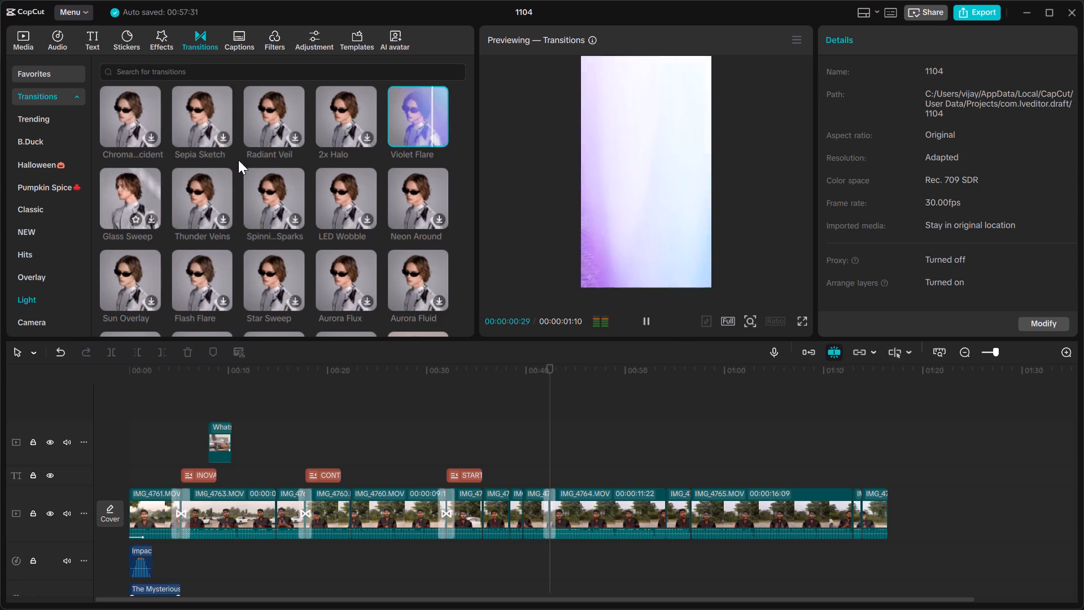
left_click(438, 140)
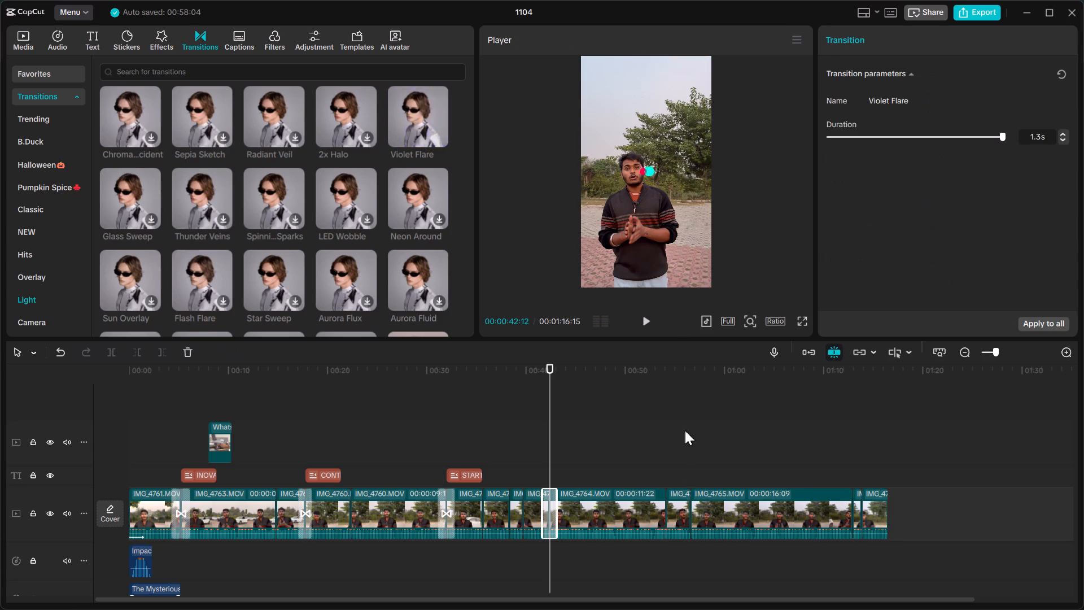
Paste the copied CONTENT CREATION title at 00:00:42:12, at the Violet Flare transition's cut.
left_click(530, 431)
key("space")
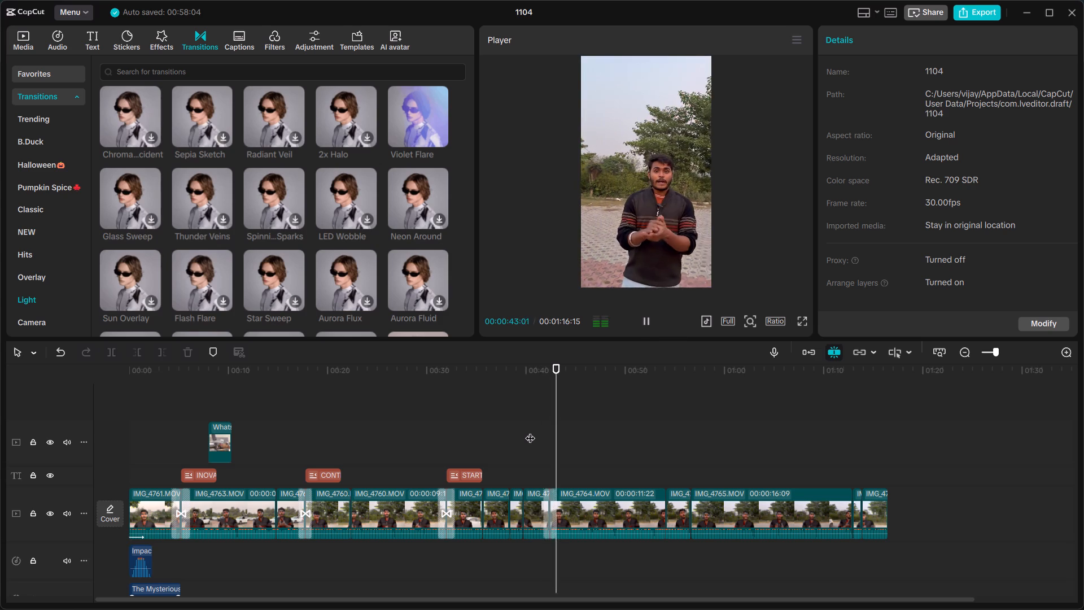
left_click_drag(569, 373, 557, 372)
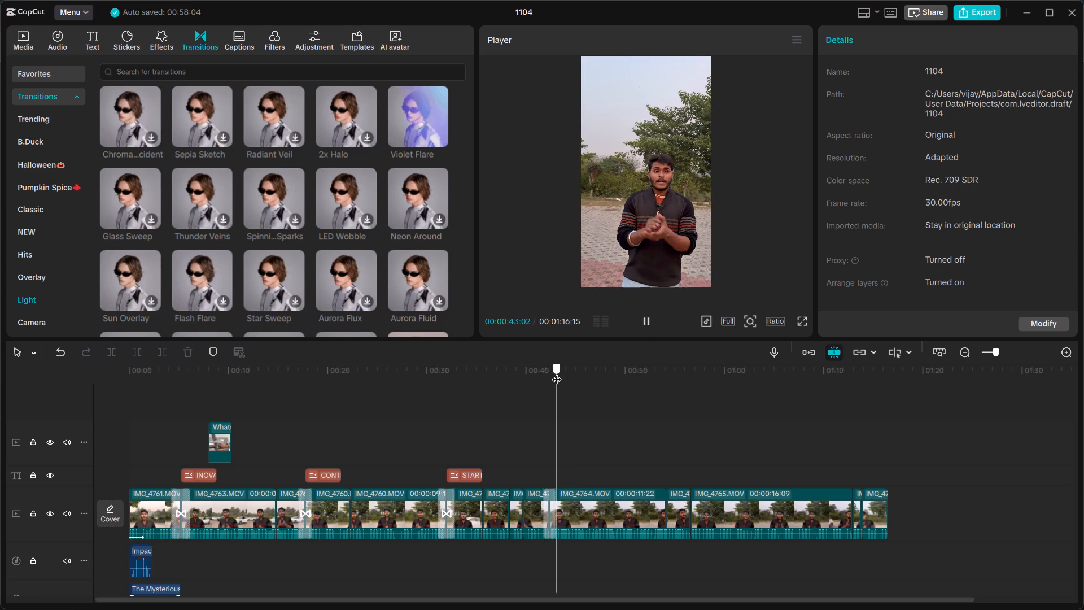
left_click_drag(557, 372, 553, 372)
key("ctrl+v")
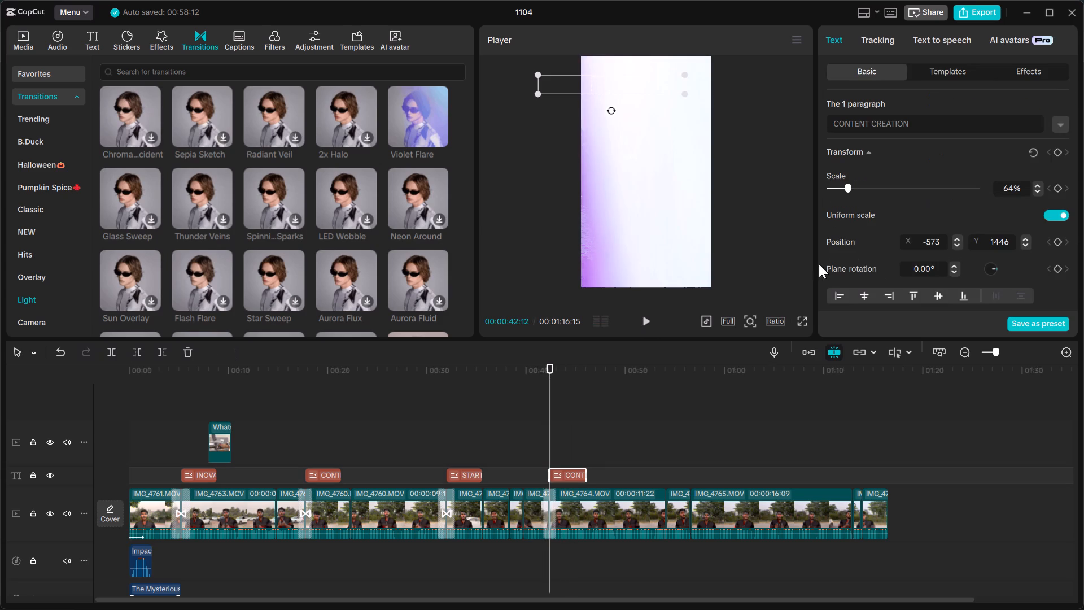
Change the text of the title pasted at 00:00:42:12 to "SPORTS".
left_click_drag(927, 125, 806, 105)
key("BackSpace")
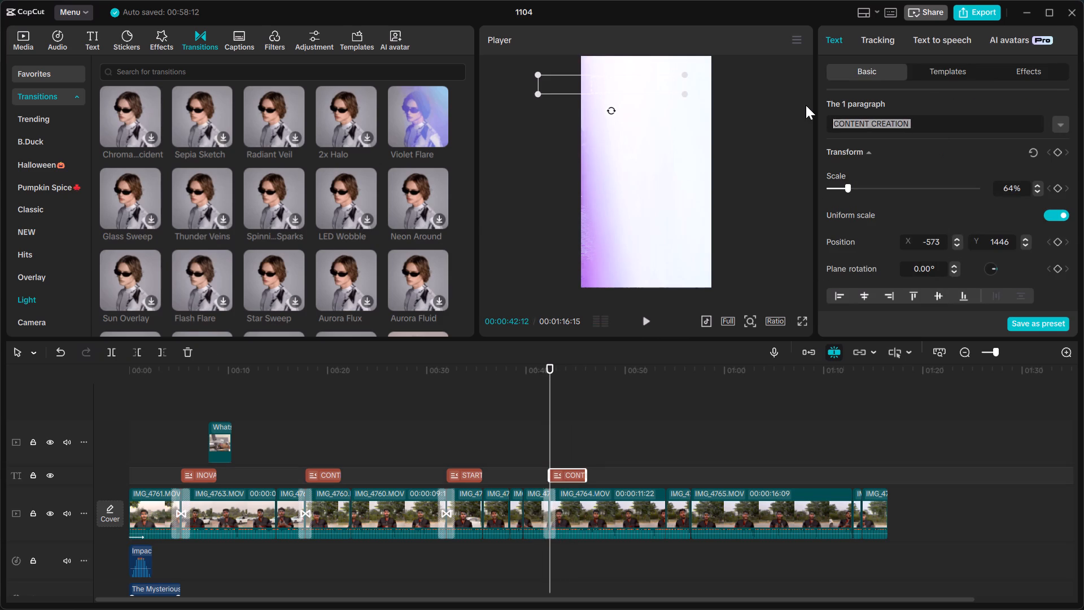
type("SPO")
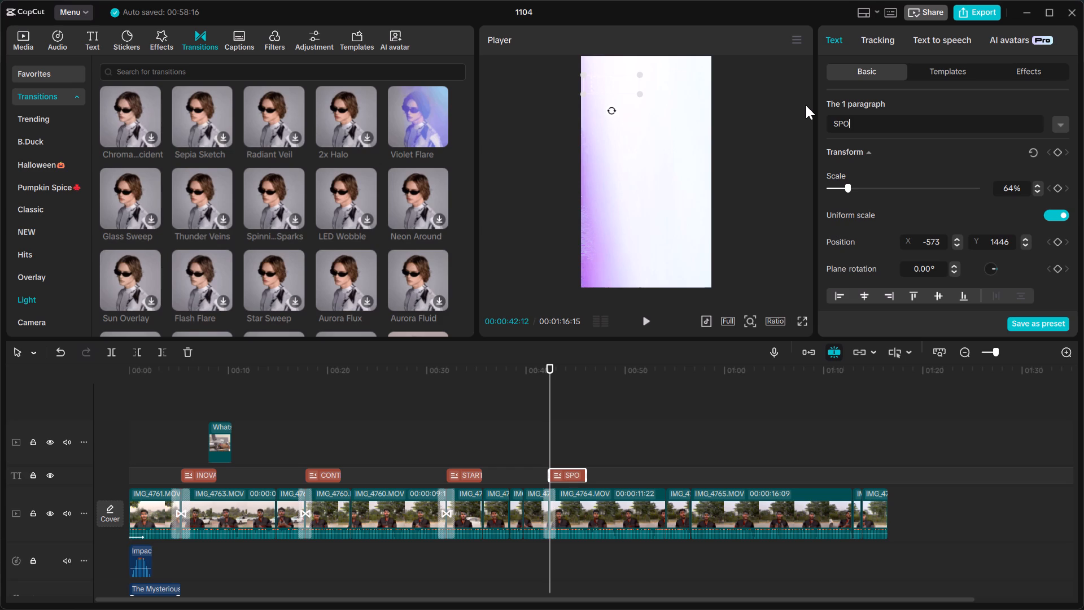
type("ARTS")
key("BackSpace")
key("BackSpace")
key("BackSpace")
key("BackSpace")
key("BackSpace")
type("ORTS")
key("space")
key("space")
key("space")
Play the video from the start of the SPORTS title into the long IMG_4765 clip to review it.
left_click(648, 320)
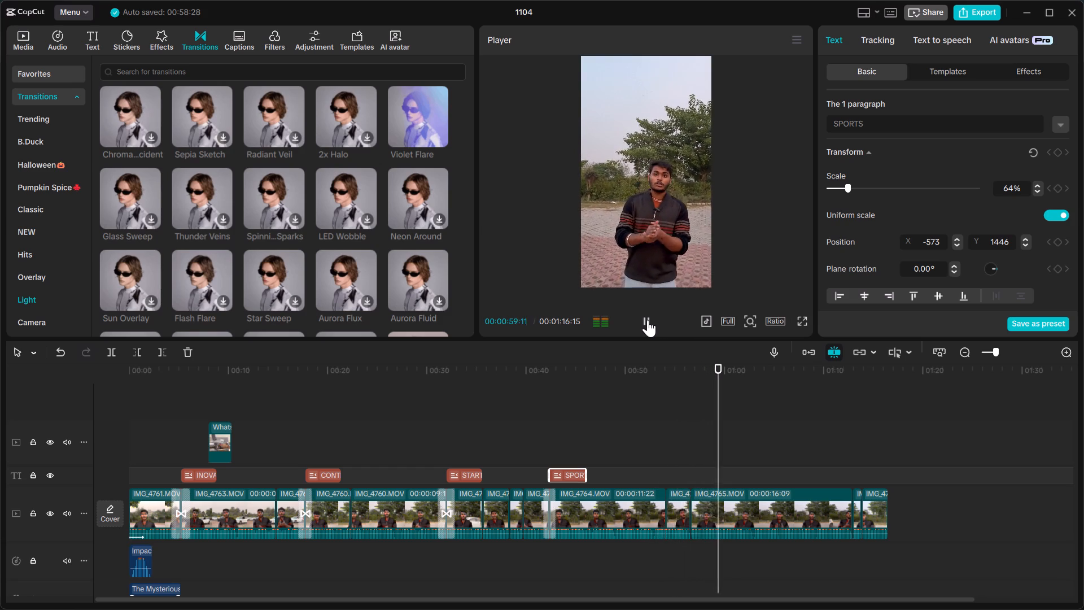
key("space")
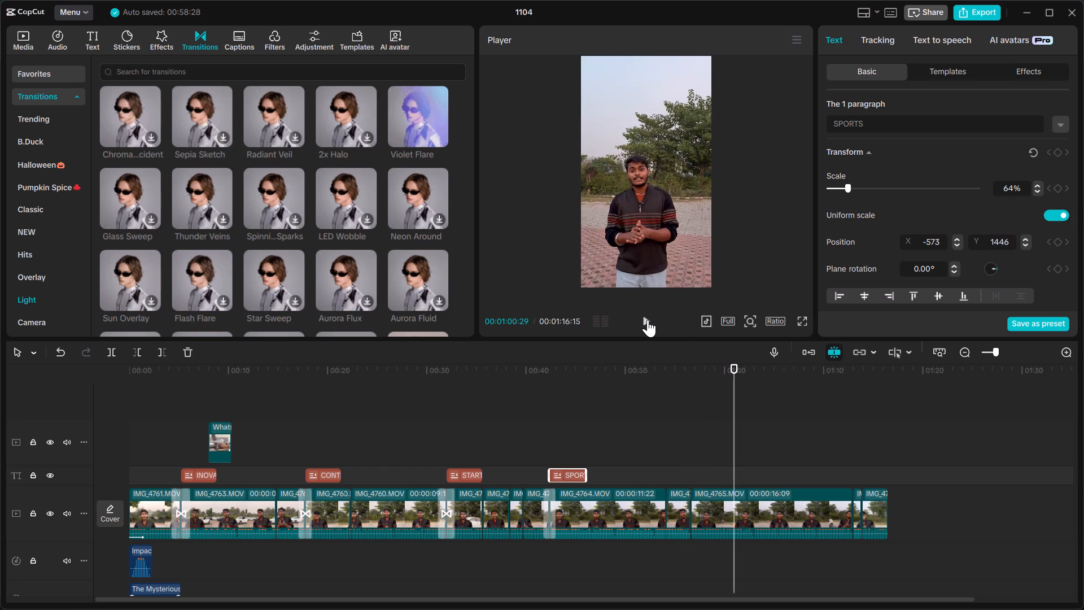
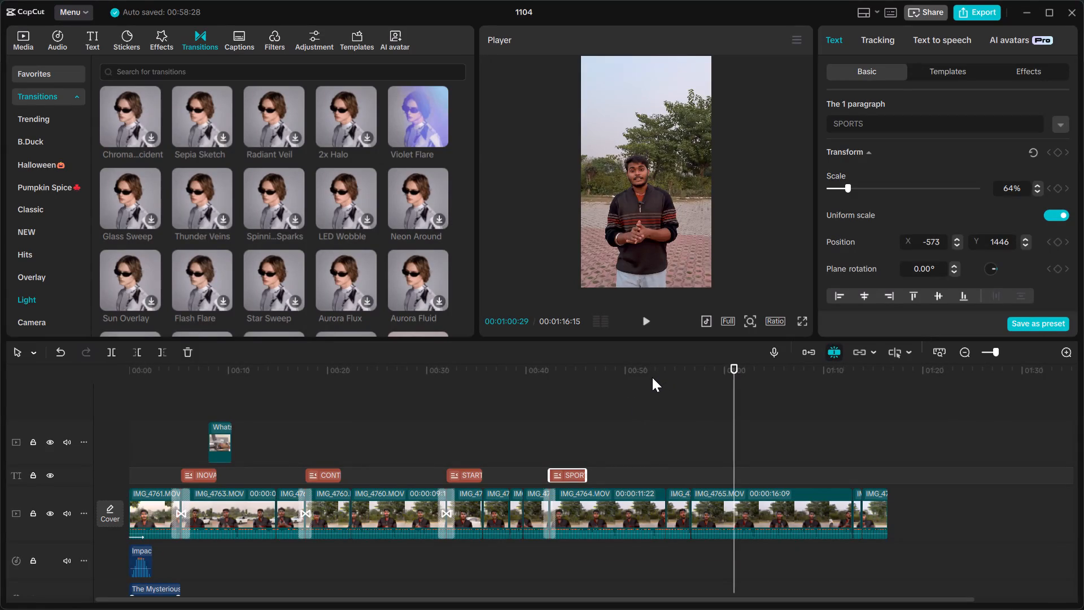
Apply the Violet Flare light transition at the 00:00:56:19 cut, at the start of the long IMG_4765 clip.
key("space")
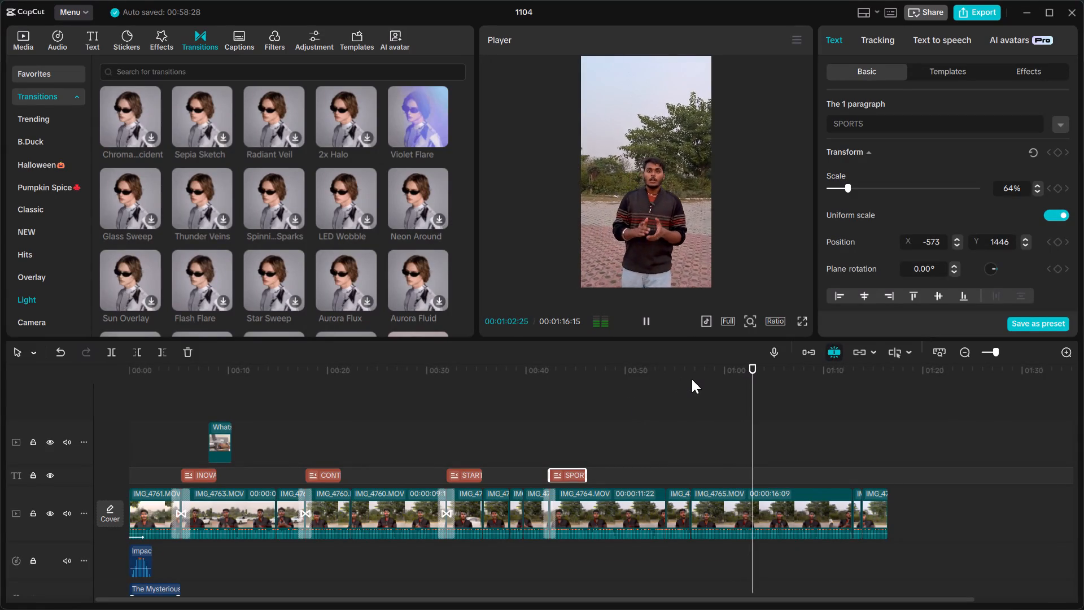
scroll(754, 404, "left", 1)
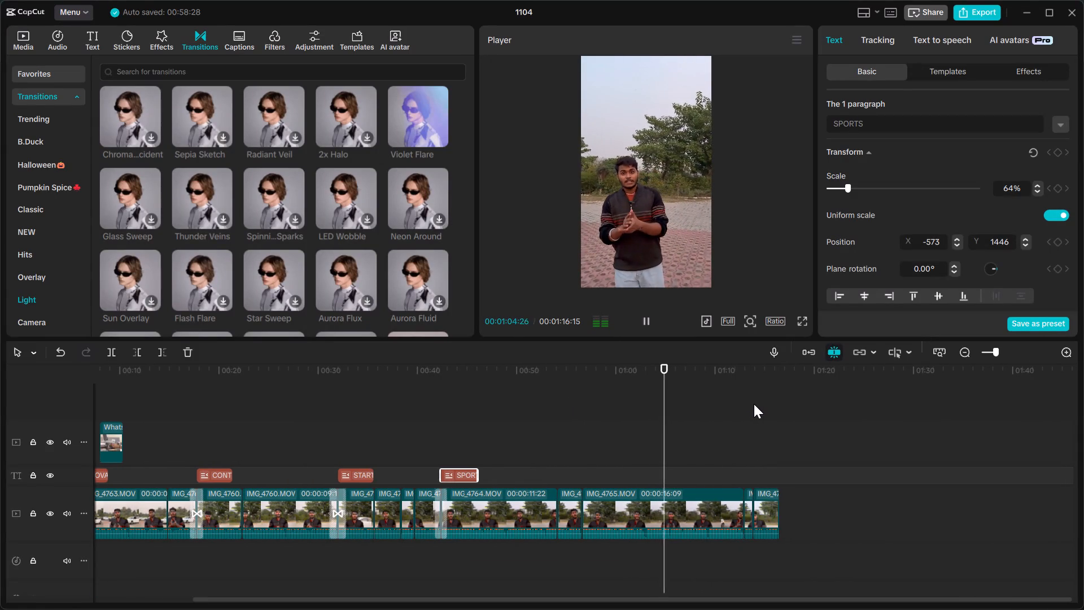
left_click(561, 378)
key("space")
key("space")
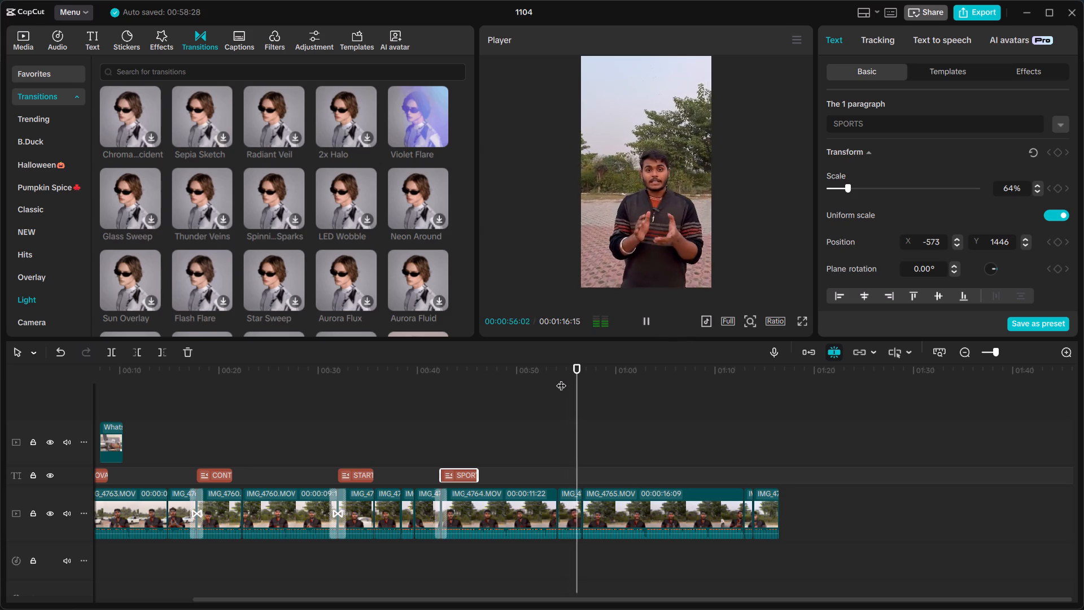
left_click_drag(588, 376, 583, 376)
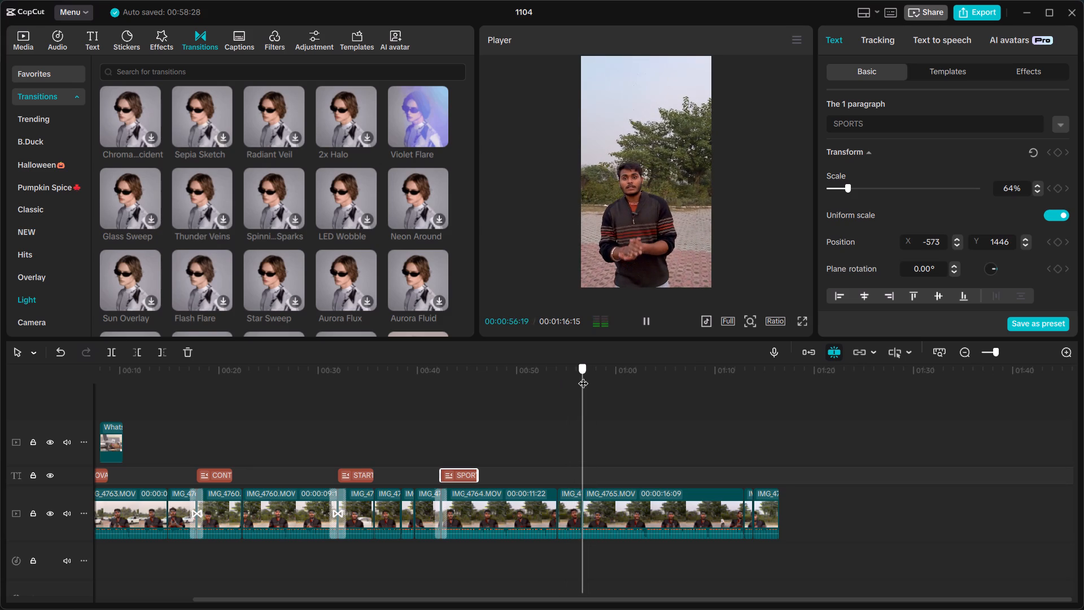
left_click_drag(583, 376, 582, 376)
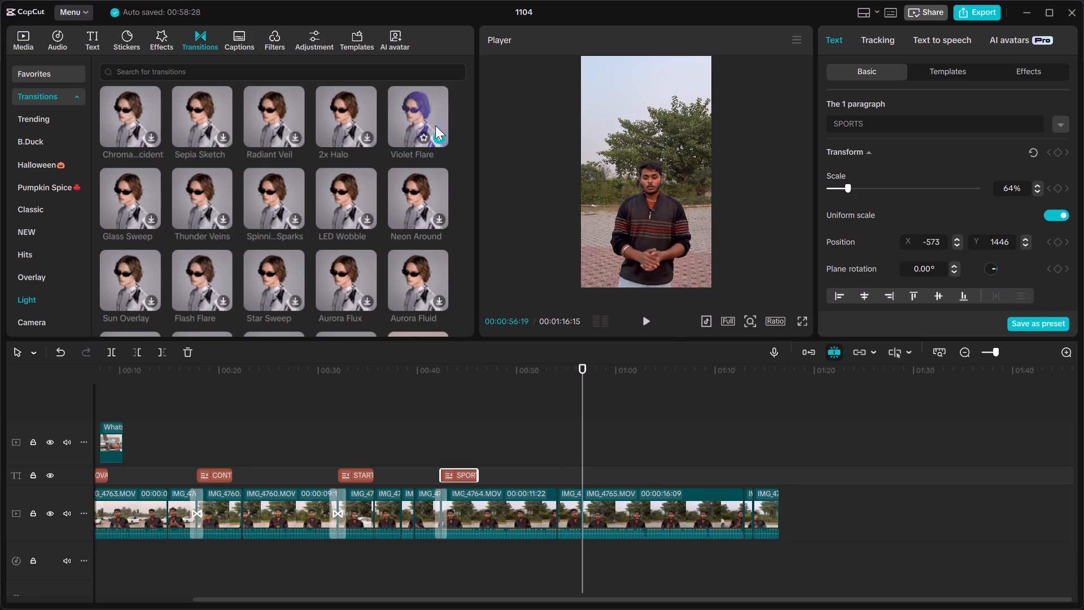
left_click(435, 134)
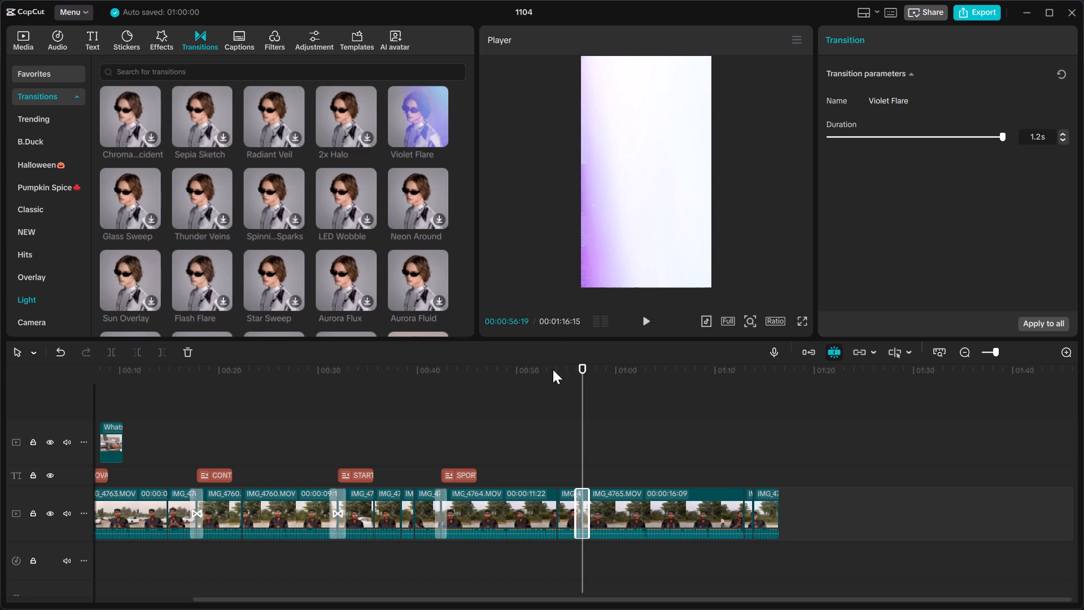
Paste the copied CONTENT CREATION title at 00:00:56:19 and change its text to "EXTRA ACTIVITES".
key("ctrl+v")
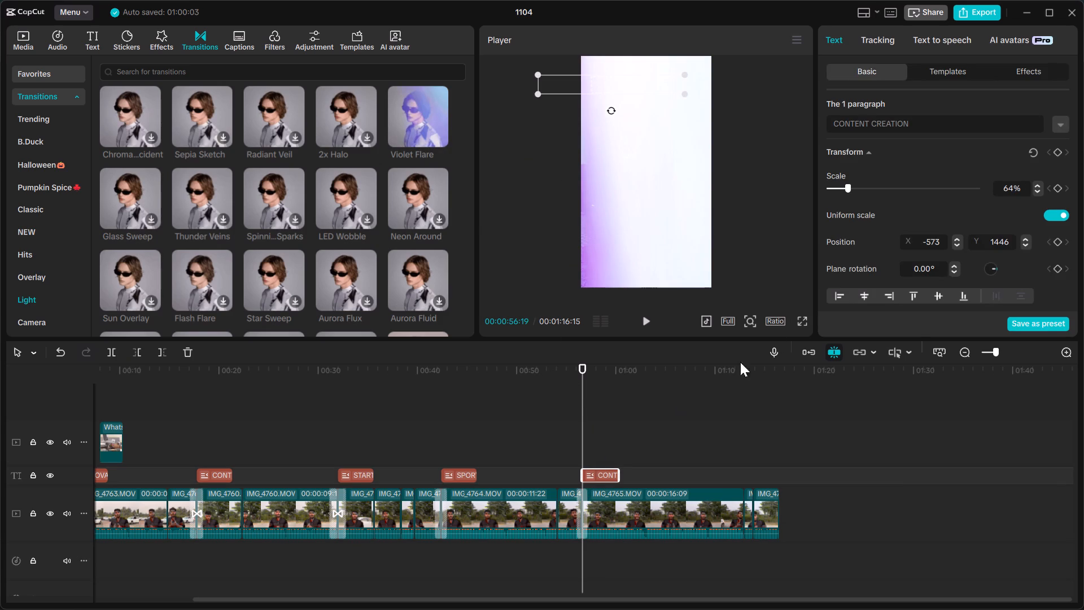
left_click_drag(925, 127, 846, 118)
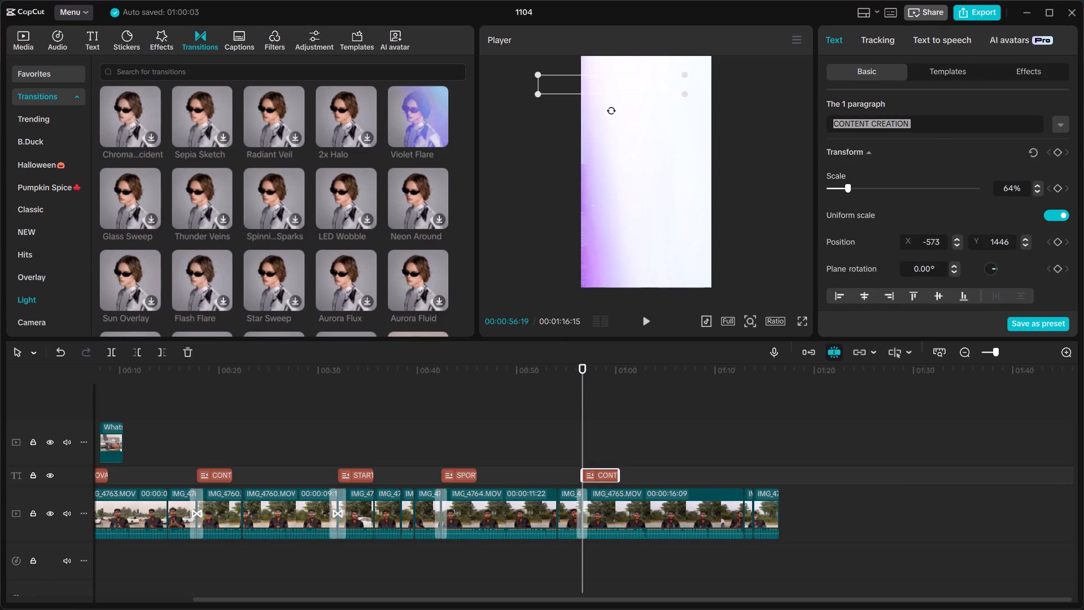
key("BackSpace")
type("EXTRA")
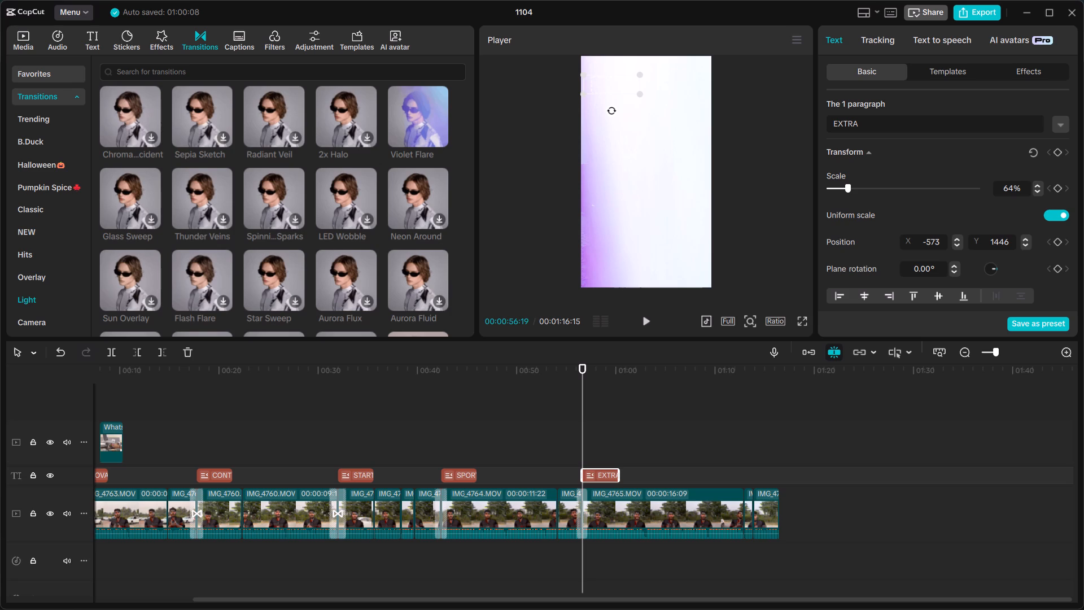
key("space")
type("ACTIVI")
type("TES")
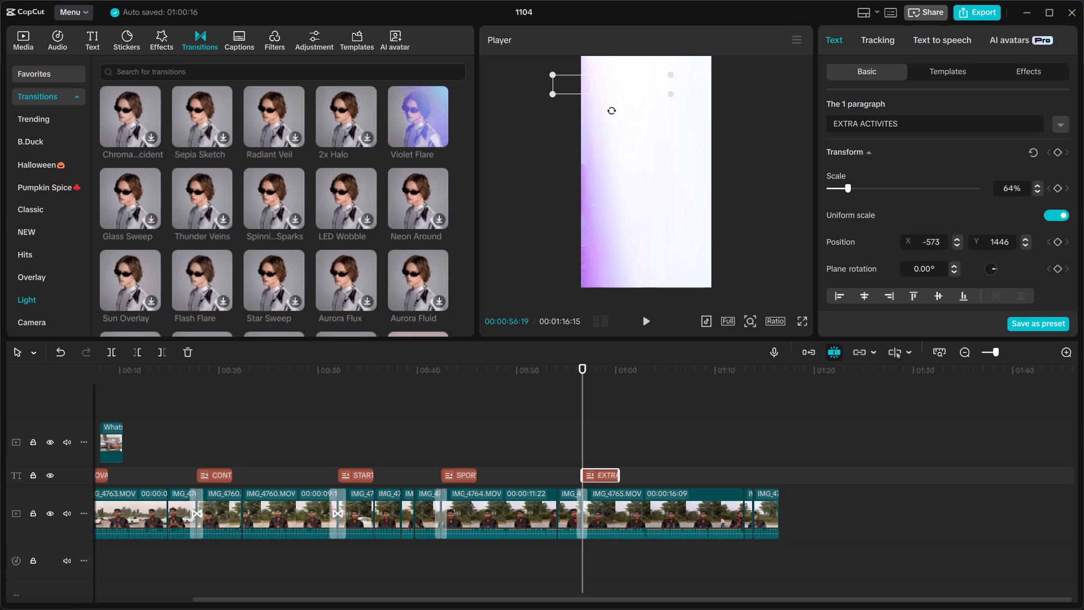
key("space")
key("space")
Review the footage after the EXTRA ACTIVITES title and apply the Lava Hot Flash light transition at the 00:01:12:28 cut.
left_click(652, 323)
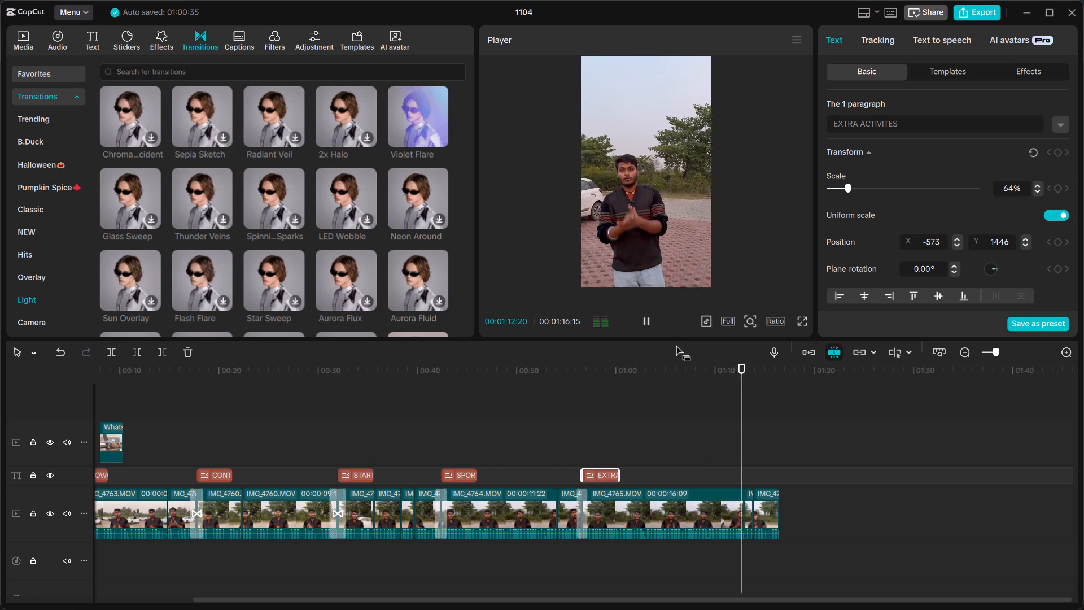
left_click(733, 379)
left_click_drag(733, 379, 740, 372)
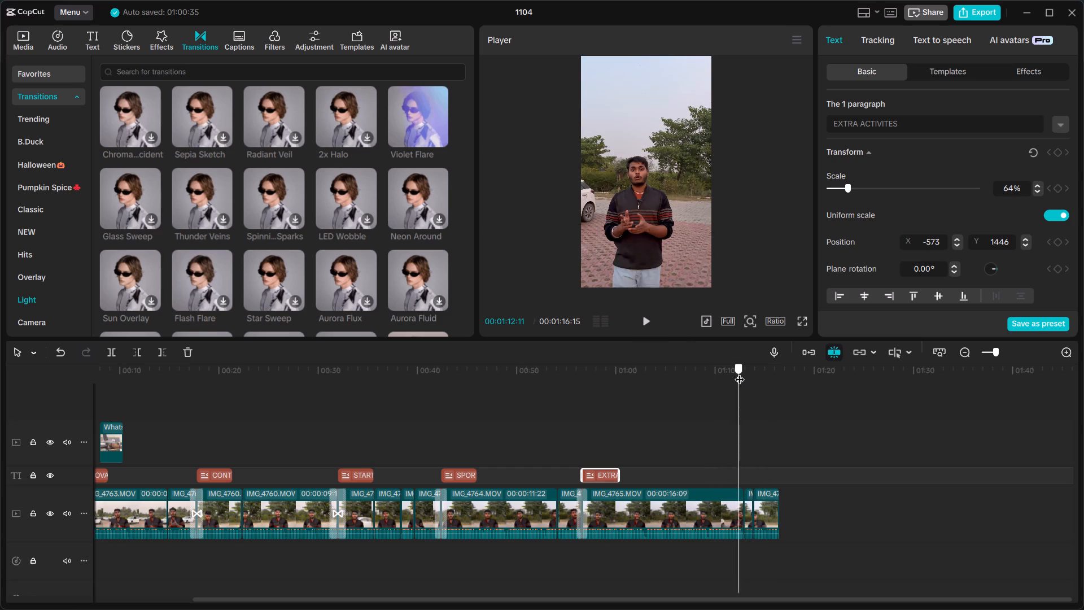
left_click_drag(740, 372, 742, 372)
scroll(412, 253, "up", 1)
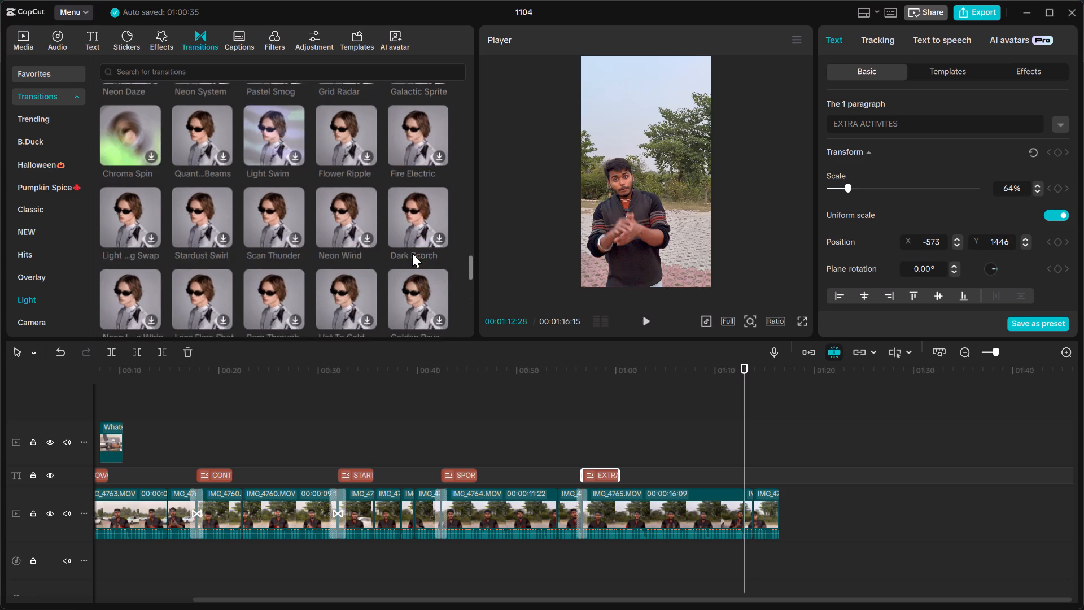
scroll(412, 253, "up", 2)
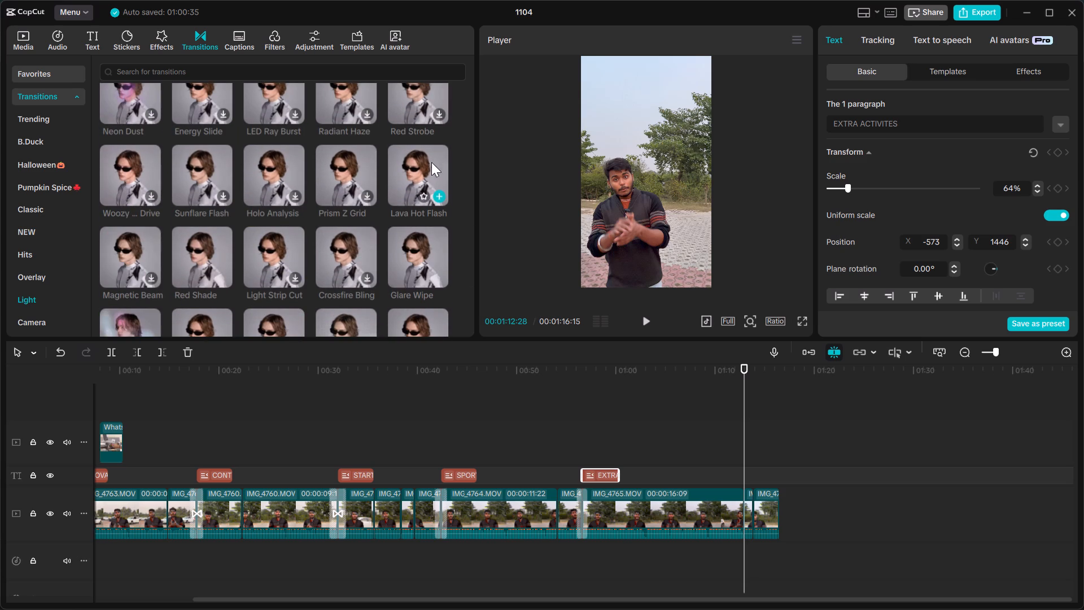
left_click(436, 198)
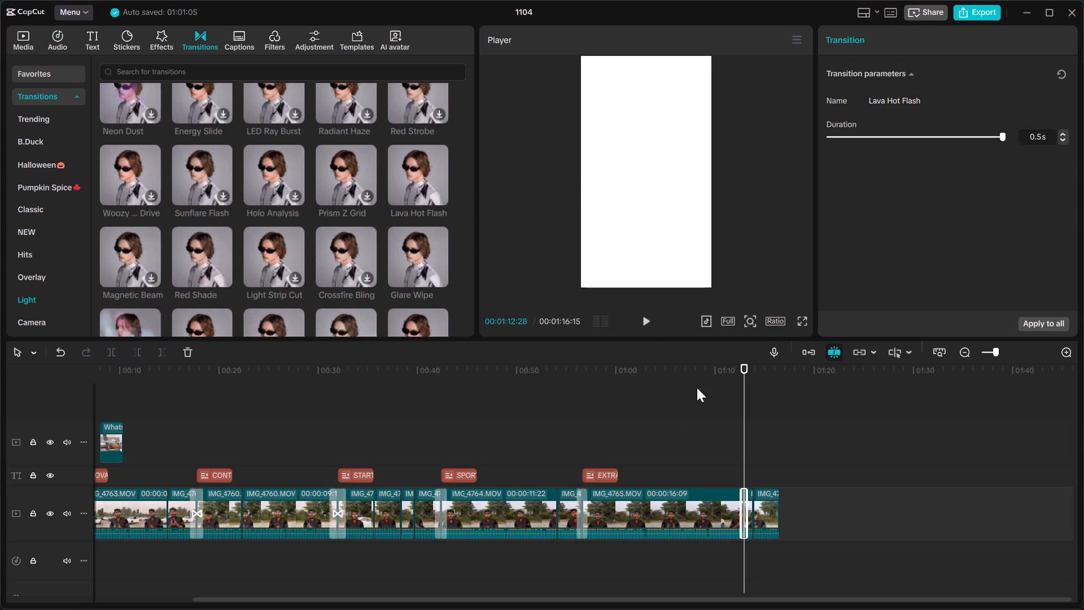
Play the video from about 00:01:11 through the Lava Hot Flash transition to the end to check it.
left_click_drag(699, 387, 649, 324)
left_click(649, 324)
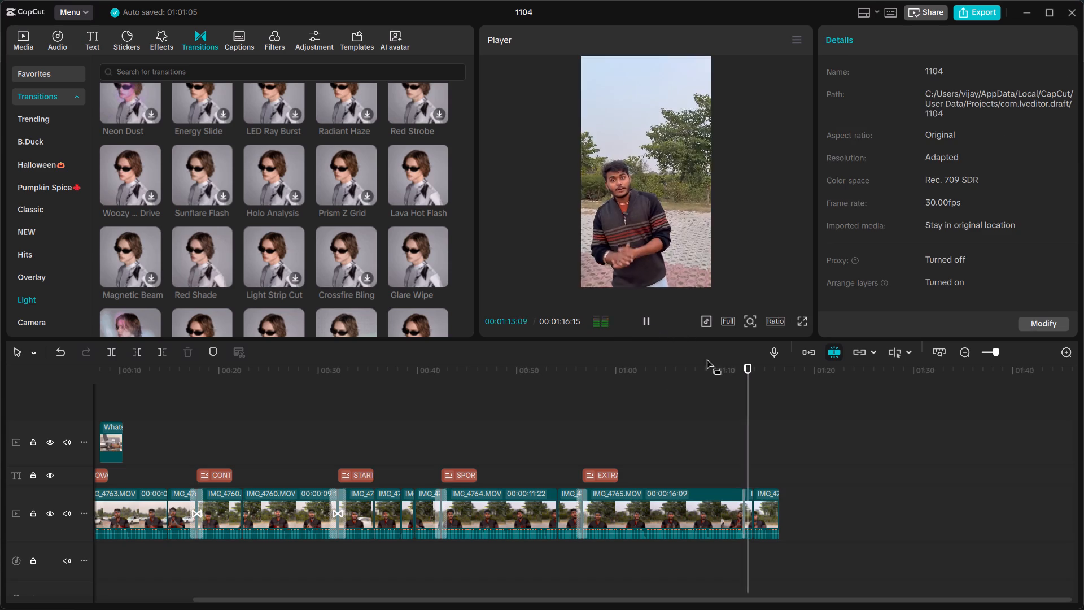
left_click(727, 396)
left_click(727, 396)
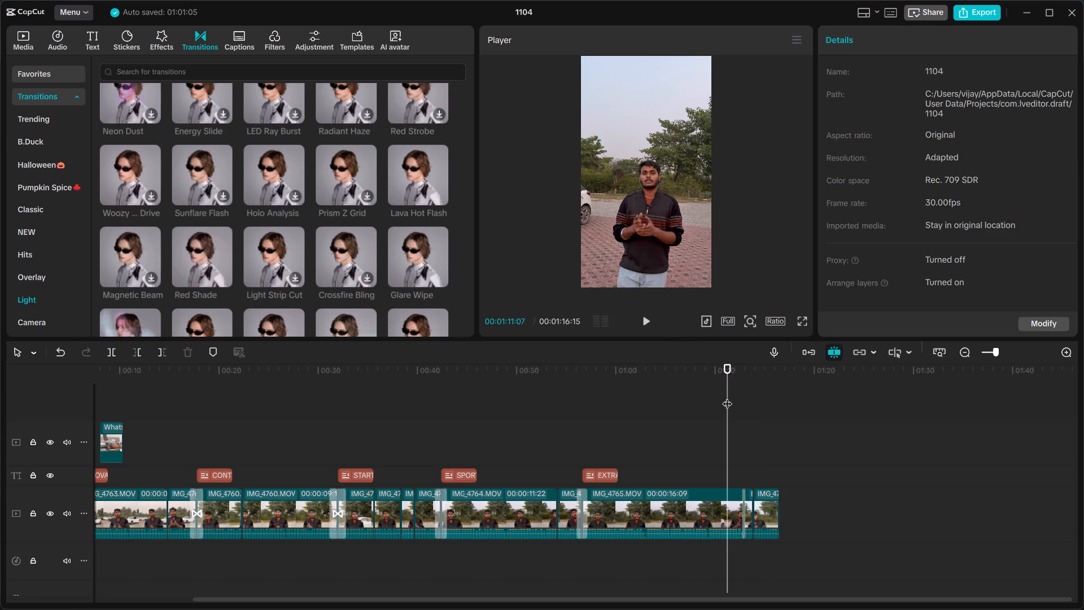
left_click(652, 320)
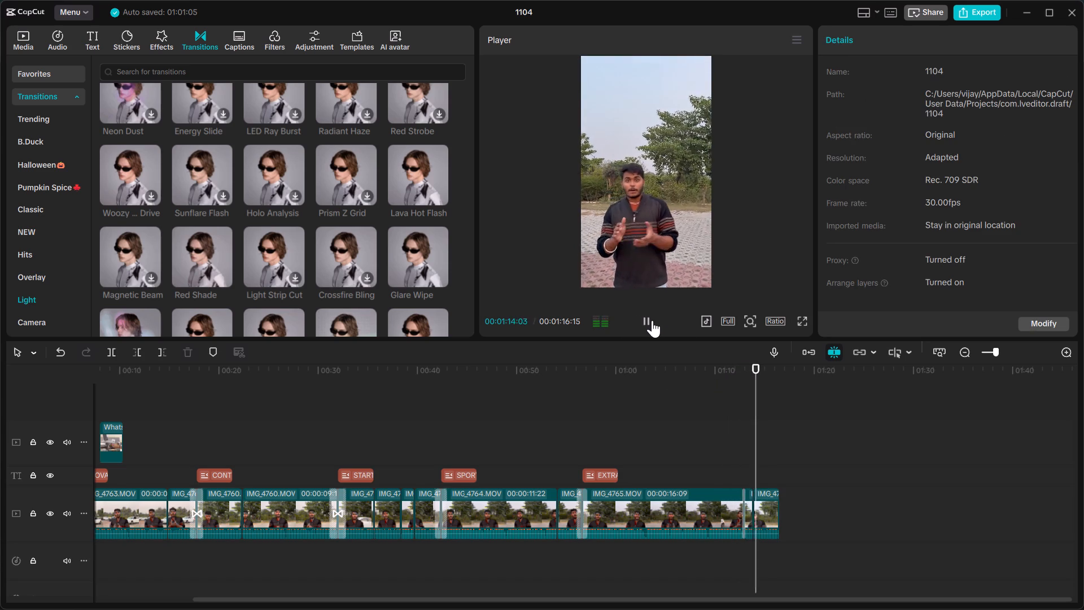
scroll(671, 429, "right", 2)
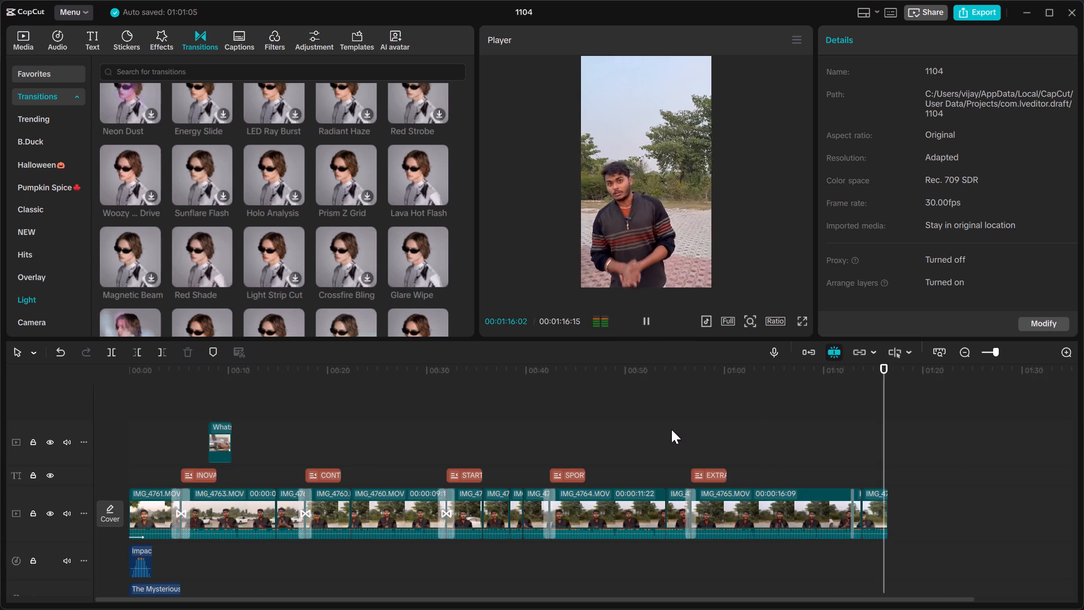
scroll(448, 393, "right", 1)
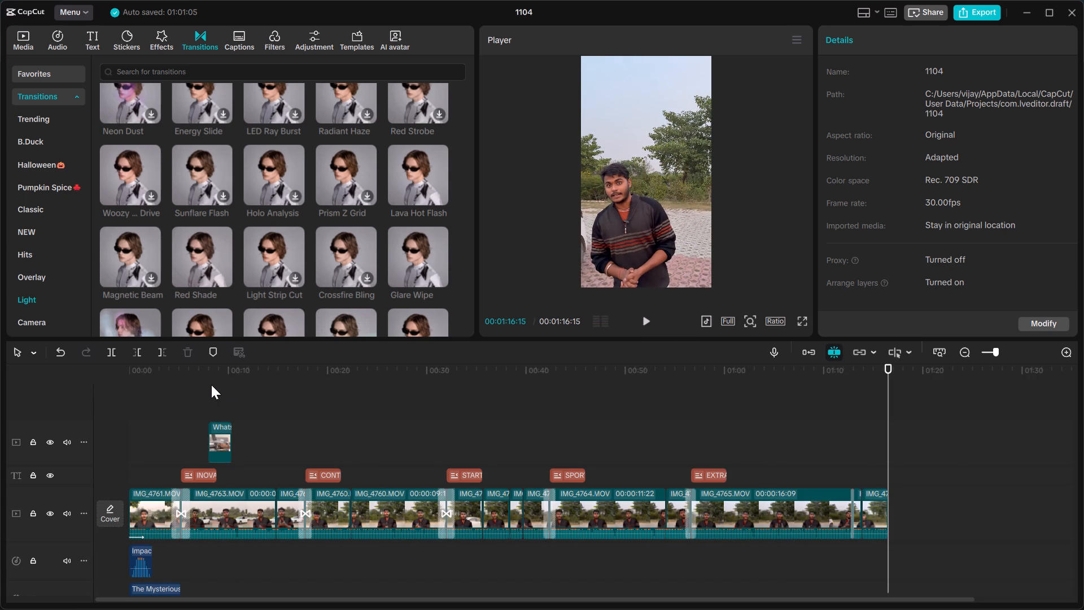
Play the video from the beginning through the first transition to the INOVATION STUDIO title at about 00:00:07.
left_click(208, 385)
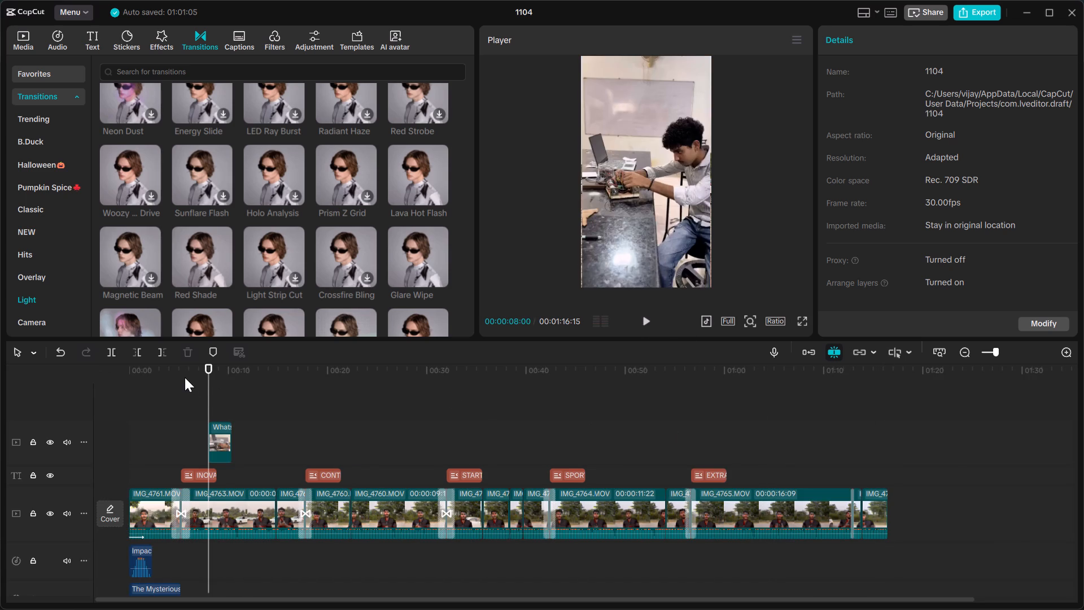
left_click(185, 377)
double_click(132, 373)
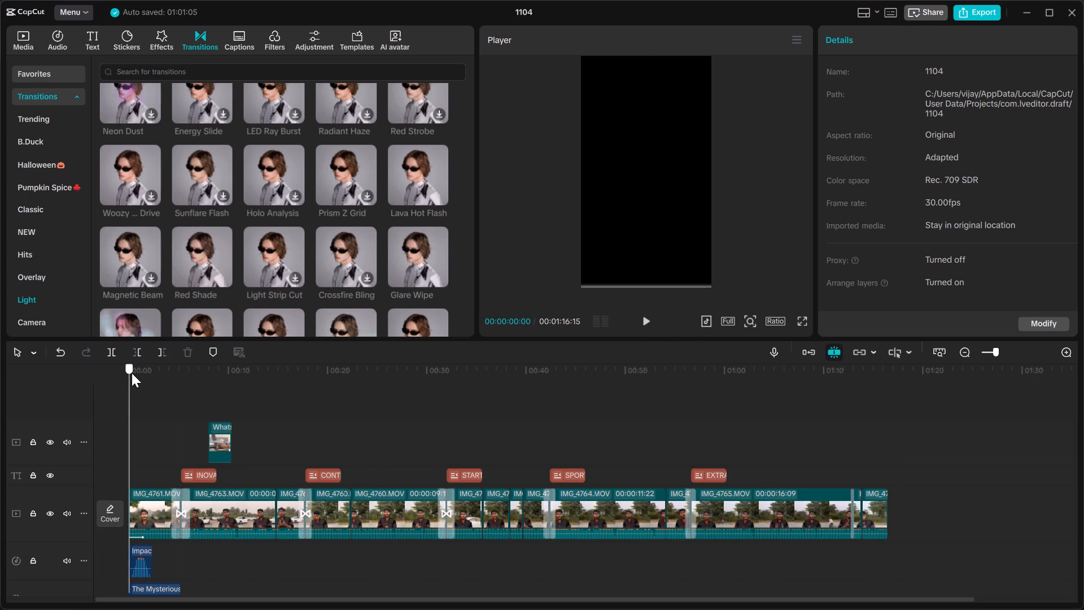
key("space")
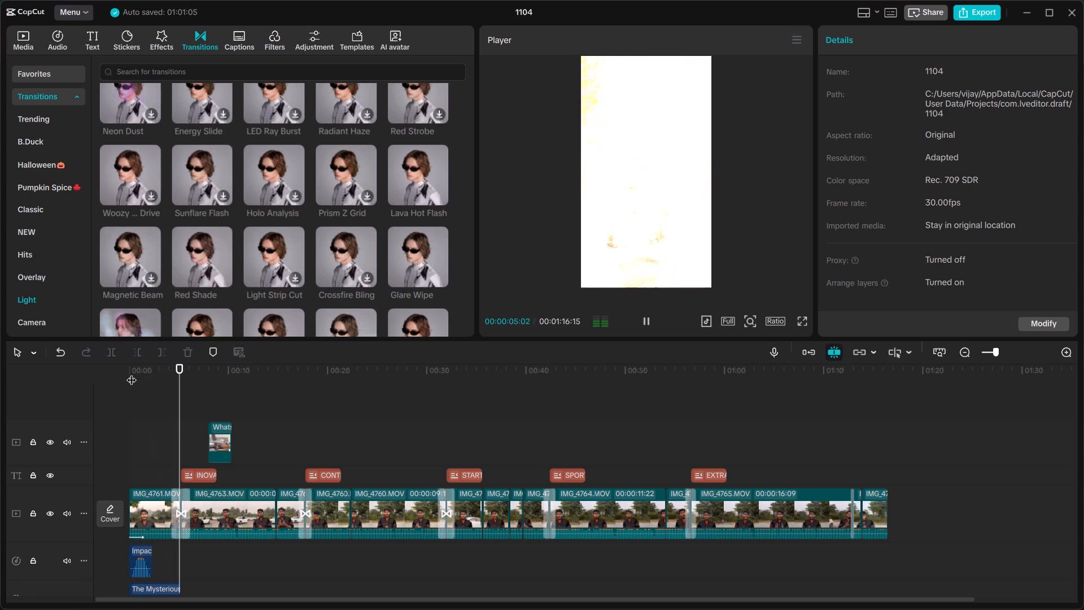
left_click(649, 324)
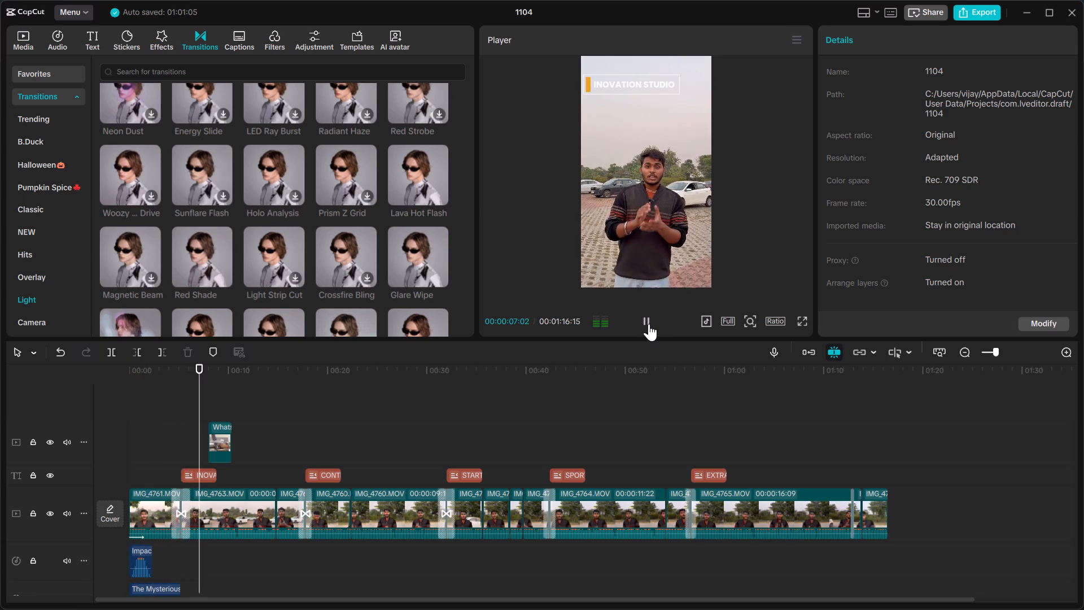
Browse the Halloween music library and preview tracks such as Wizard Halloween series + Rock Bass, roar of bats and Hocus Pocus Halloween Theme.
left_click(68, 34)
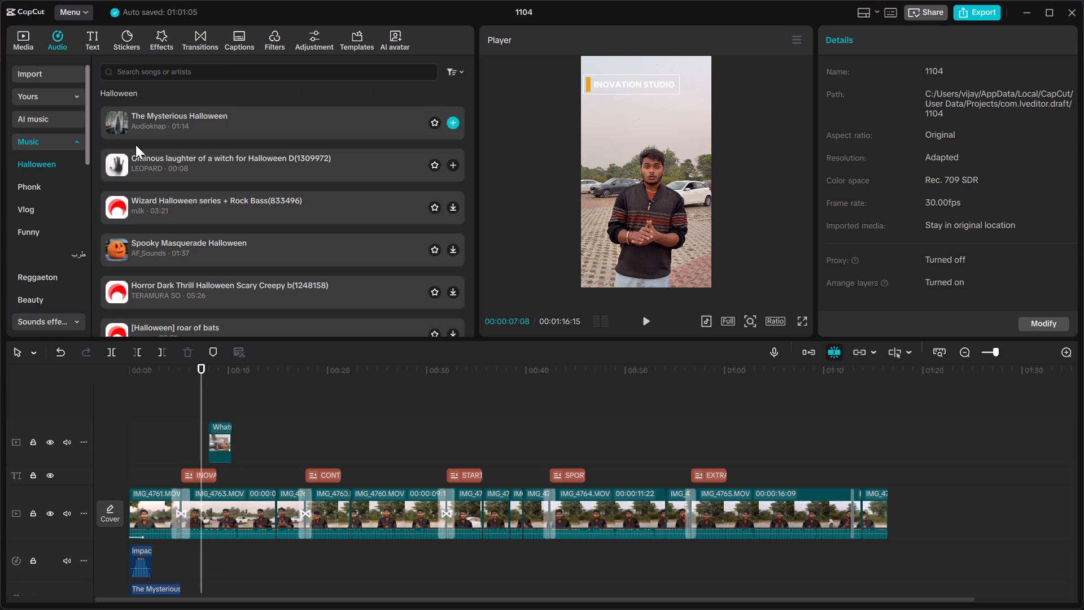
left_click(189, 154)
left_click(219, 124)
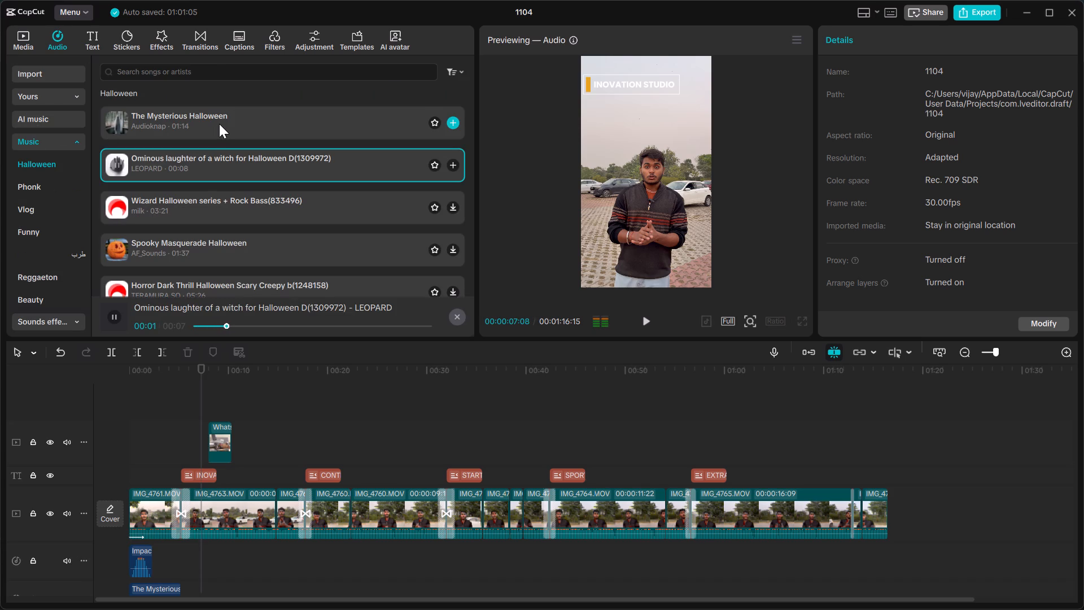
left_click(218, 199)
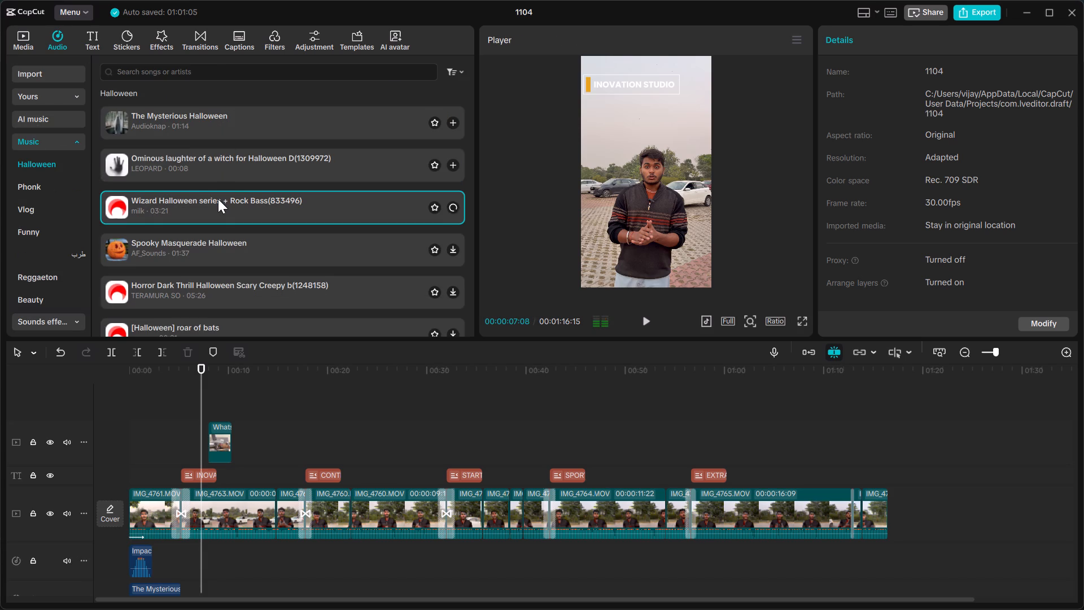
scroll(218, 199, "down", 1)
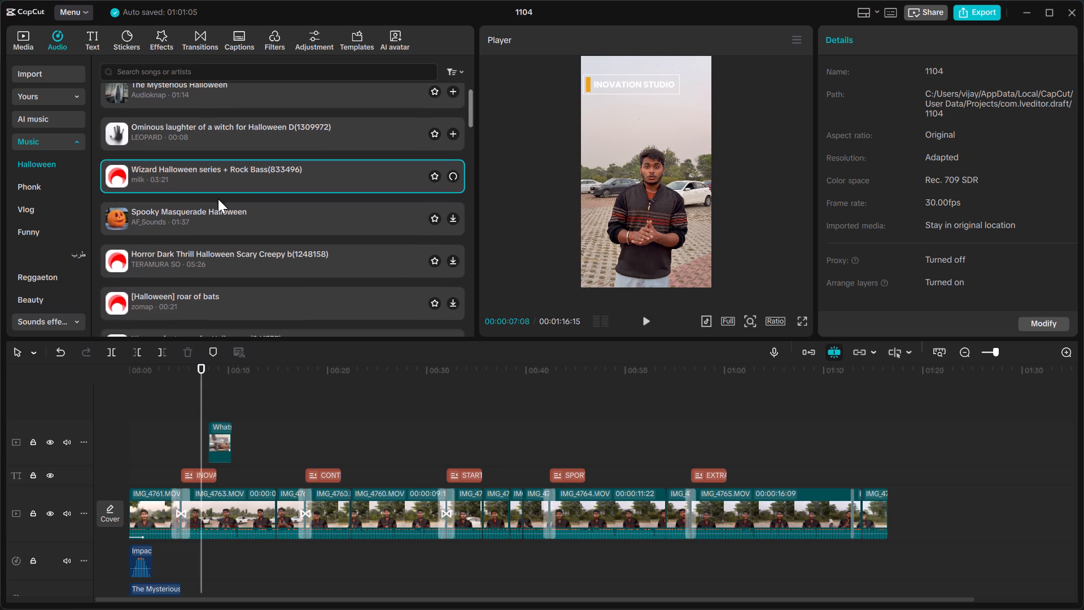
scroll(218, 199, "down", 1)
left_click(211, 223)
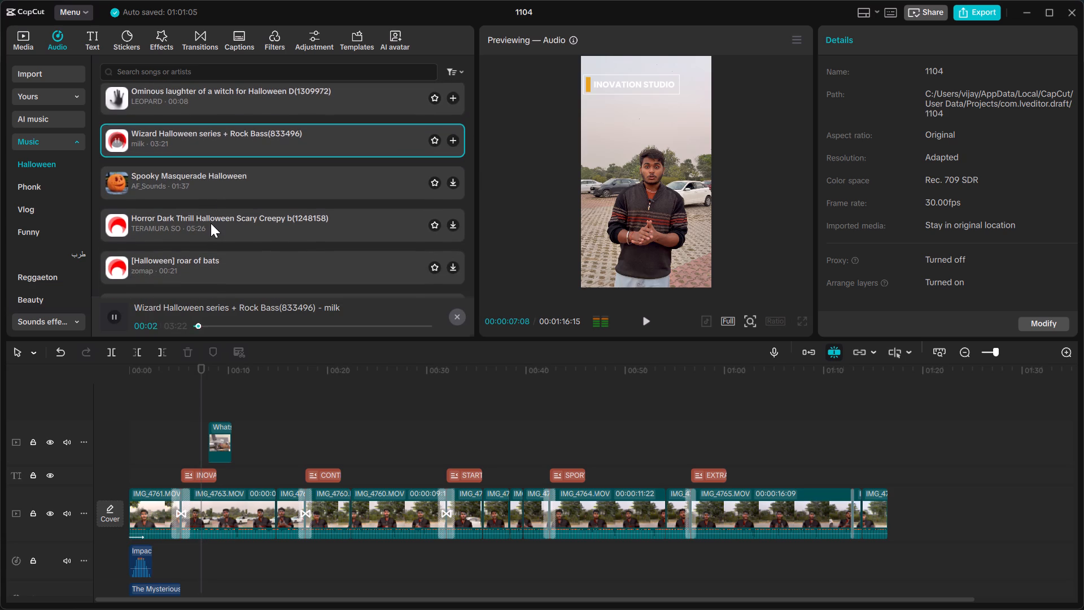
scroll(211, 223, "down", 1)
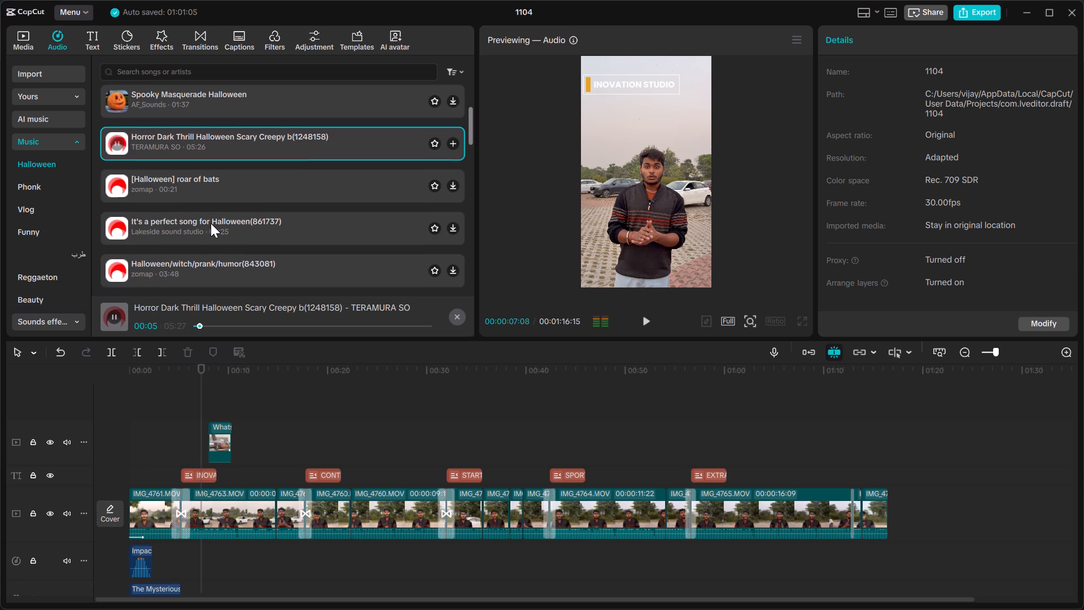
left_click(222, 190)
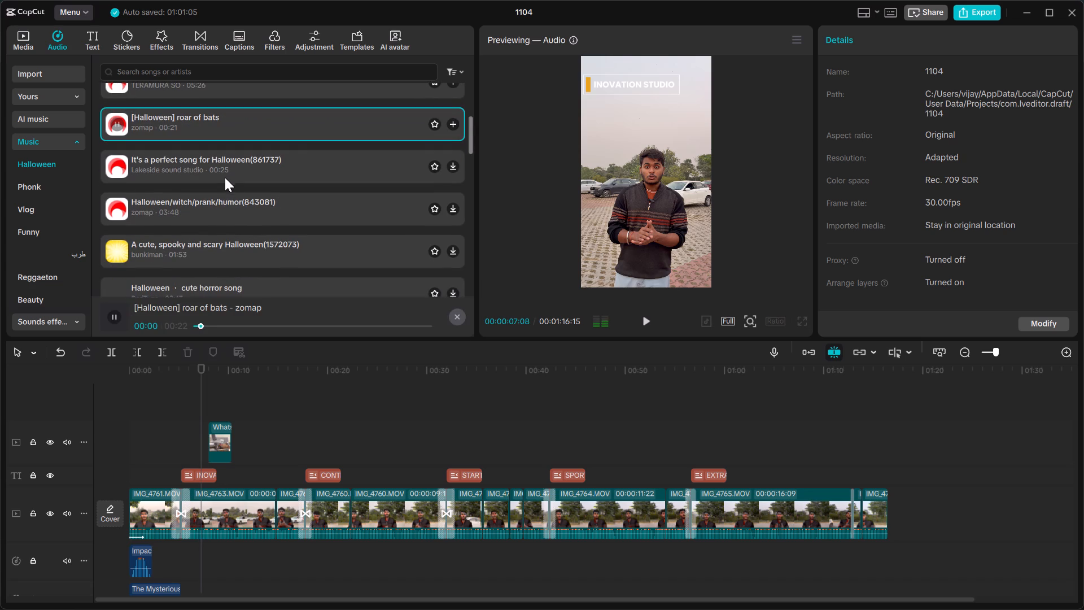
left_click(226, 176)
left_click(218, 220)
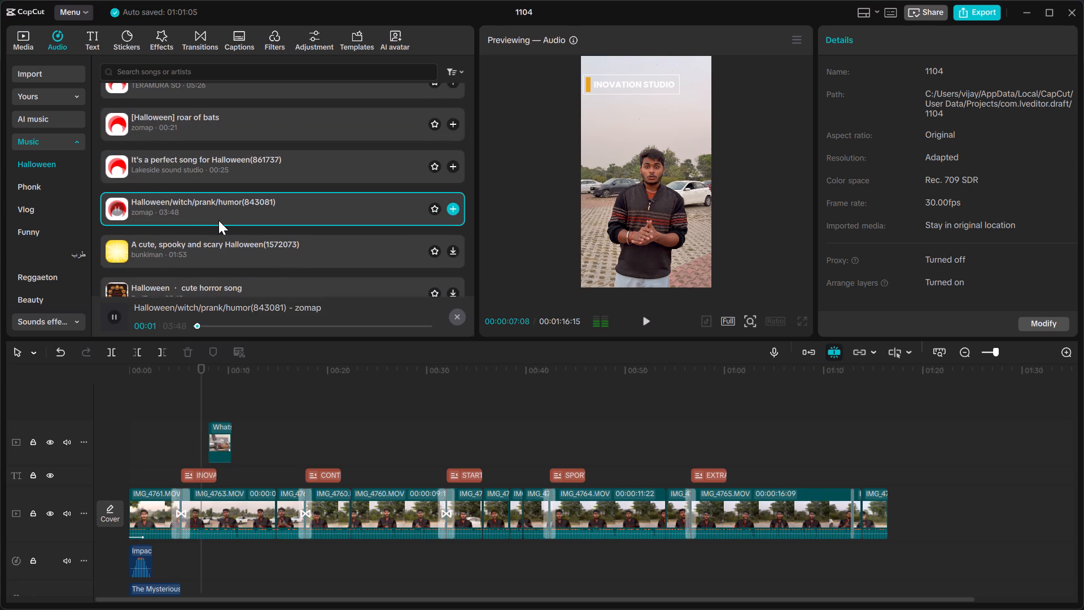
scroll(218, 220, "down", 1)
left_click(202, 230)
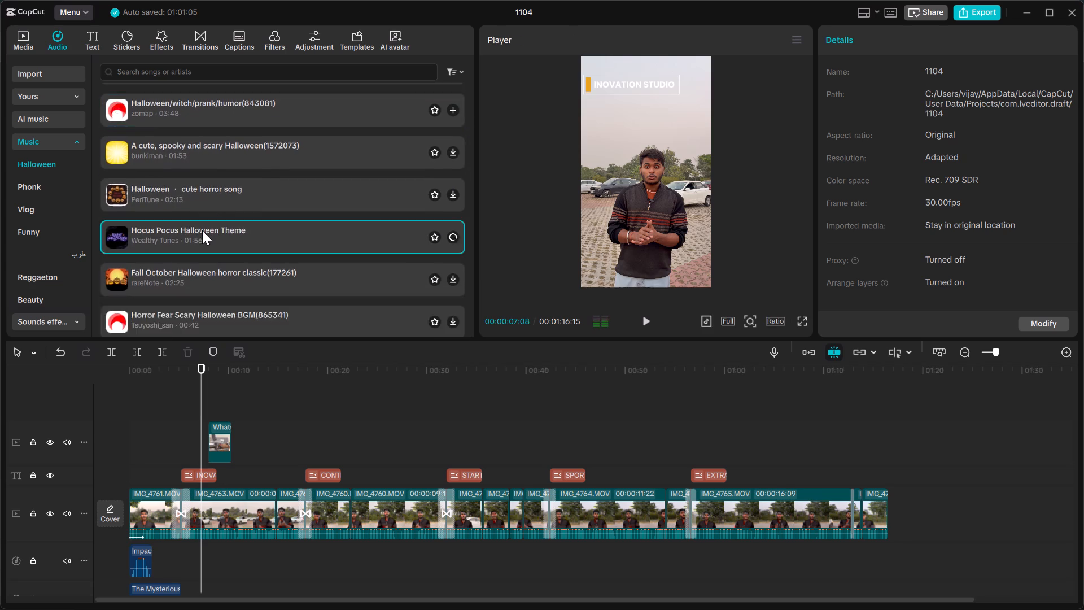
scroll(202, 230, "down", 2)
left_click(209, 198)
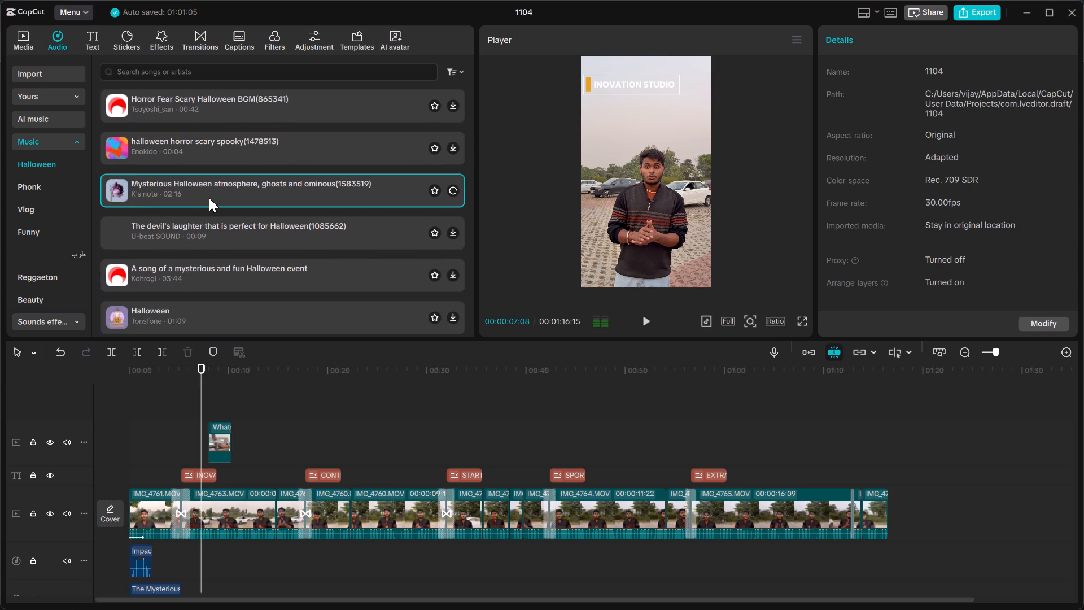
scroll(209, 198, "down", 1)
scroll(209, 198, "up", 1)
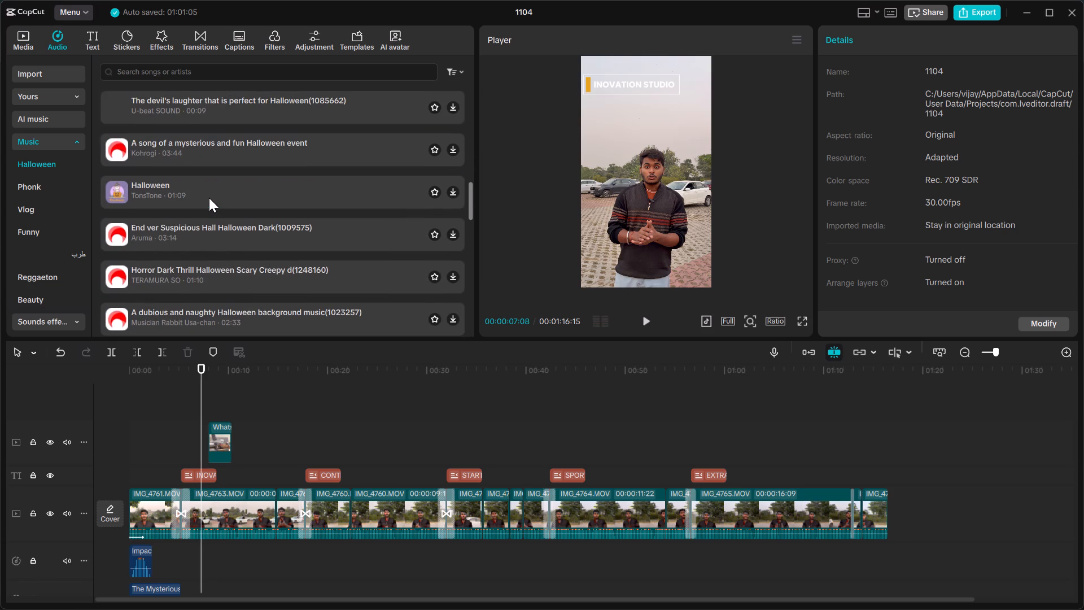
scroll(209, 198, "up", 1)
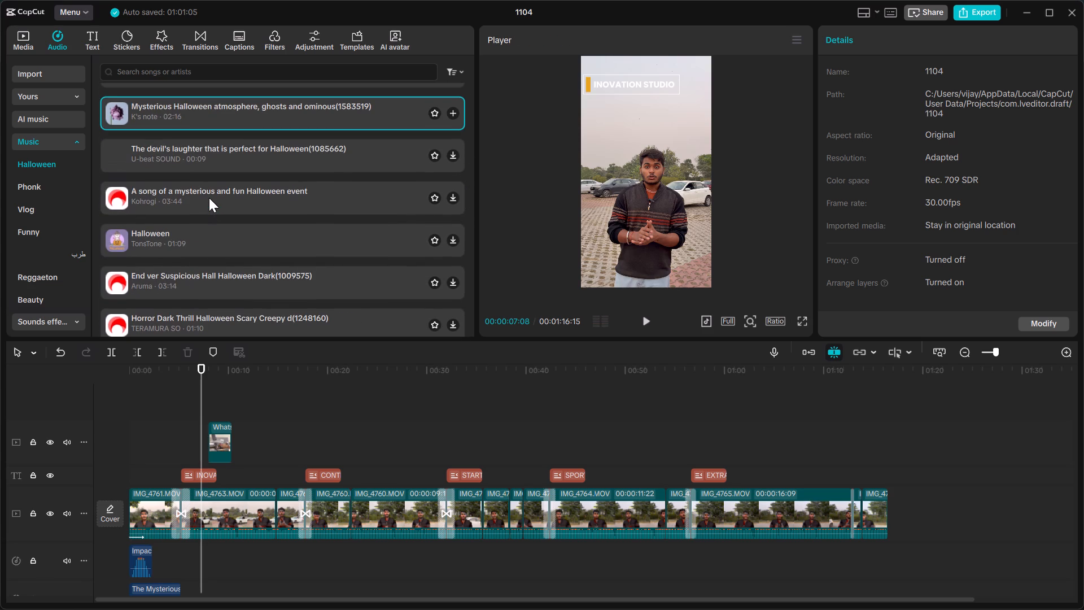
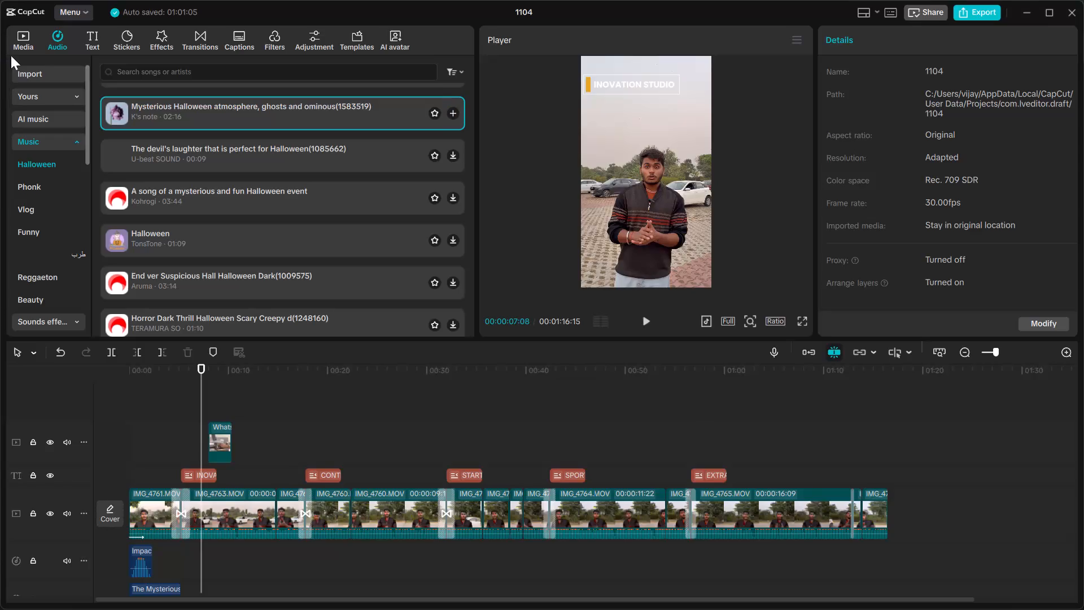
Search the music library for "i was only temporary", preview "i was only temporary Two u" and add it to the timeline.
left_click(195, 72)
left_click(229, 130)
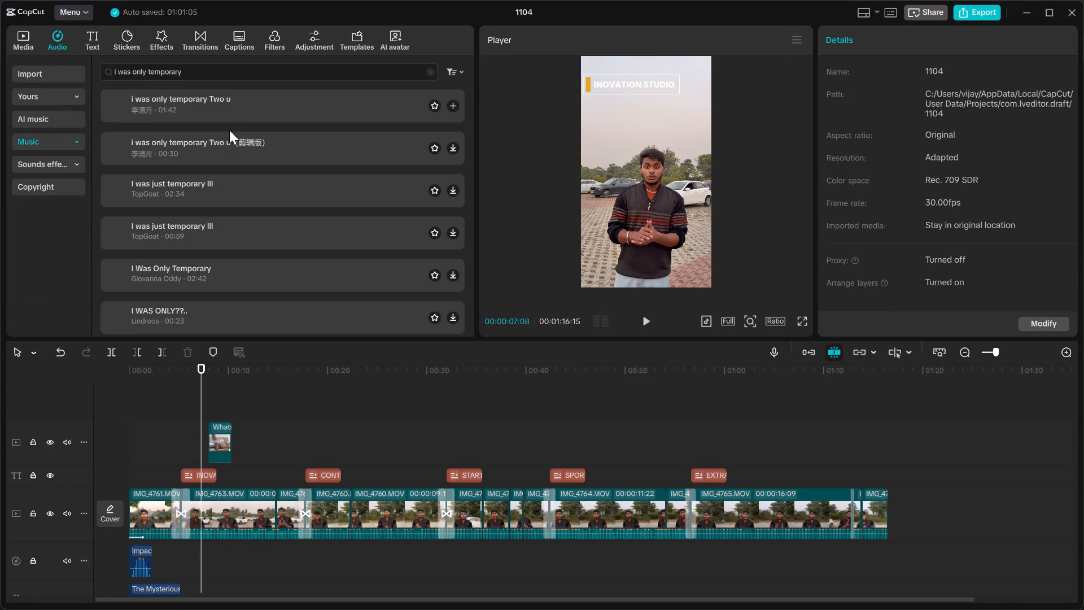
left_click(187, 104)
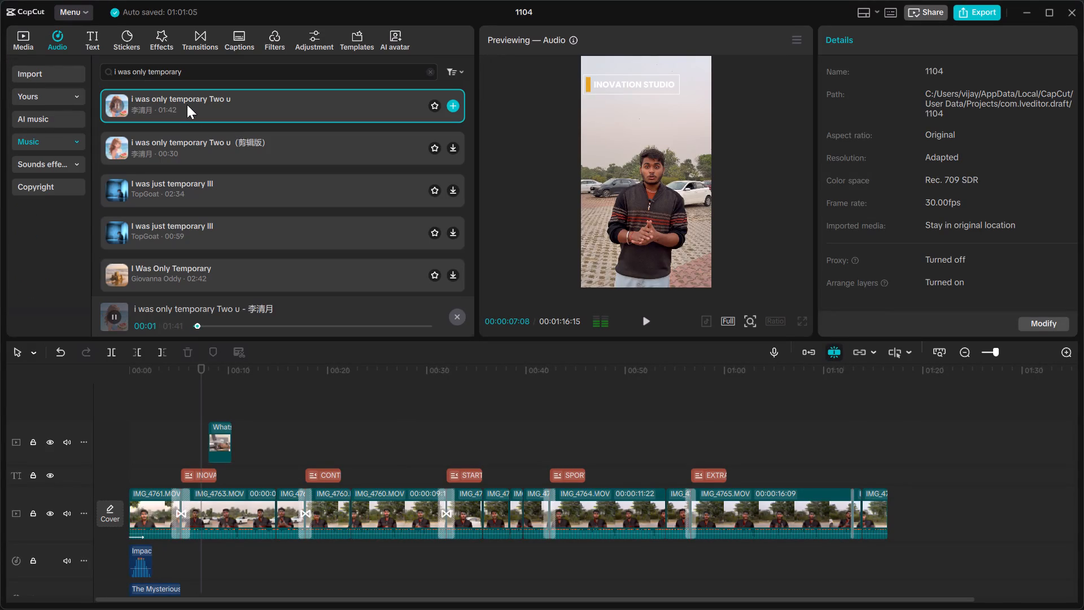
left_click(455, 106)
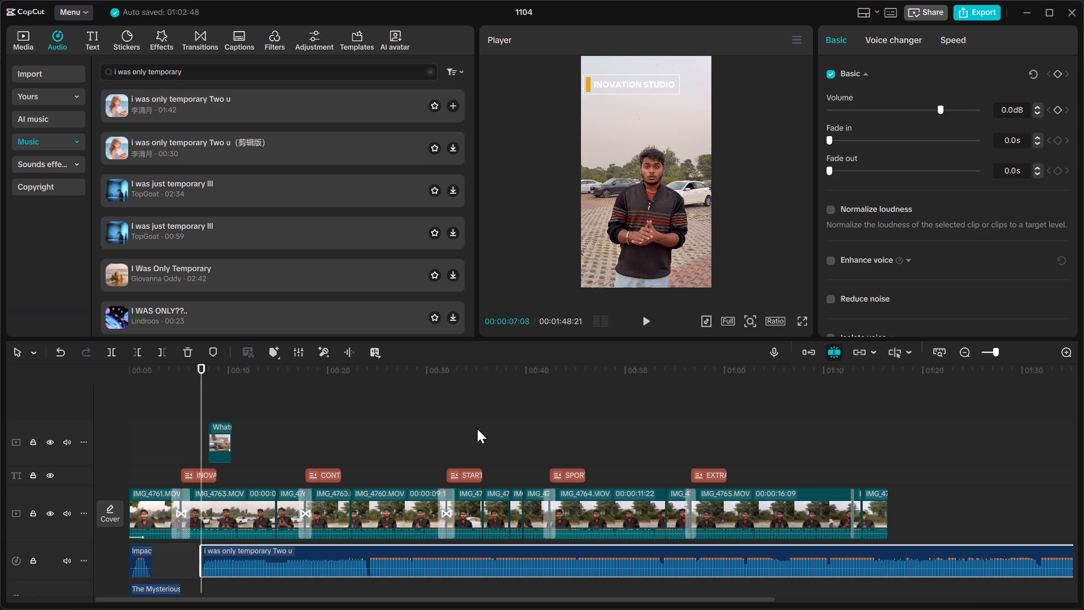
Move the "i was only temporary Two u" clip to the lower audio track, directly after The Mysterious music clip.
scroll(477, 429, "down", 1)
left_click(359, 512)
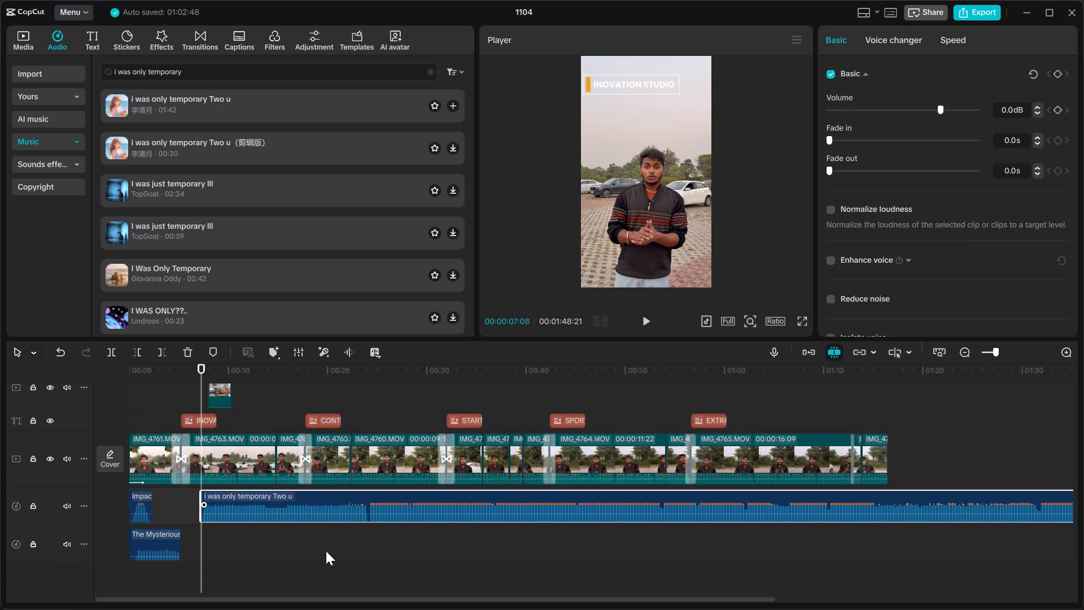
left_click_drag(330, 496, 298, 530)
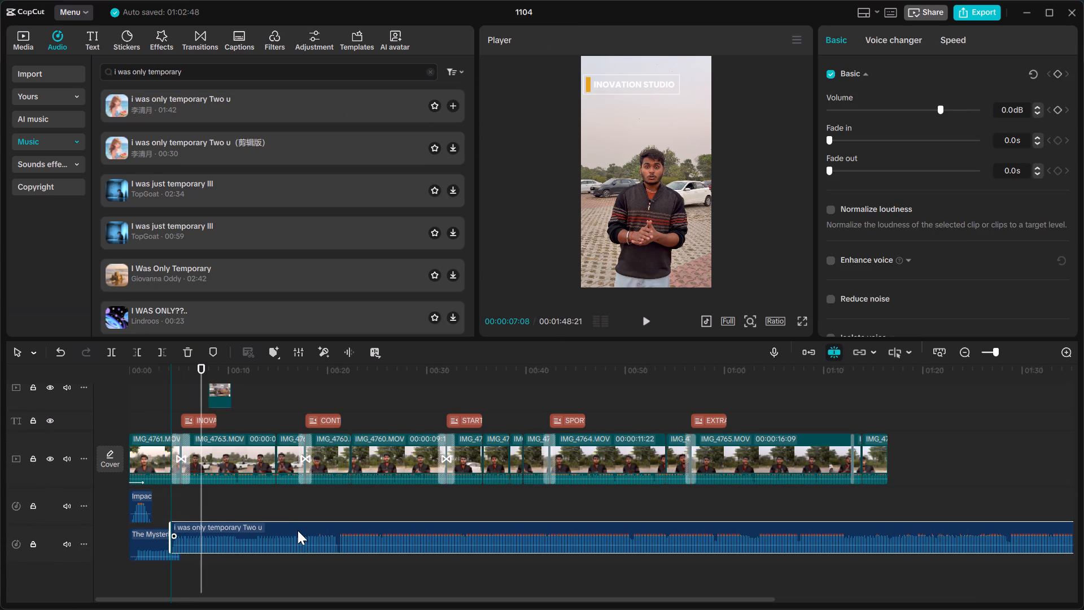
left_click_drag(298, 530, 309, 537)
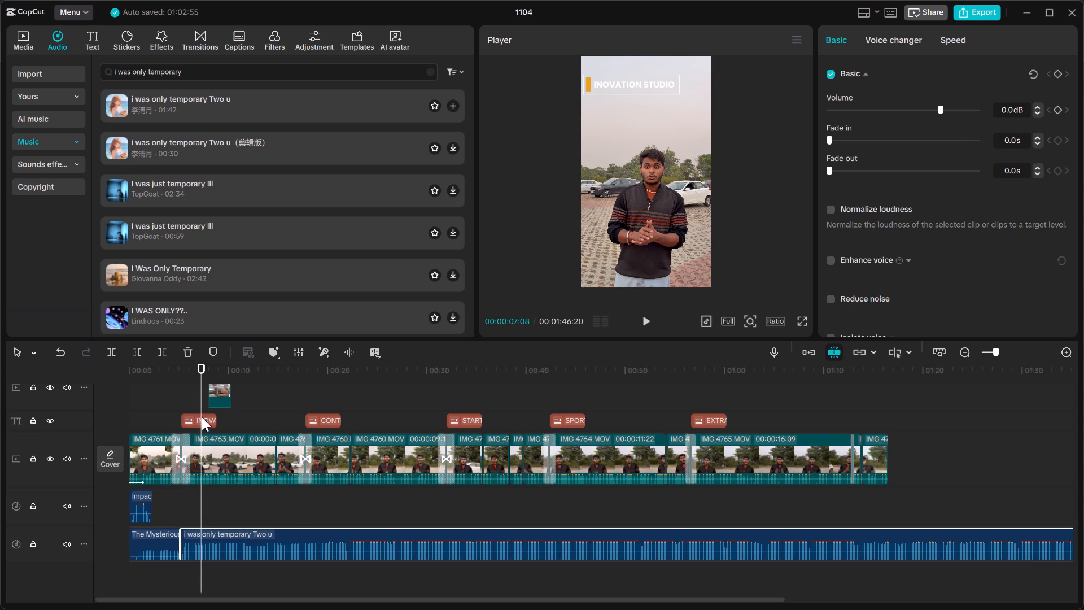
Play from about 00:00:03 and lower the "i was only temporary Two u" clip's volume to -14.8 dB.
left_click(163, 390)
key("space")
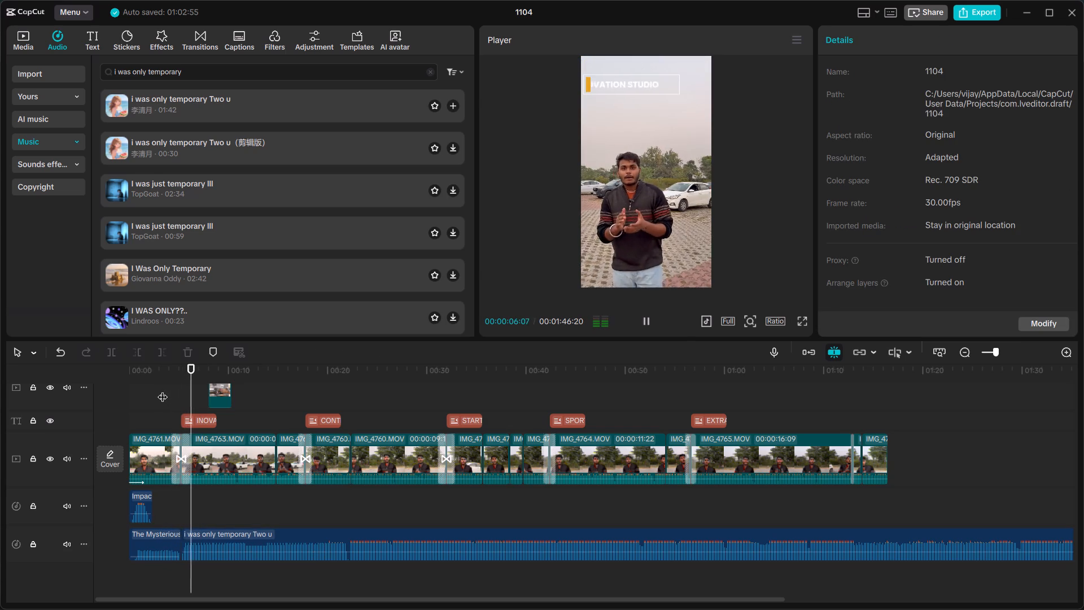
left_click(308, 557)
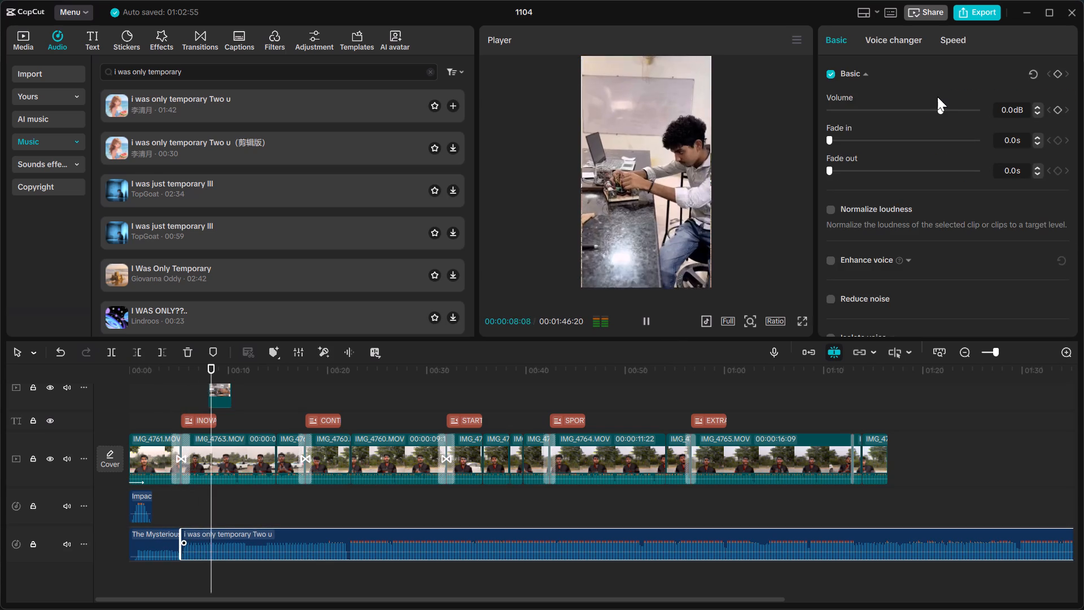
left_click_drag(939, 108, 885, 114)
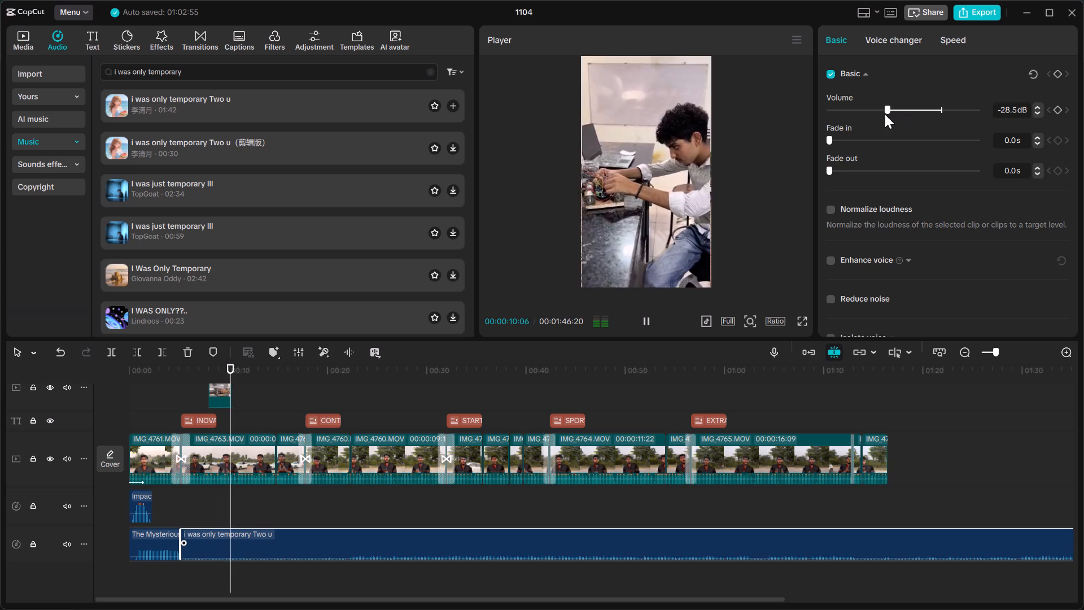
left_click_drag(885, 114, 899, 112)
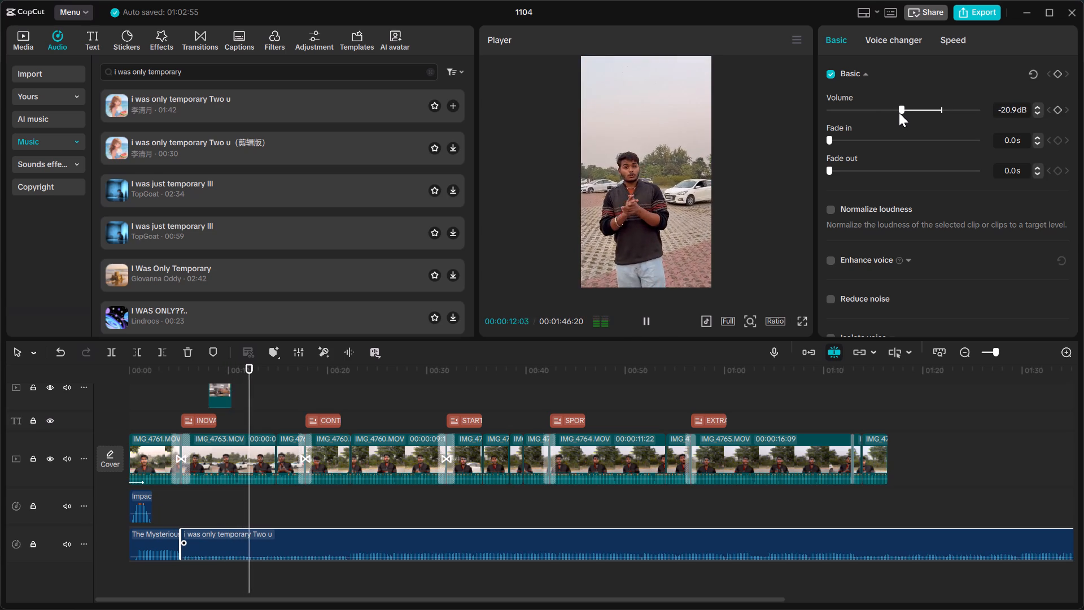
left_click_drag(899, 112, 910, 111)
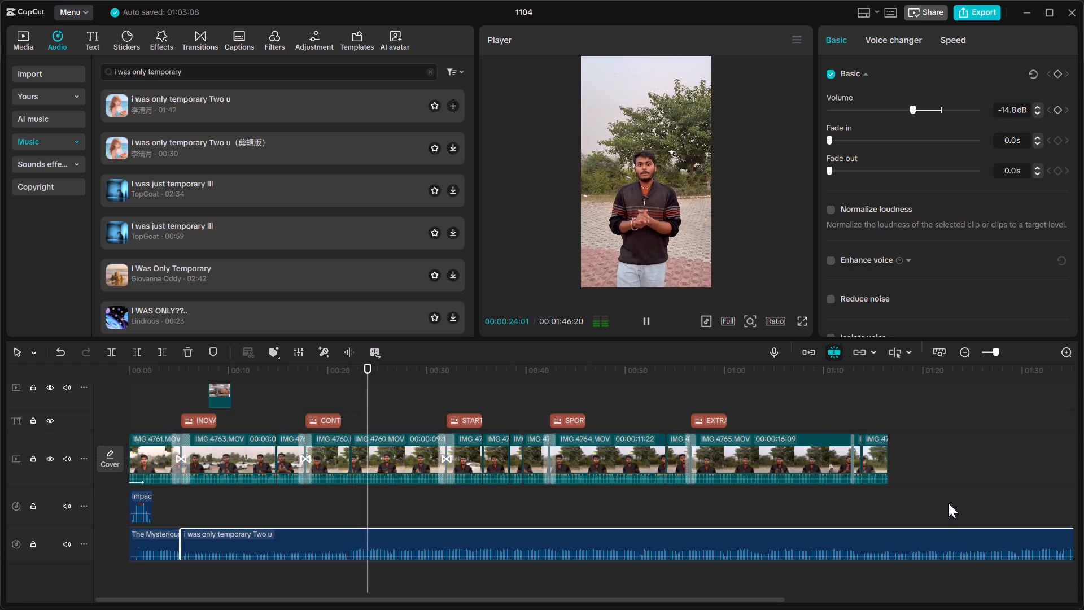
Apply the Warm Flush light transition at the 00:00:22:11 cut and shorten its duration to 0.9 s.
left_click(359, 371)
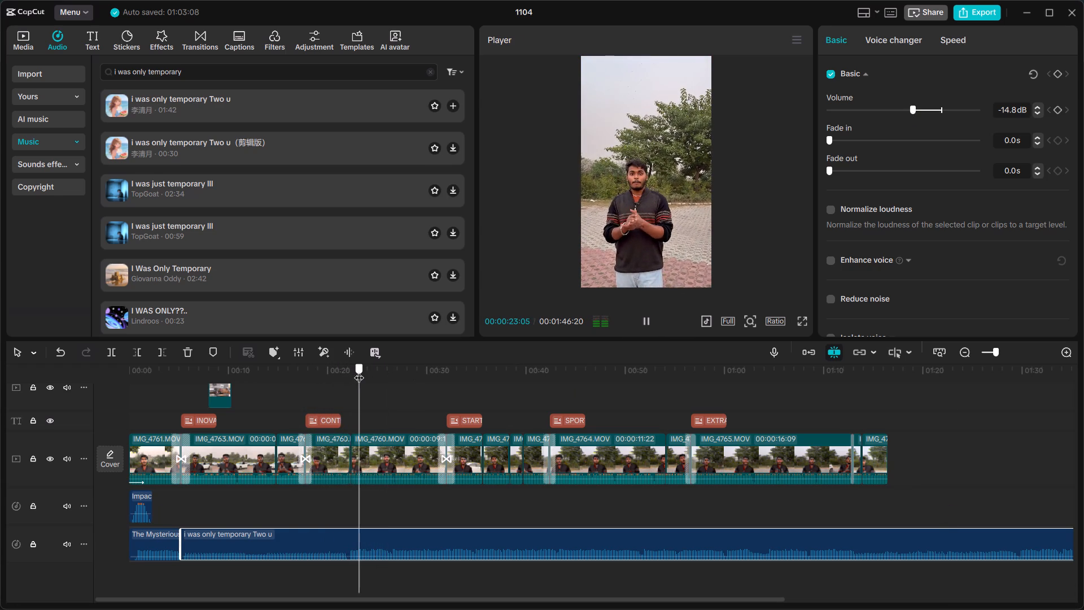
left_click_drag(359, 371, 353, 367)
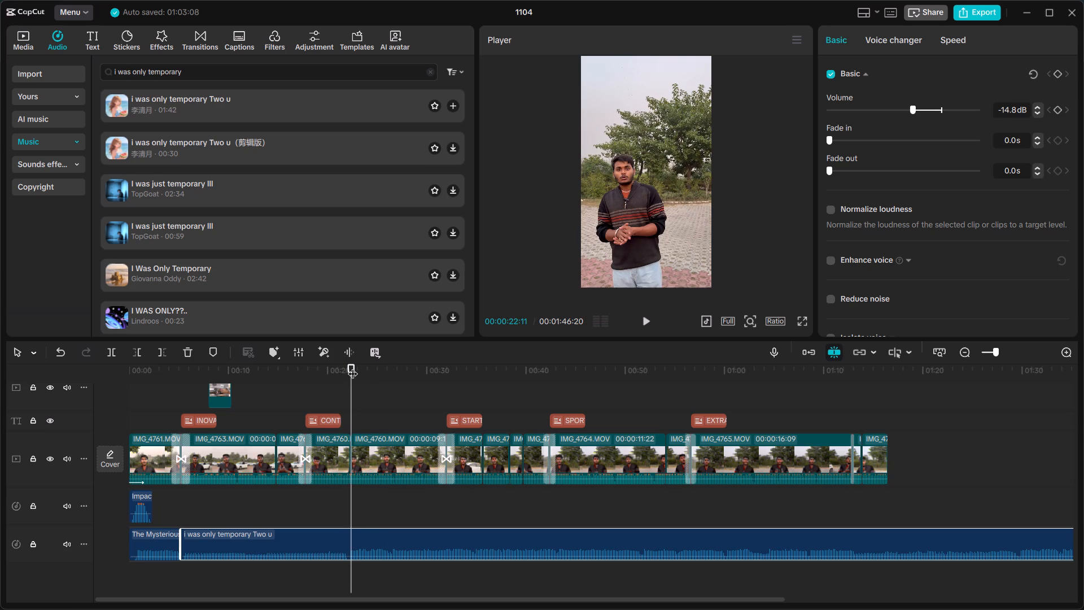
left_click(197, 46)
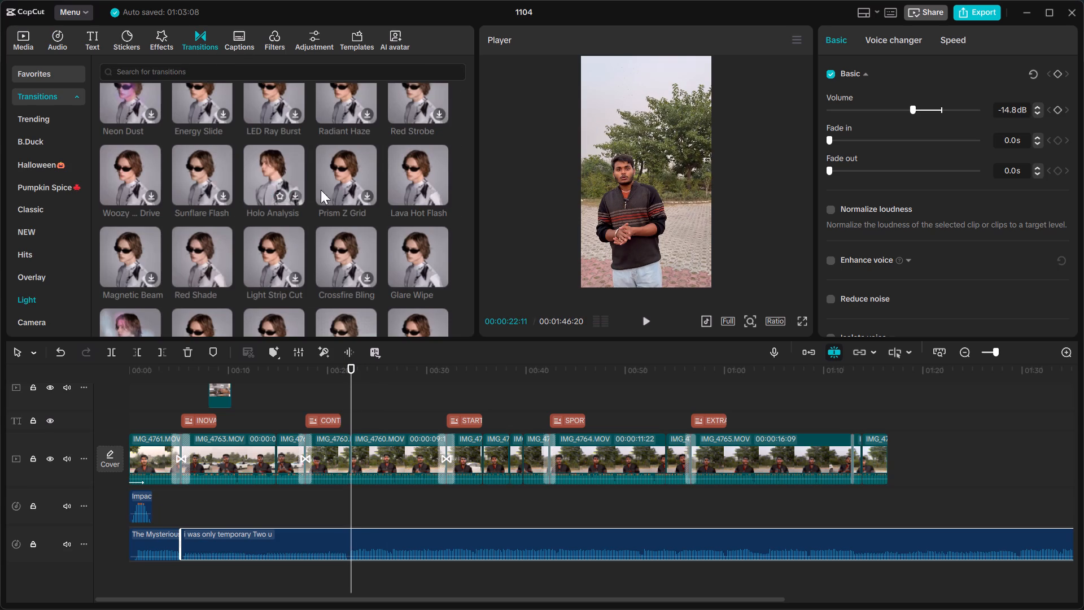
scroll(342, 244, "down", 1)
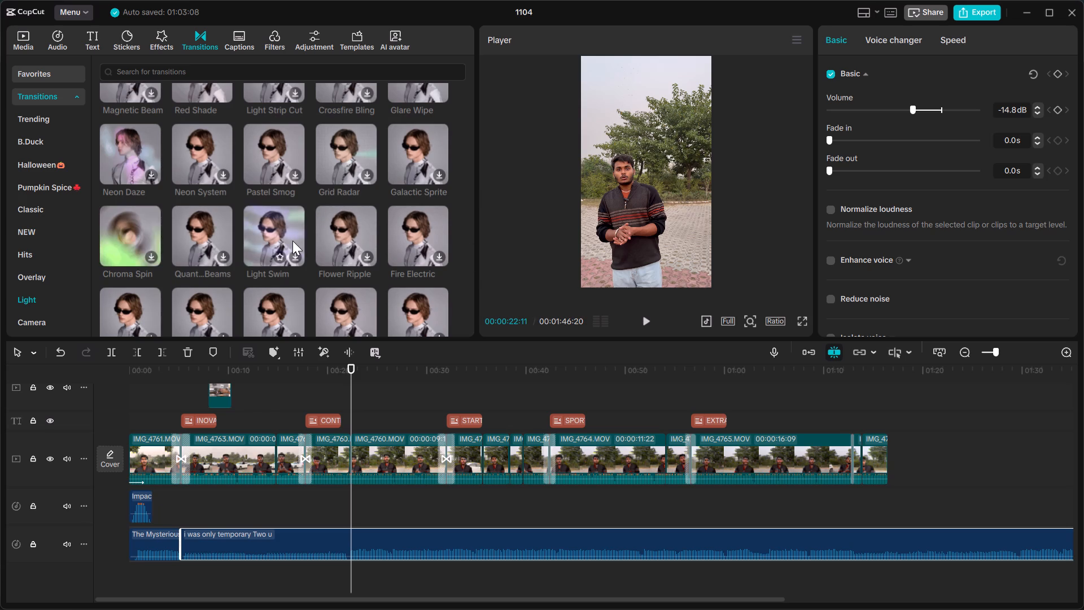
scroll(292, 241, "down", 1)
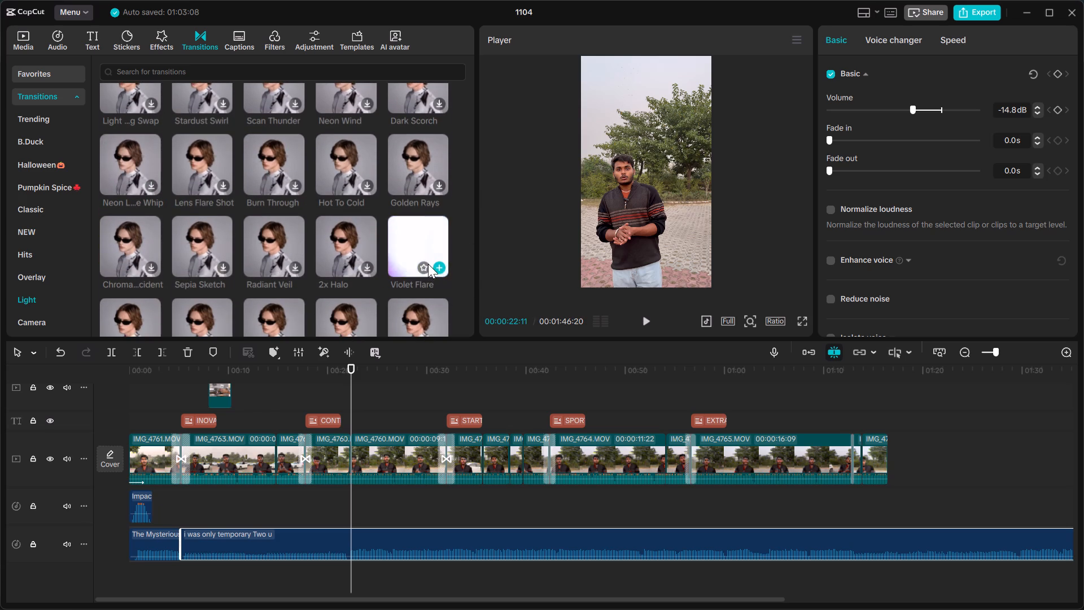
scroll(413, 256, "down", 1)
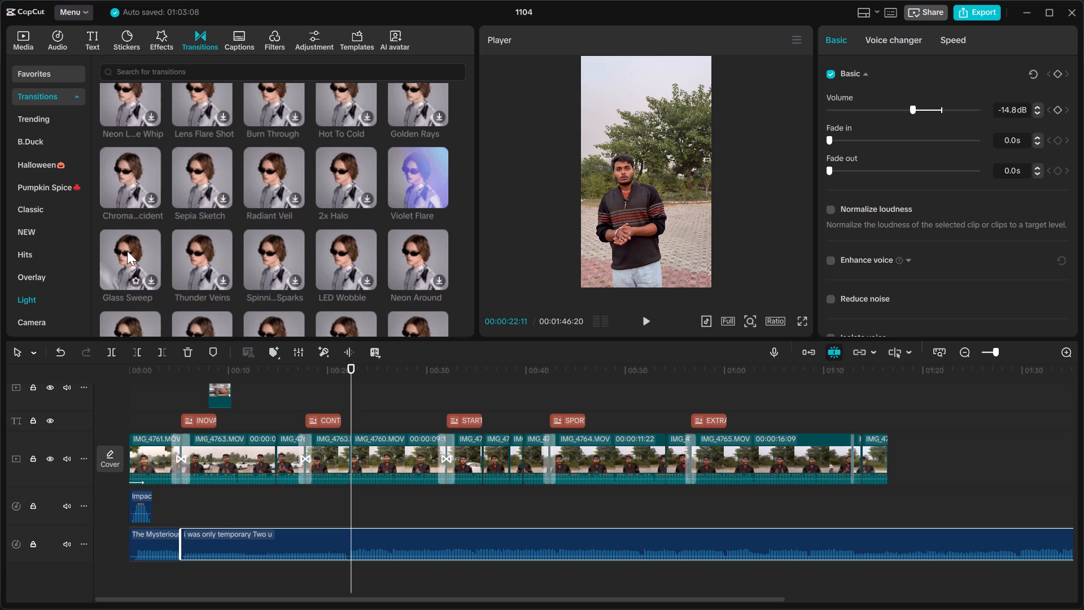
scroll(289, 216, "down", 1)
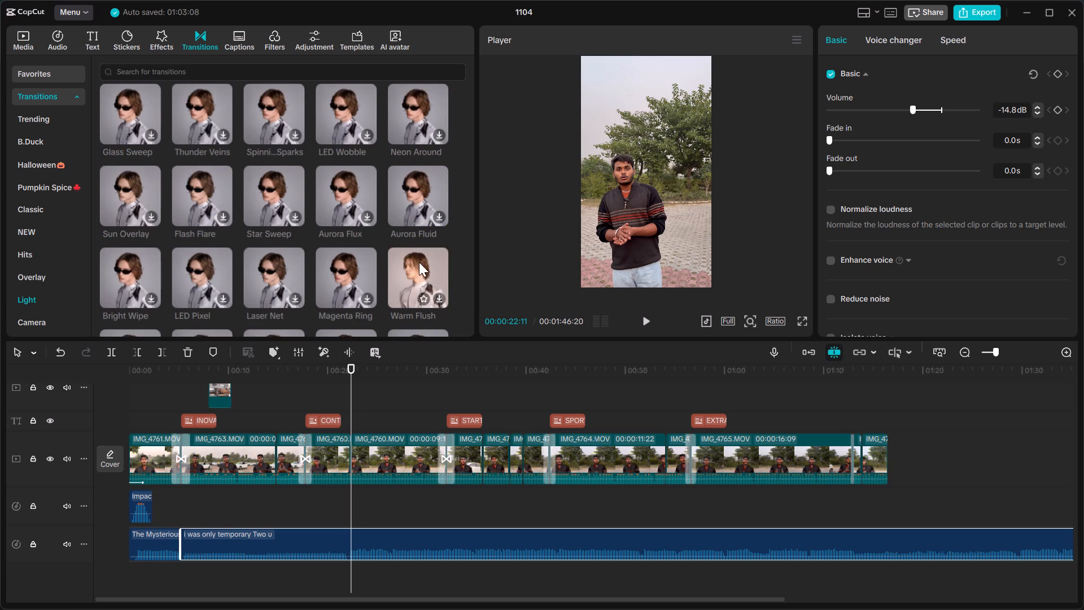
scroll(419, 269, "down", 1)
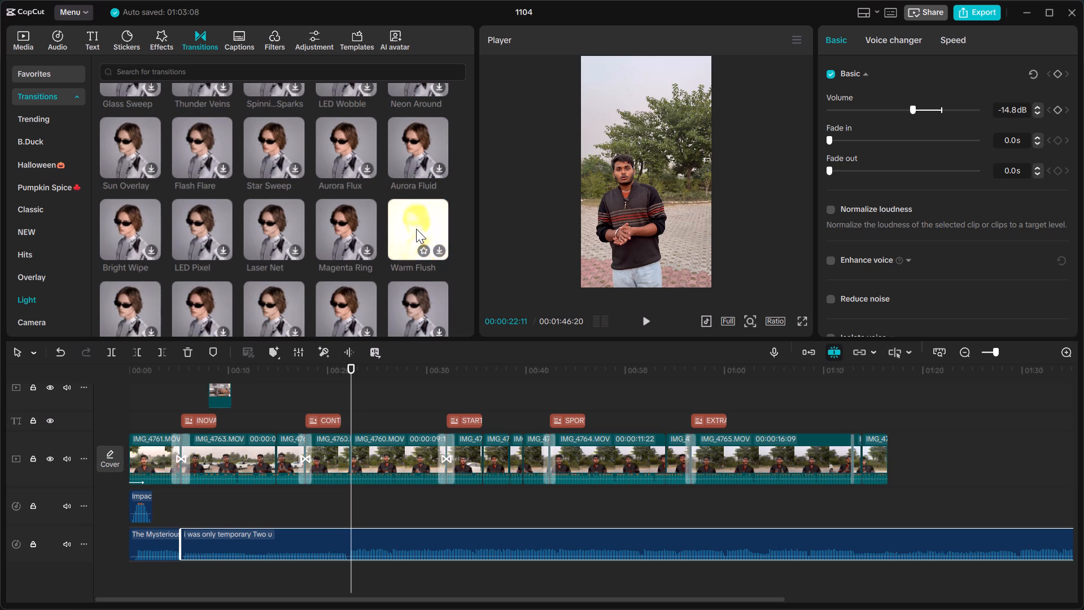
left_click(441, 254)
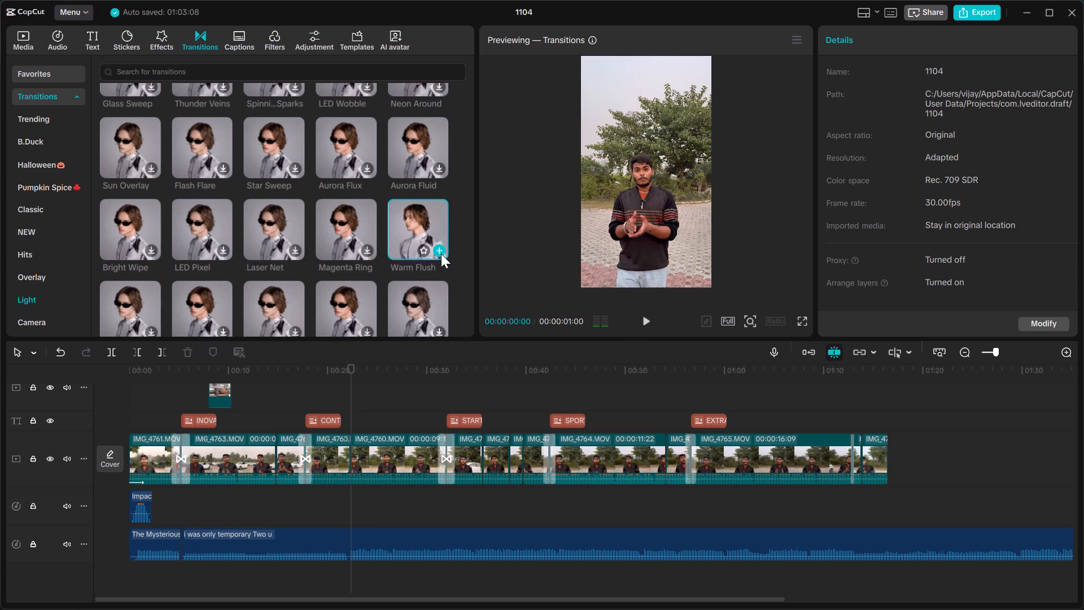
left_click(441, 254)
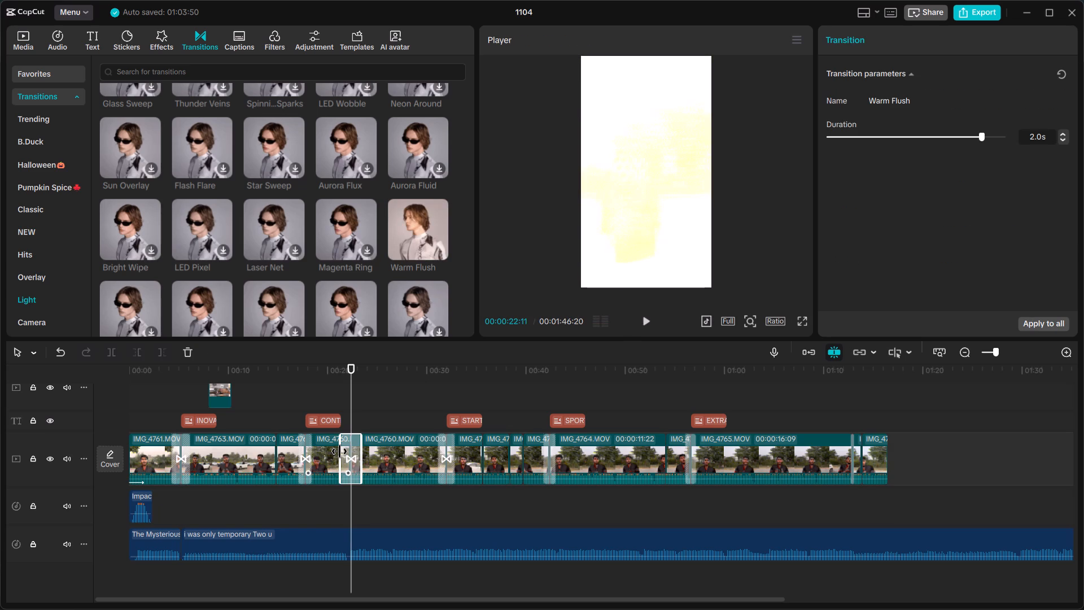
left_click_drag(339, 451, 347, 453)
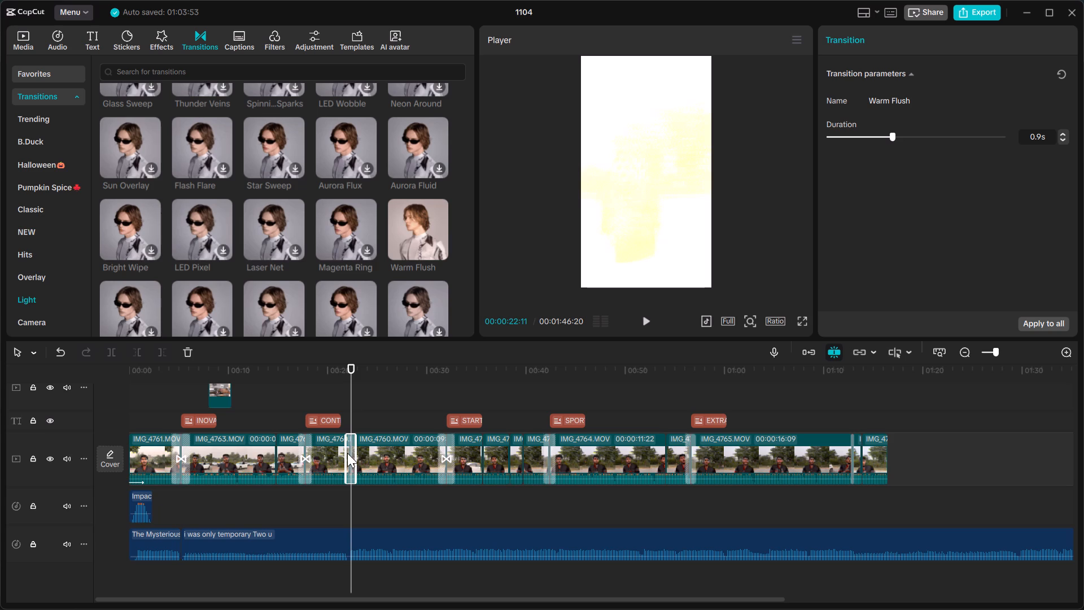
Play from 00:00:21:12 through the Warm Flush transition to about 00:00:40 to check it with the music.
left_click(353, 399)
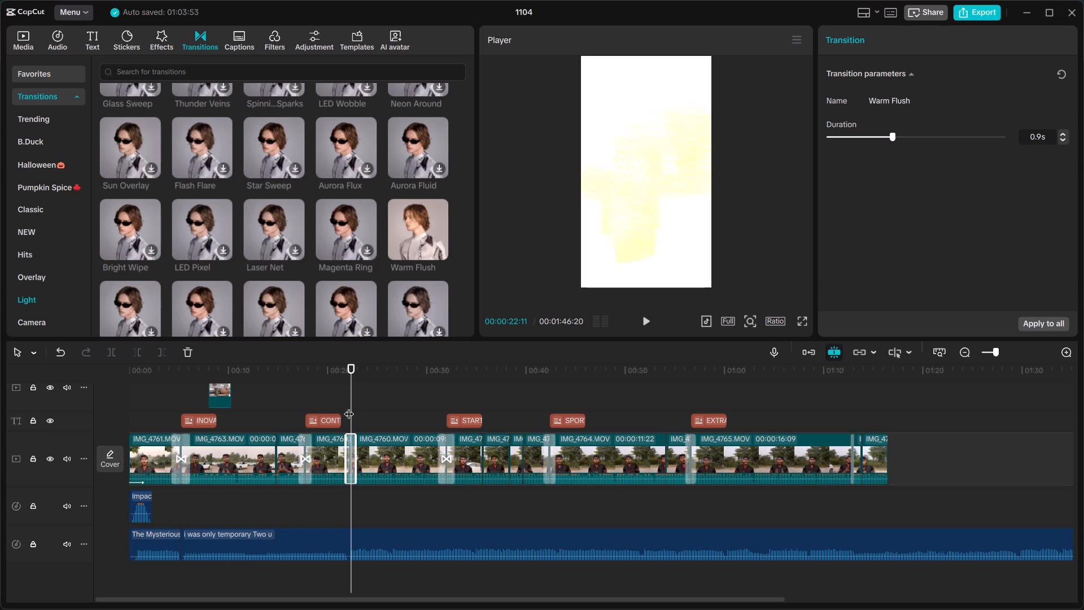
left_click(341, 402)
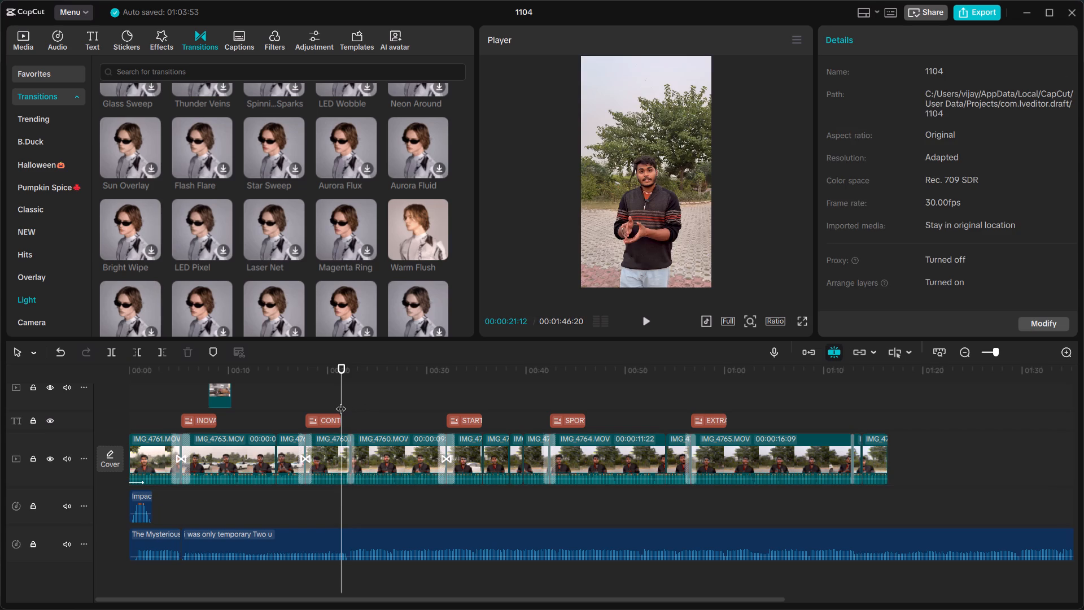
key("space")
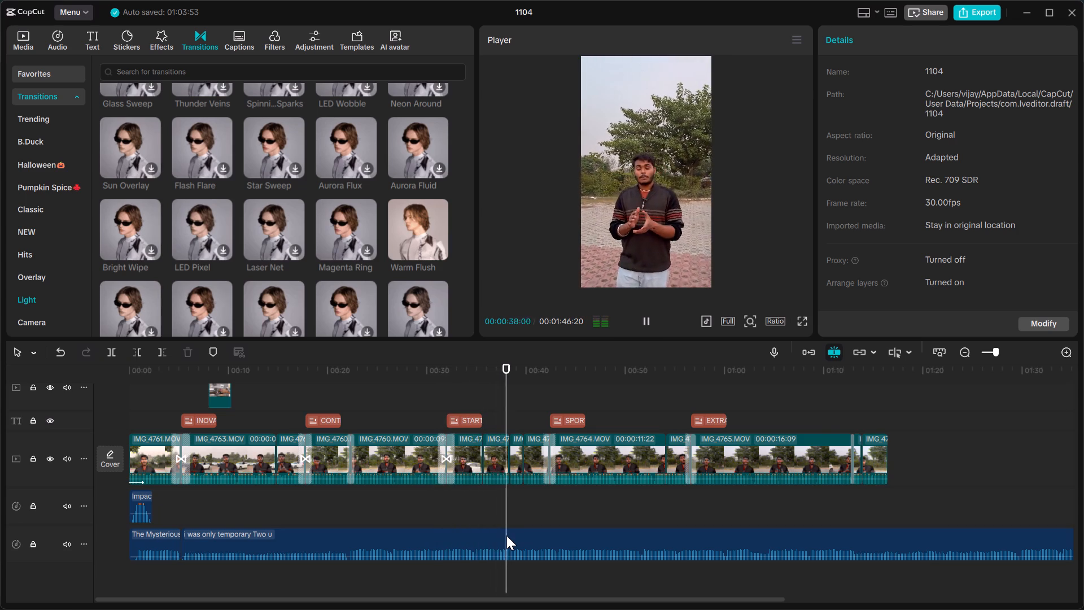
scroll(436, 521, "right", 3)
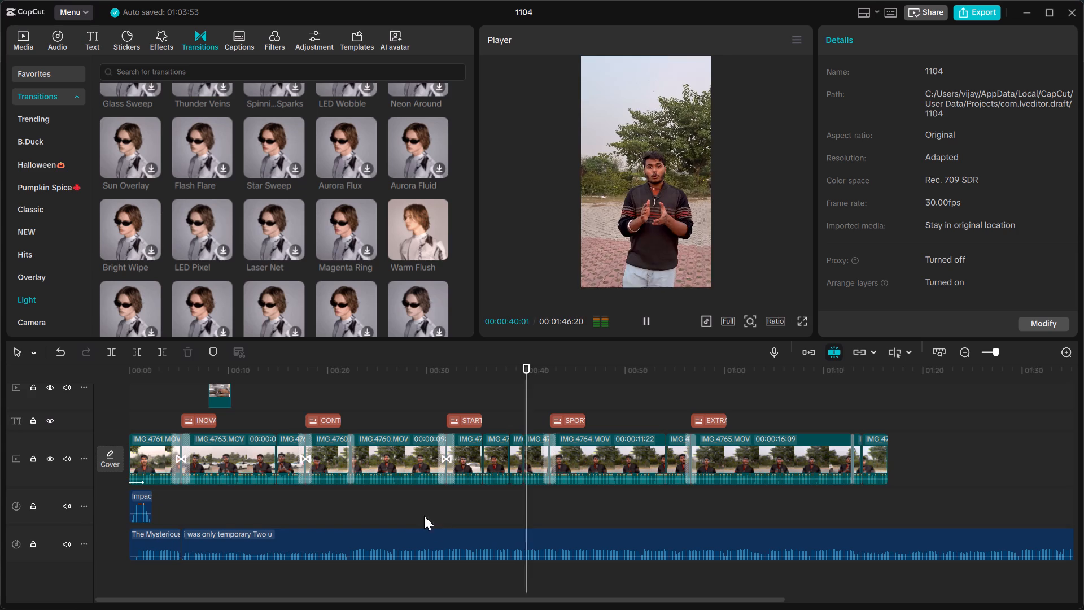
Replay the lead-in to the first transition and place the playhead on its cut at 00:00:05:07.
left_click(180, 381)
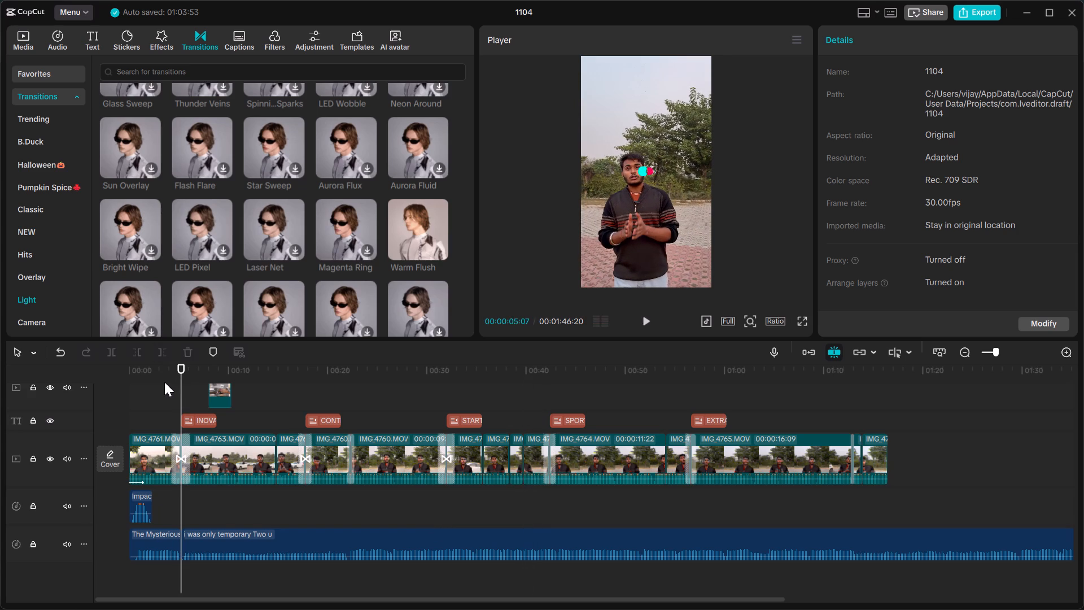
left_click(164, 382)
key("space")
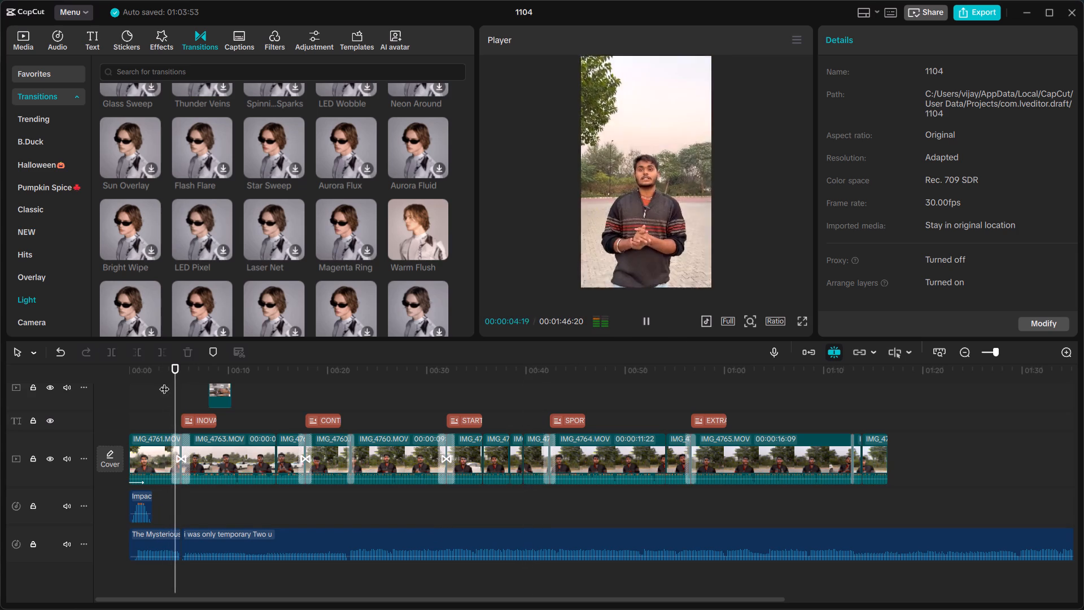
double_click(183, 373)
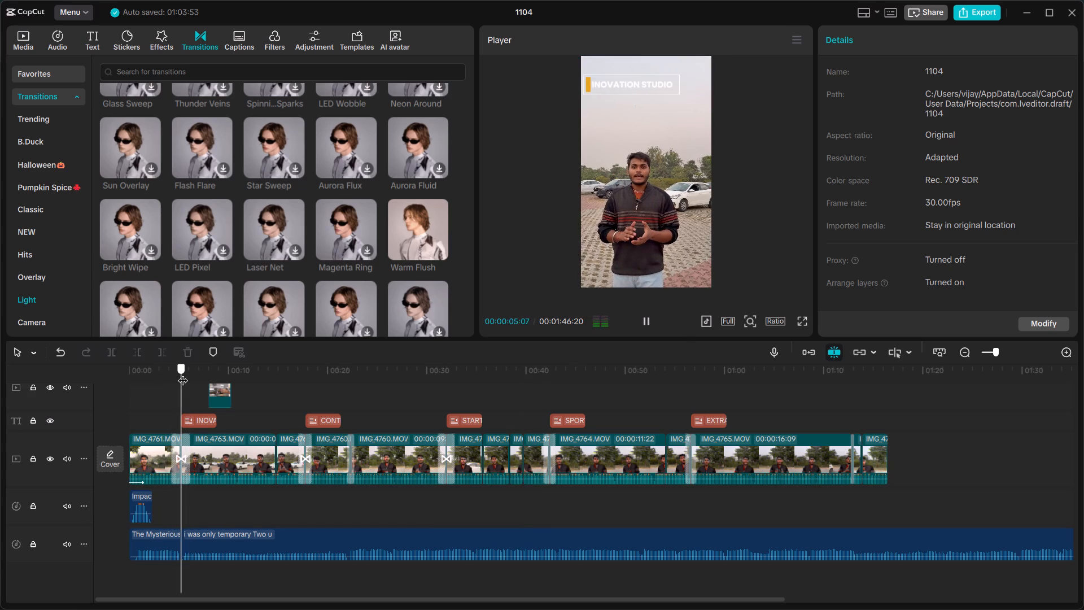
Audition trending sound effects for the first transition, including the keyboard typing, Paper bag rough 14, Glitter glitter and Taking photos sounds.
left_click(60, 43)
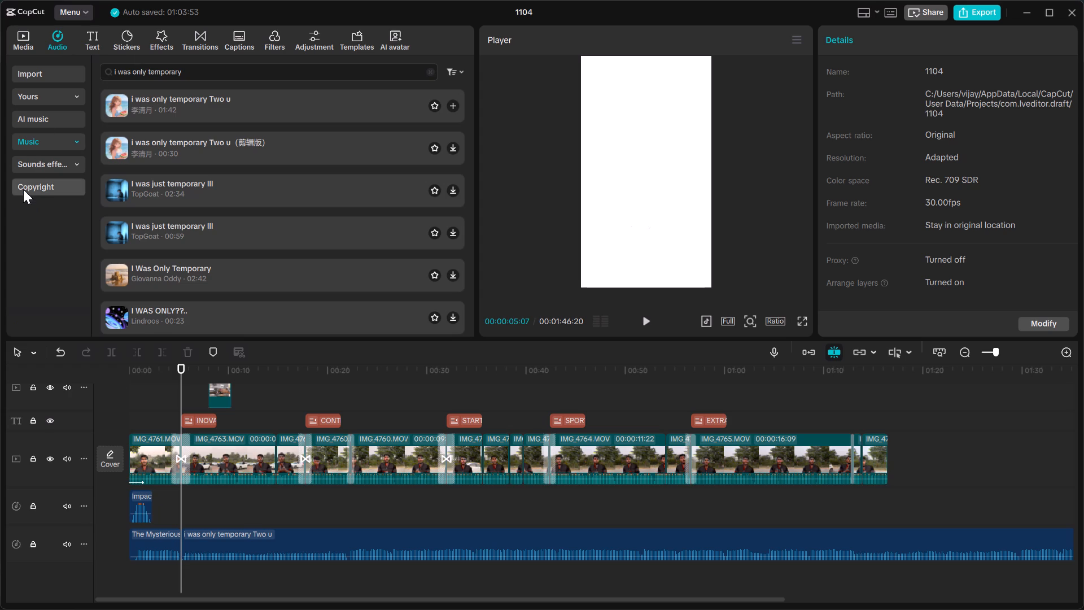
left_click(39, 161)
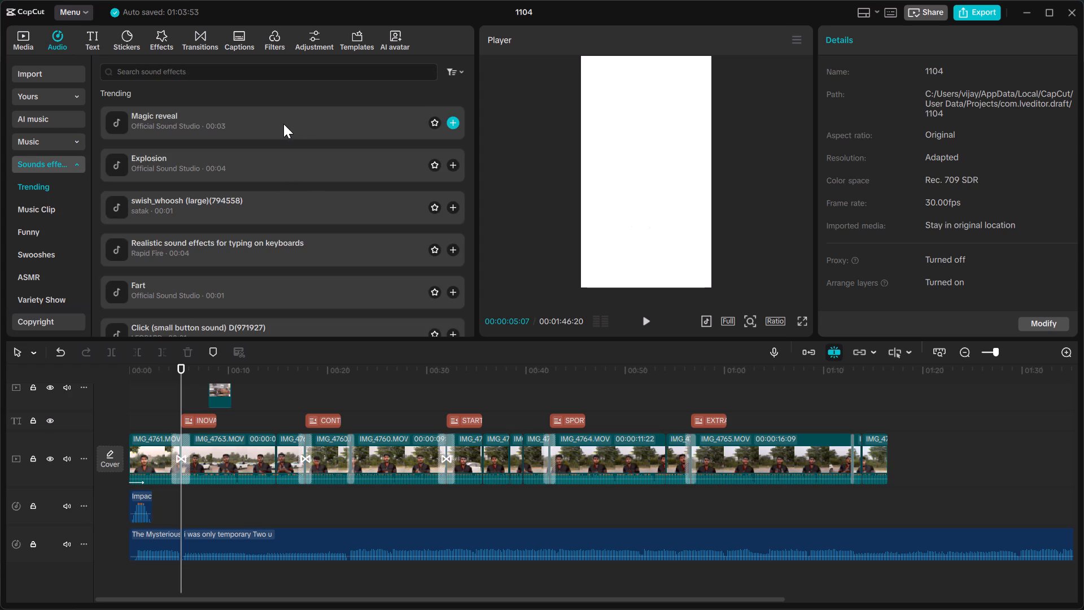
left_click(235, 204)
left_click(229, 249)
scroll(229, 249, "down", 2)
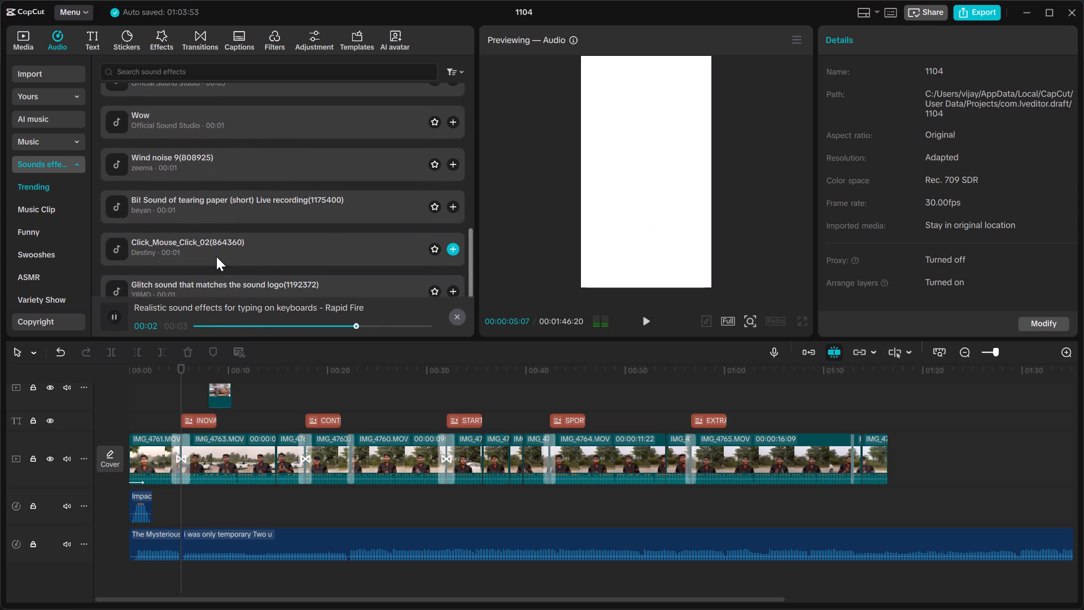
scroll(216, 256, "down", 1)
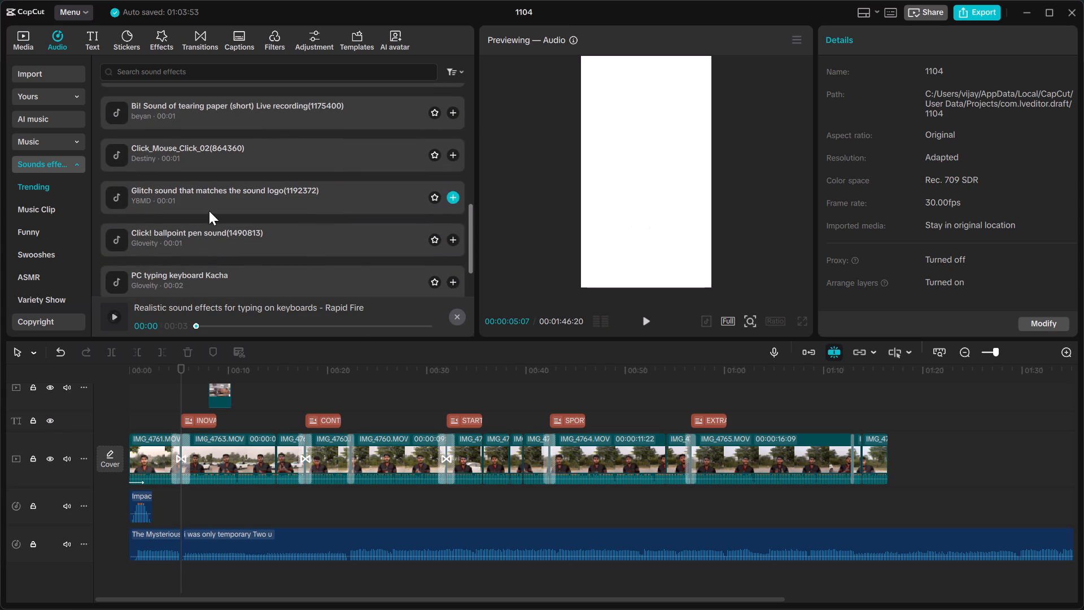
scroll(209, 191, "down", 2)
left_click(209, 184)
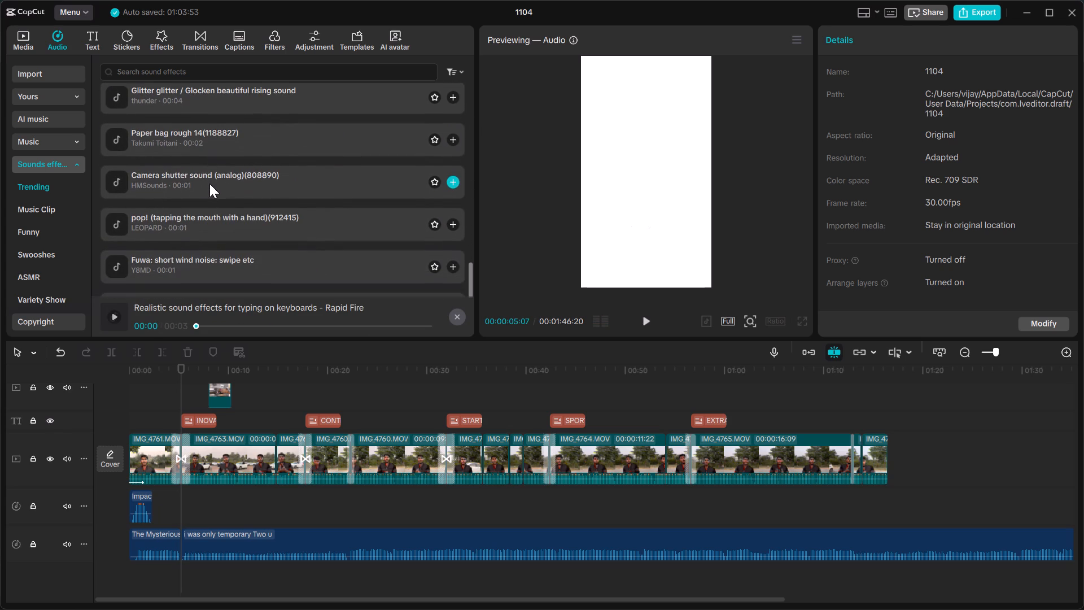
left_click(198, 150)
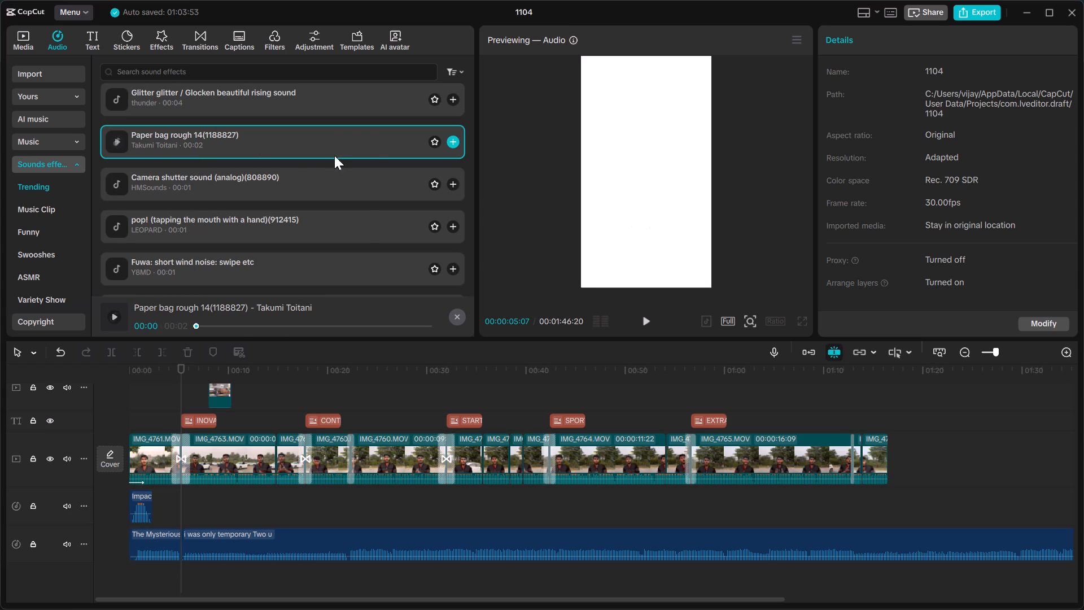
left_click(256, 98)
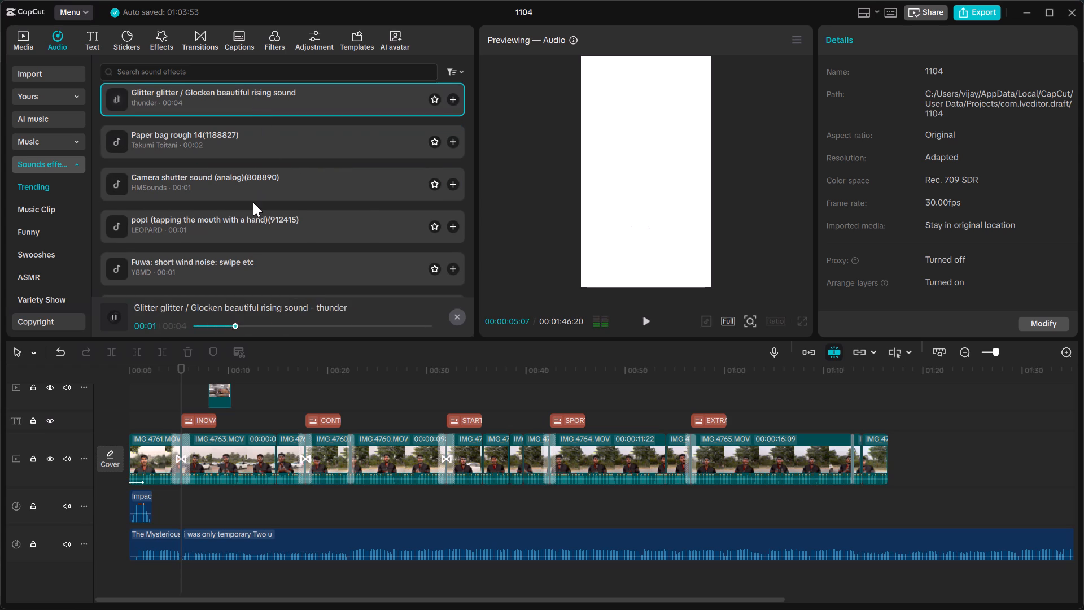
scroll(253, 202, "down", 1)
left_click(253, 202)
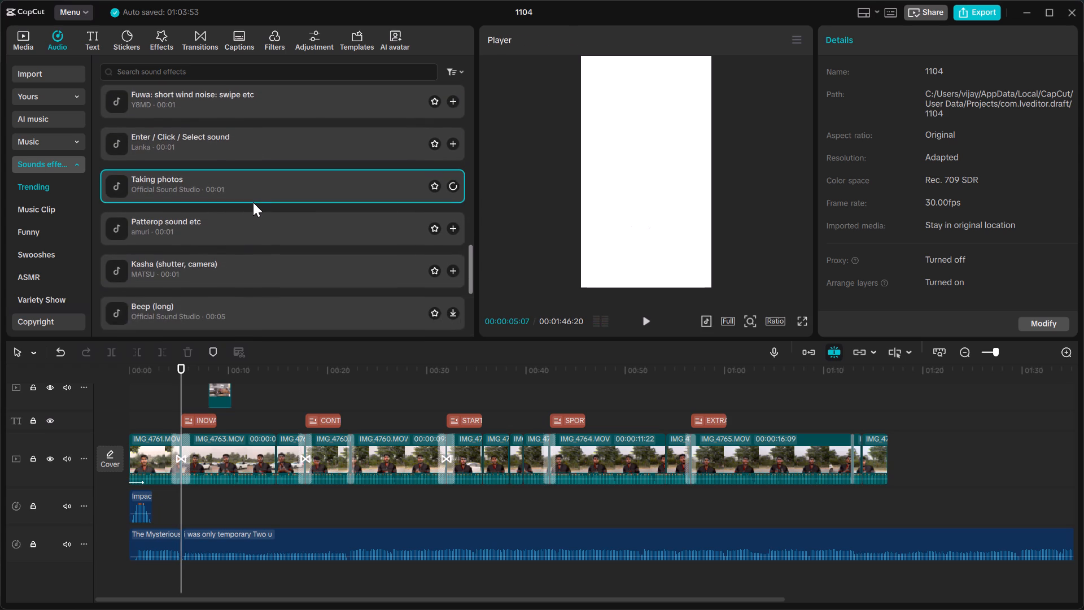
Preview the trending "Glitch sound that matches the sound logo(1123876)" effect and add it at the 00:00:05:07 cut.
scroll(242, 278, "down", 2)
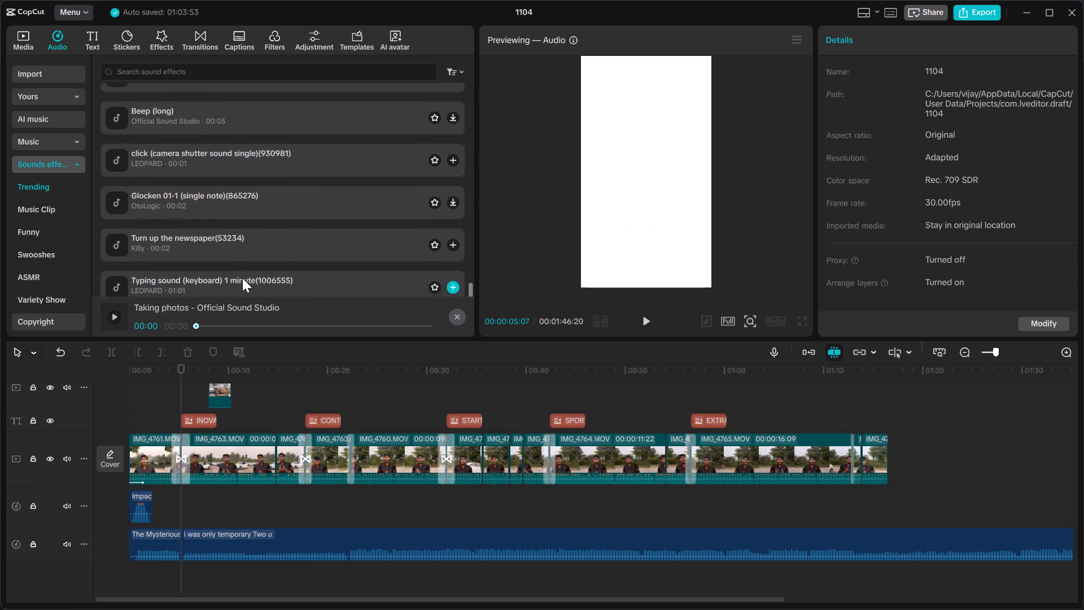
scroll(242, 278, "down", 1)
right_click(242, 278)
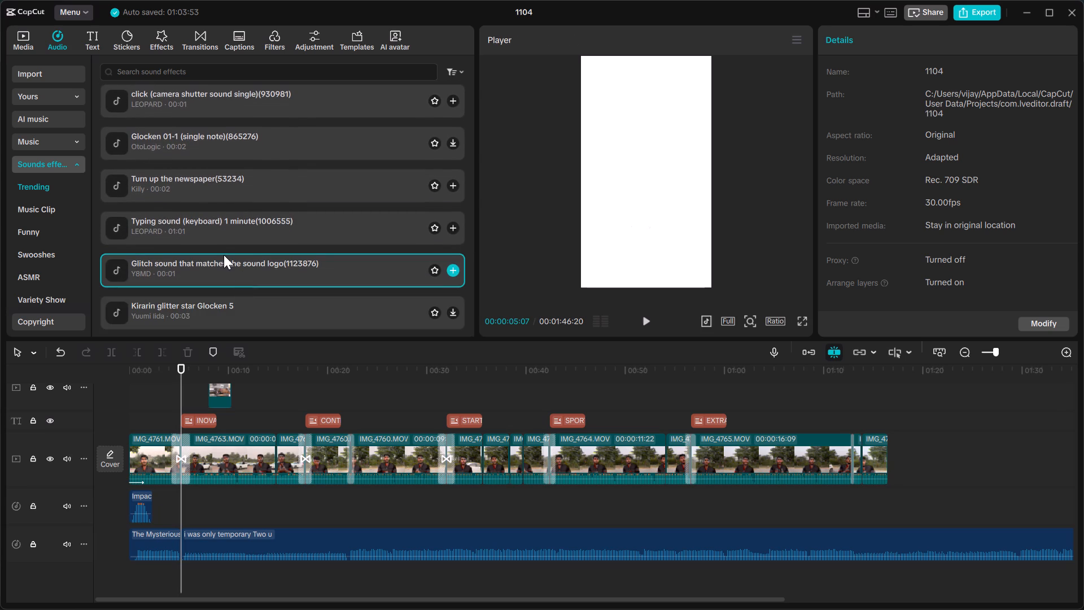
left_click(222, 255)
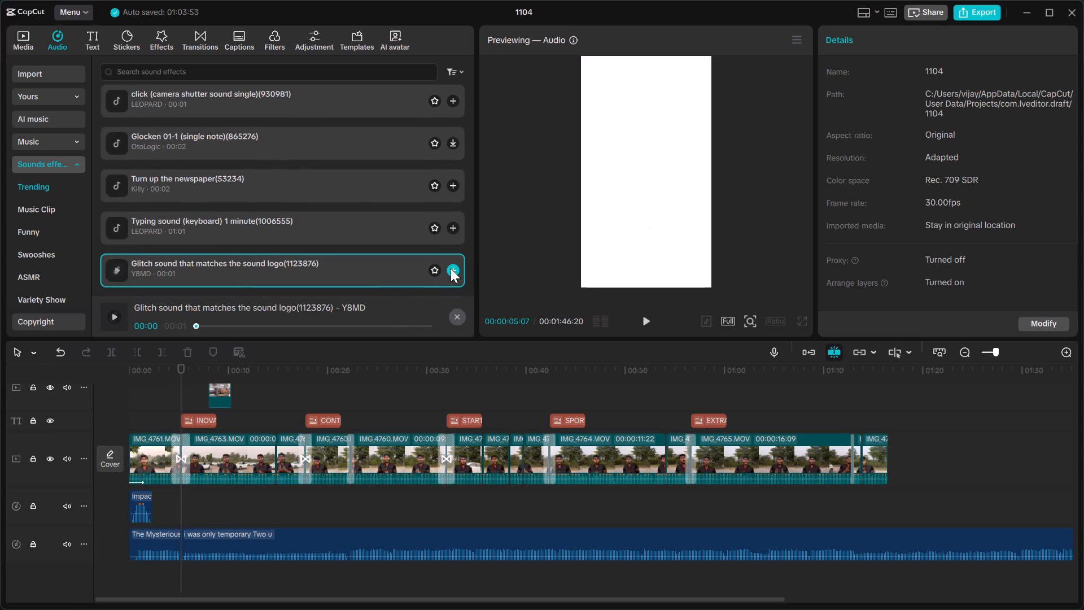
left_click(451, 268)
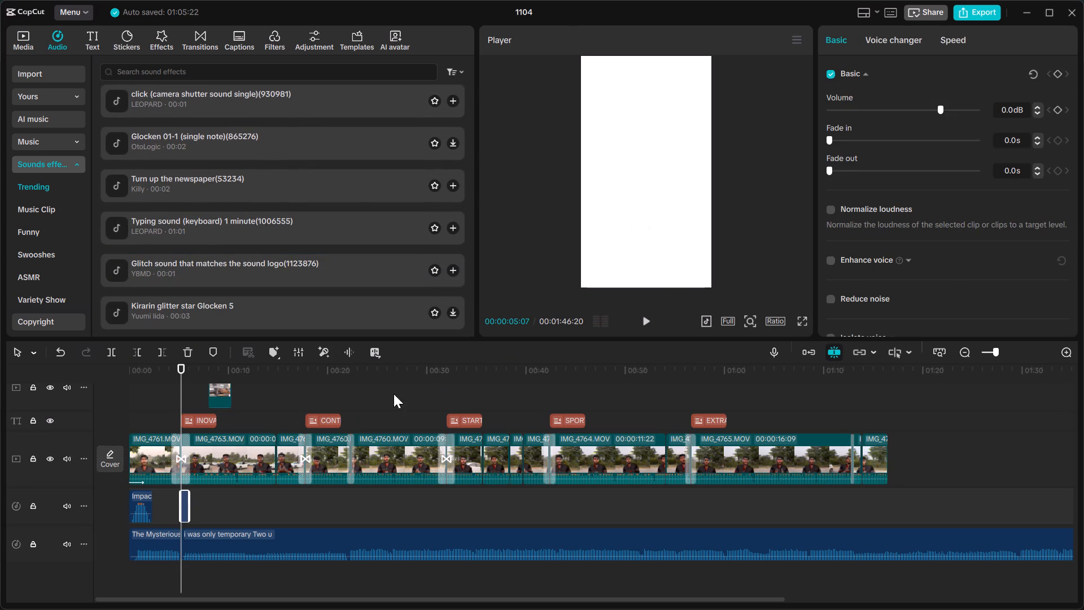
Lower the glitch sound clip's volume to -14.5 dB and play it over the first transition.
left_click_drag(937, 103, 932, 103)
left_click_drag(932, 103, 913, 109)
left_click_drag(913, 109, 911, 109)
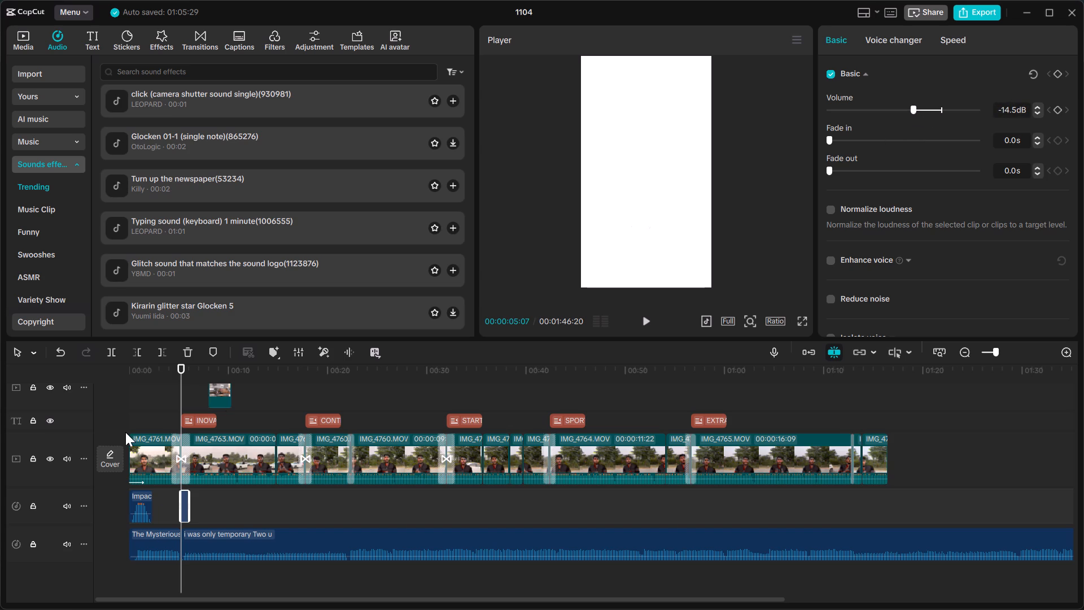
left_click(159, 413)
key("space")
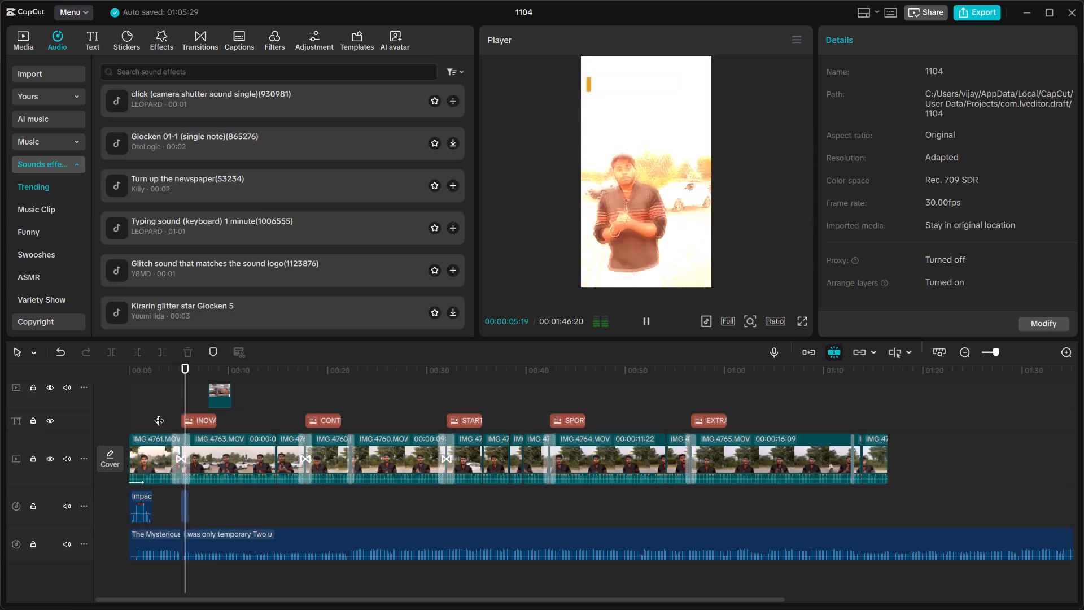
Move the glitch sound clip earlier so it ends at the first transition's cut, and replay that passage.
left_click_drag(184, 509, 179, 509)
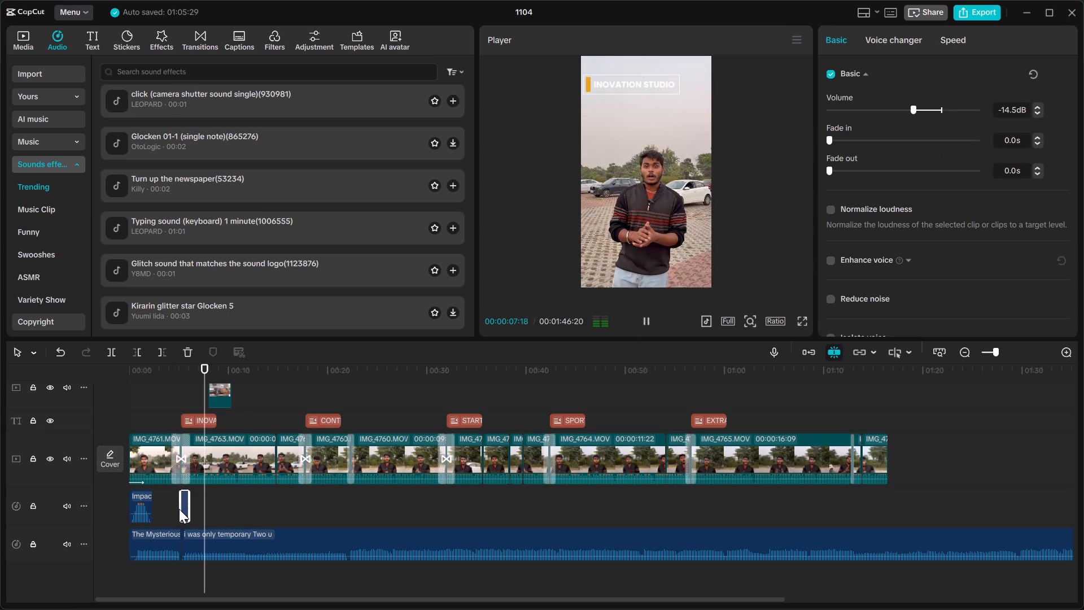
left_click_drag(179, 509, 178, 509)
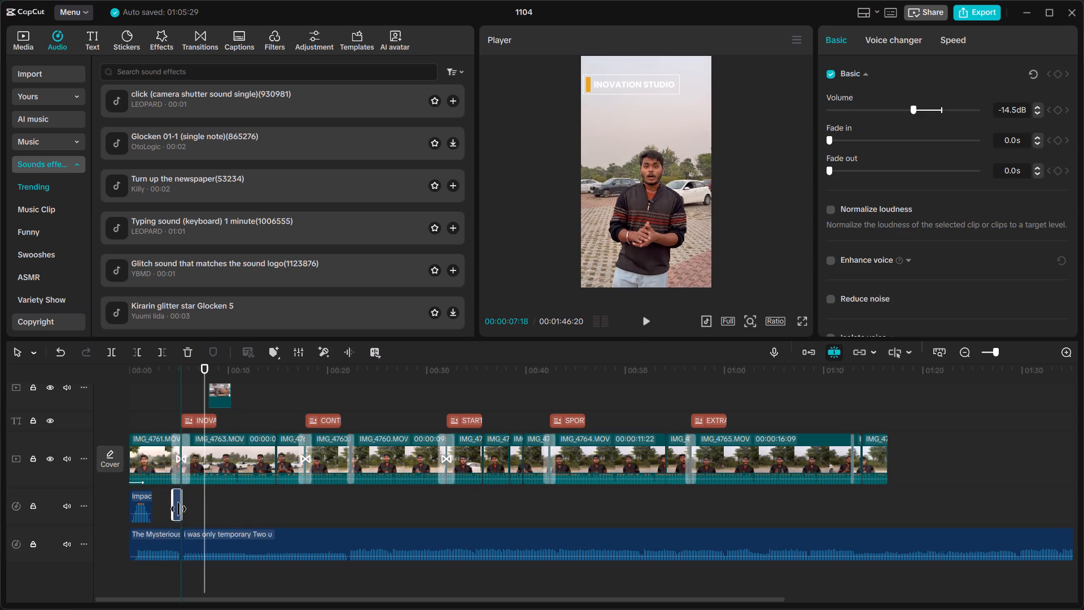
left_click_drag(178, 509, 181, 508)
left_click_drag(181, 508, 176, 509)
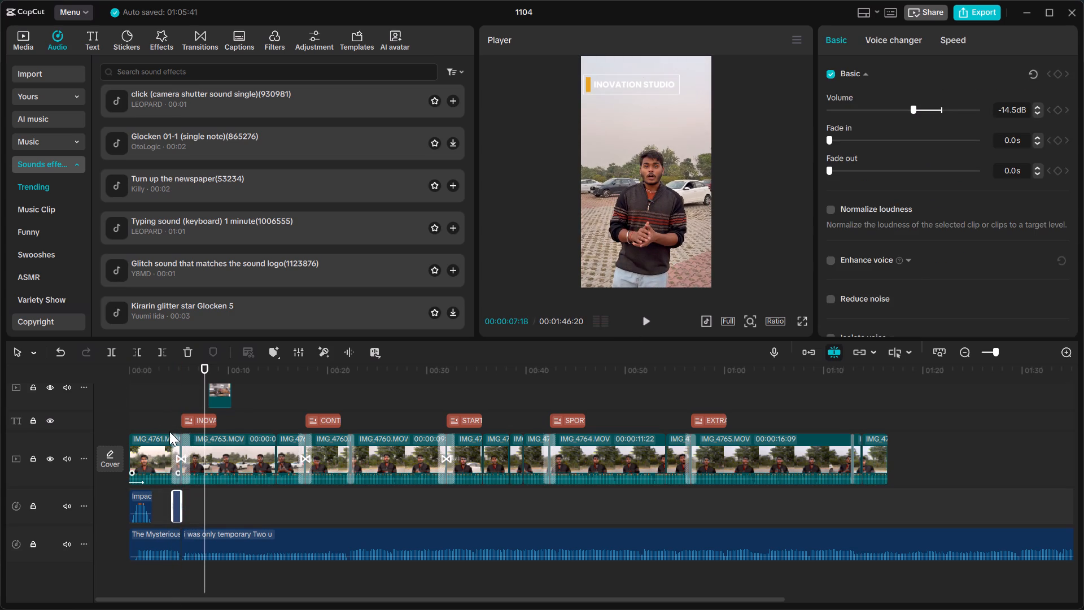
left_click(168, 426)
key("space")
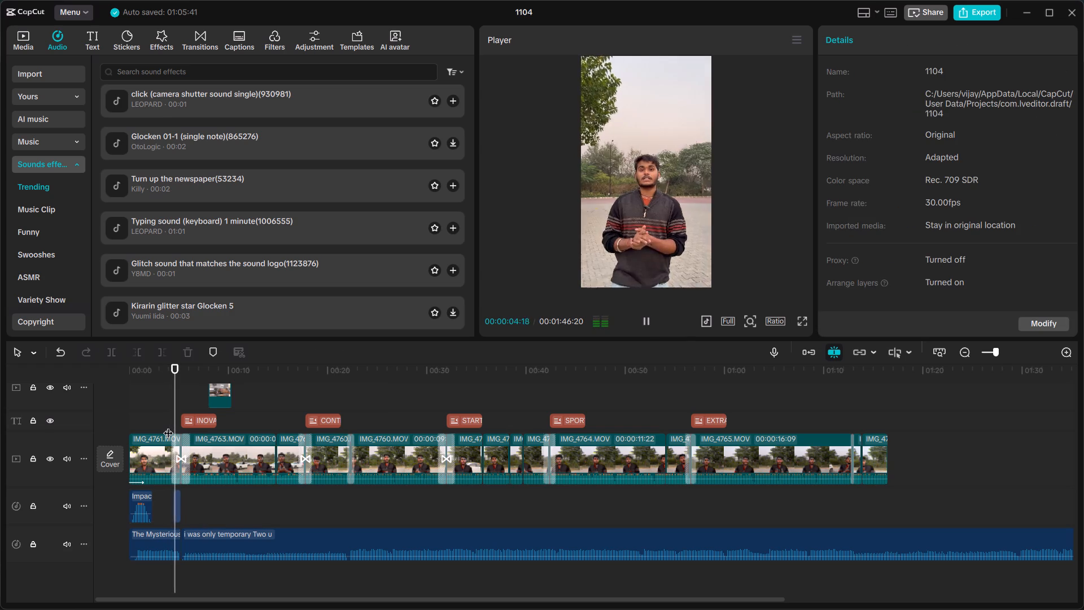
left_click(176, 500)
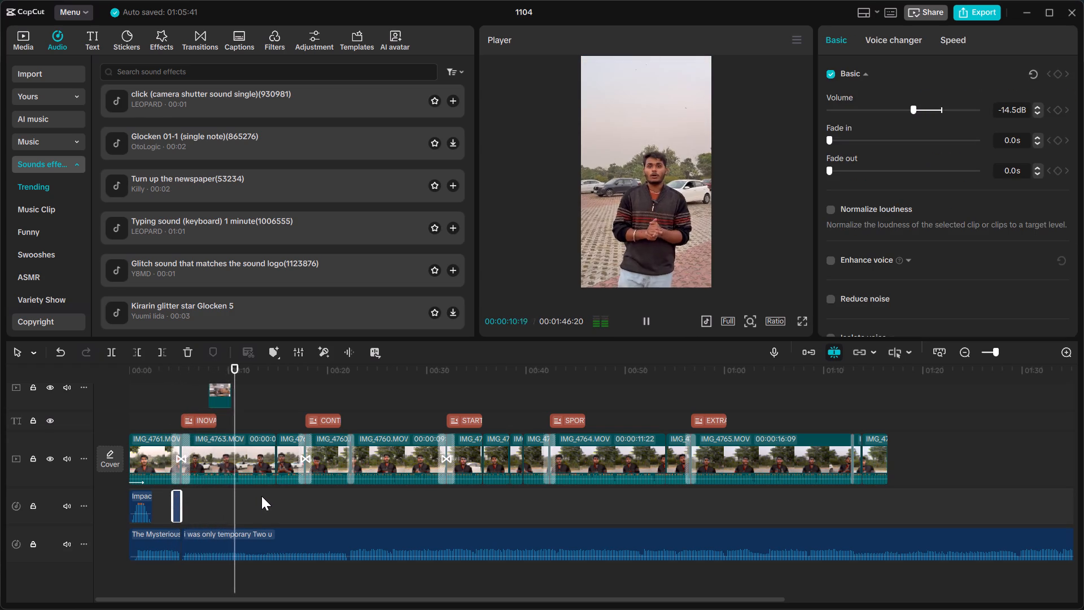
Add the "click (camera shutter sound single)(930981)" effect at 00:00:10:11, where the overlay clip ends, and lower its volume to -13.3 dB.
left_click(232, 376)
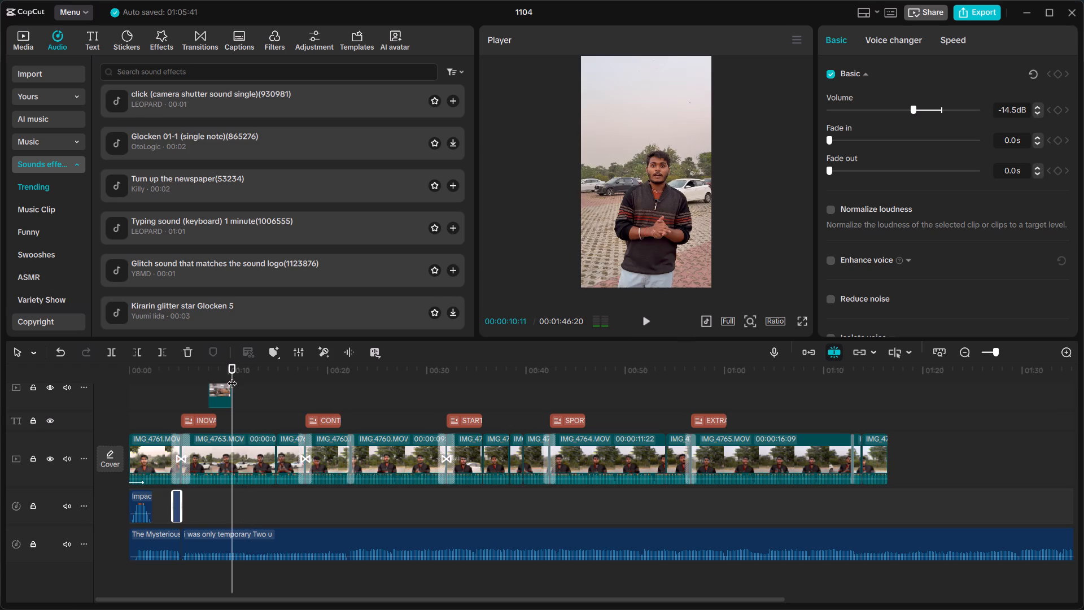
scroll(199, 154, "up", 1)
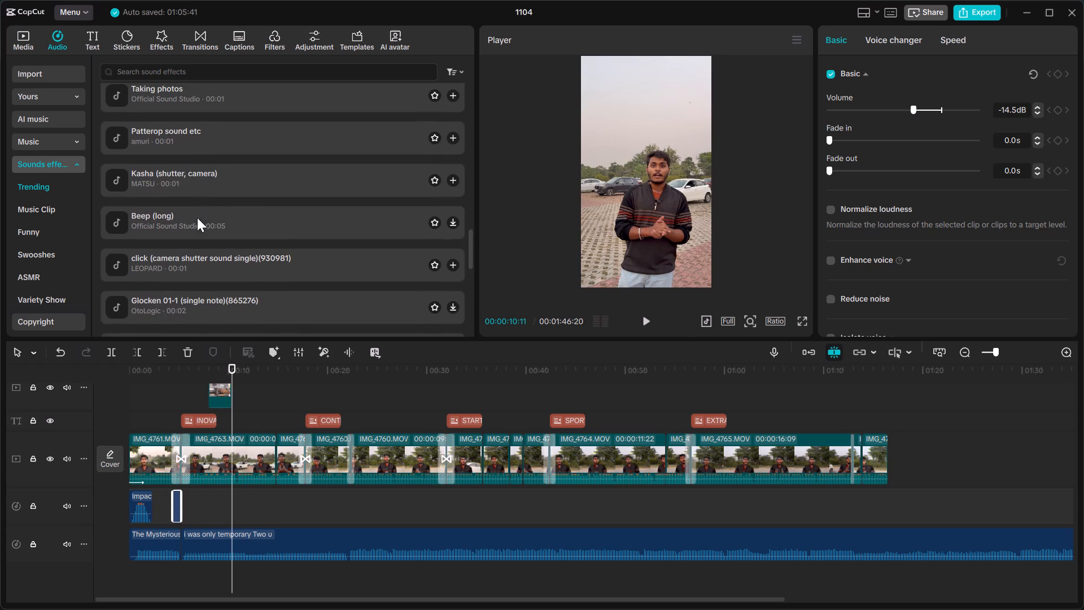
left_click(196, 267)
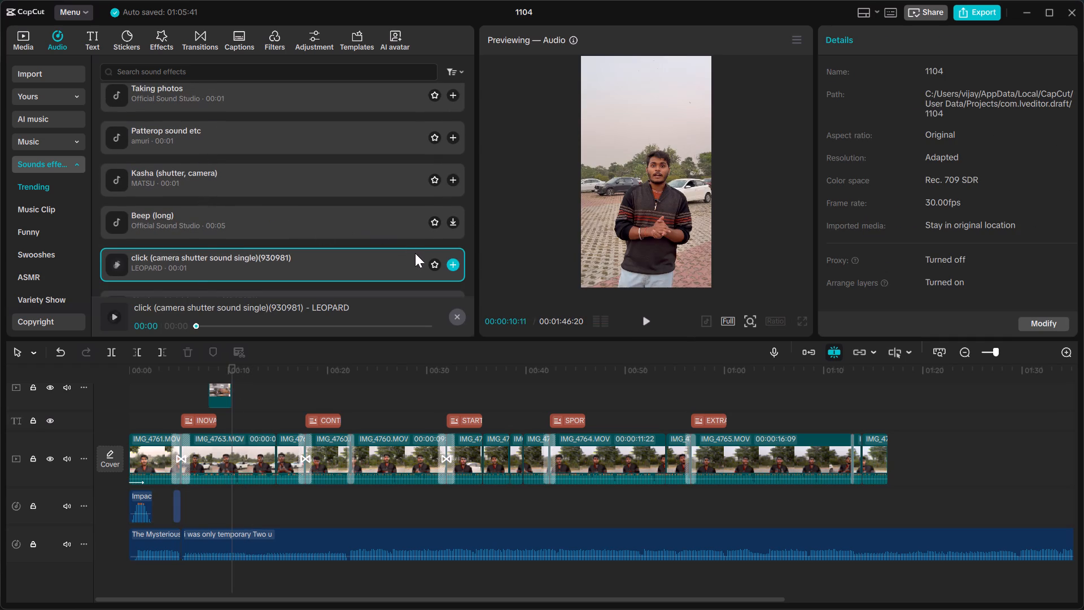
left_click(449, 266)
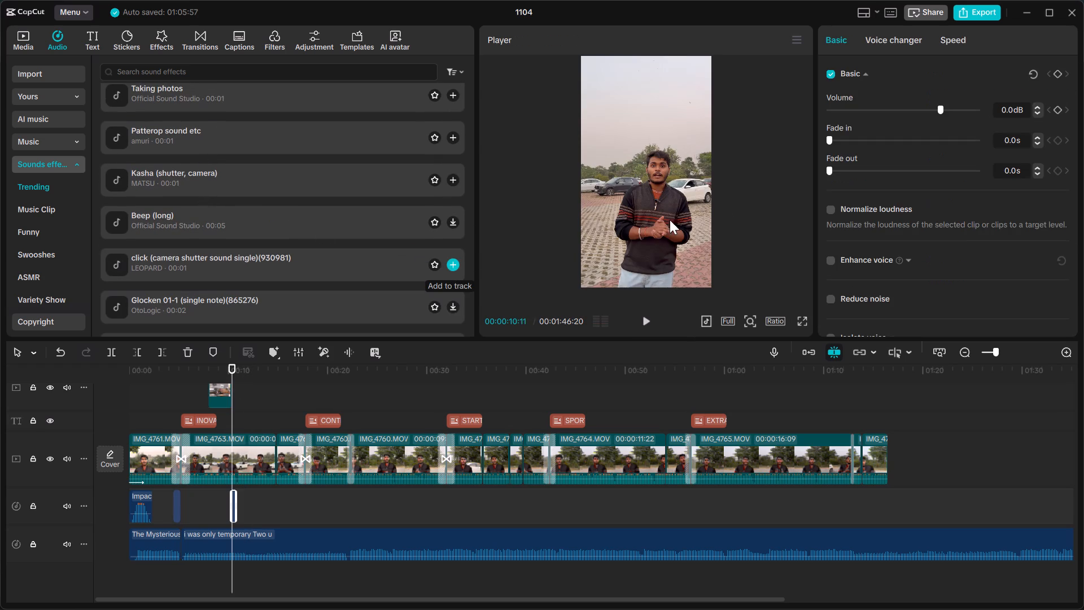
left_click(913, 111)
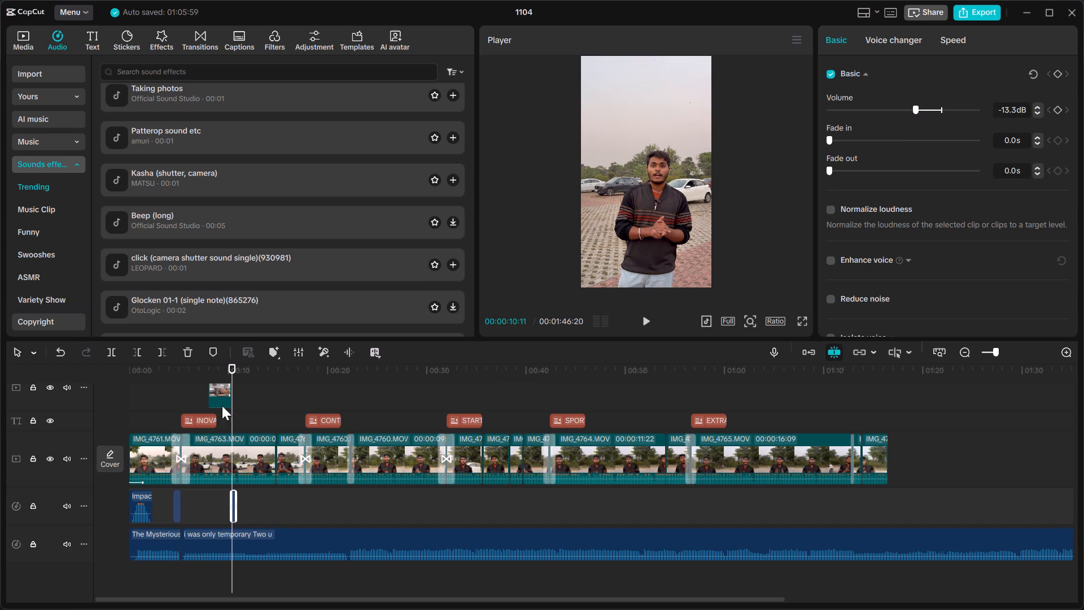
Play from about 00:00:07 past the shutter sound to the second transition and place the playhead at 00:00:17:23.
left_click(204, 380)
key("space")
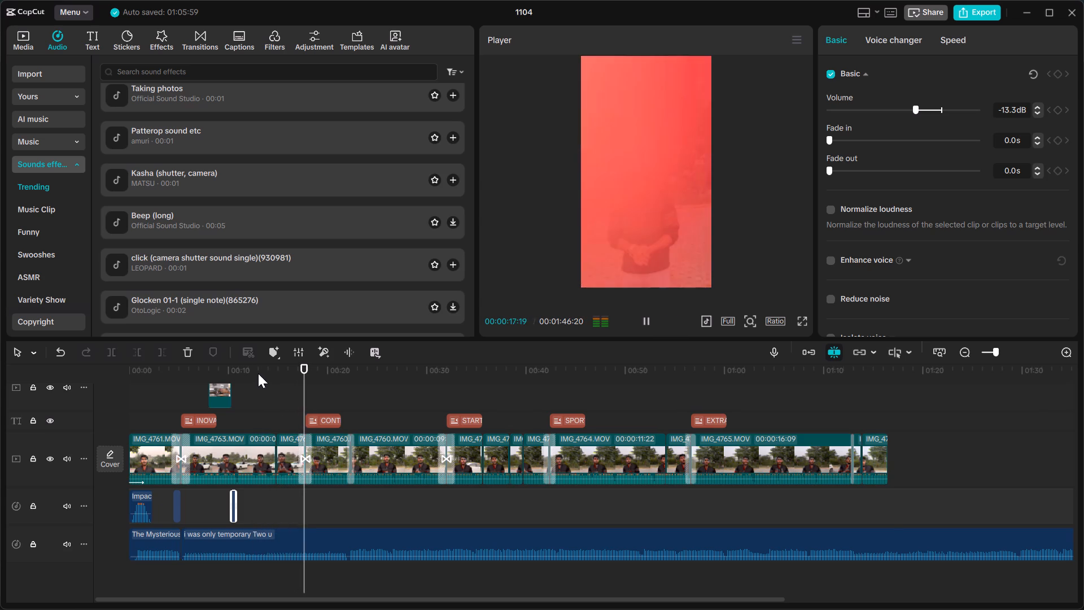
left_click(299, 372)
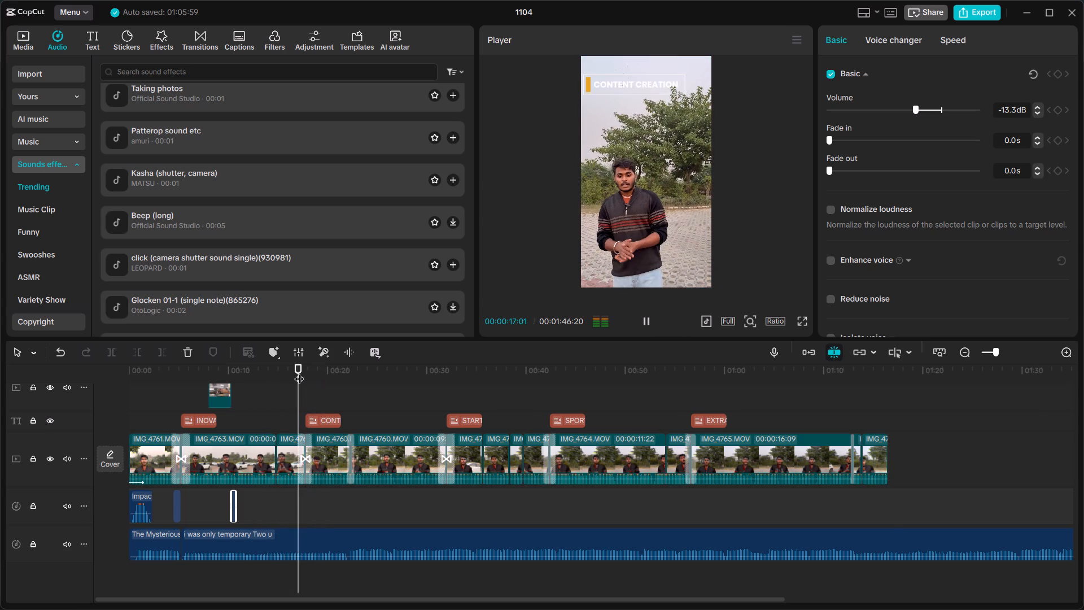
left_click(299, 372)
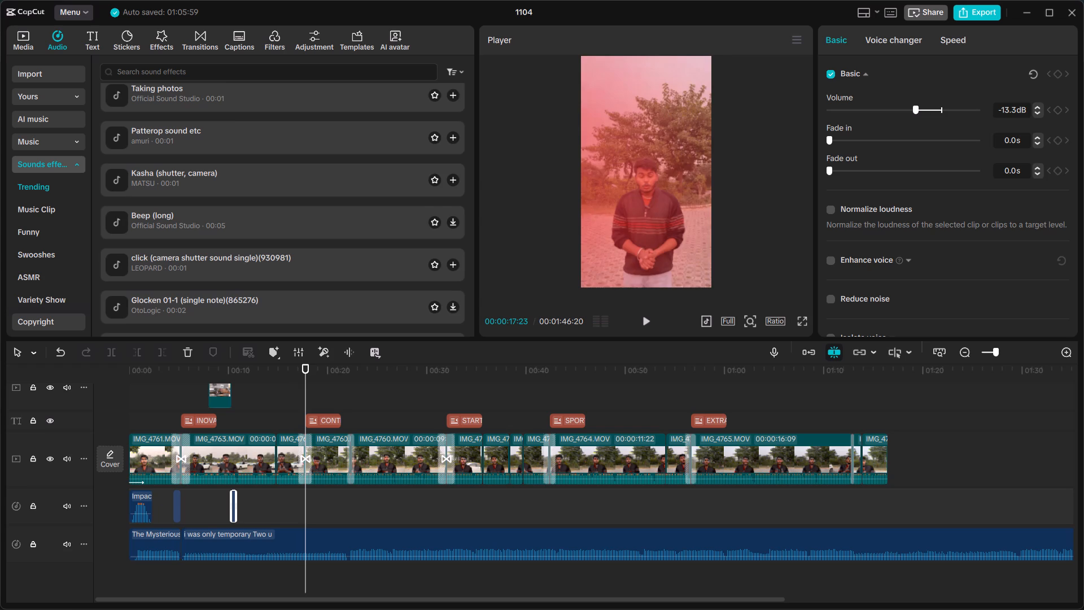
Search the sound effects for "flying" and preview results such as "Simple flying sound" and "Pune toss / flying sound".
left_click(180, 68)
type("FLY")
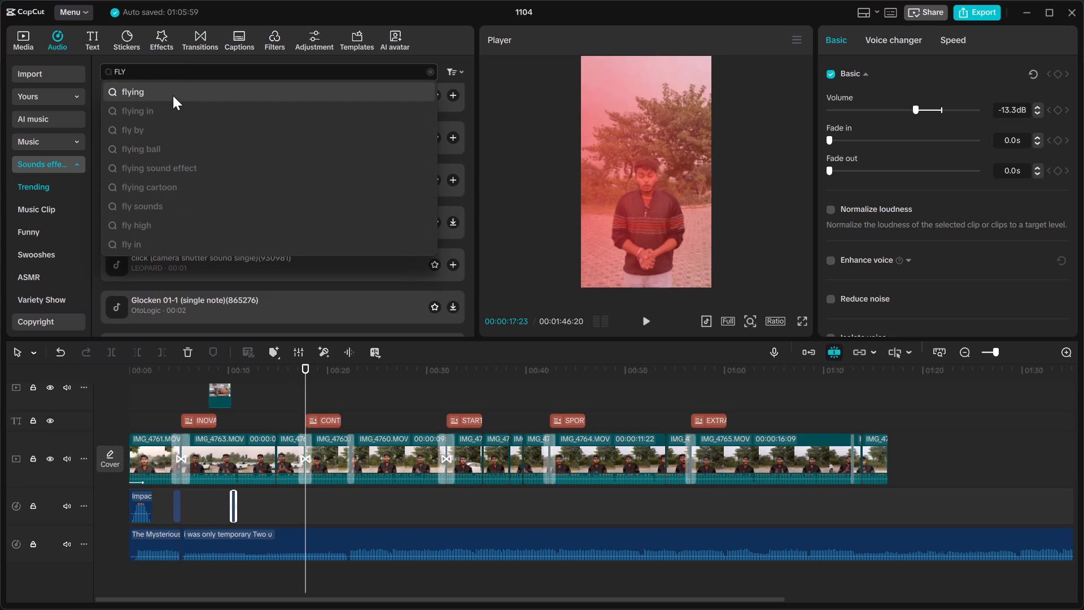
left_click(173, 95)
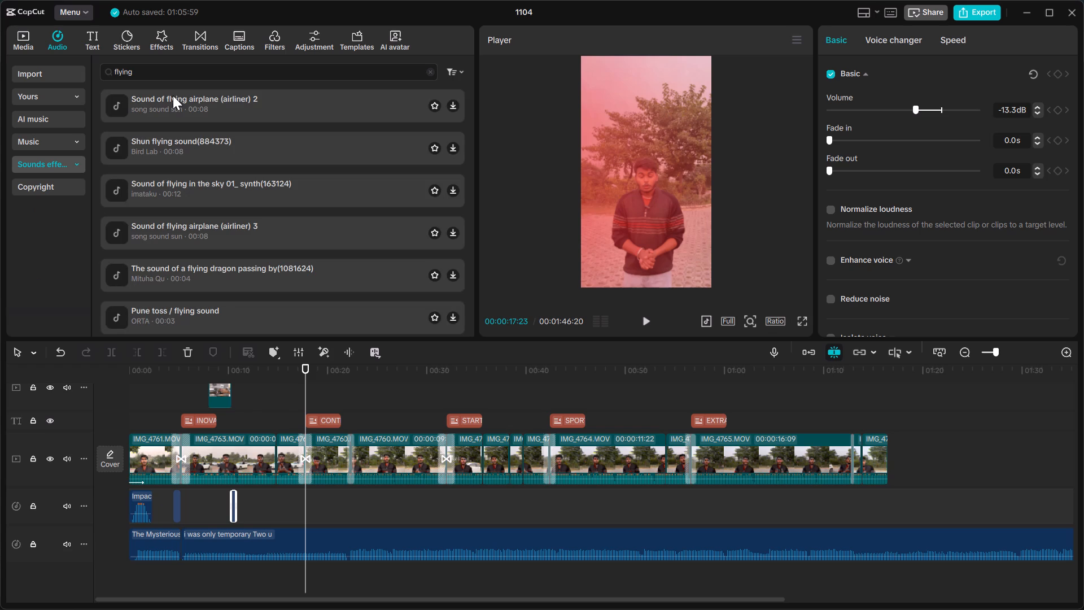
left_click(223, 111)
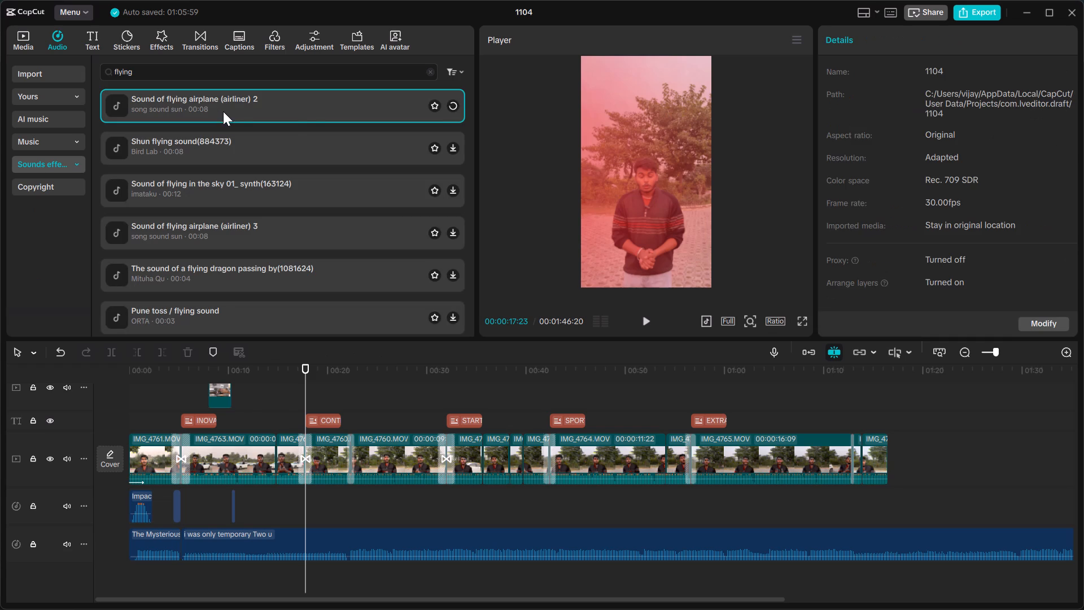
scroll(273, 206, "down", 1)
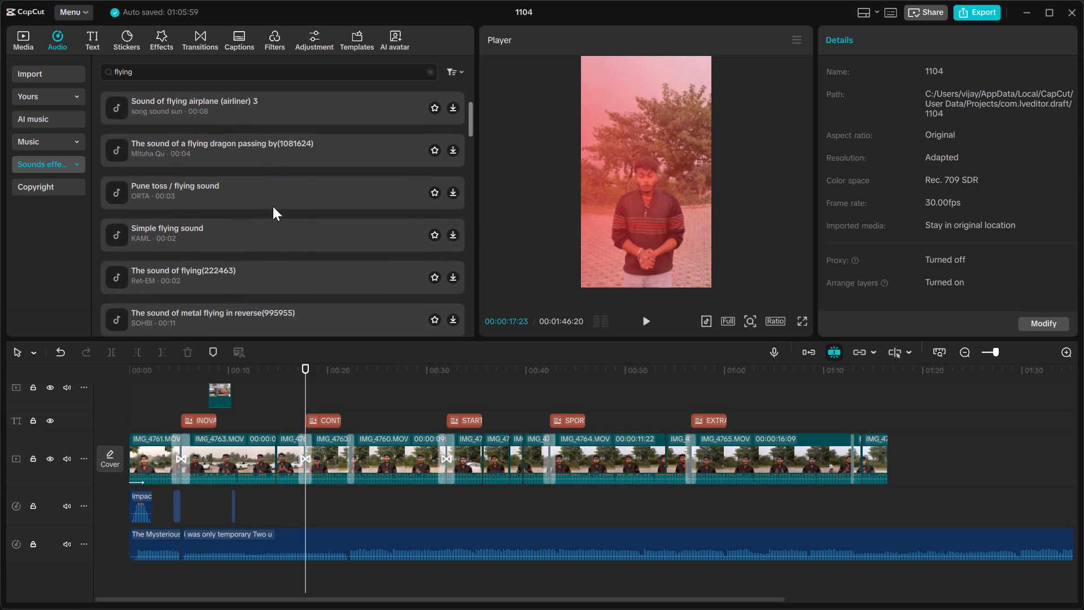
scroll(273, 206, "down", 1)
left_click(239, 252)
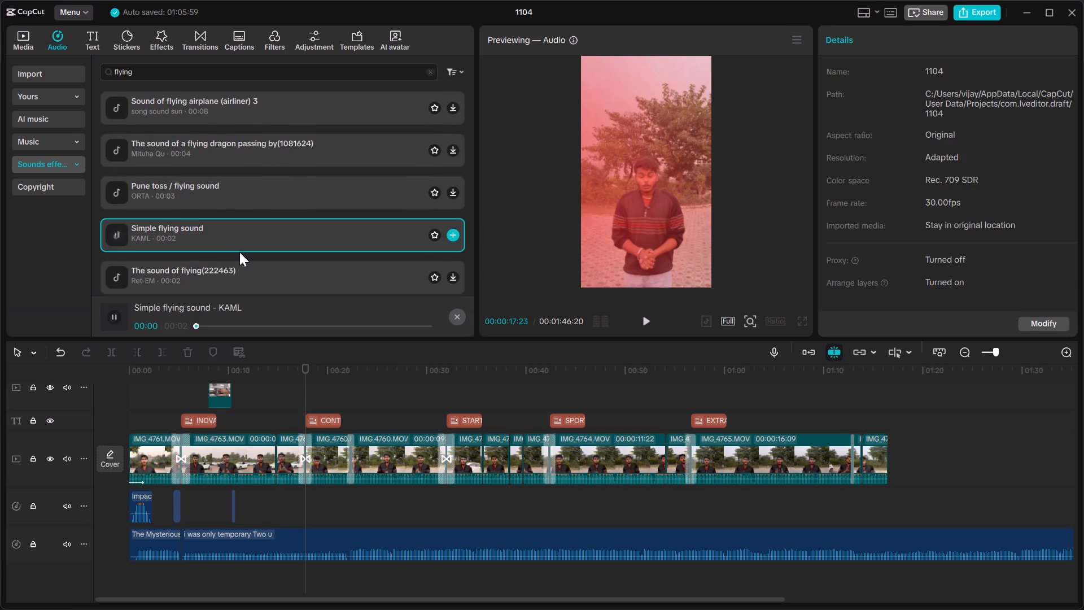
left_click(258, 200)
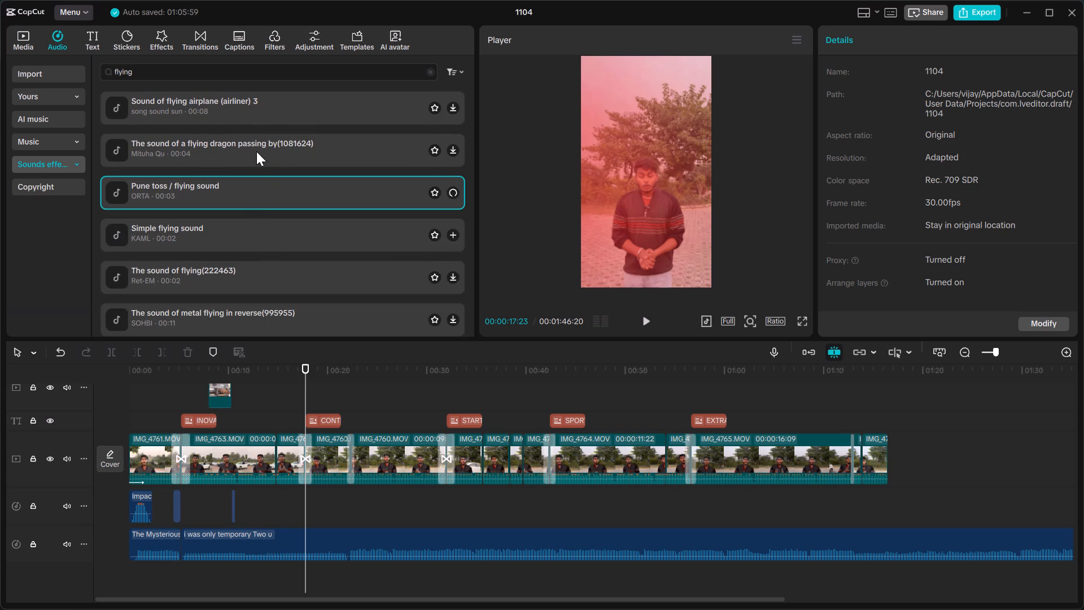
Search the sound effects for "AIR", look through the results, and clear the search.
left_click_drag(176, 73, 77, 59)
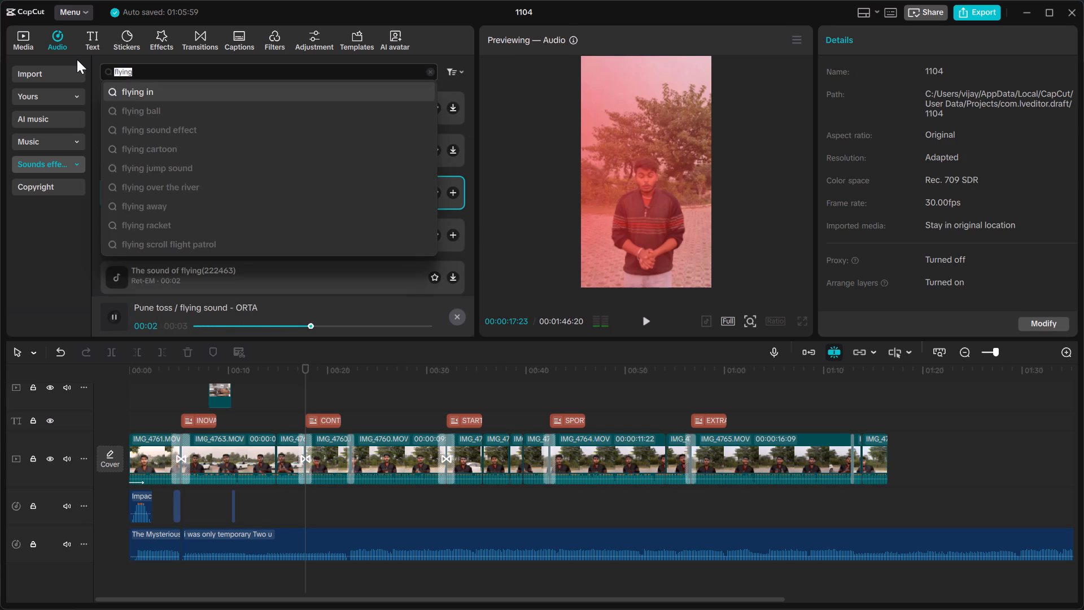
key("BackSpace")
type("AIR")
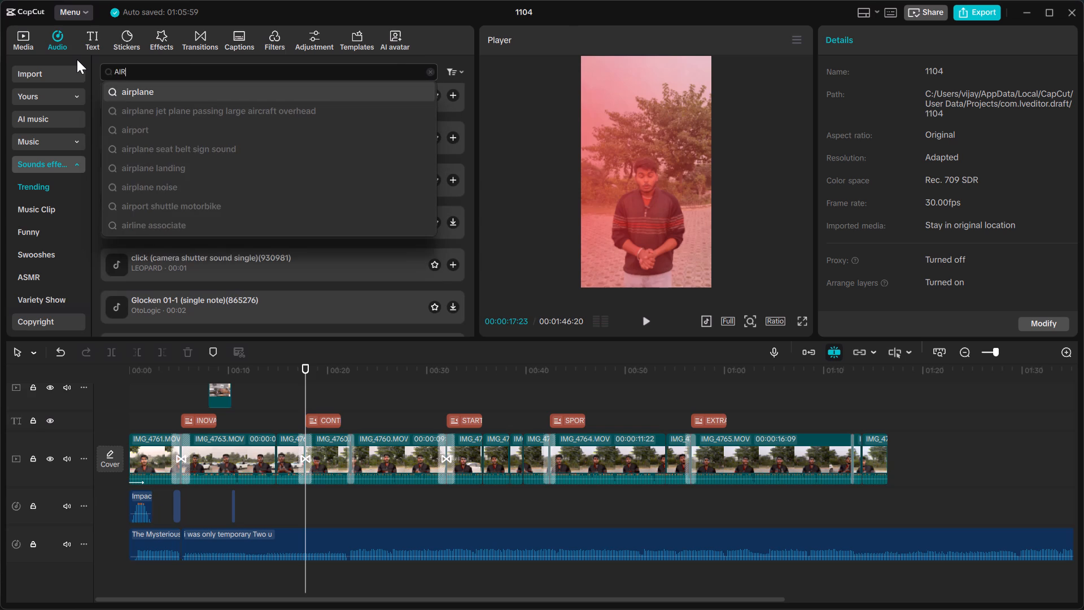
key("Return")
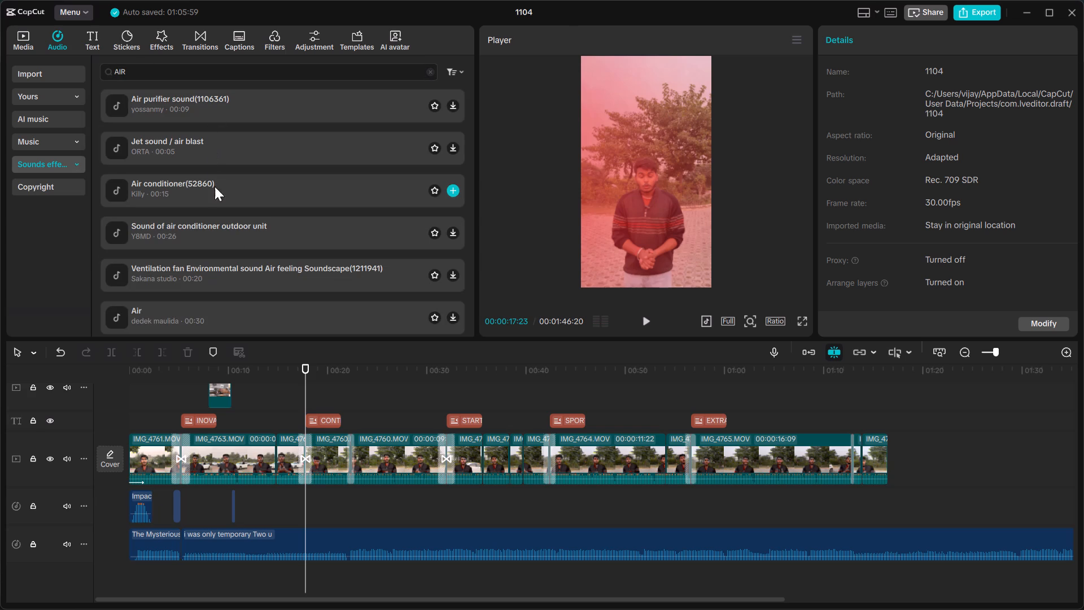
scroll(224, 301, "down", 1)
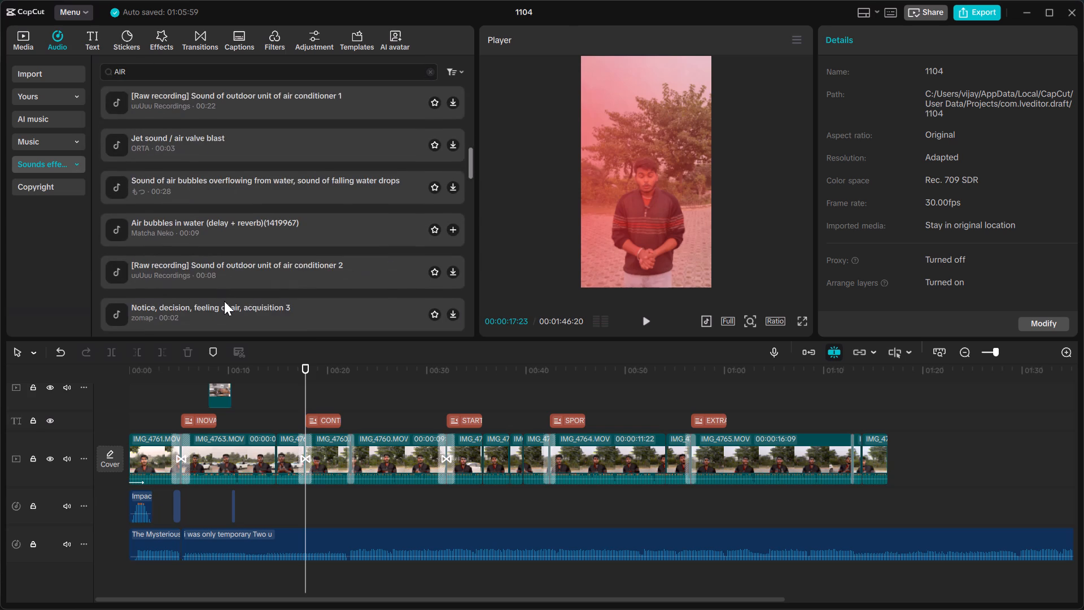
scroll(224, 301, "down", 1)
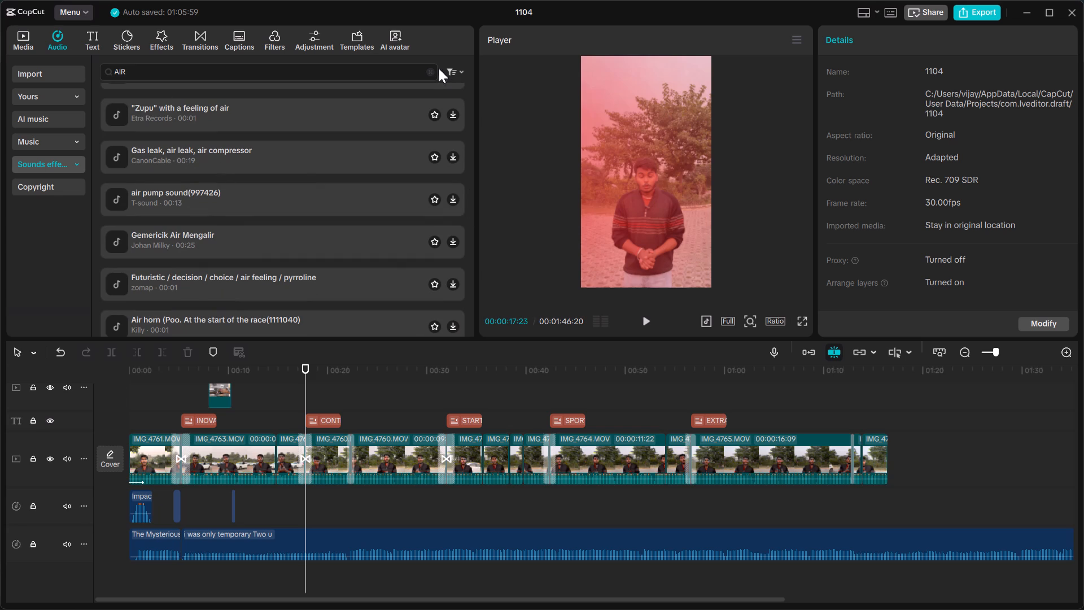
left_click(429, 74)
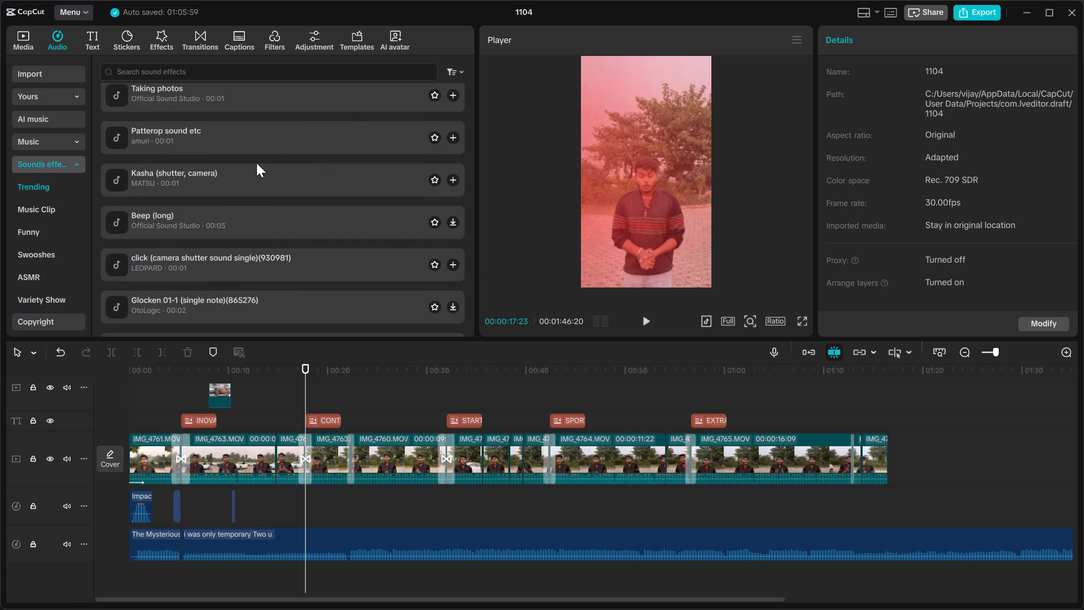
Browse the trending sound effects for a transition sound, previewing the logo glitch, light-bulb "Culin" and "Kirarin glitter star Glocken 2" effects.
scroll(256, 163, "down", 1)
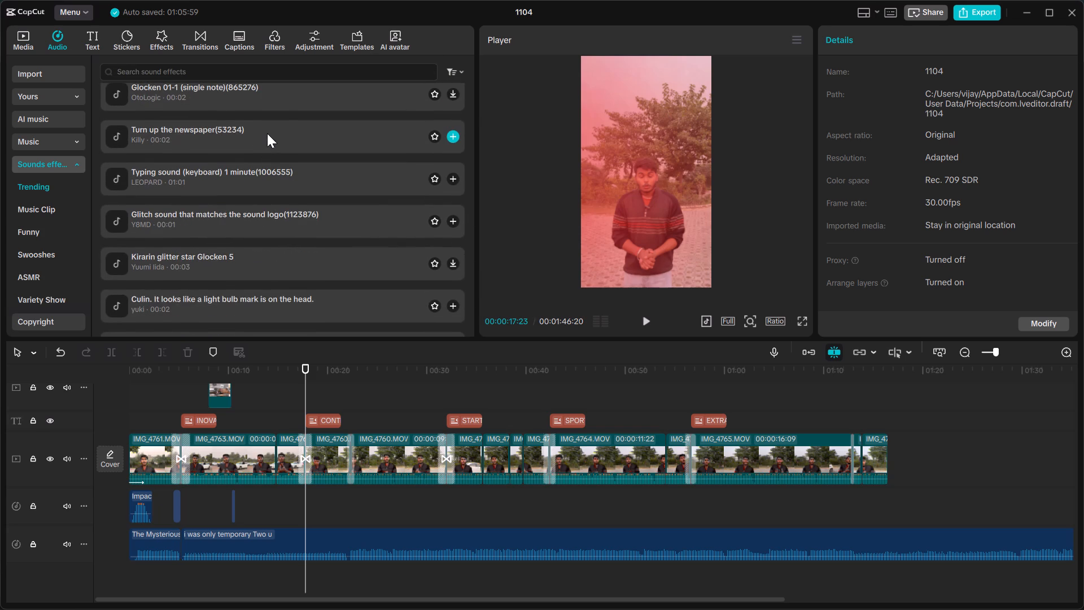
scroll(267, 133, "down", 1)
left_click(256, 159)
scroll(256, 159, "down", 1)
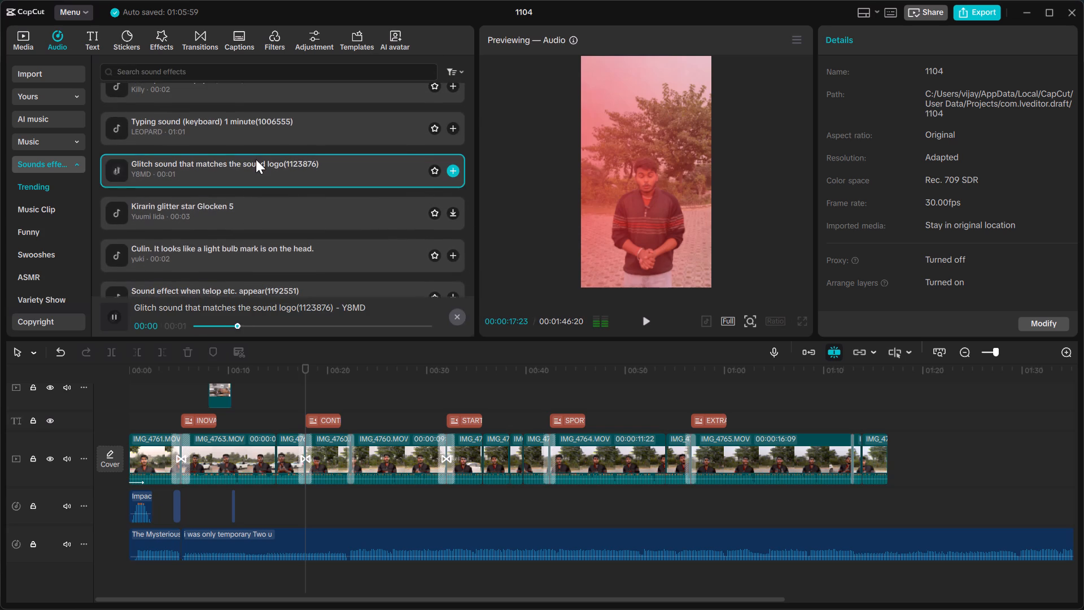
scroll(256, 159, "down", 1)
left_click(243, 173)
scroll(243, 173, "down", 1)
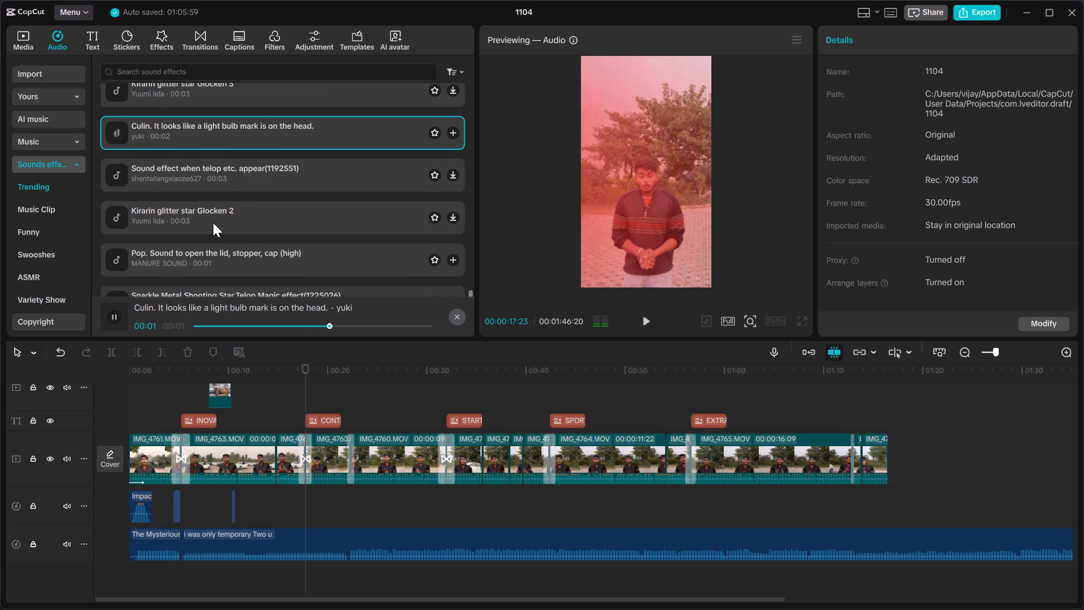
left_click(213, 223)
scroll(213, 223, "down", 1)
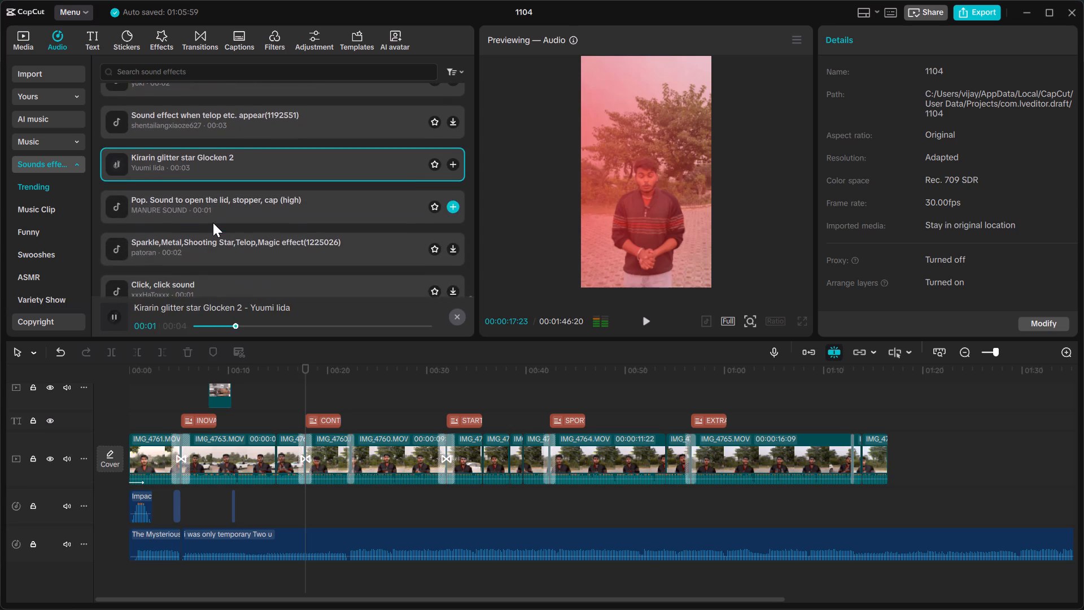
scroll(213, 223, "down", 2)
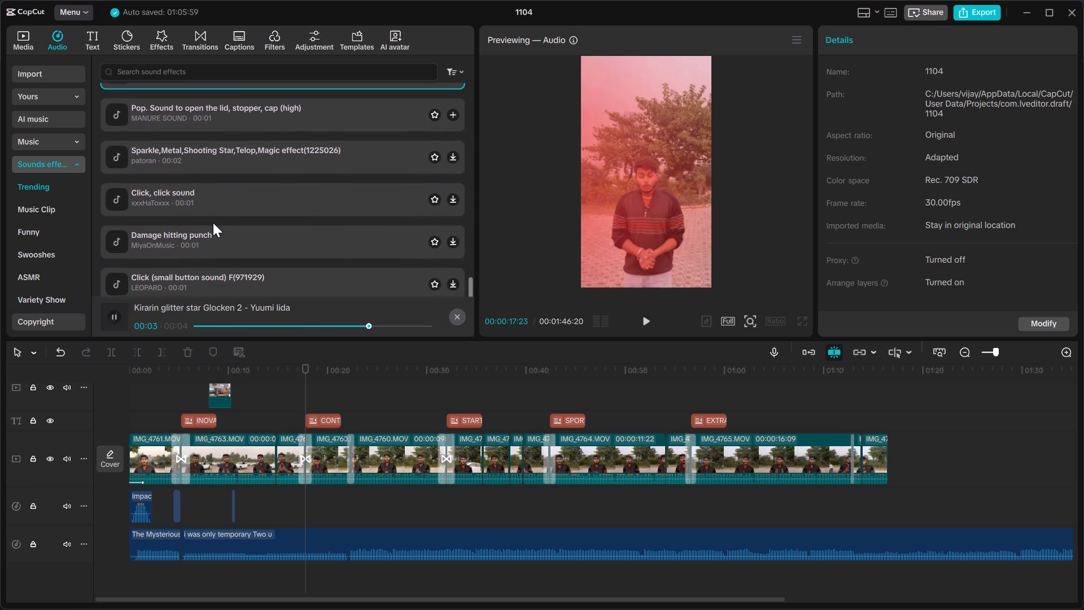
scroll(213, 223, "down", 2)
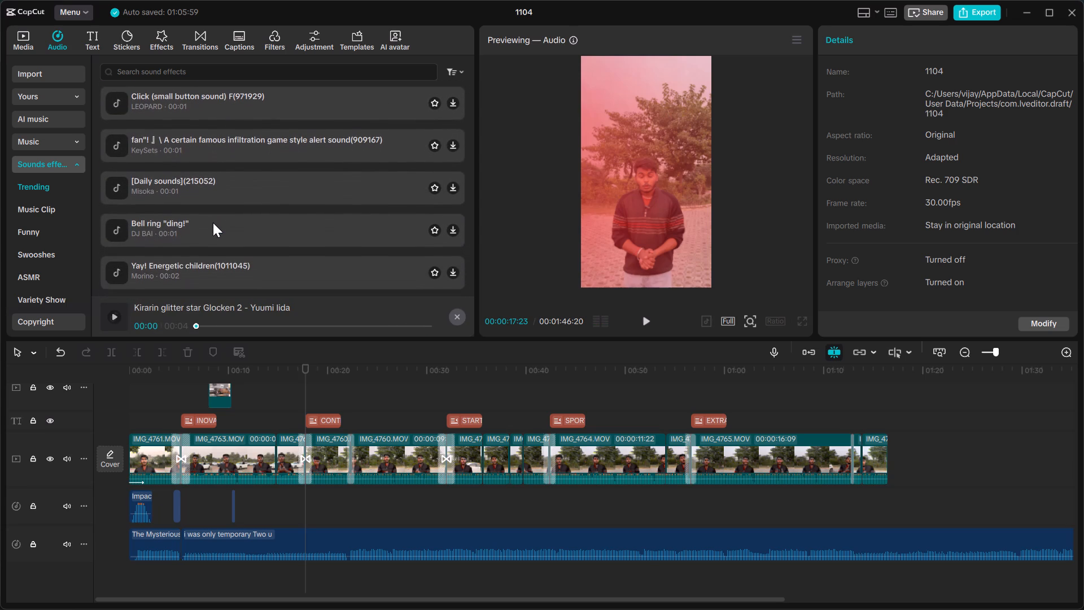
scroll(213, 223, "down", 1)
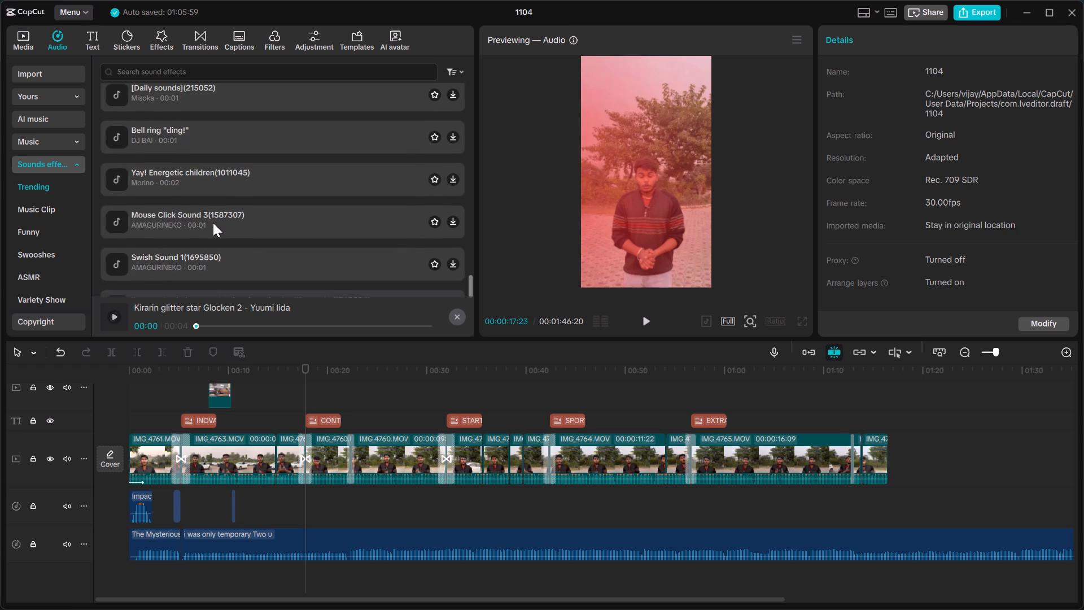
scroll(213, 223, "down", 2)
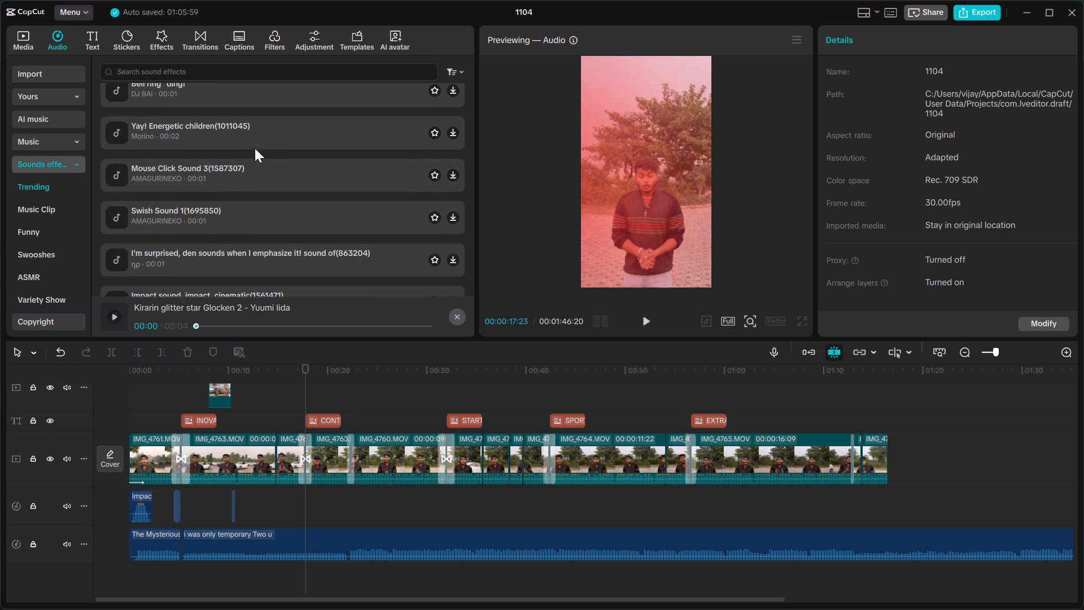
Preview "Swish Sound 1(1695850)" and add it to the timeline at 00:00:17:23, at the second transition.
left_click(224, 218)
left_click(429, 207)
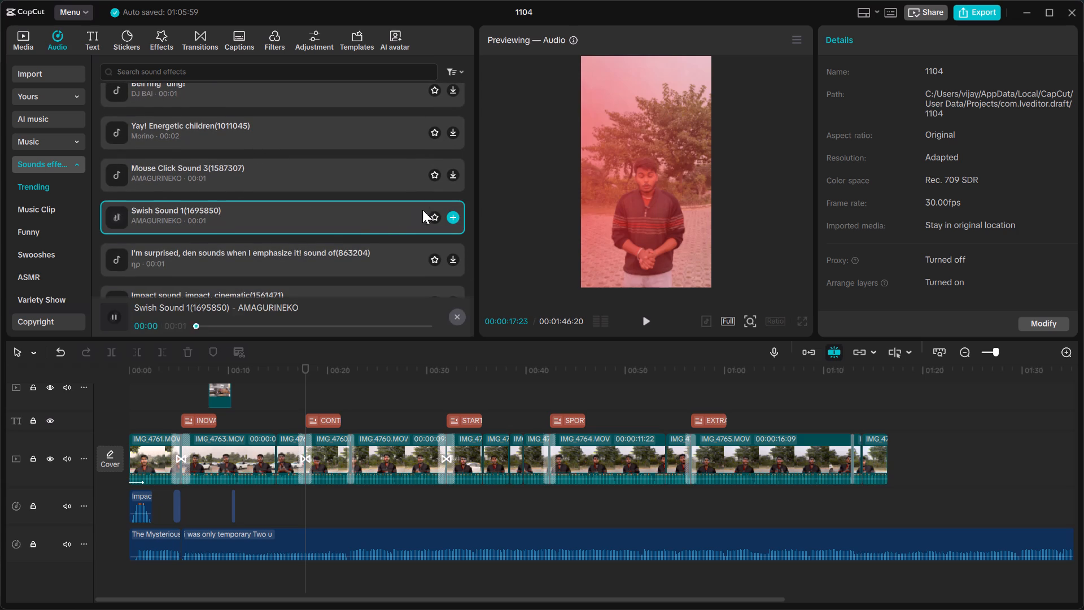
left_click(453, 216)
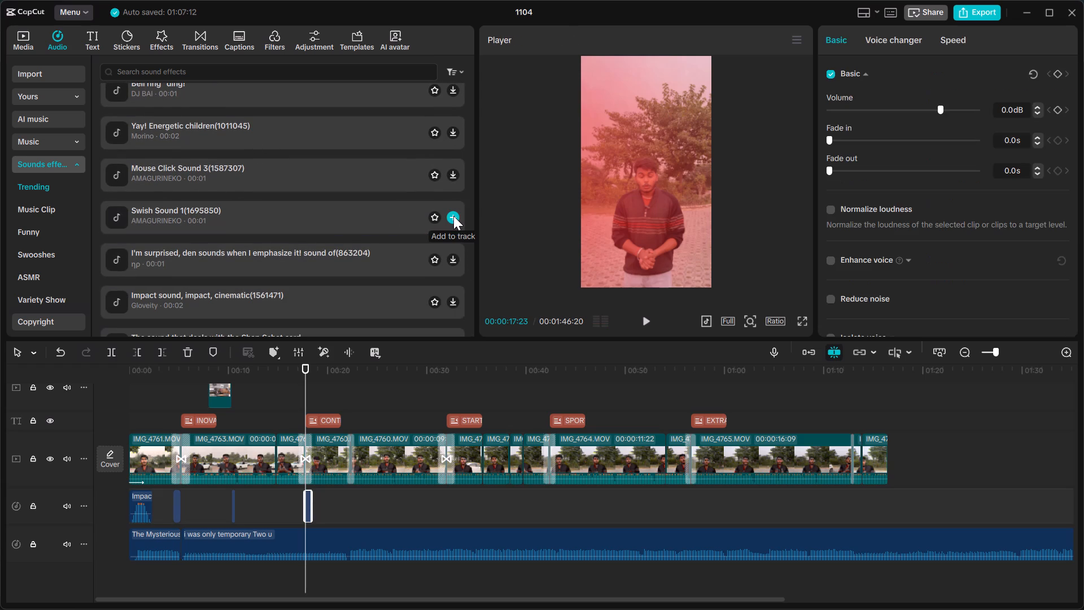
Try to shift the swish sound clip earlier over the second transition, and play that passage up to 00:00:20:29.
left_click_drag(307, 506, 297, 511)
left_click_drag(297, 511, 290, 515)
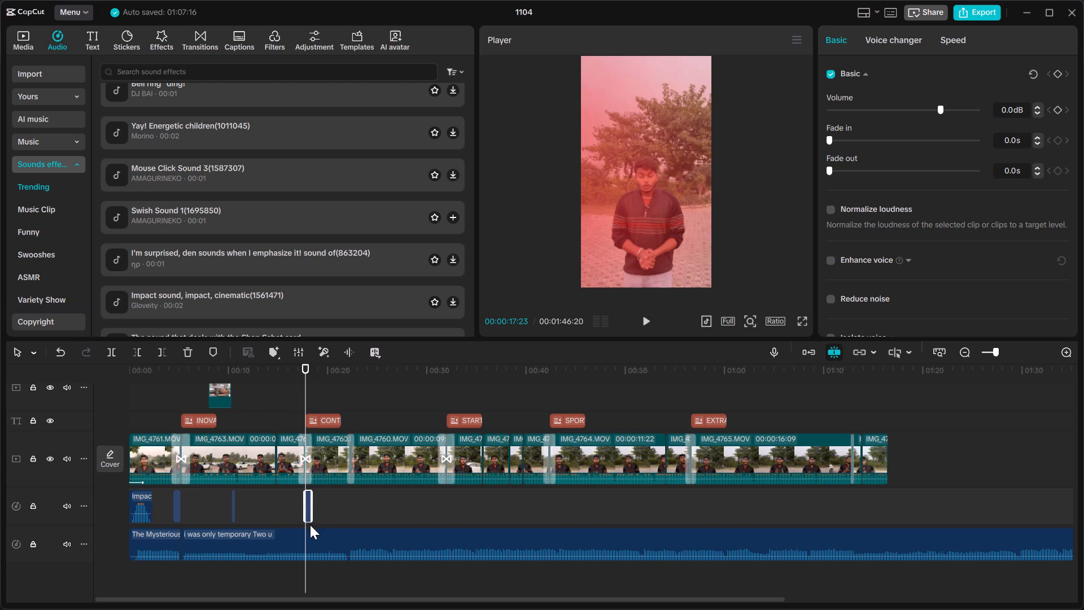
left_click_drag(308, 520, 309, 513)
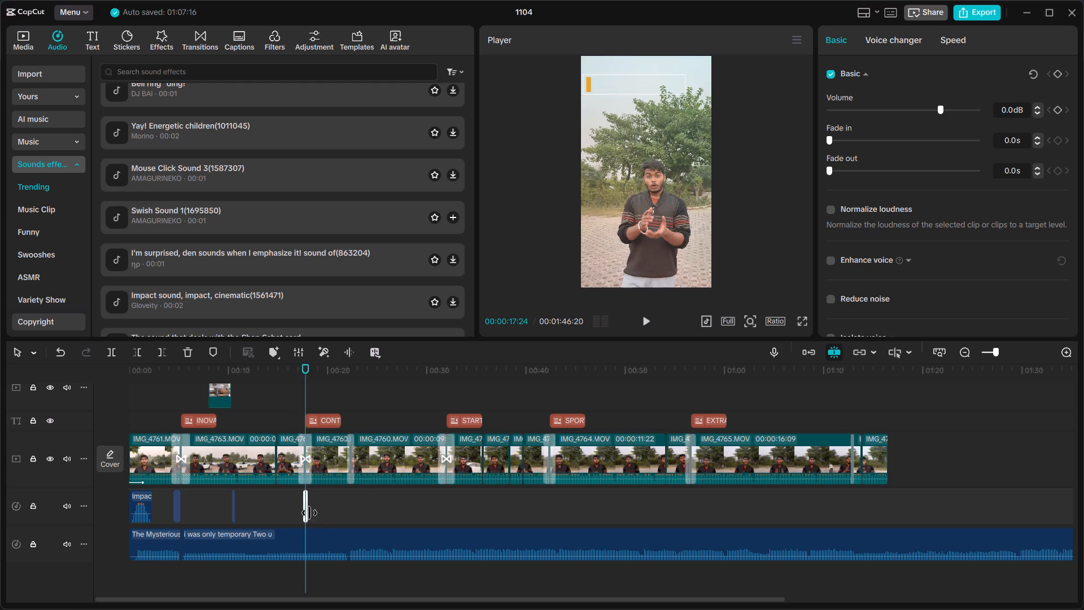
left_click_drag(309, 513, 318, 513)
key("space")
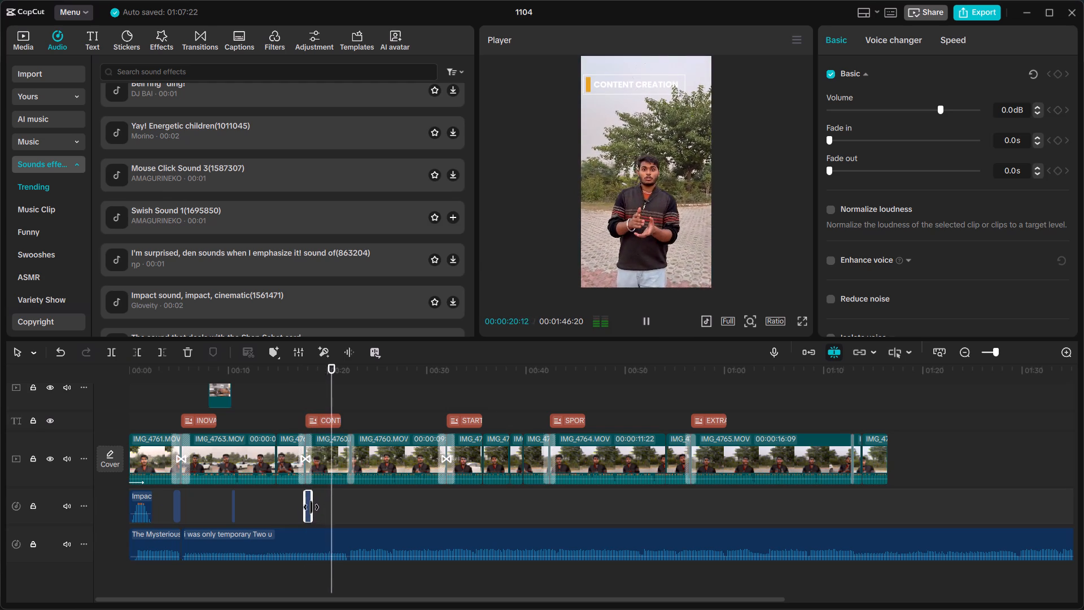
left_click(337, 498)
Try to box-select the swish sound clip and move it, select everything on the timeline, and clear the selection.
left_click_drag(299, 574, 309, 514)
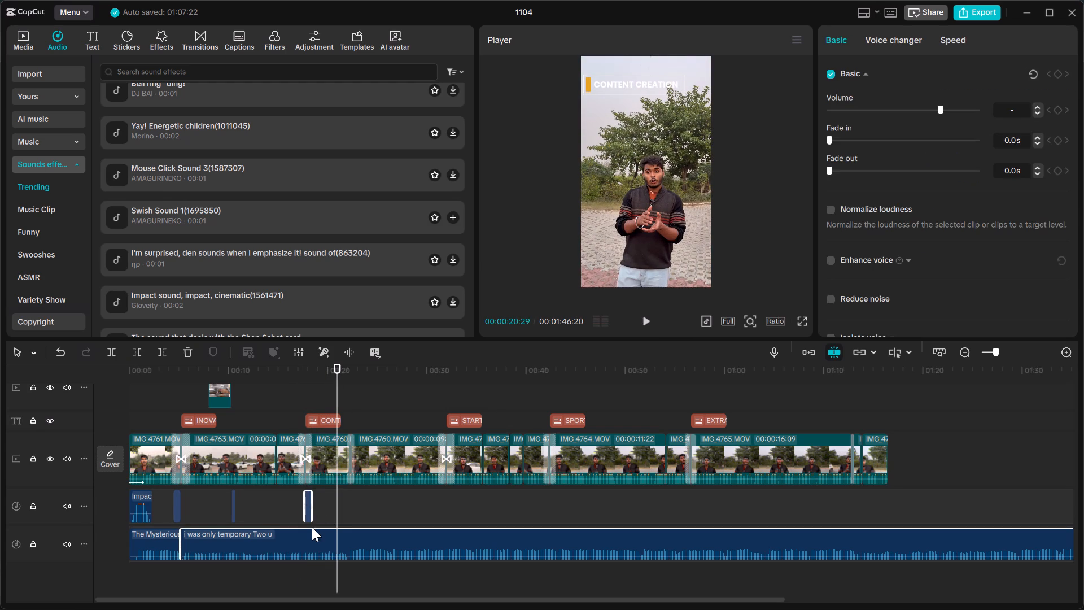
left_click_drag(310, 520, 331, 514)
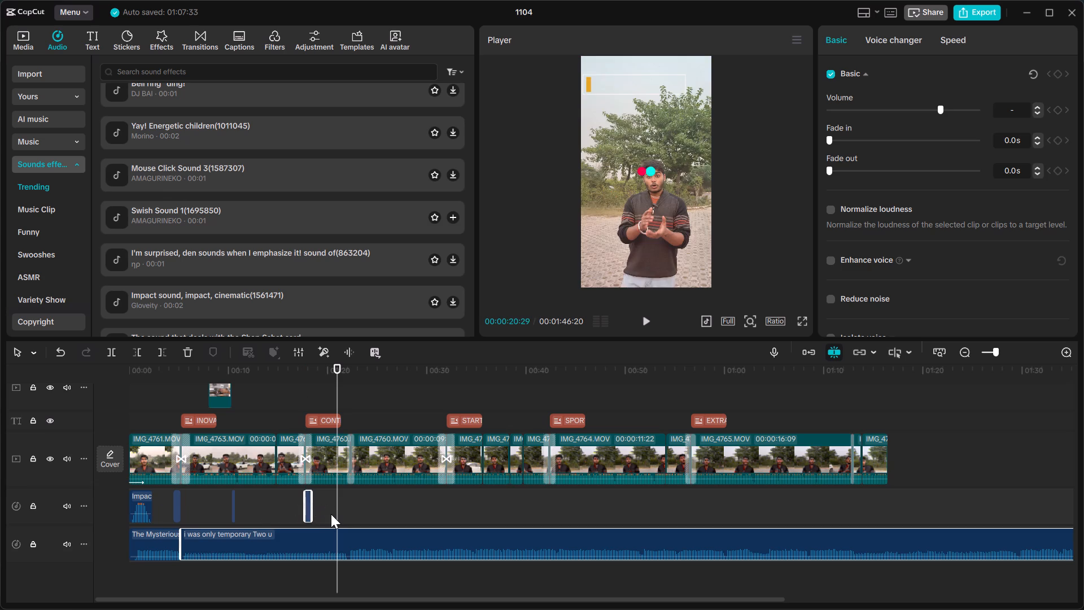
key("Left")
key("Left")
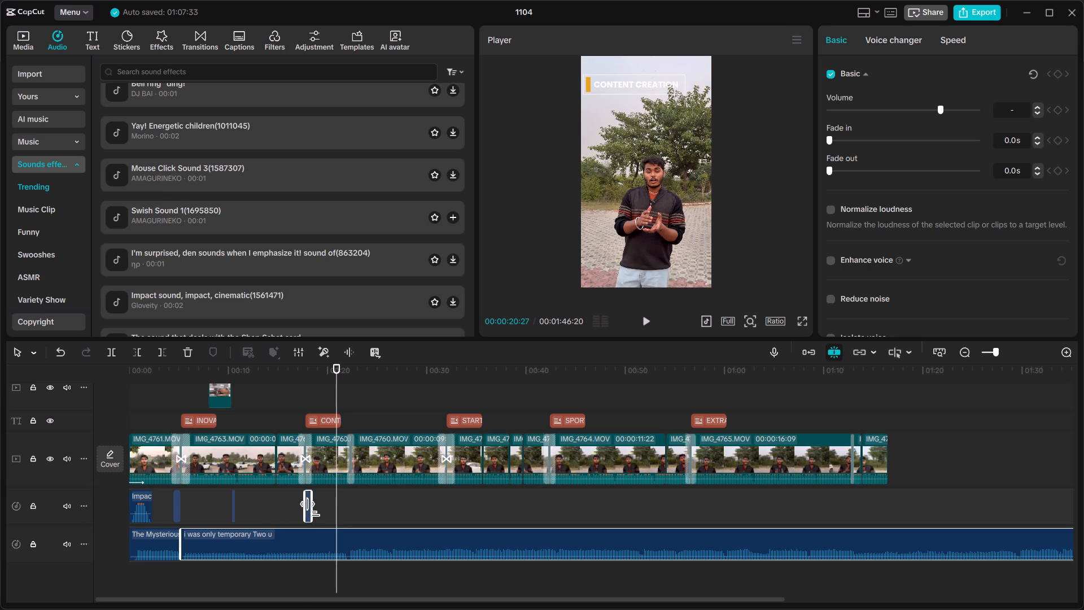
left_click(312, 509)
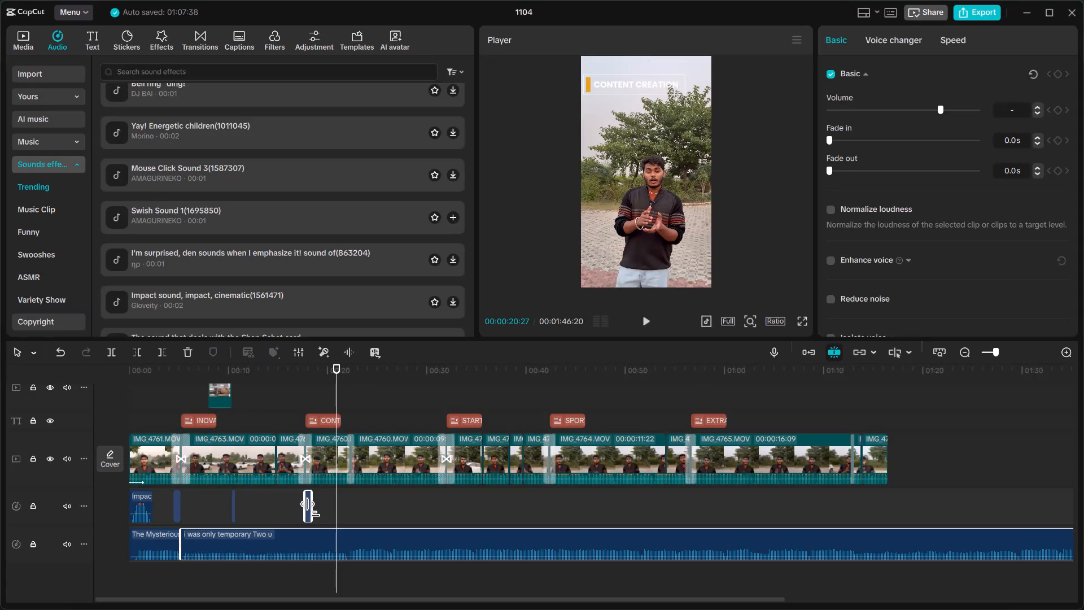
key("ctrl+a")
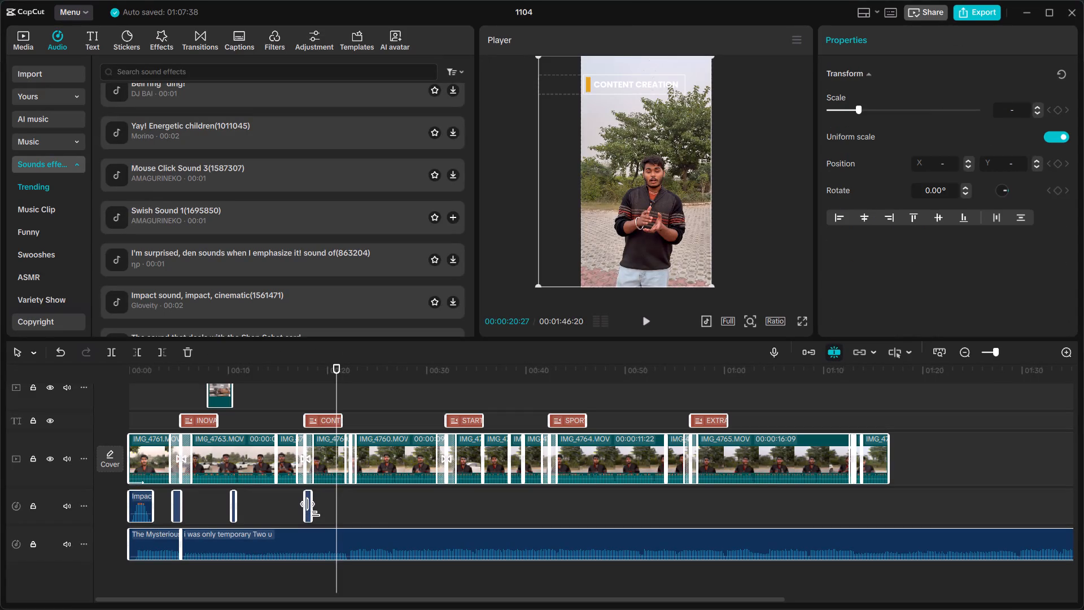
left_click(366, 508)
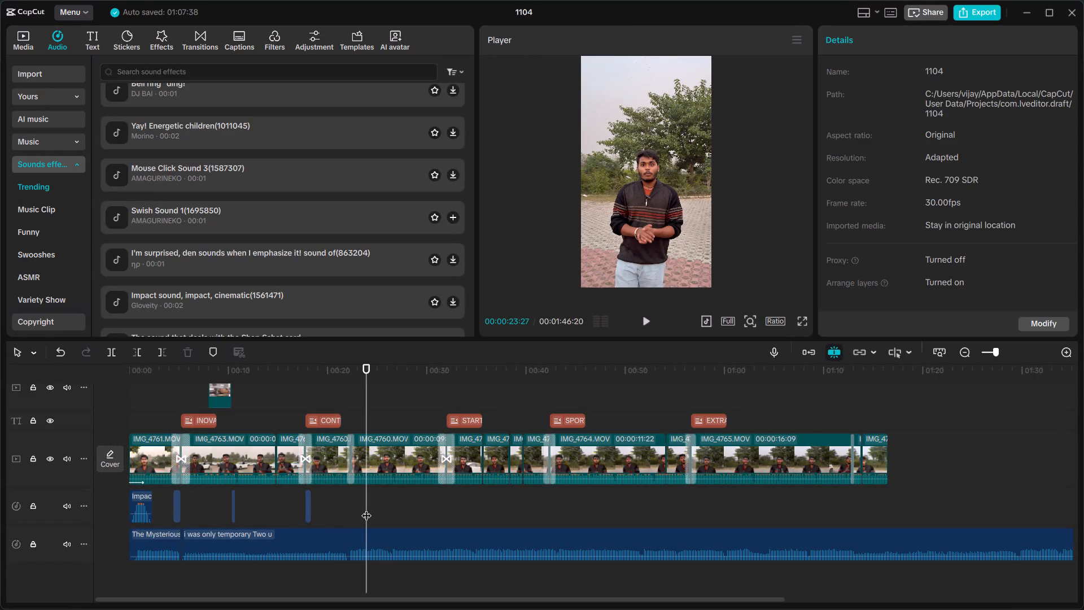
With the Select tool, move the swish sound clip slightly earlier so it ends at about the second transition's cut.
left_click(18, 351)
key("a")
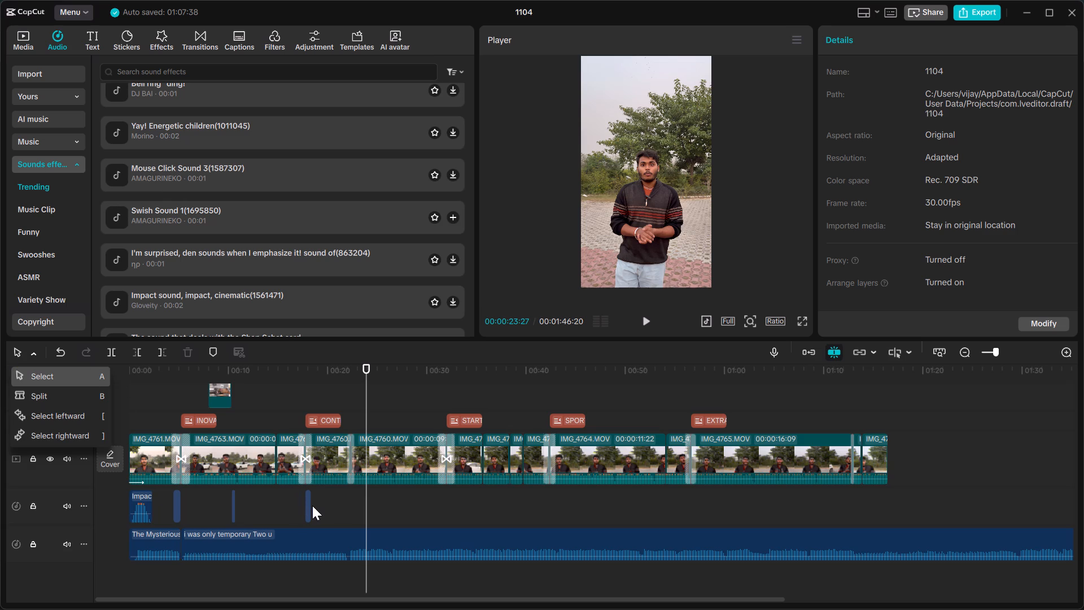
left_click_drag(305, 506, 299, 509)
With the Select tool, shift the swish sound clip slightly later so it sits on the second transition, and replay that passage.
key("b")
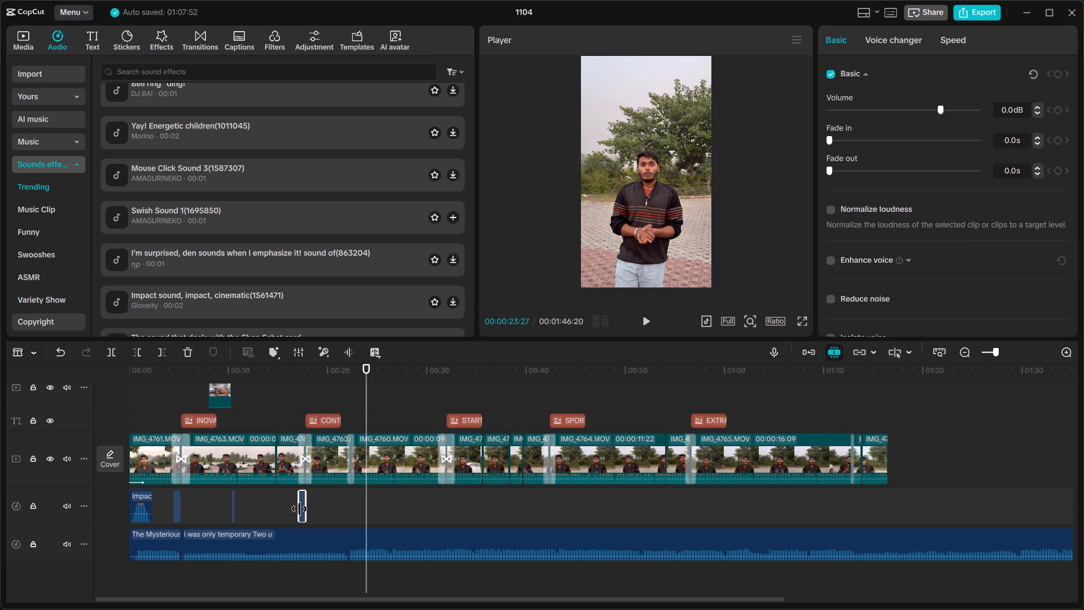
key("a")
left_click(280, 414)
key("space")
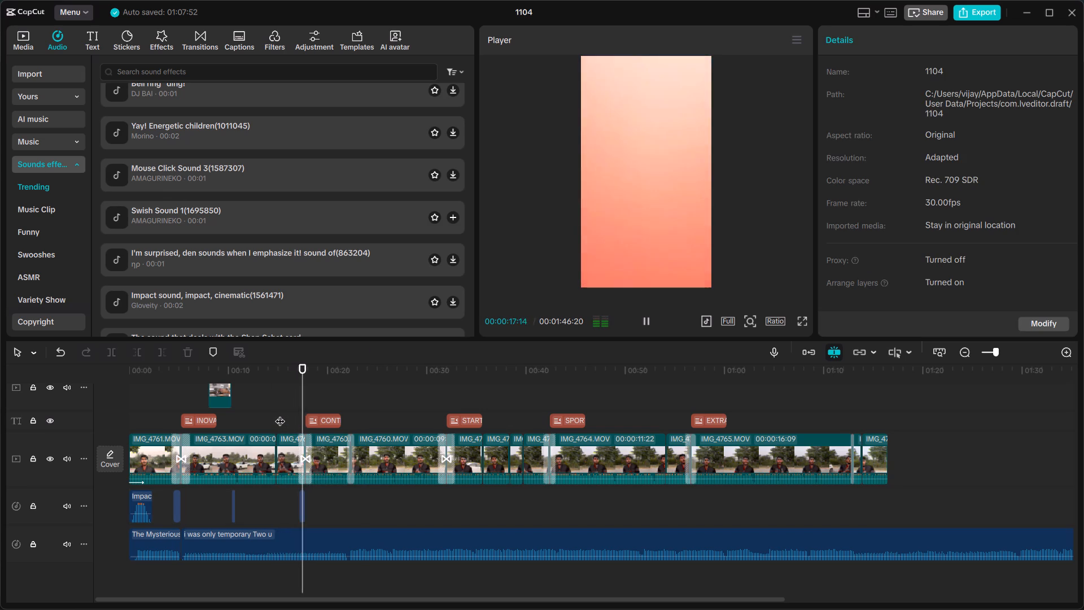
left_click_drag(302, 517, 307, 517)
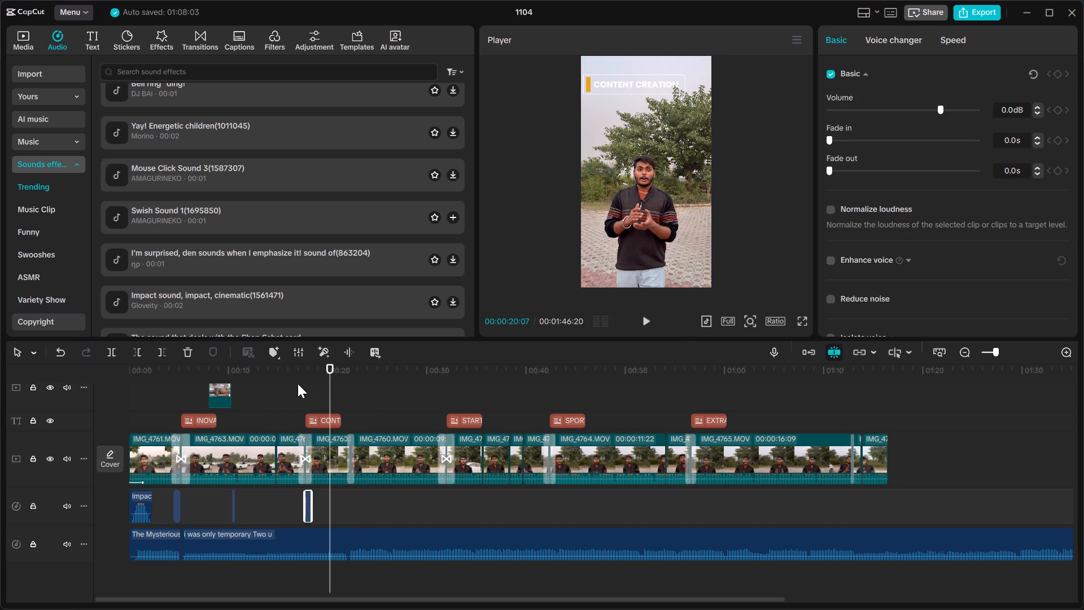
left_click(298, 384)
key("space")
key("space")
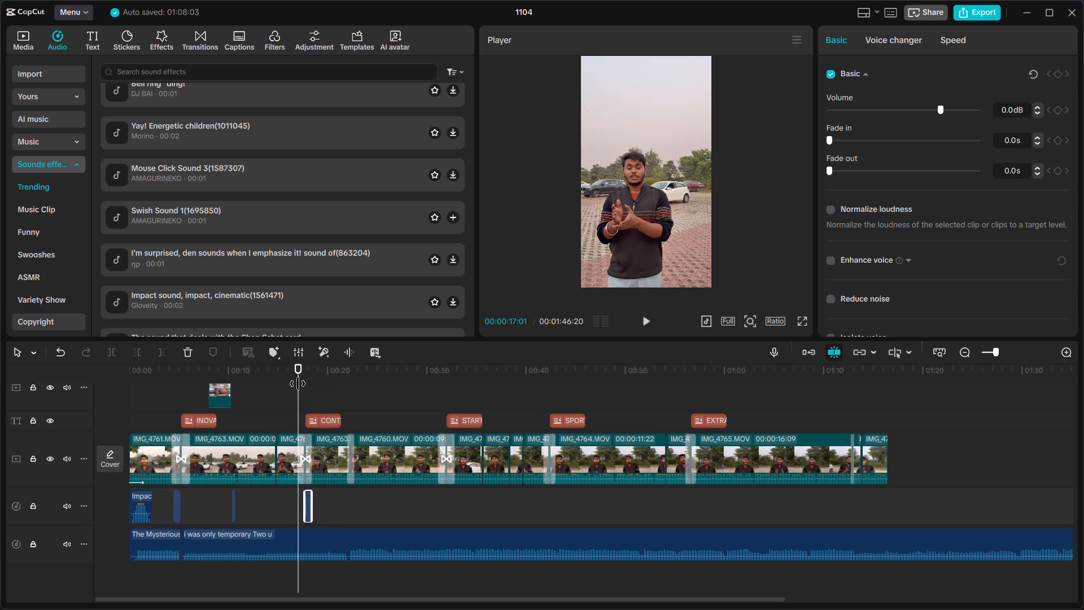
key("space")
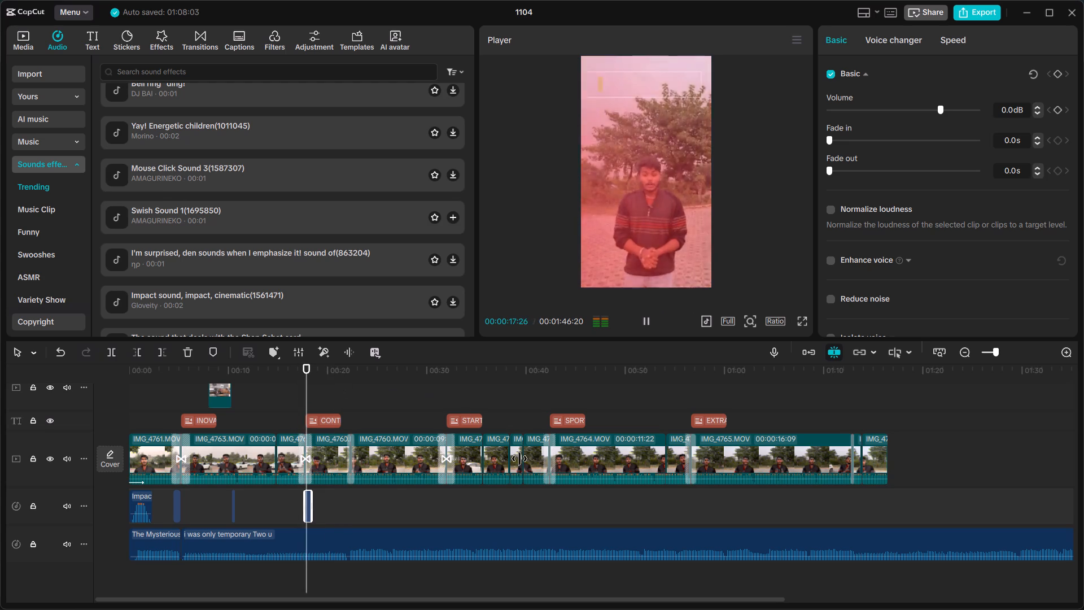
Set the swish sound clip's volume to -15.4 dB and play the video from the second transition on to the third.
left_click(909, 110)
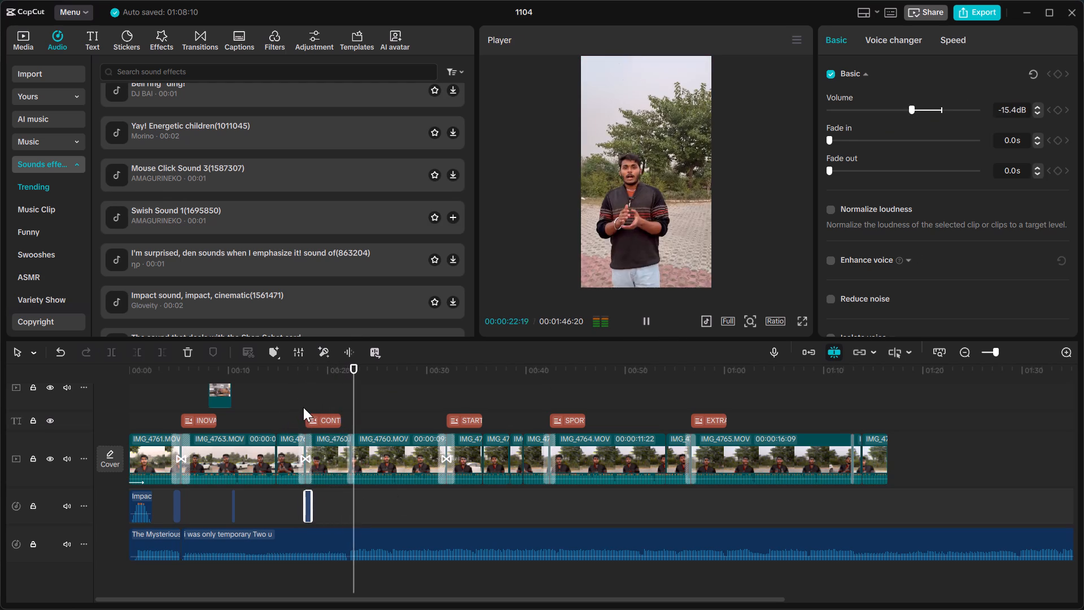
left_click(303, 407)
key("space")
key("space")
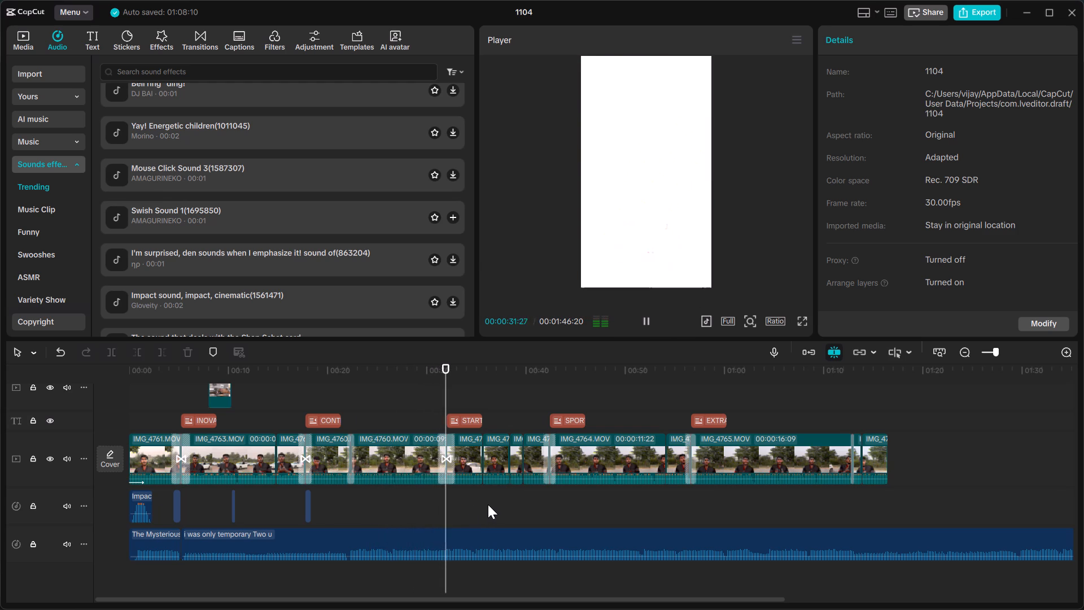
Preview and add "Impact sound, impact, cinematic(1561471)" at 00:00:32:00, then move it to its own track, slightly earlier over the third transition.
left_click(446, 372)
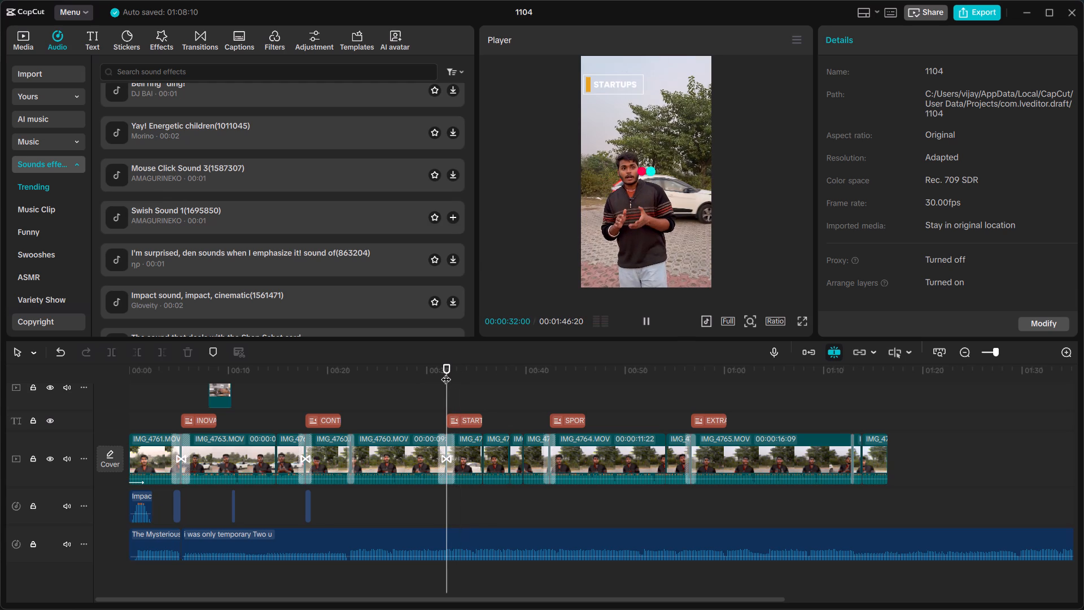
left_click(252, 258)
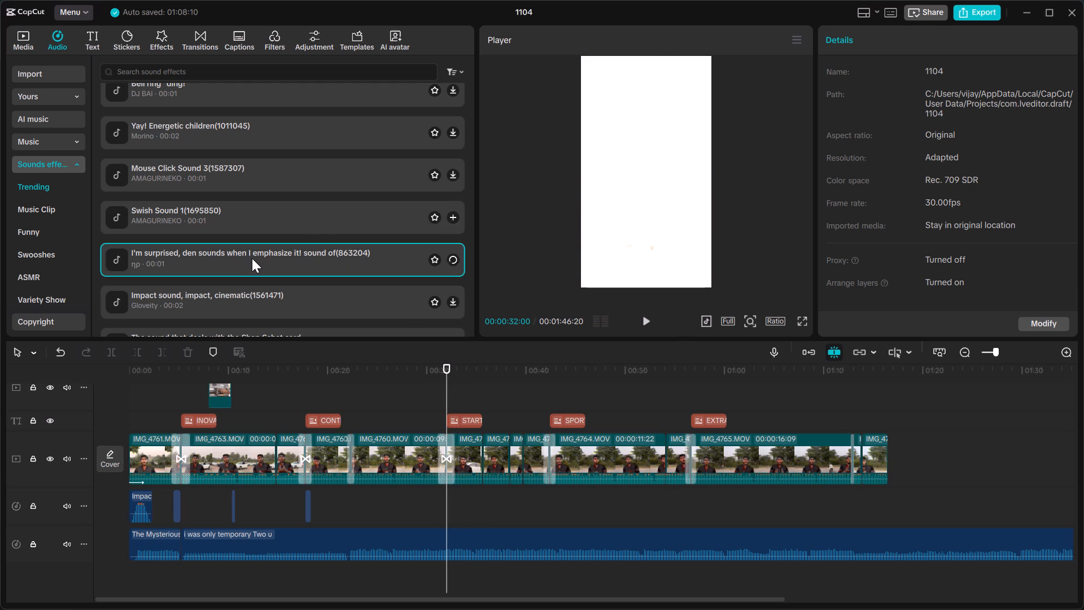
scroll(252, 258, "down", 1)
left_click(257, 192)
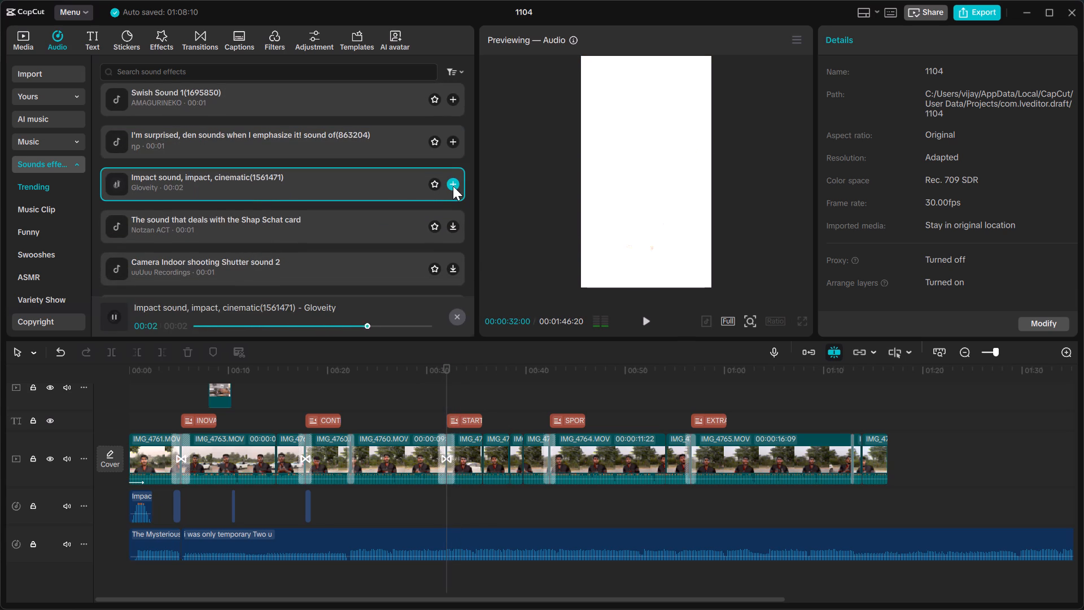
left_click(451, 186)
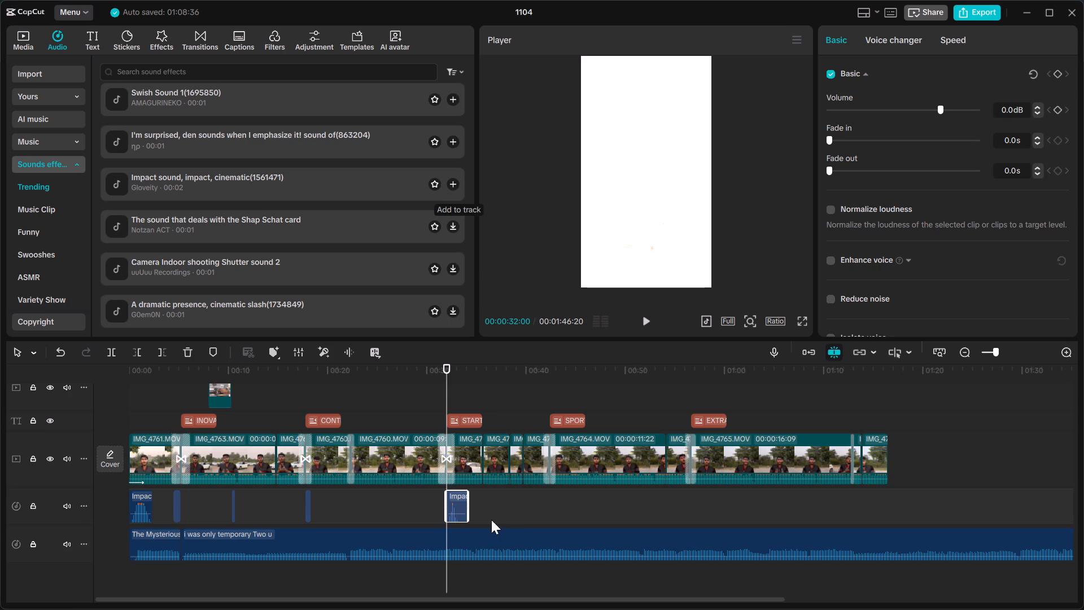
key("a")
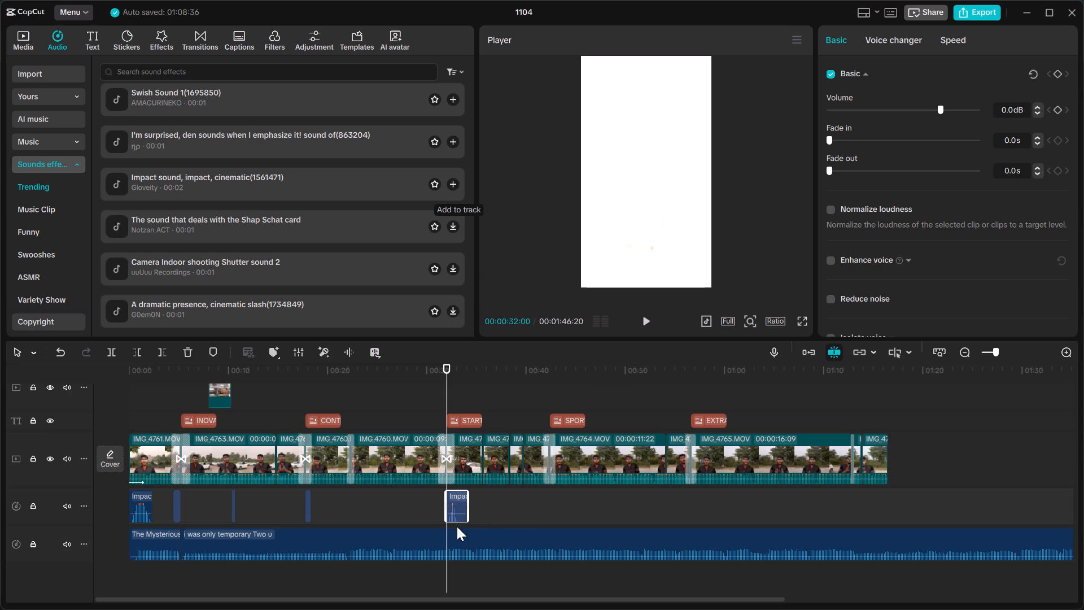
left_click(459, 520)
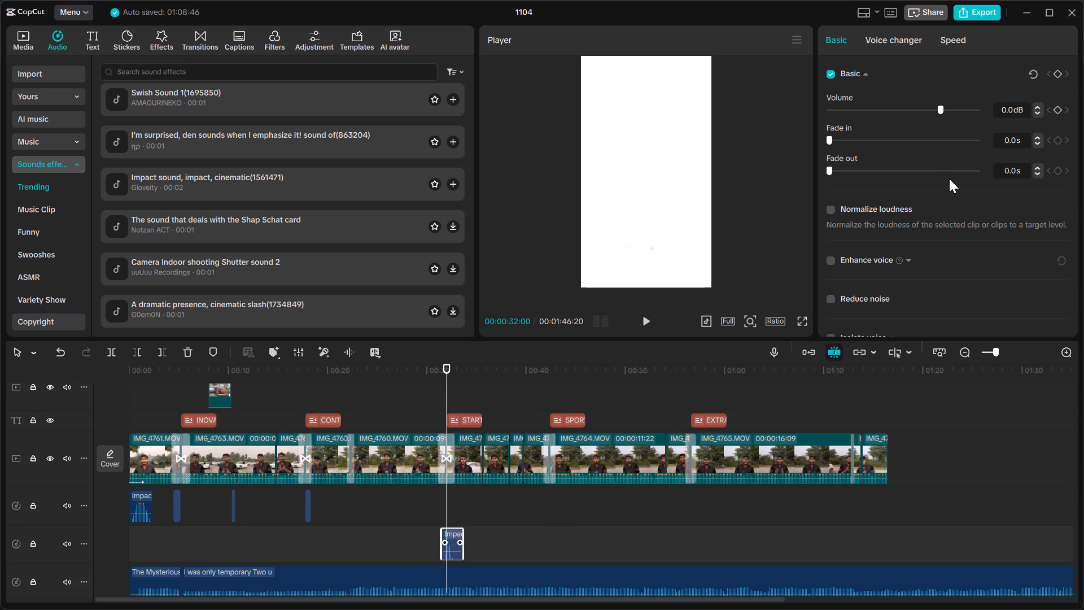
Set the new impact clip's volume to -18.8 dB and play from just before the third transition to the SPORTS title.
left_click(903, 112)
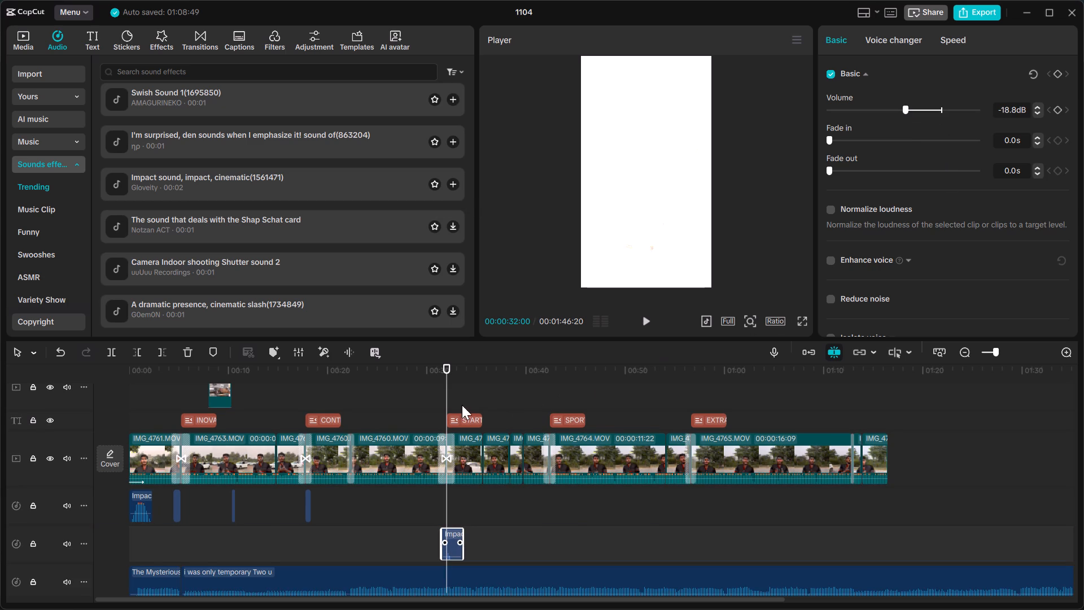
left_click(441, 403)
left_click_drag(441, 403, 435, 406)
key("space")
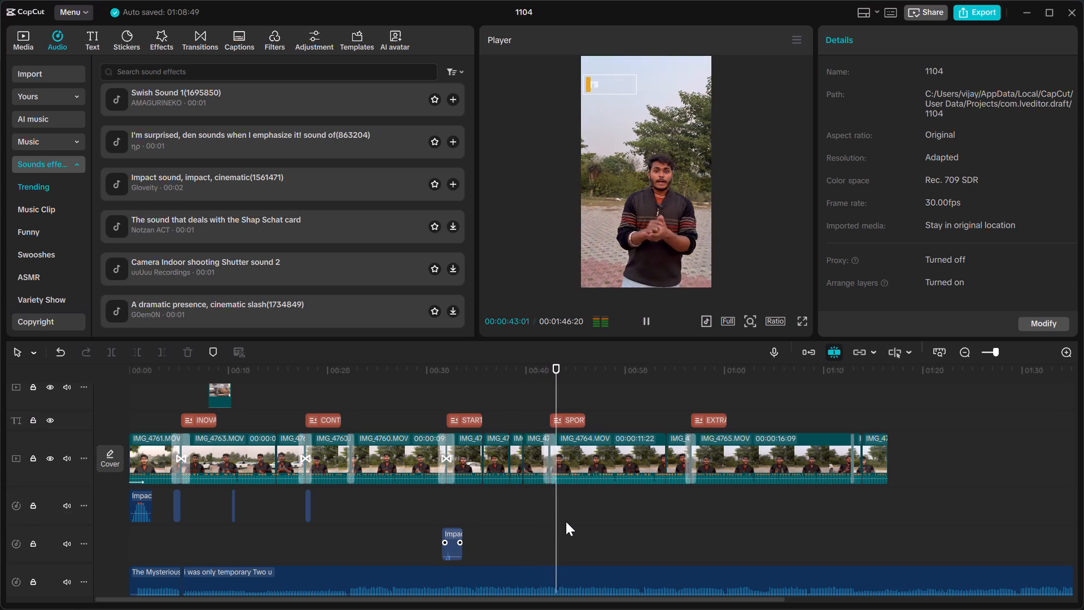
Copy the impact clip from the third transition, paste it at 00:00:42:12 where the SPORTS title starts, and play it.
left_click(543, 369)
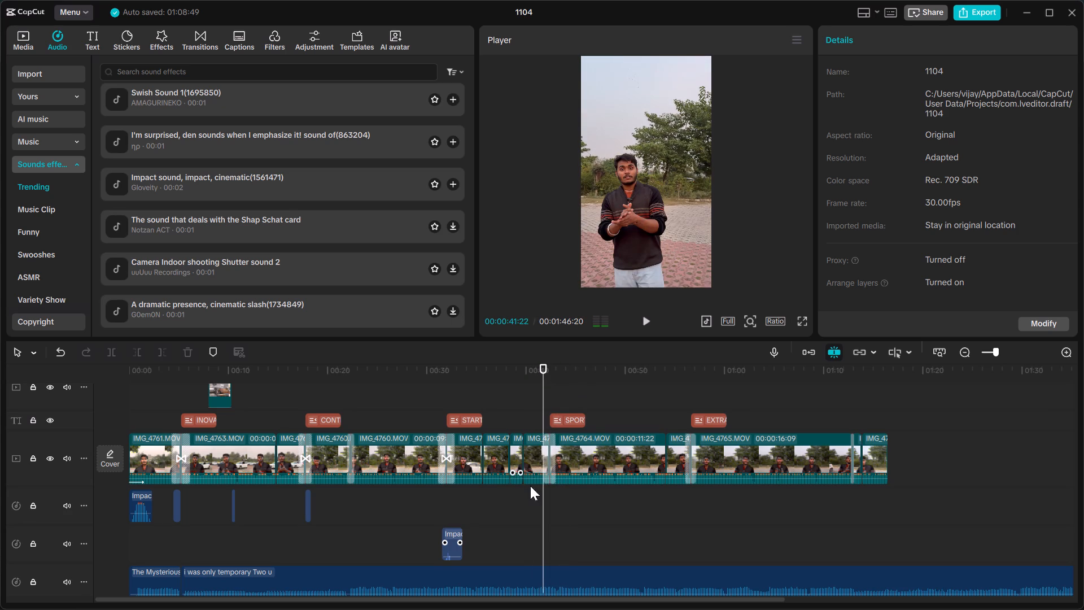
left_click(444, 542)
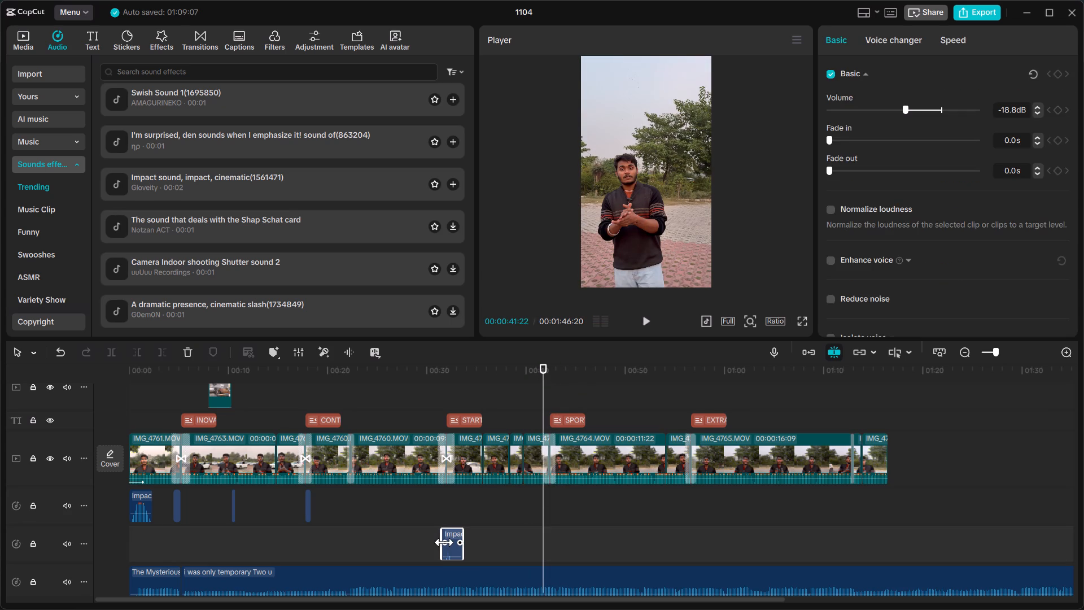
key("ctrl+c")
left_click(545, 399)
key("ctrl+v")
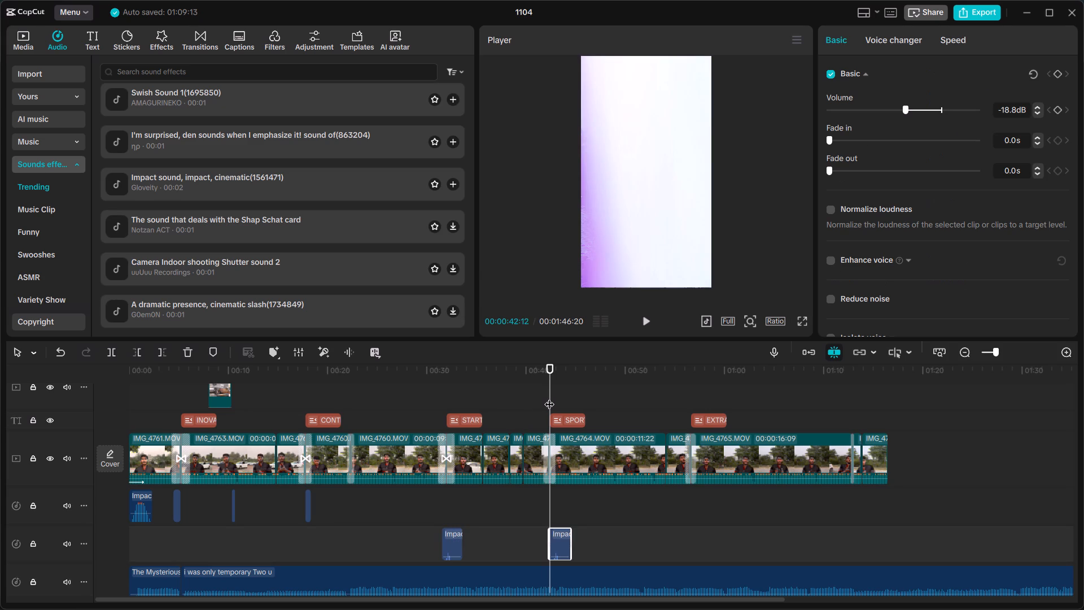
key("space")
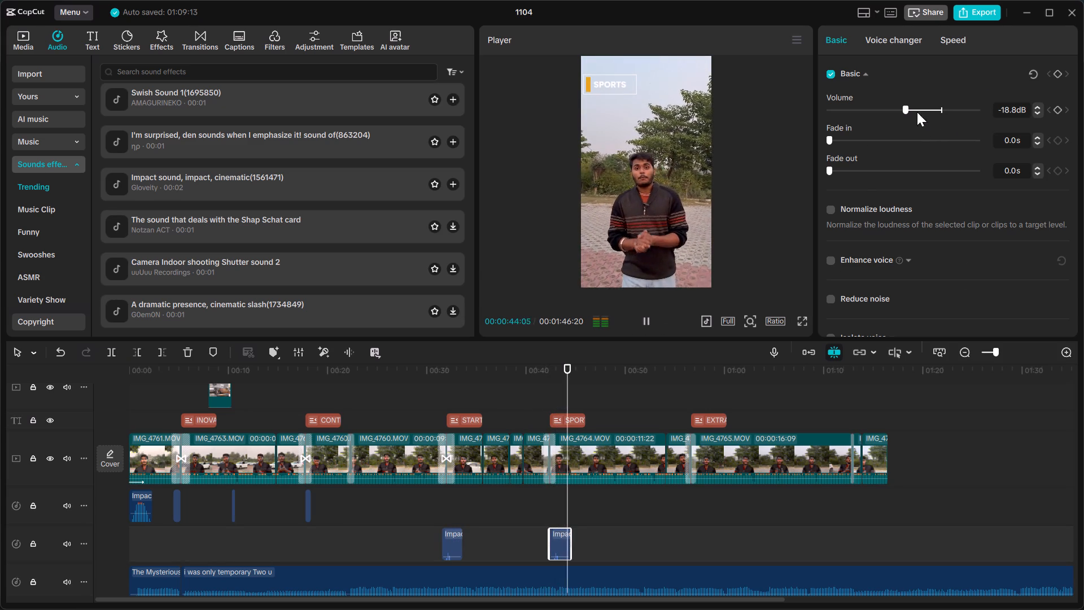
Set the volume of the impact clip at the SPORTS title to -14.2 dB and replay that passage.
left_click(911, 108)
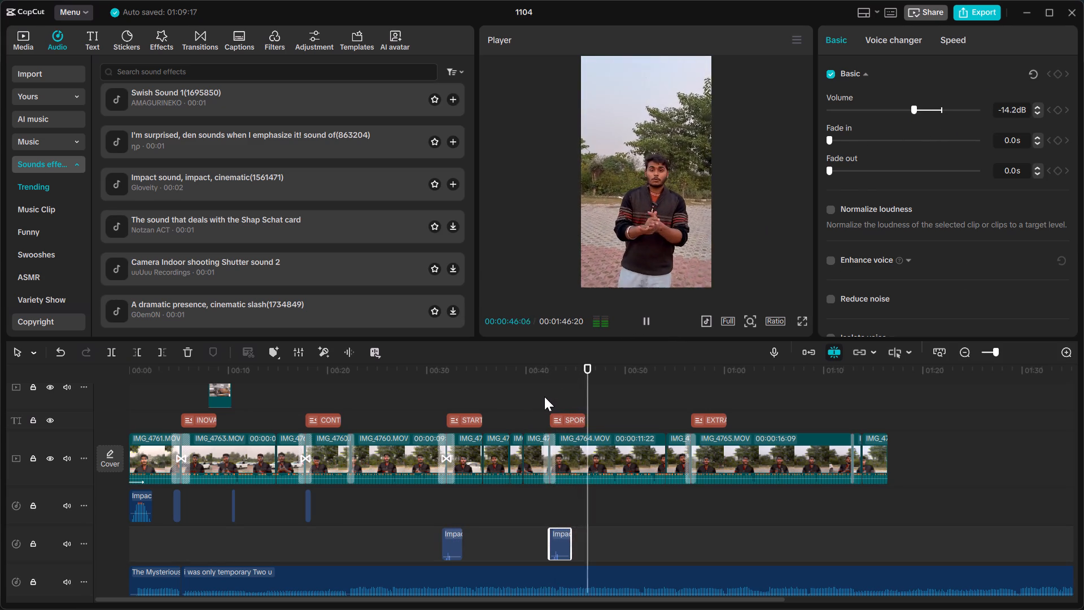
left_click(544, 396)
key("space")
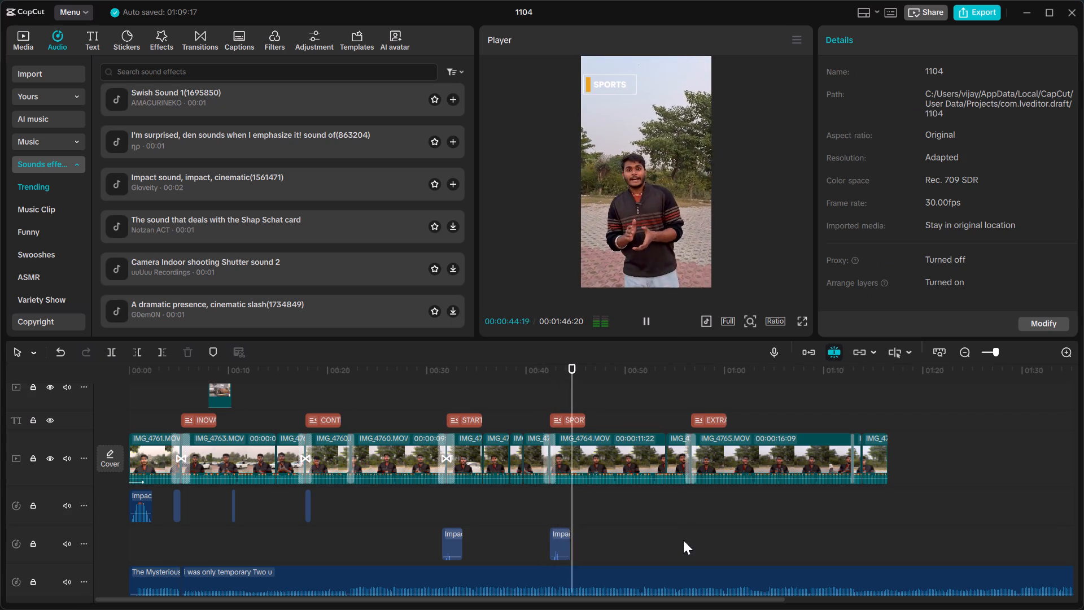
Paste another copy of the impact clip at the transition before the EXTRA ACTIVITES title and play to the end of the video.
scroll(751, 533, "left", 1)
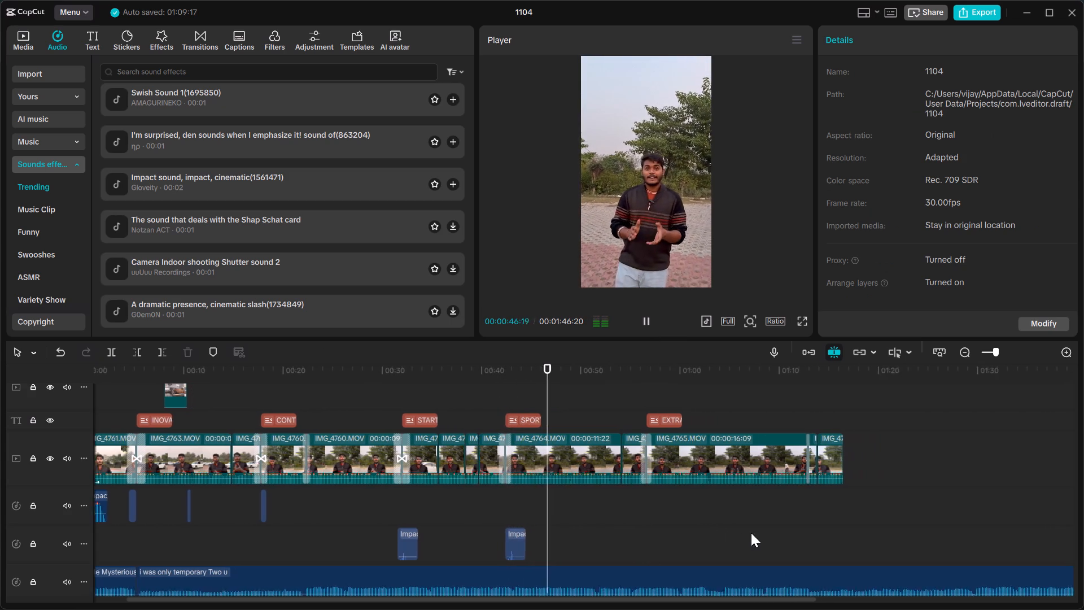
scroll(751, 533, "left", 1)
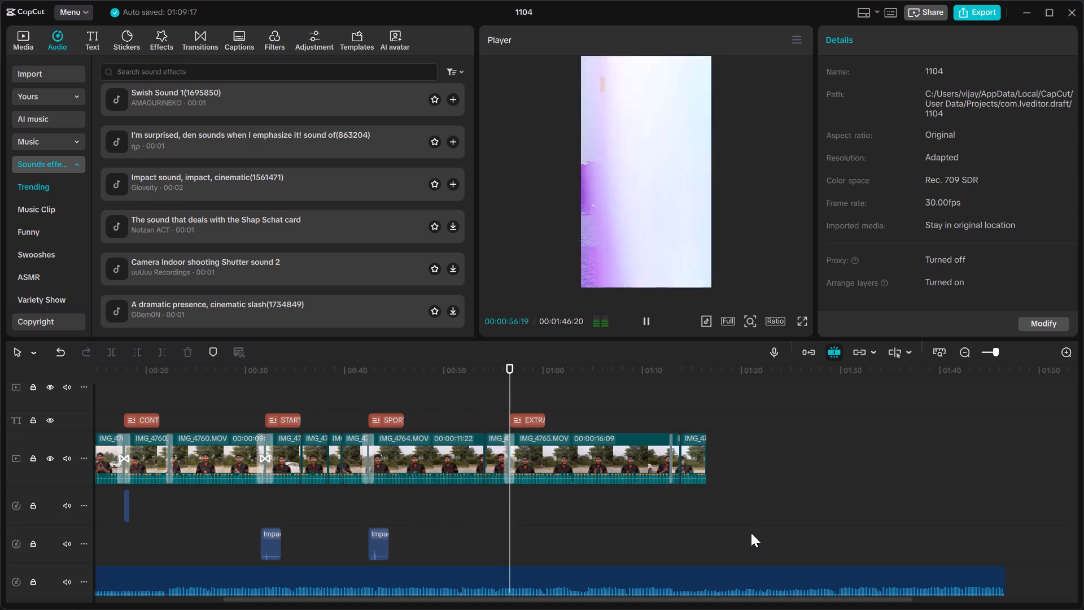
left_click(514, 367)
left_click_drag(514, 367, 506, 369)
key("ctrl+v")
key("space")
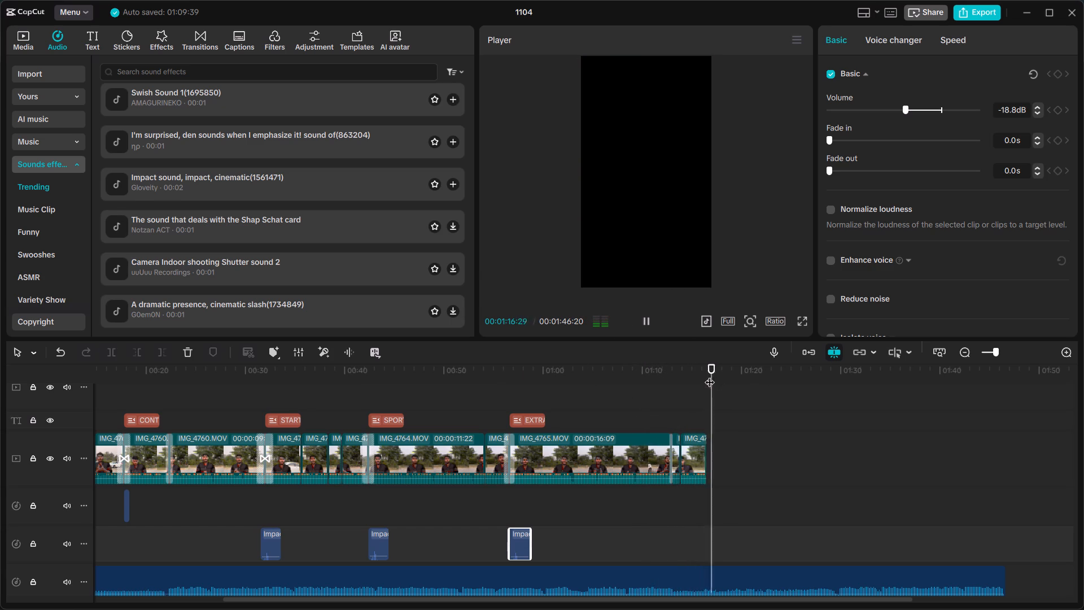
Split the background music at 00:01:16:15, where the video ends, and cut away the remainder.
left_click(710, 375)
left_click(744, 575)
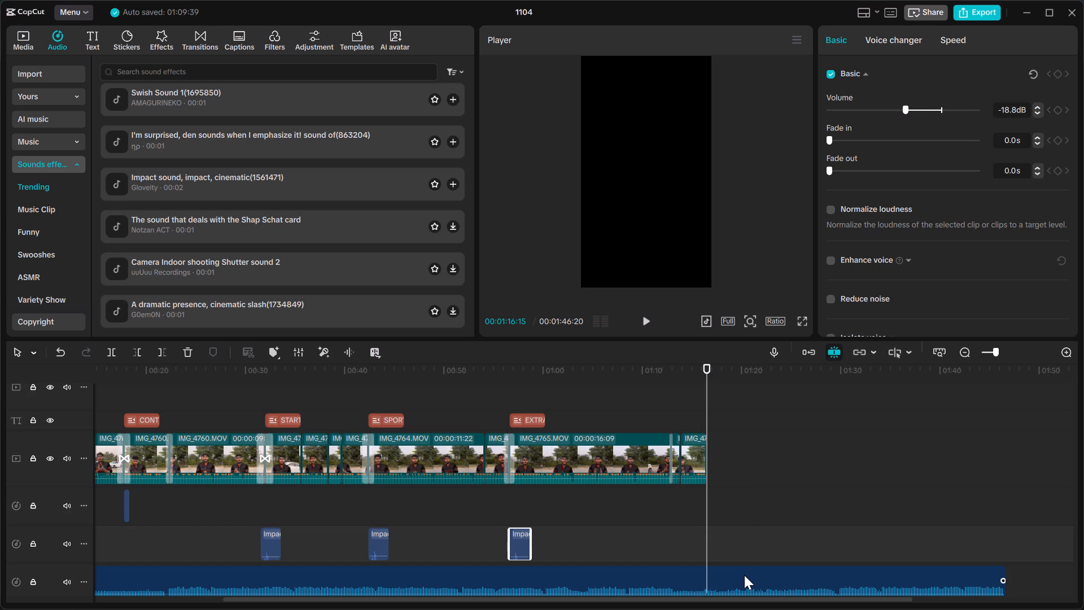
key("ctrl+b")
key("ctrl+x")
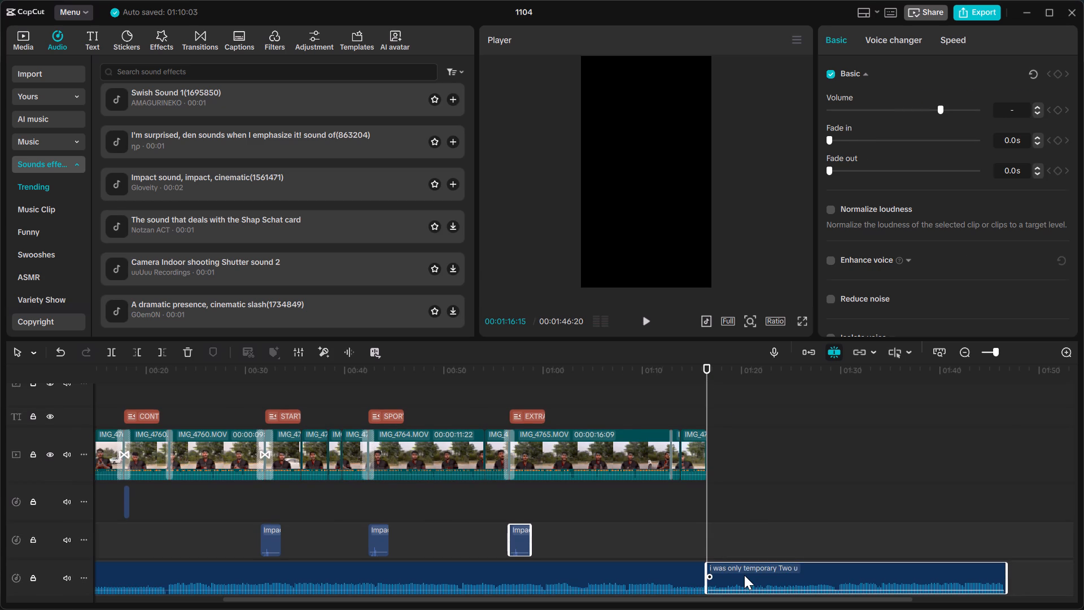
Play the WhatsApp overlay passage from 00:00:08:00 and set the playhead to 00:00:13:08.
scroll(487, 381, "right", 6)
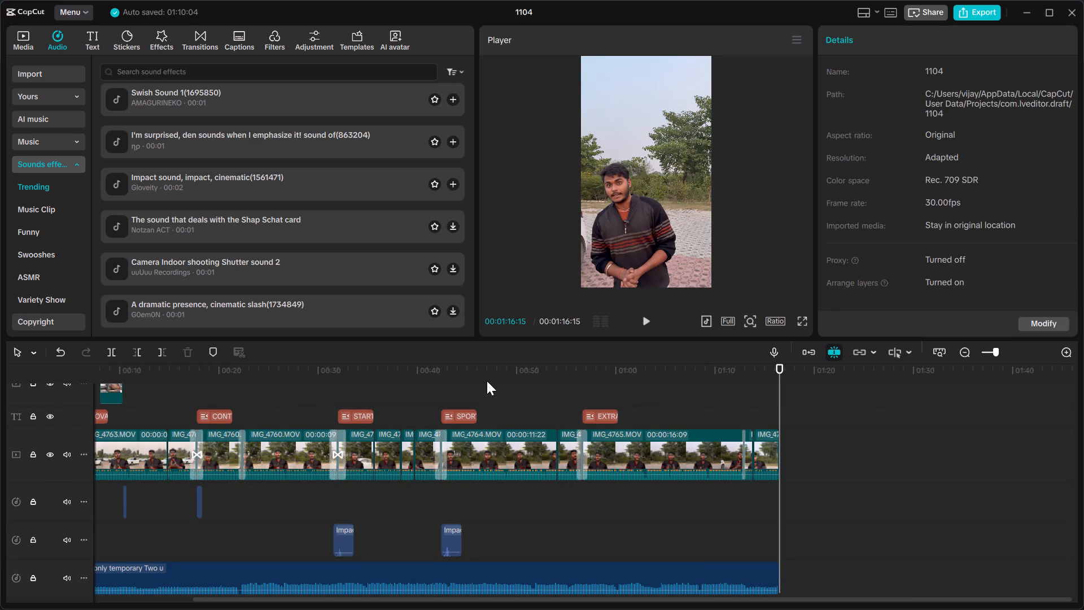
scroll(292, 410, "right", 3)
scroll(292, 410, "up", 1)
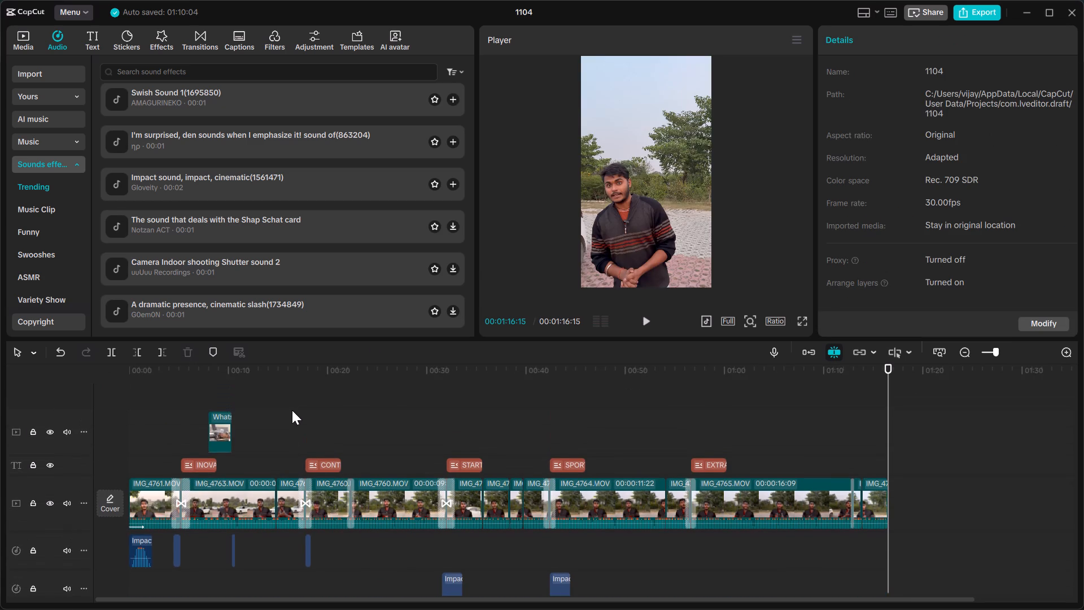
scroll(292, 410, "up", 1)
left_click(212, 372)
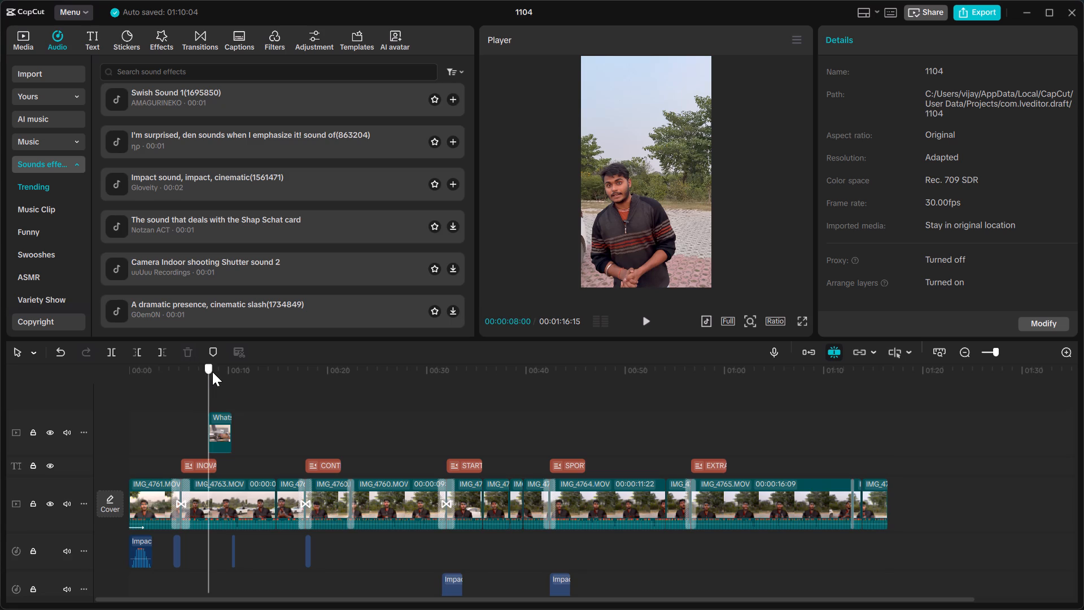
key("space")
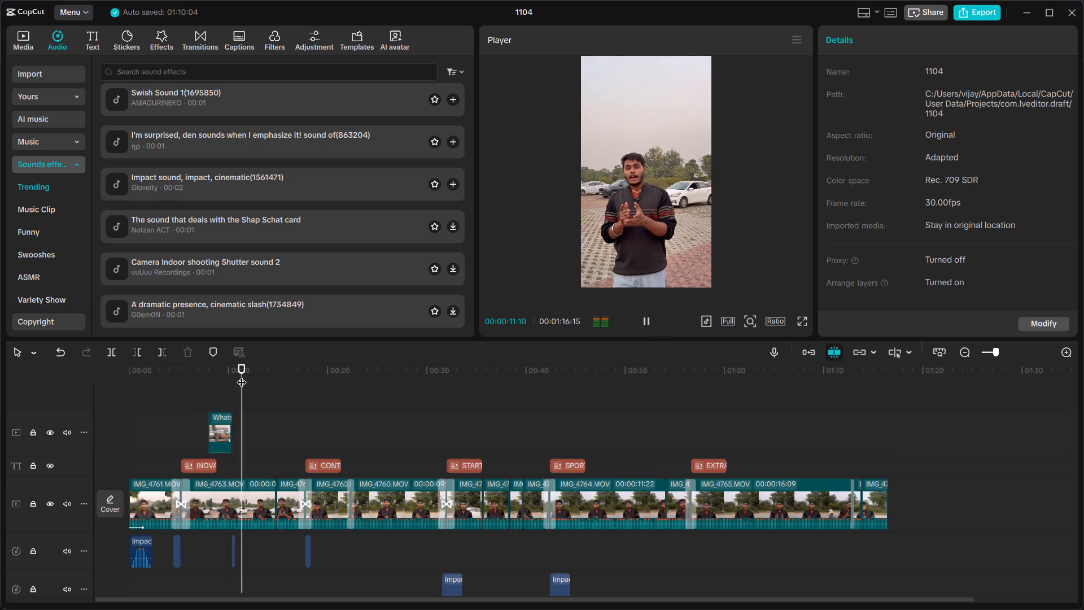
left_click_drag(243, 375, 261, 375)
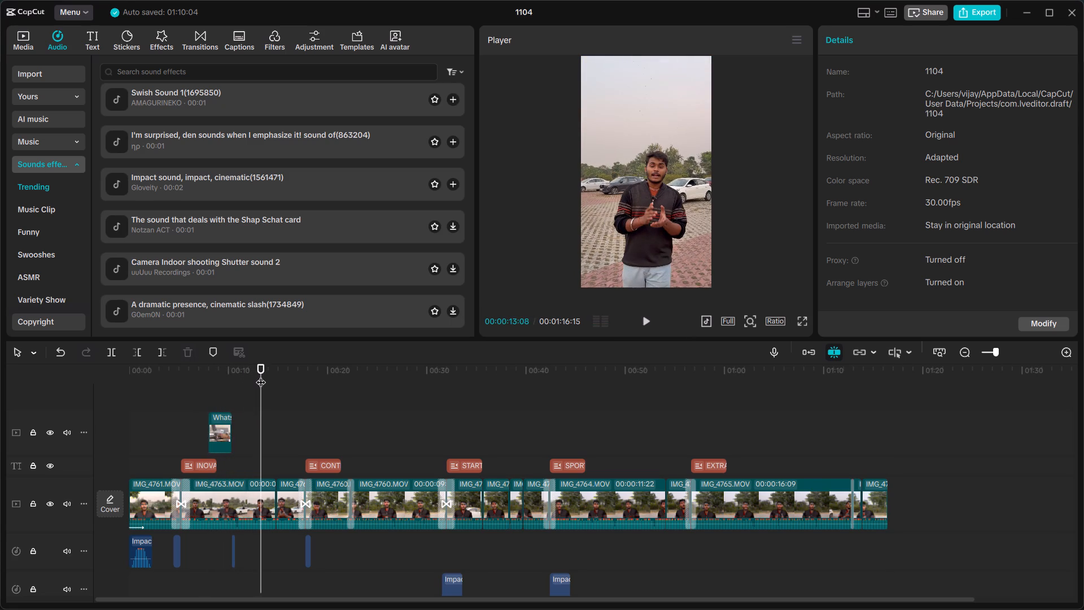
Preview the unused WhatsApp "39 AM.mp4" clip in the project media and open the file chooser for importing more media.
left_click(21, 43)
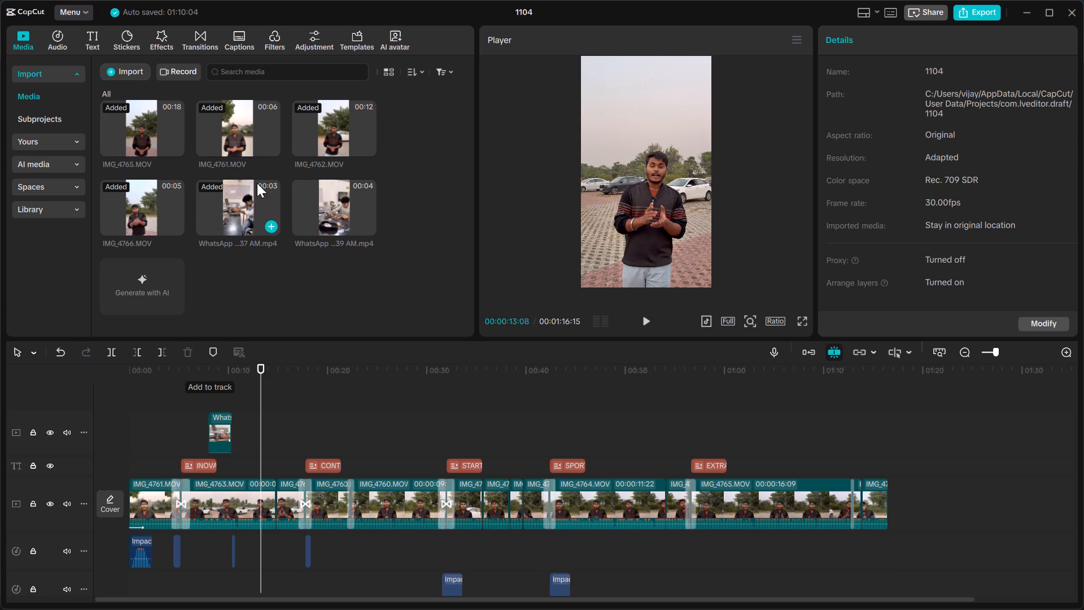
left_click(334, 212)
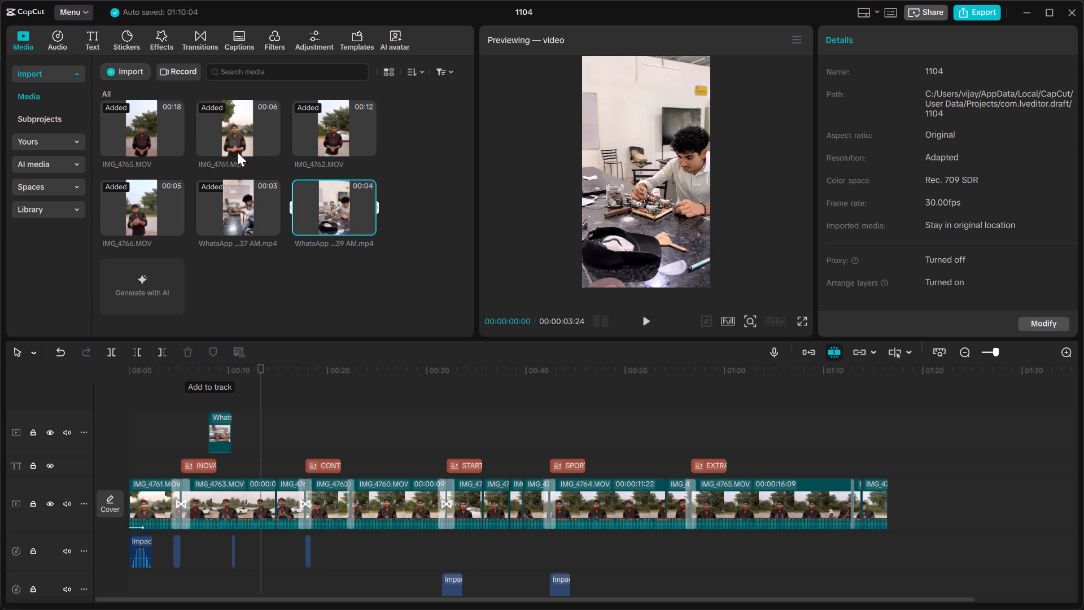
left_click(122, 70)
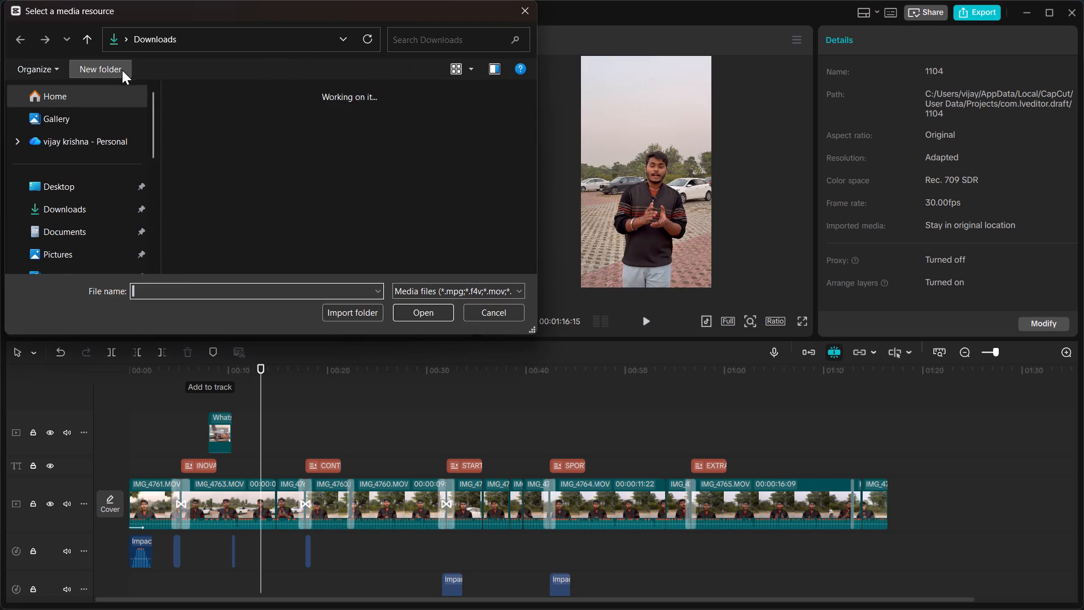
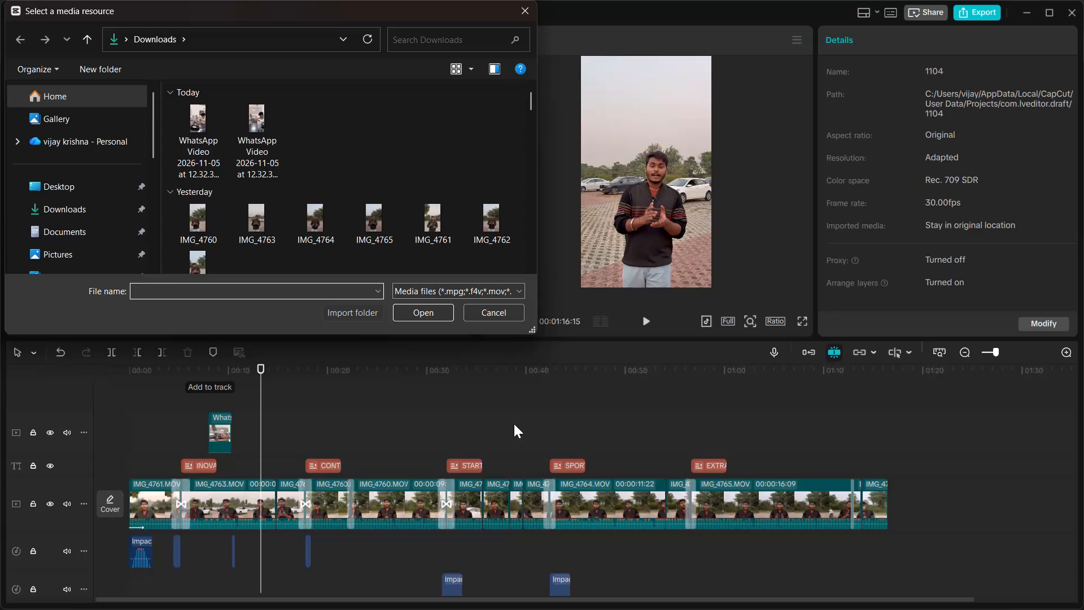
Dismiss the file chooser without importing and play the video through the CONTENT CREATION title, pausing at 00:00:21:09.
key("space")
left_click(523, 15)
key("space")
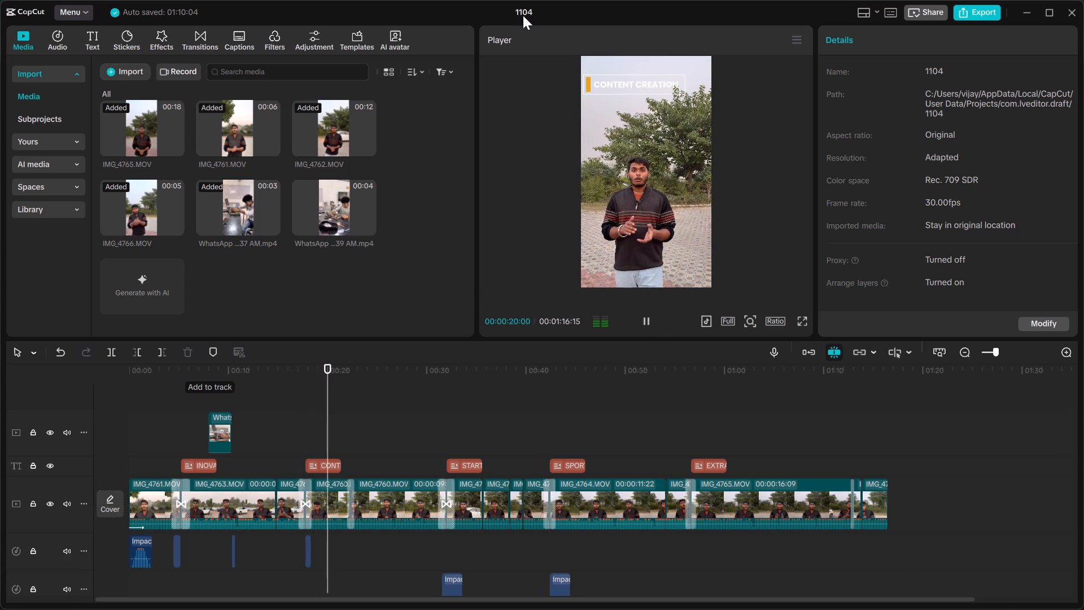
key("space")
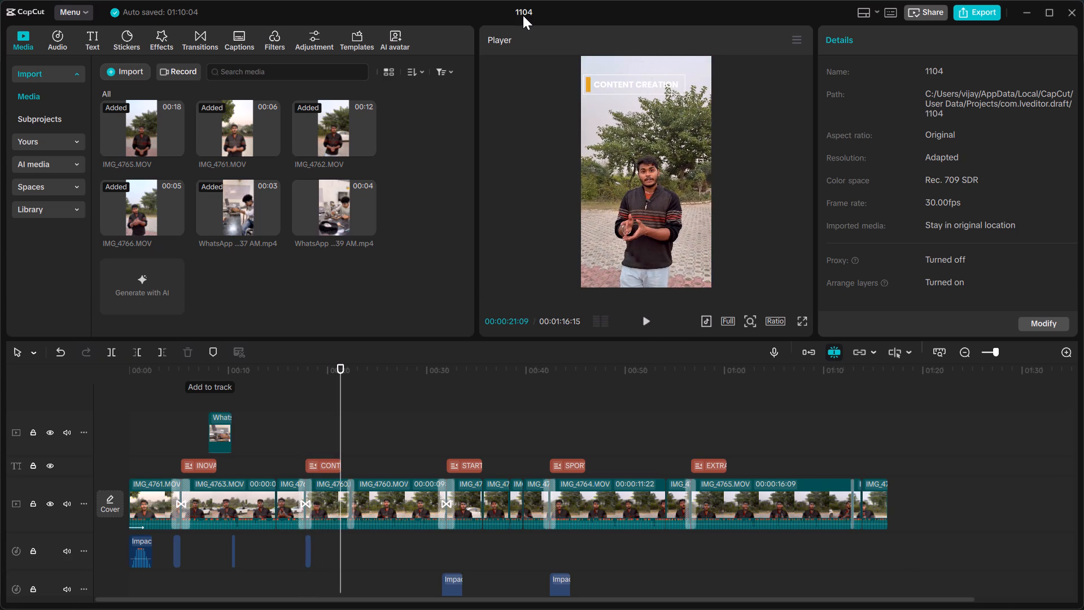
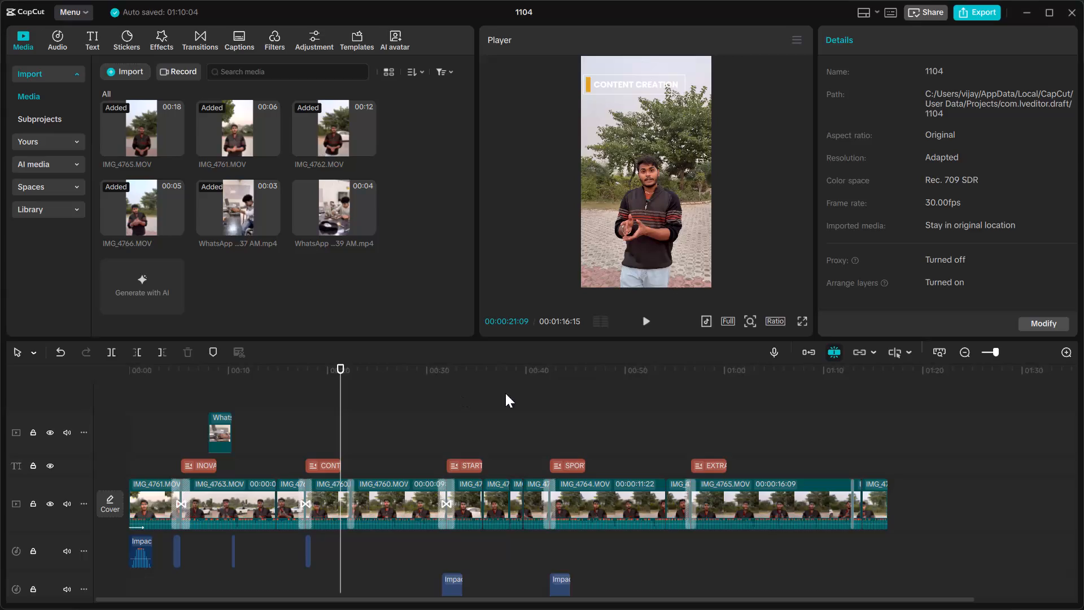
Play the video on from the CONTENT CREATION title and pause at 00:00:53:13.
key("space")
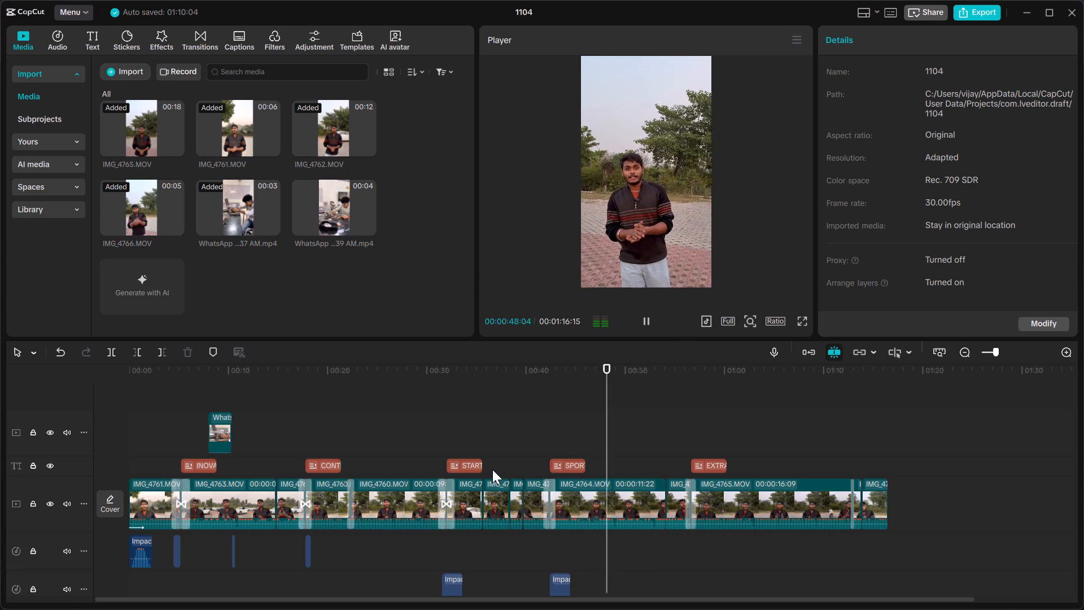
left_click(808, 321)
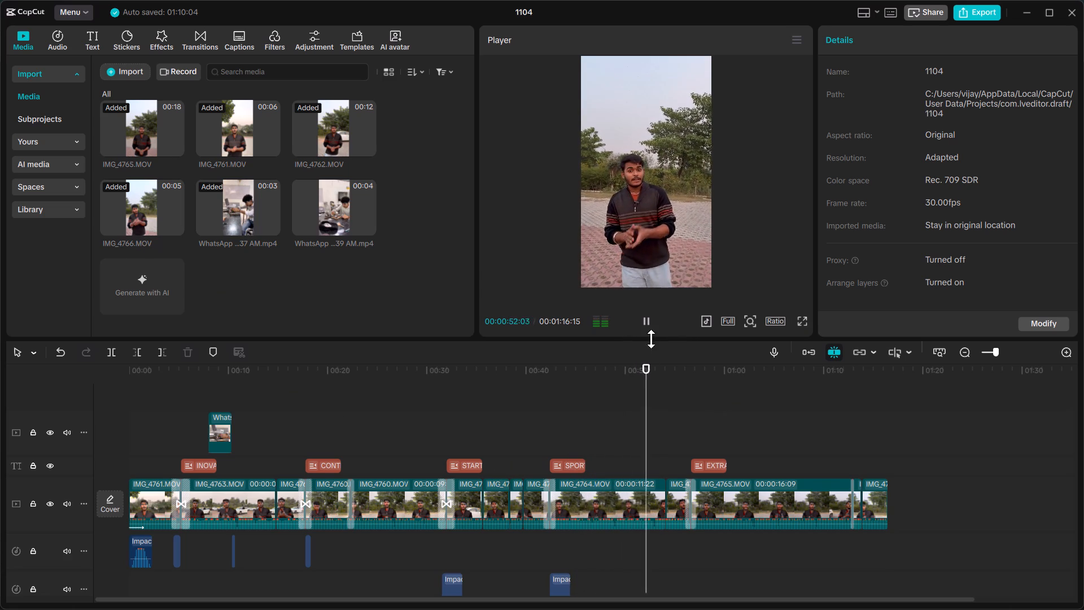
left_click(645, 313)
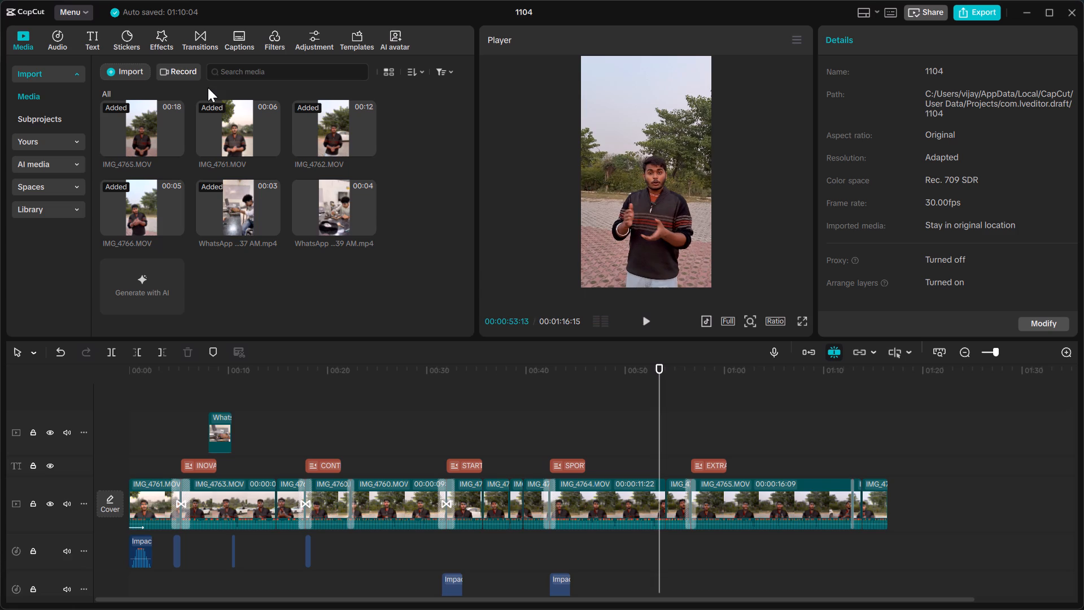
Download the featured Rustic Bronze and Warm Peach filters and preview Warm Peach on the video.
left_click(277, 37)
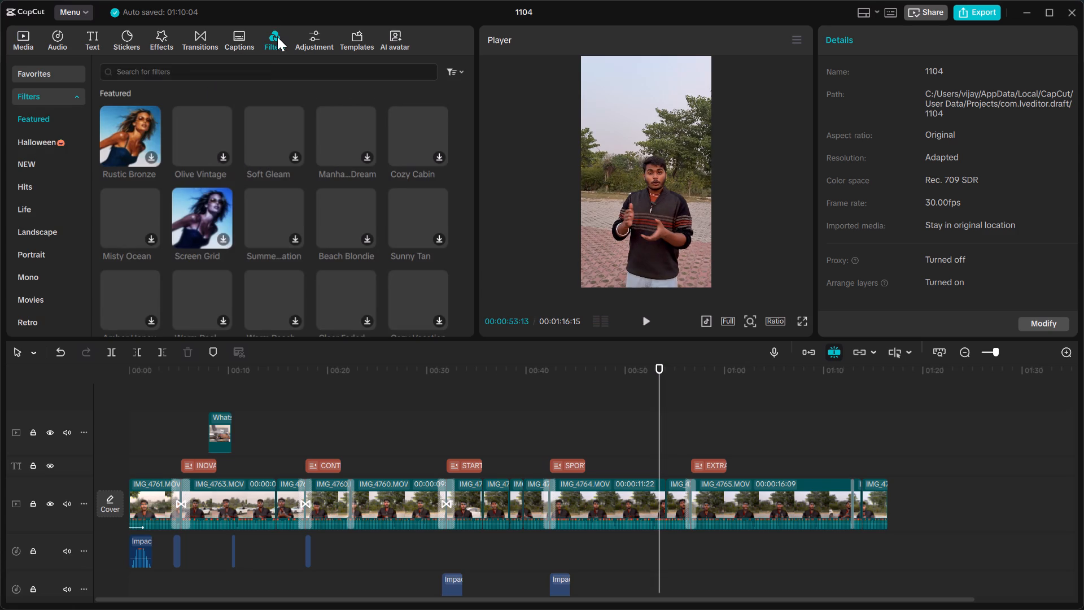
left_click(152, 159)
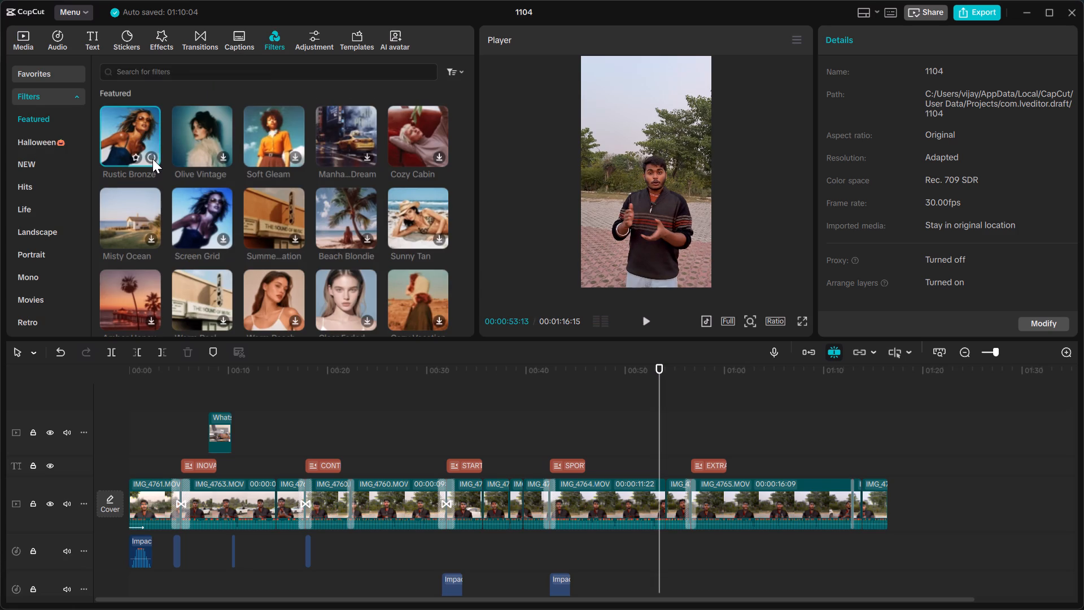
scroll(350, 249, "down", 1)
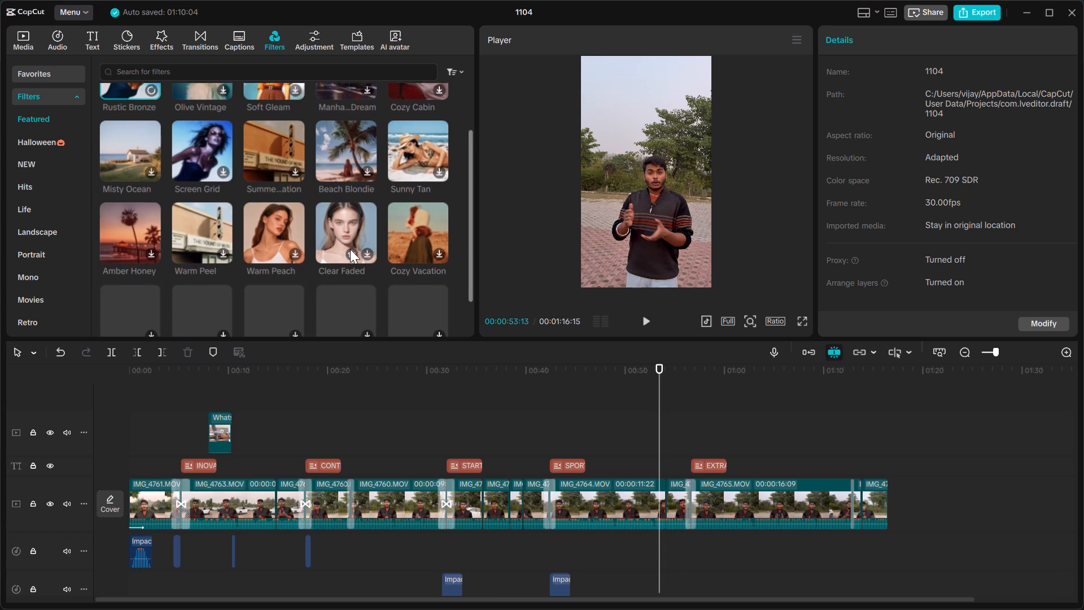
scroll(350, 249, "down", 1)
left_click(299, 252)
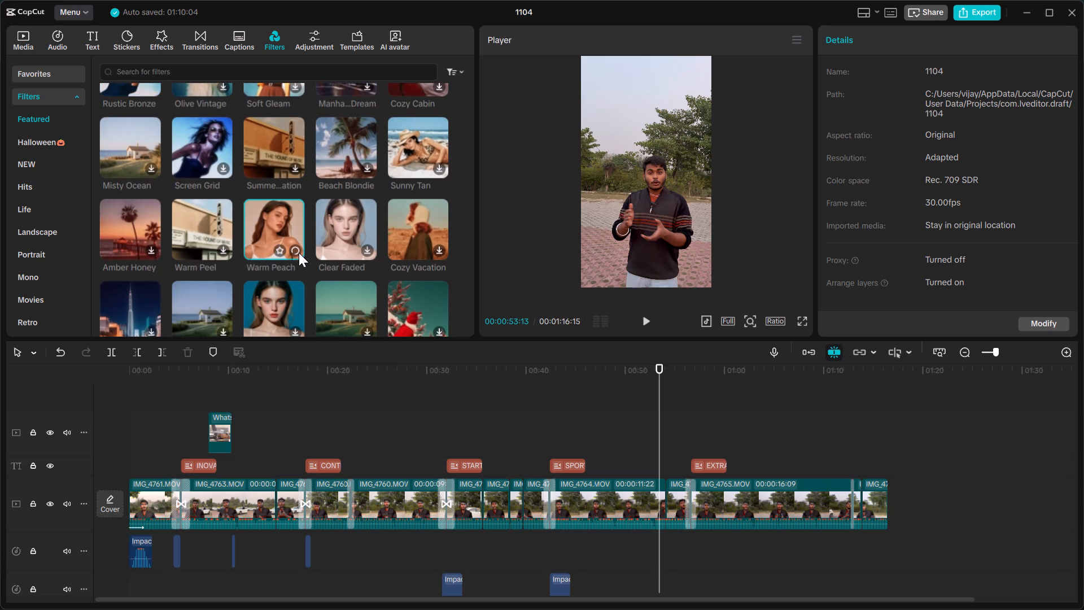
scroll(357, 308, "up", 2)
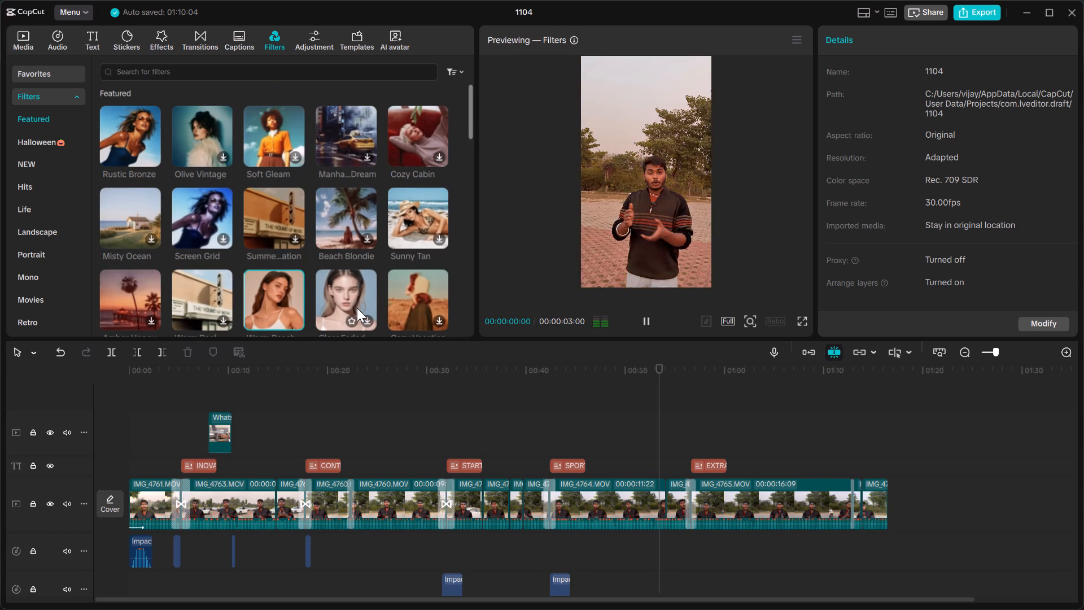
scroll(357, 308, "up", 1)
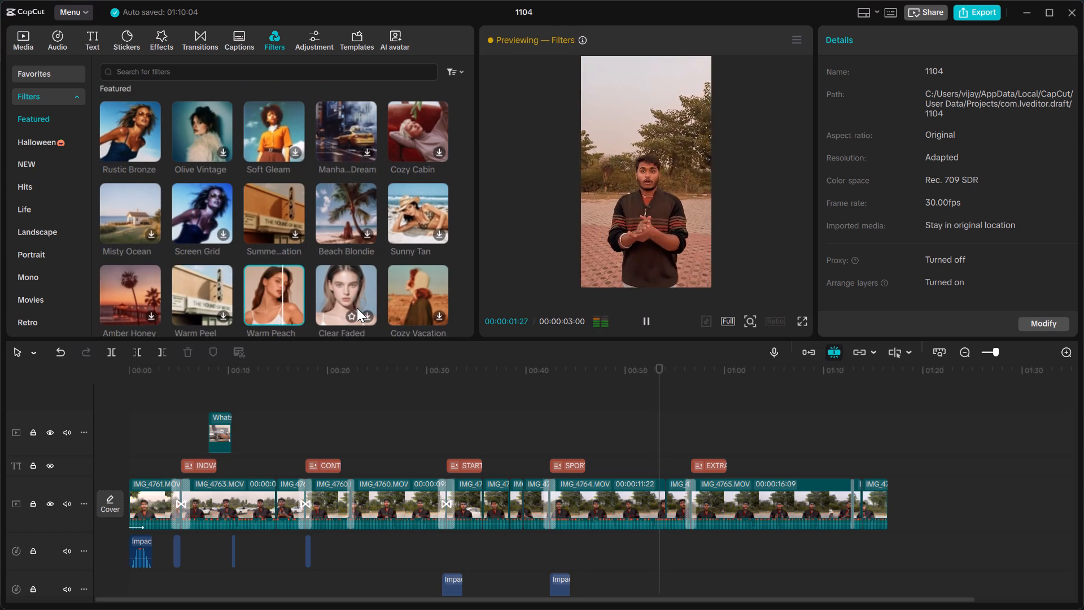
scroll(357, 308, "up", 1)
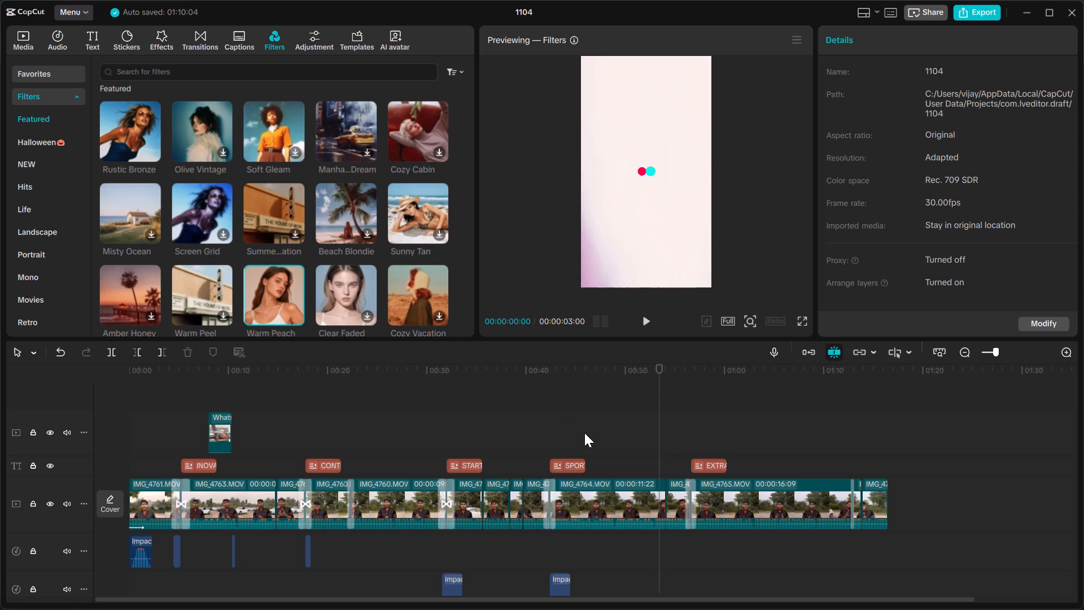
Return the playhead to the start of the video and preview the Rustic Bronze filter in full screen.
left_click_drag(660, 366, 104, 433)
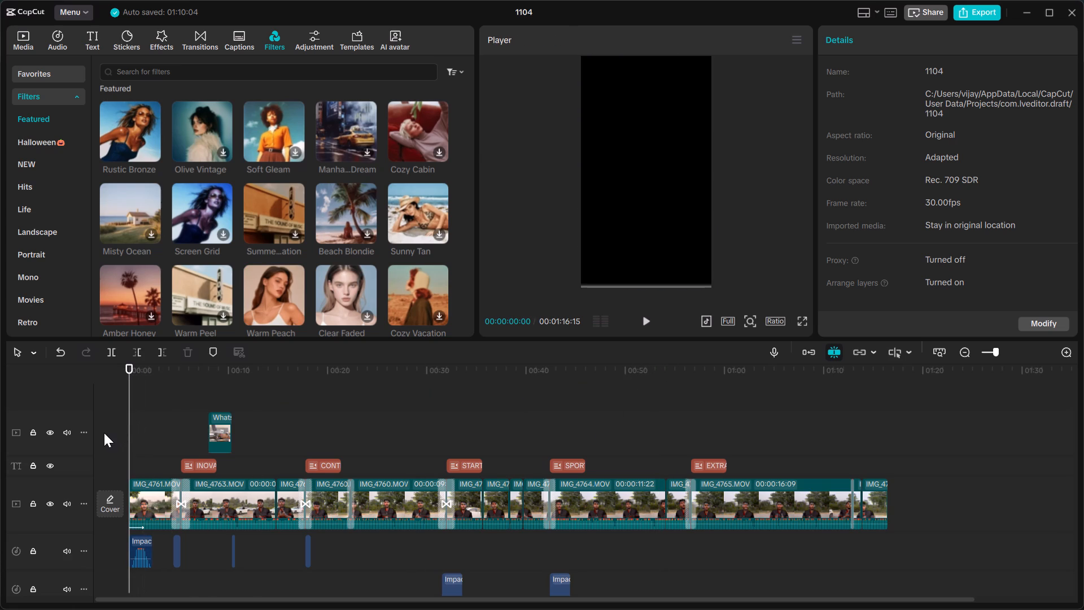
left_click(113, 104)
key("space")
key("space")
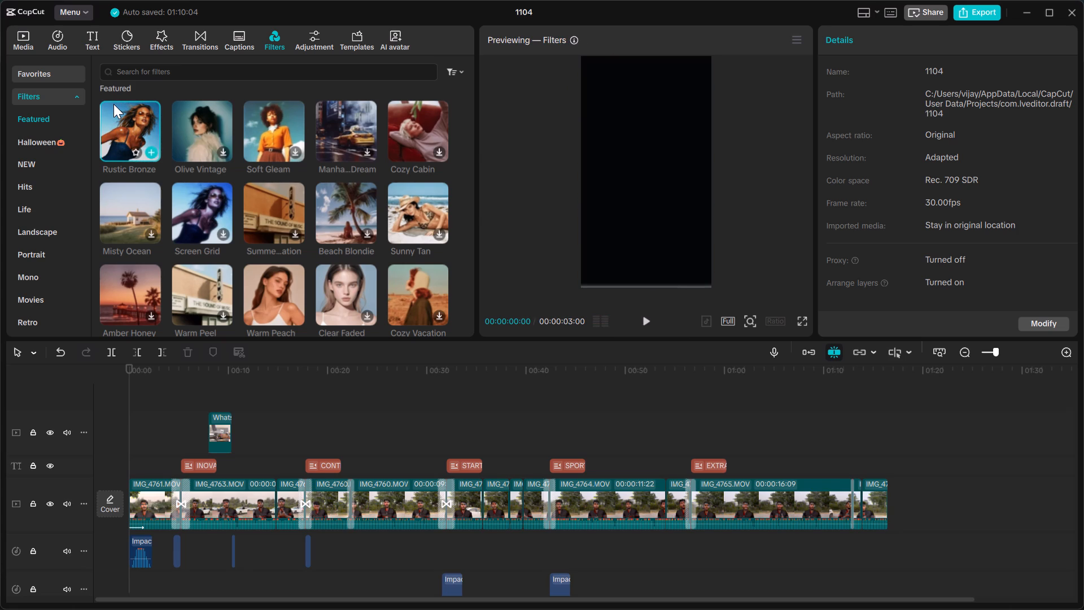
left_click(643, 317)
left_click(800, 323)
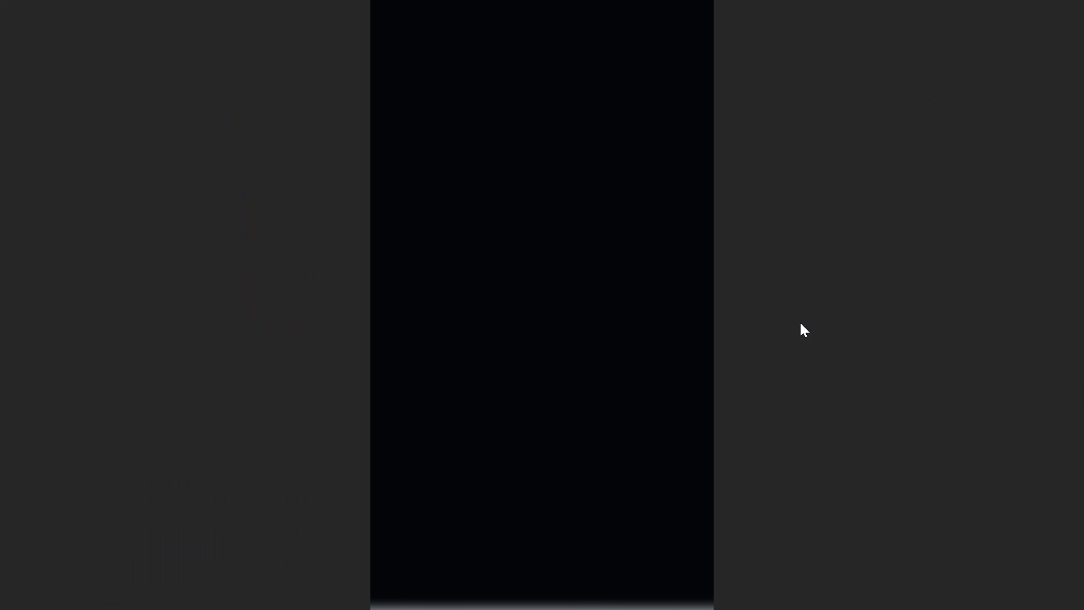
left_click(738, 543)
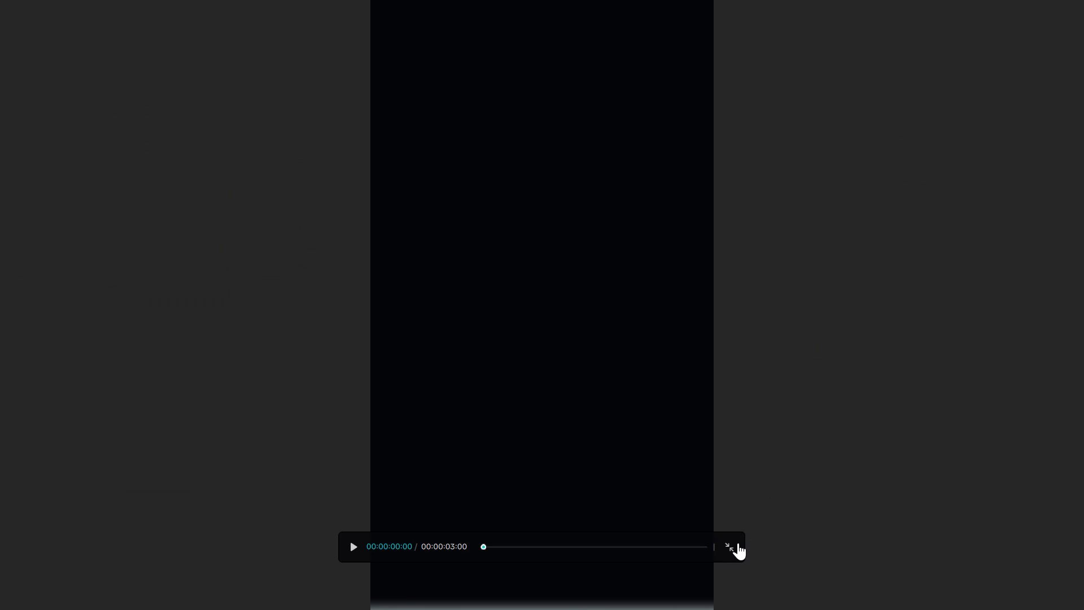
Examine the timeline's video, title and audio tracks through to the end of the video.
scroll(755, 428, "down", 1)
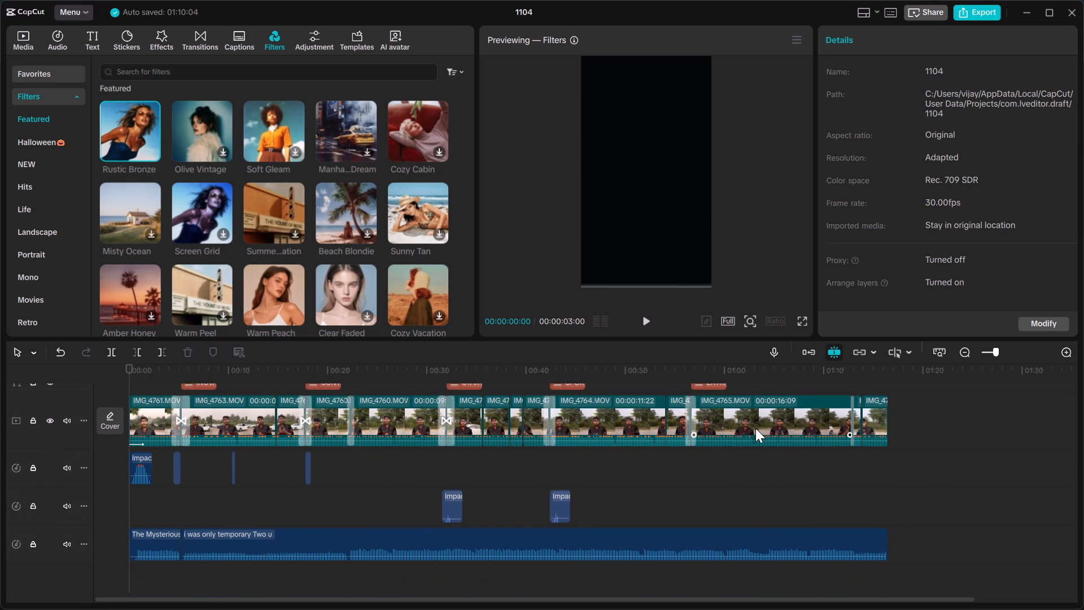
scroll(744, 518, "up", 1)
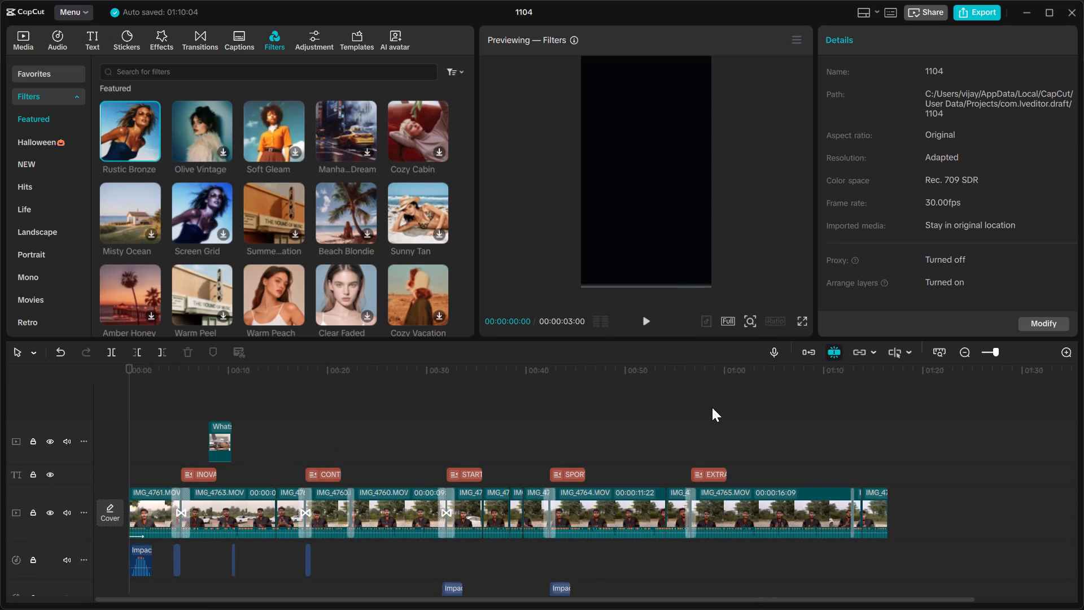
scroll(712, 406, "up", 2)
scroll(712, 406, "left", 4)
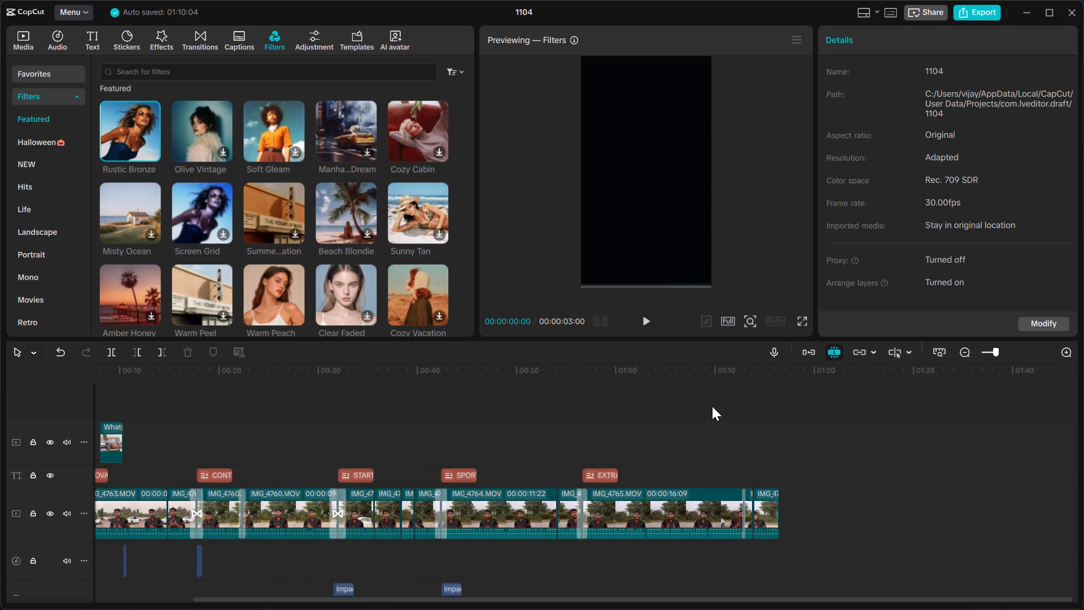
scroll(712, 406, "down", 3)
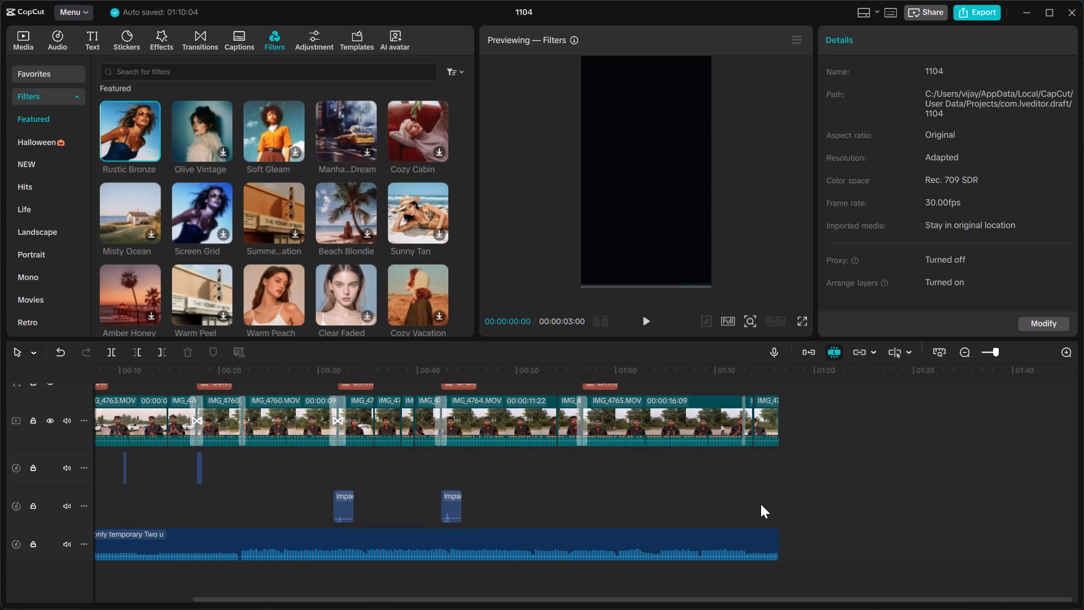
scroll(760, 504, "left", 1)
left_click(783, 381)
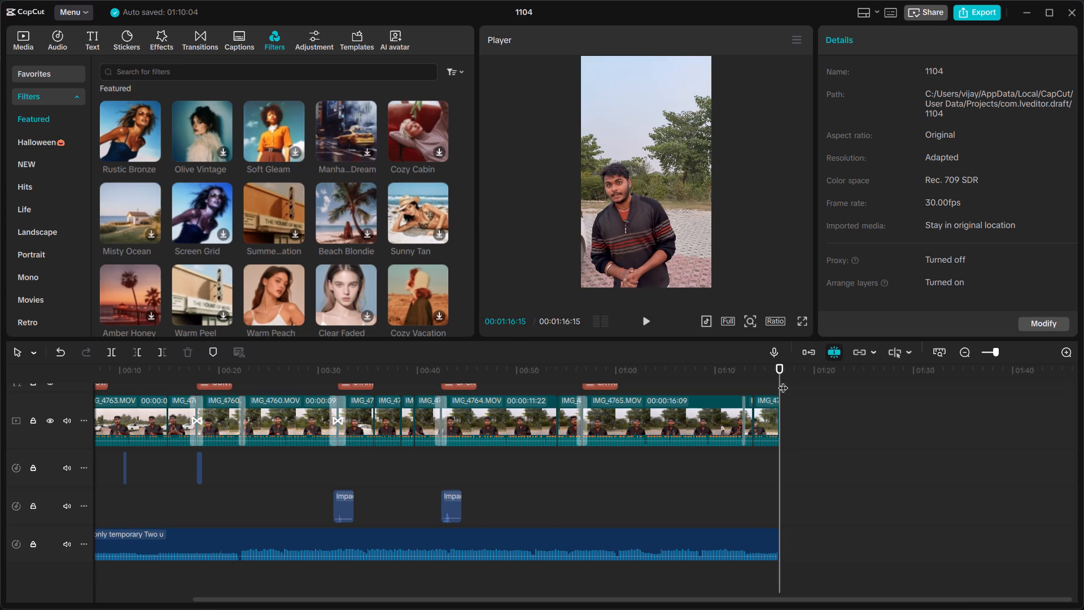
scroll(644, 459, "right", 6)
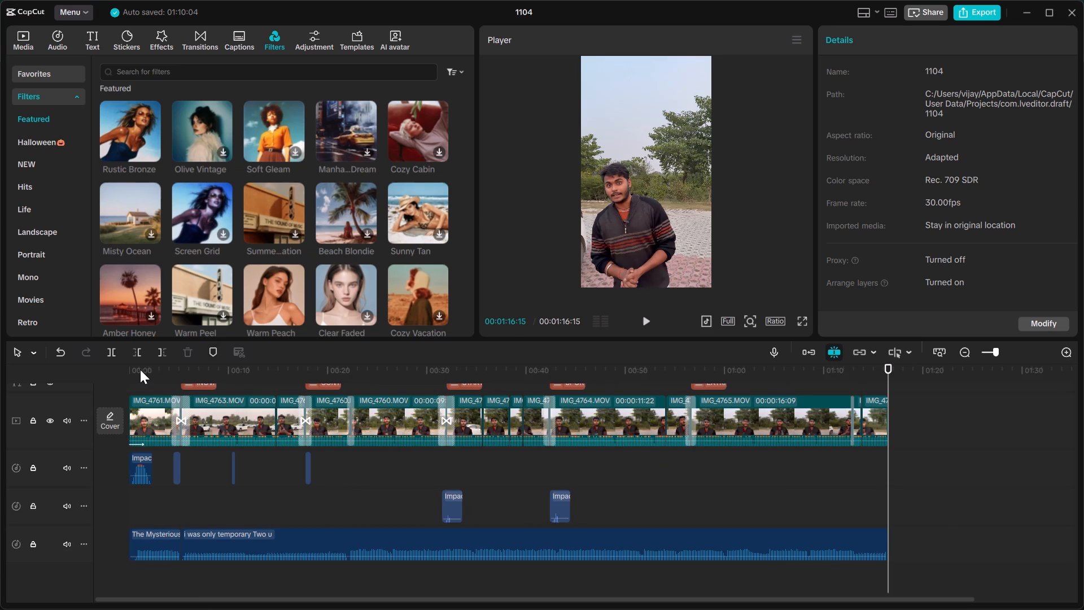
Play the video from the beginning in full screen through the INOVATION STUDIO title, then exit full screen.
left_click(130, 371)
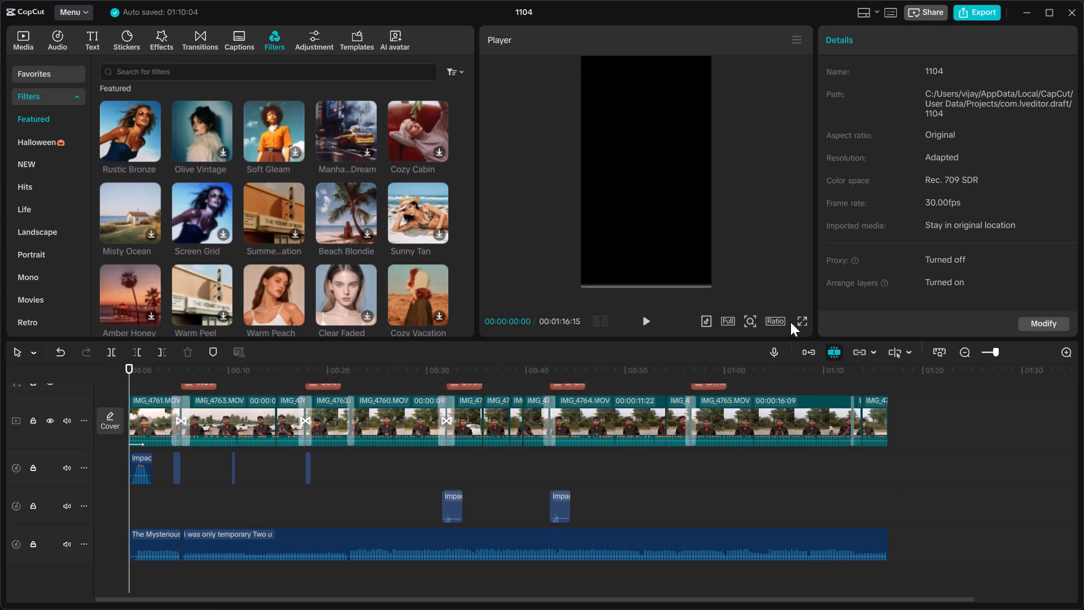
left_click(798, 324)
key("space")
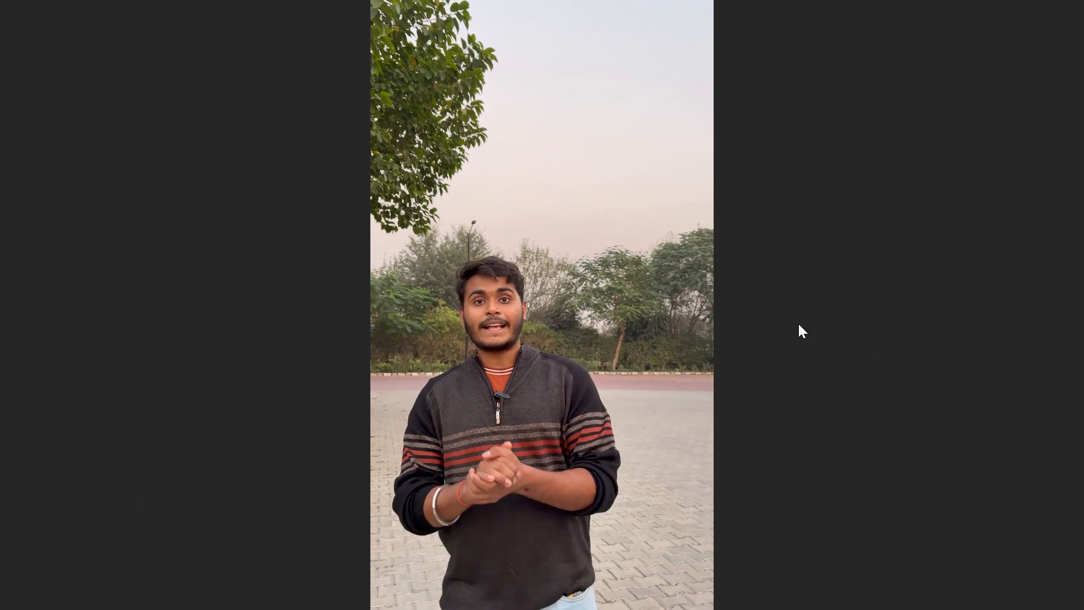
left_click(661, 369)
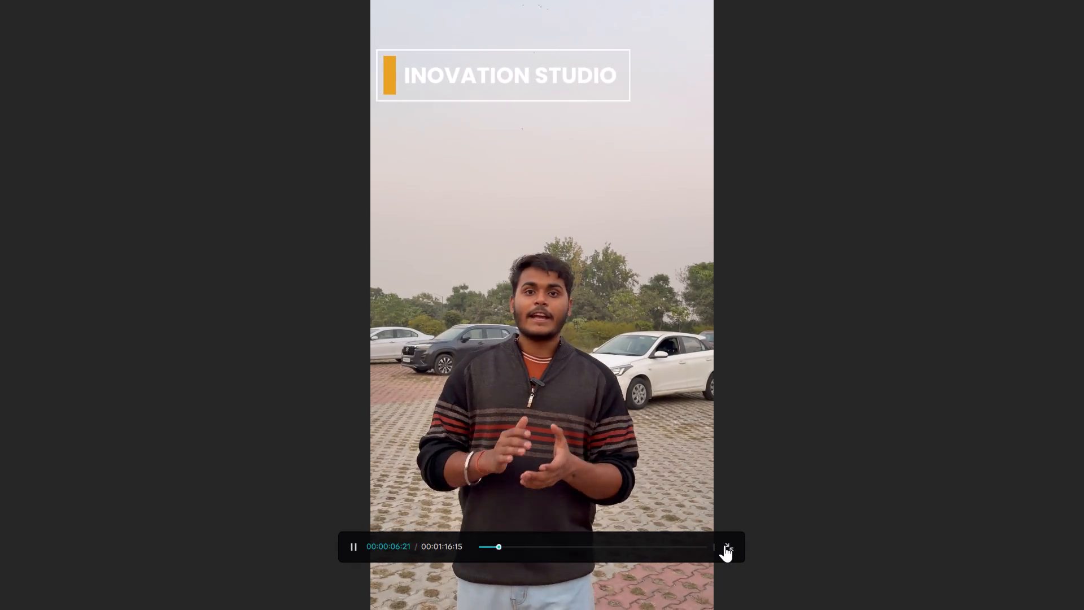
left_click(724, 545)
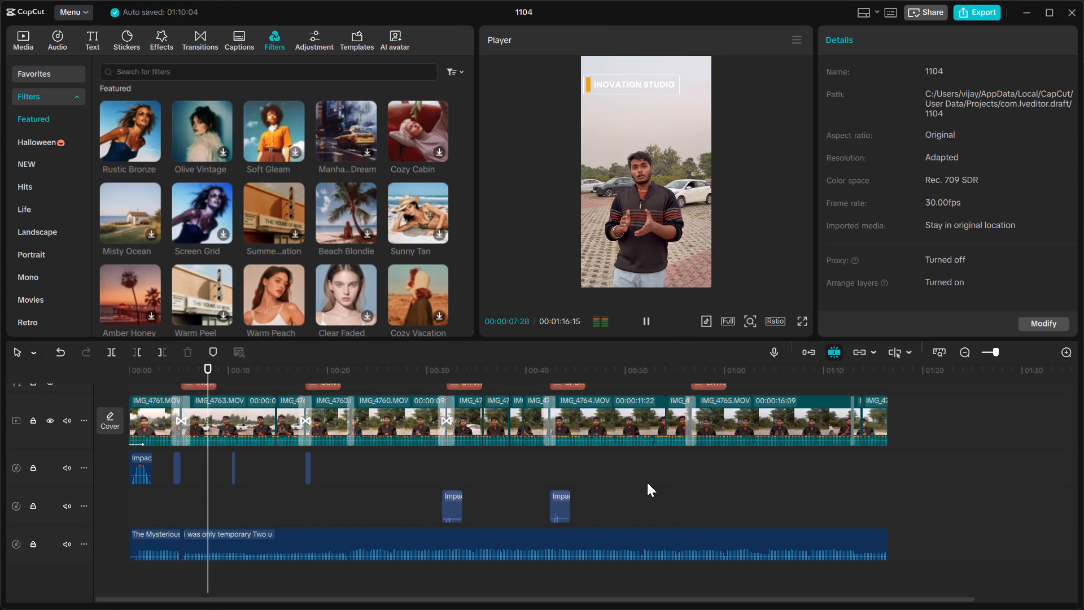
scroll(647, 482, "up", 6)
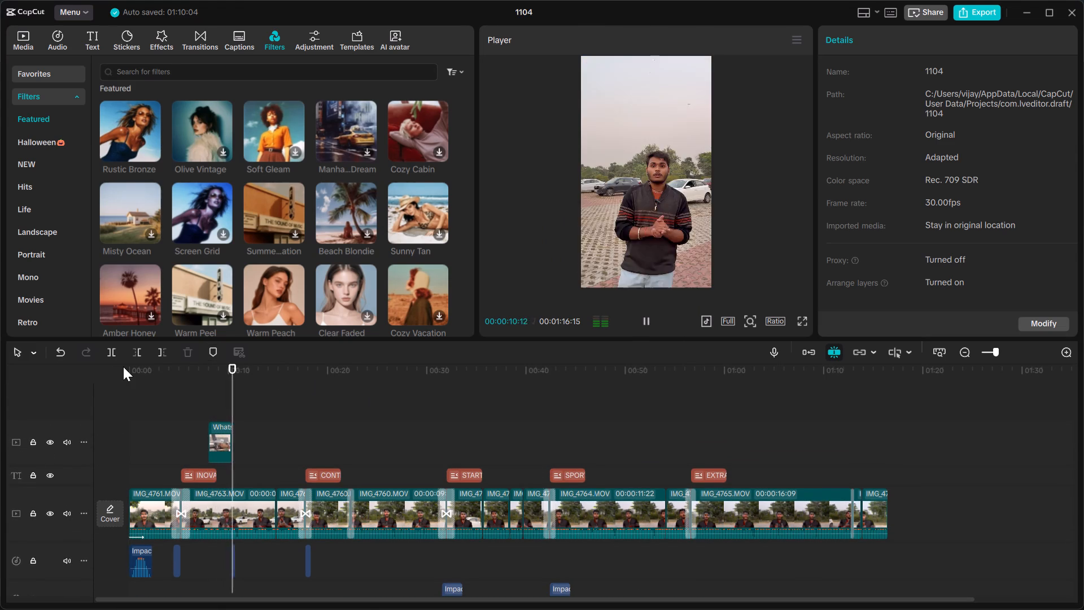
Preview the Rustic Bronze filter from the start of the video and add it to the timeline at 00:00:00:00.
left_click(133, 372)
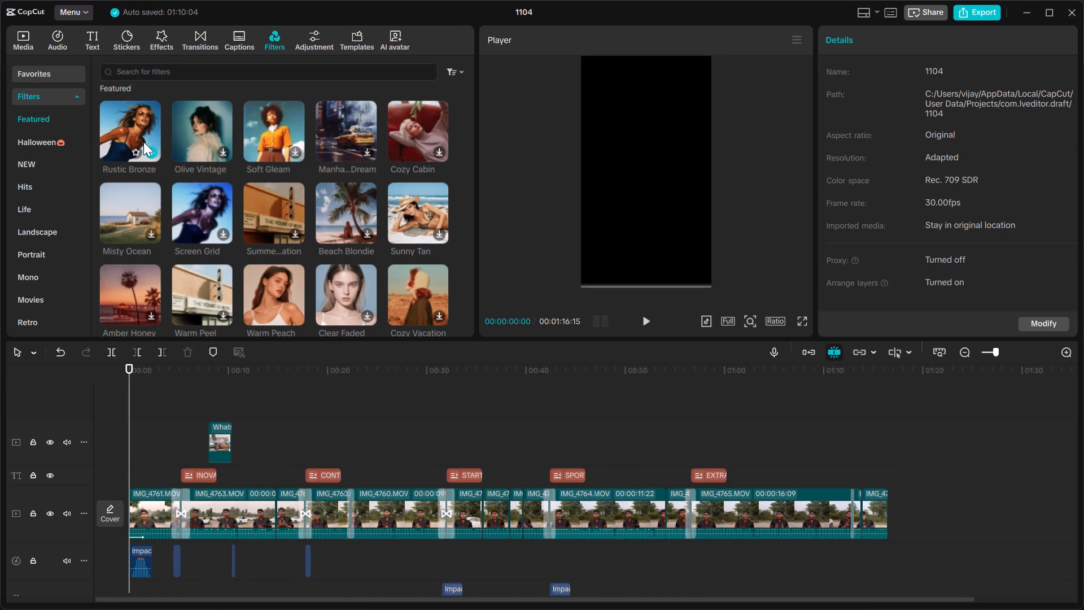
left_click(143, 142)
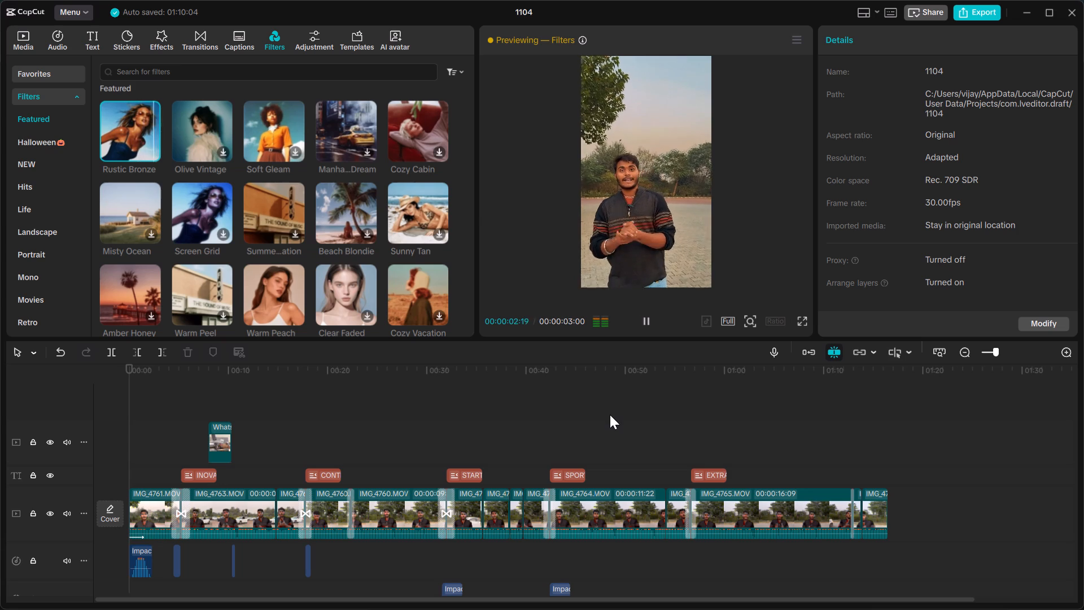
left_click(153, 152)
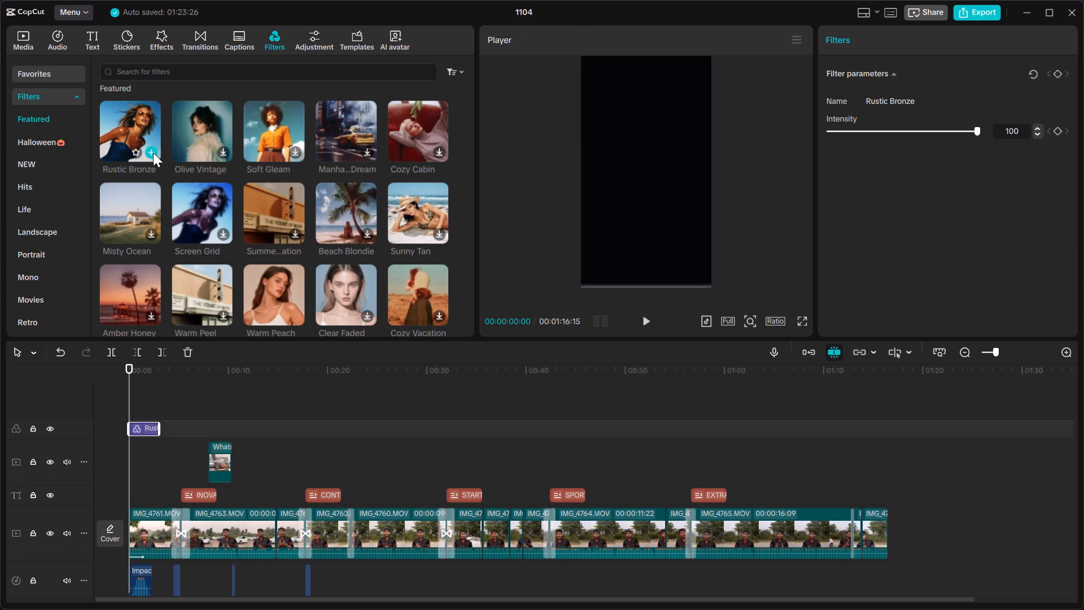
Add the Warm Peach filter at 00:00:08:00 over the WhatsApp overlay clip and trim its end to match the overlay's end.
key("space")
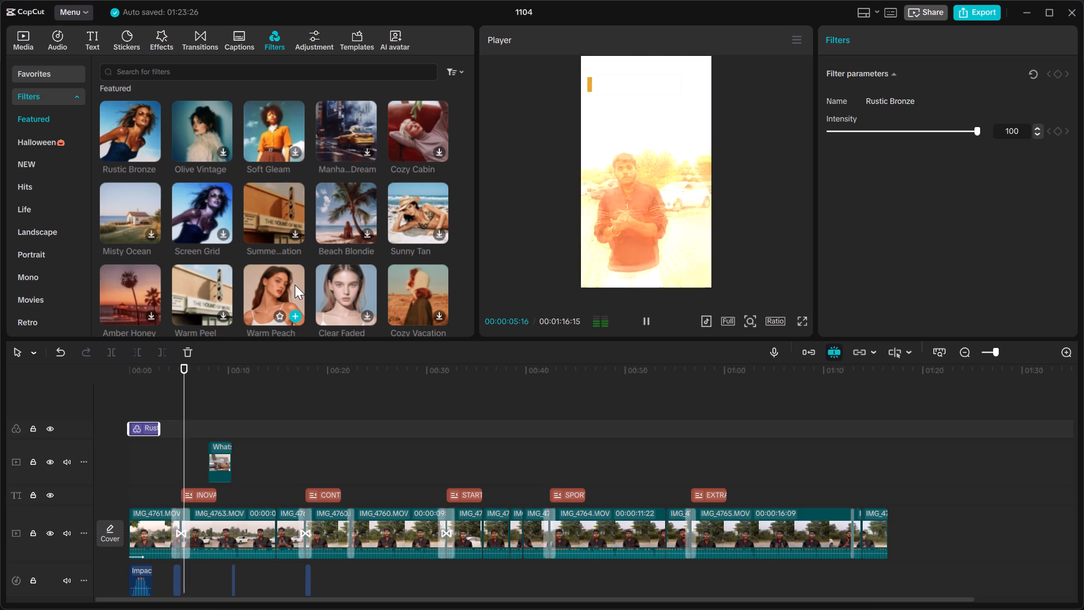
left_click(292, 313)
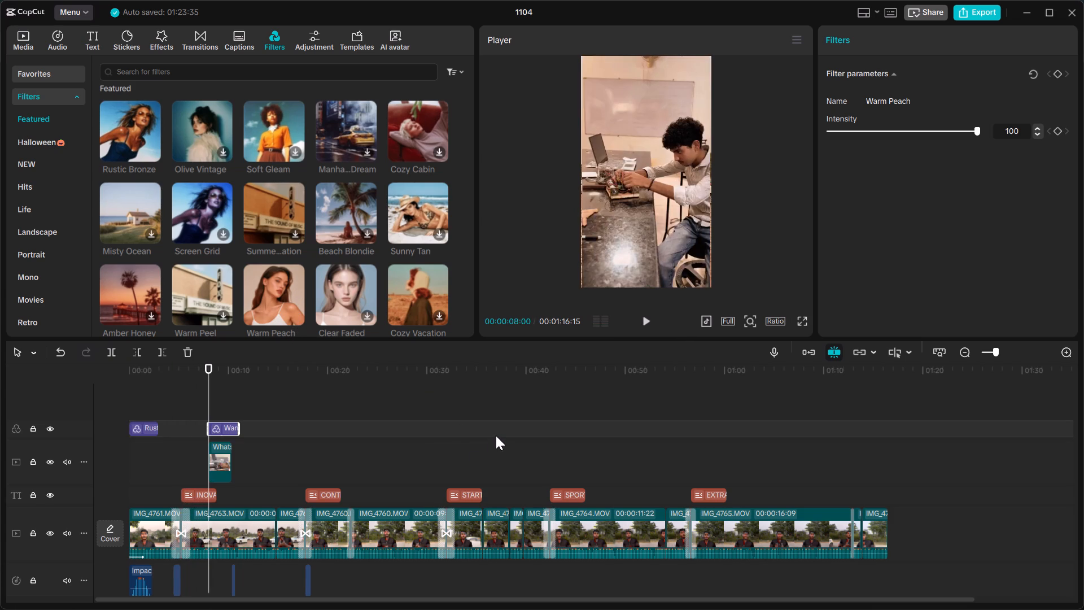
key("space")
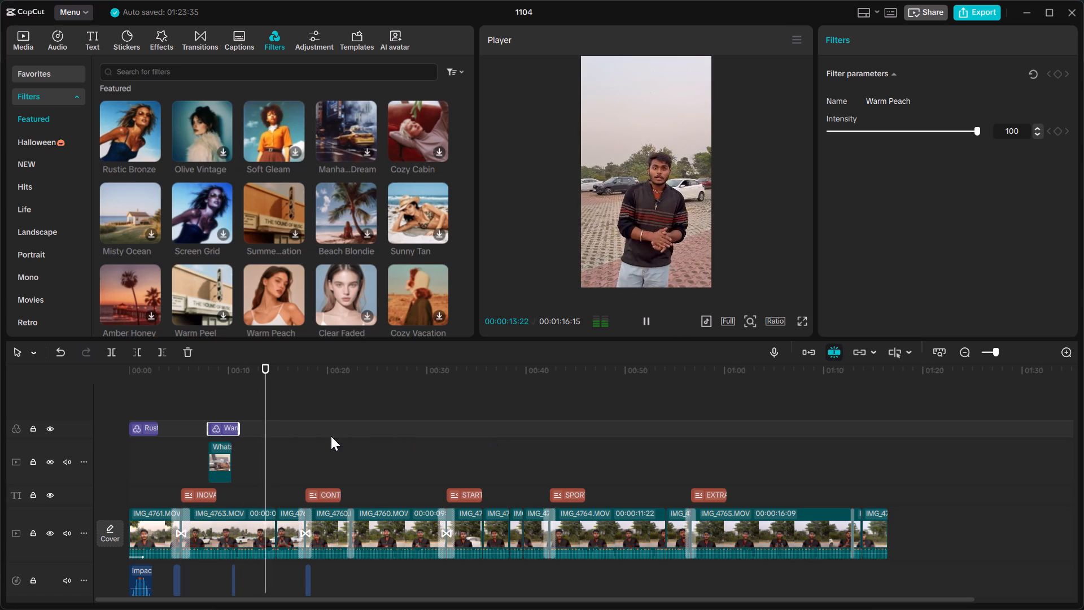
left_click_drag(241, 425, 228, 431)
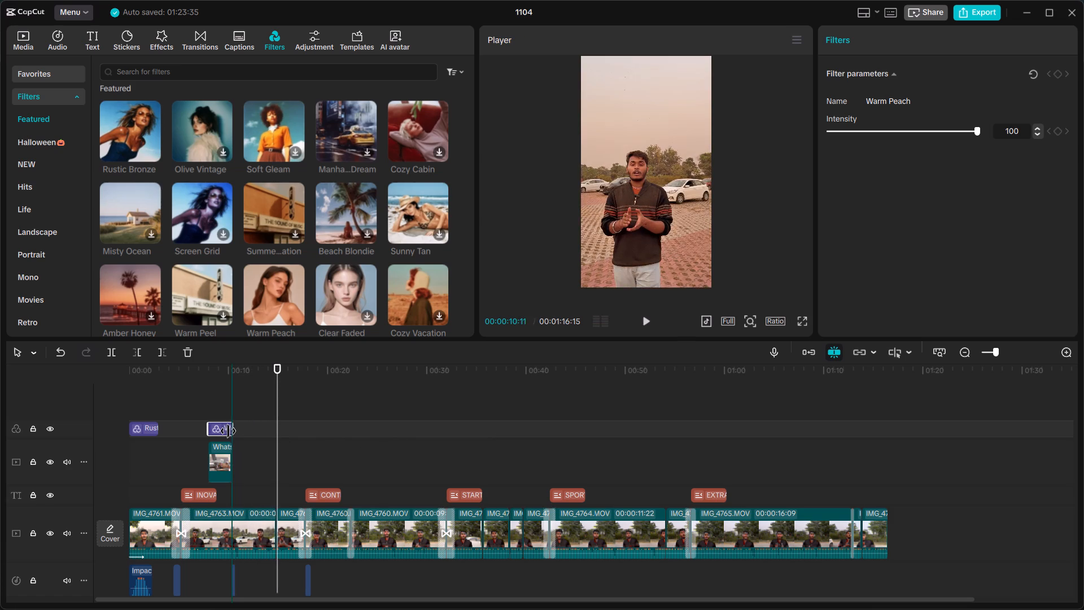
left_click_drag(228, 431, 228, 431)
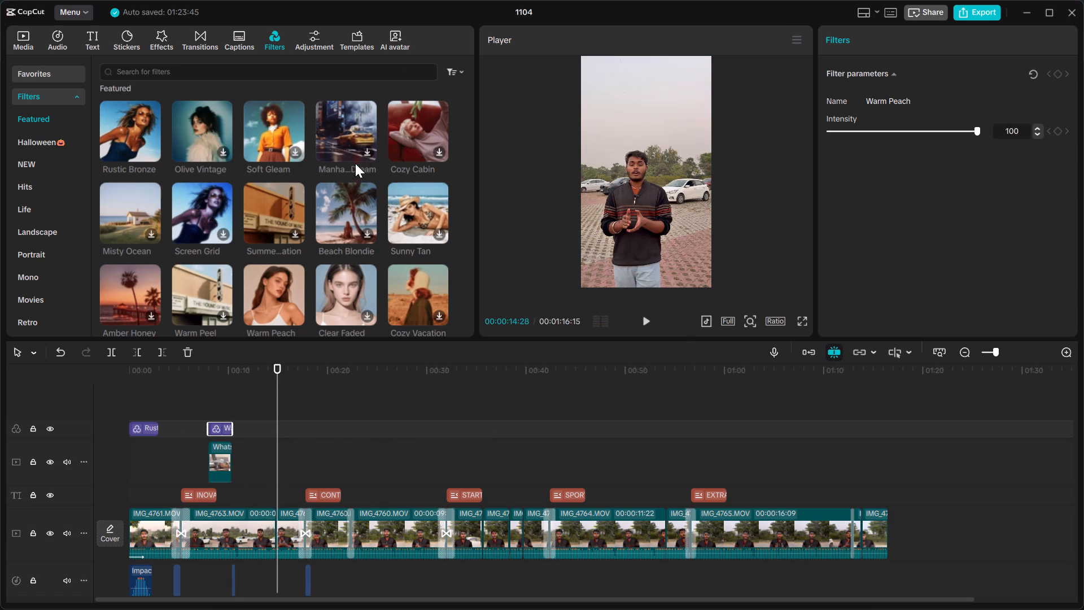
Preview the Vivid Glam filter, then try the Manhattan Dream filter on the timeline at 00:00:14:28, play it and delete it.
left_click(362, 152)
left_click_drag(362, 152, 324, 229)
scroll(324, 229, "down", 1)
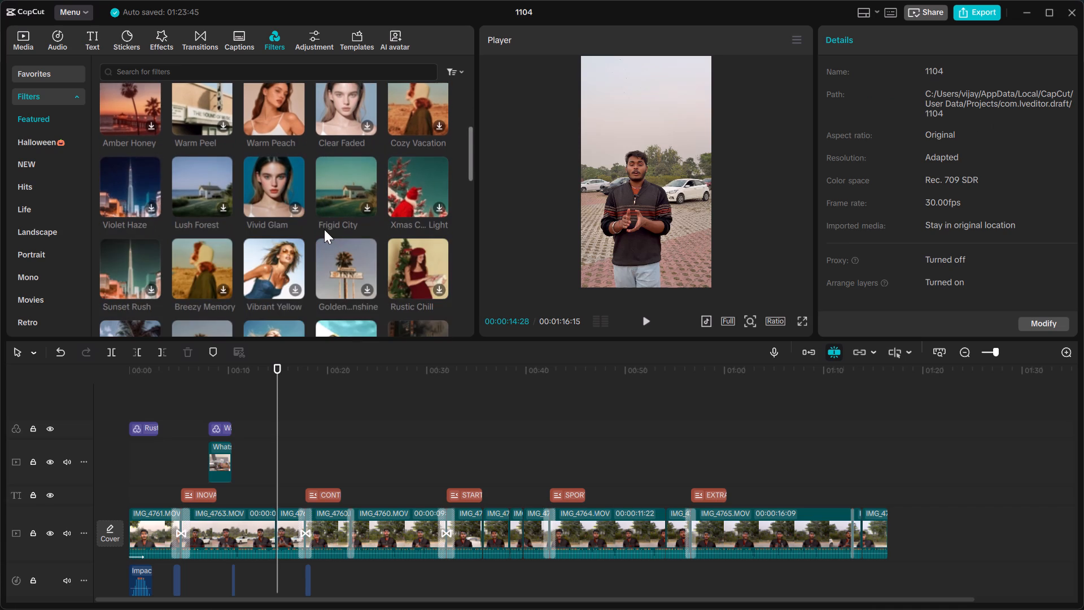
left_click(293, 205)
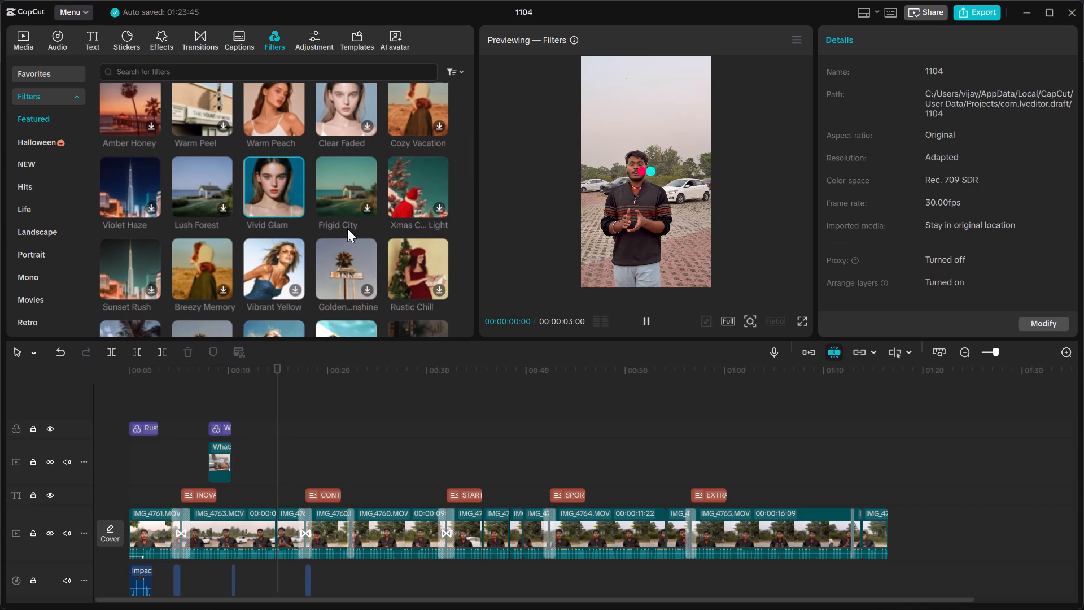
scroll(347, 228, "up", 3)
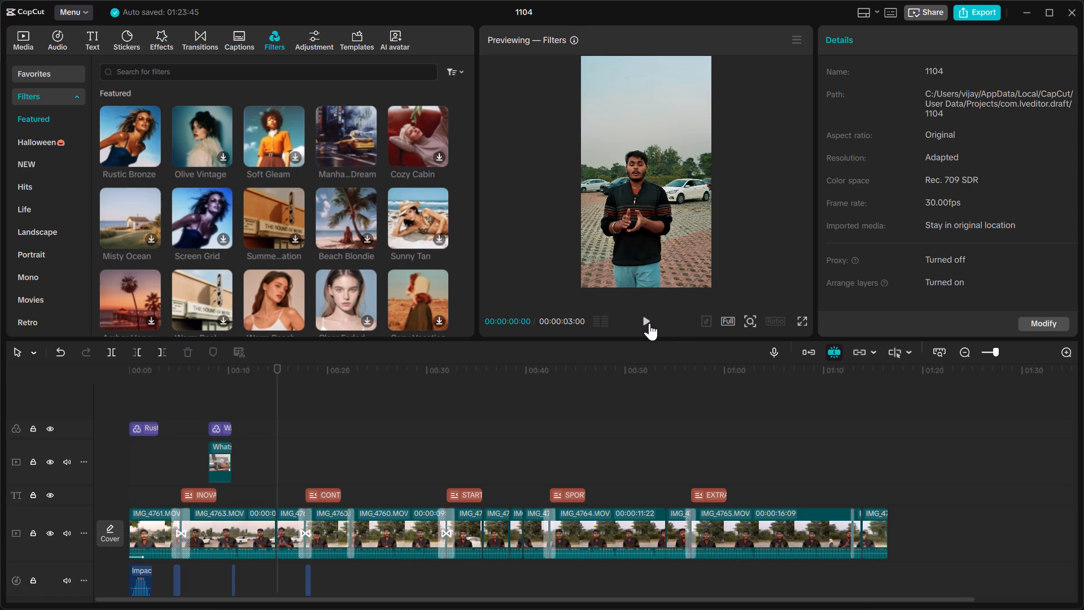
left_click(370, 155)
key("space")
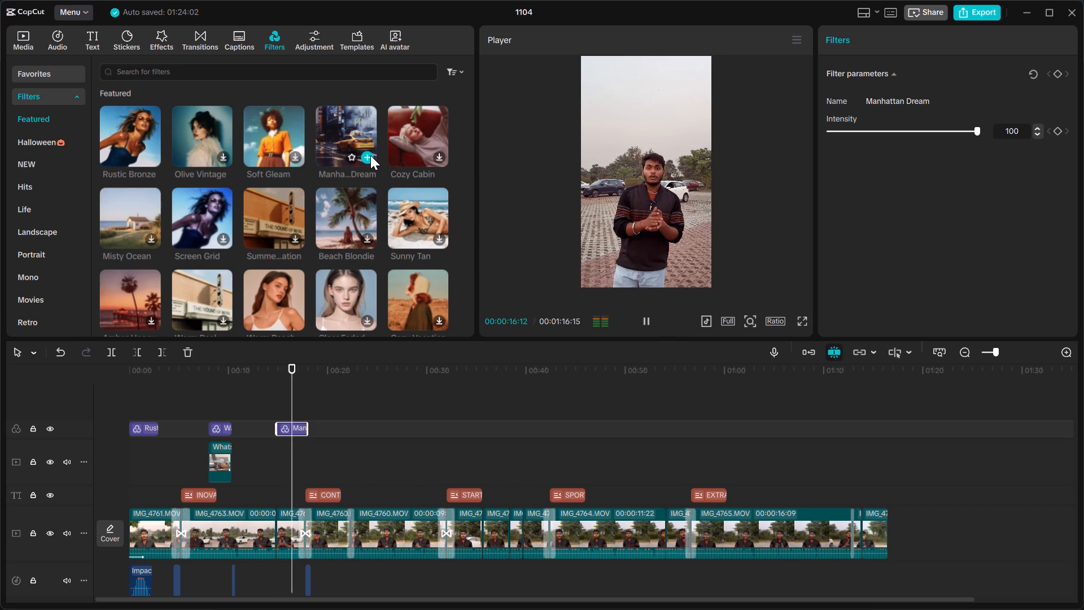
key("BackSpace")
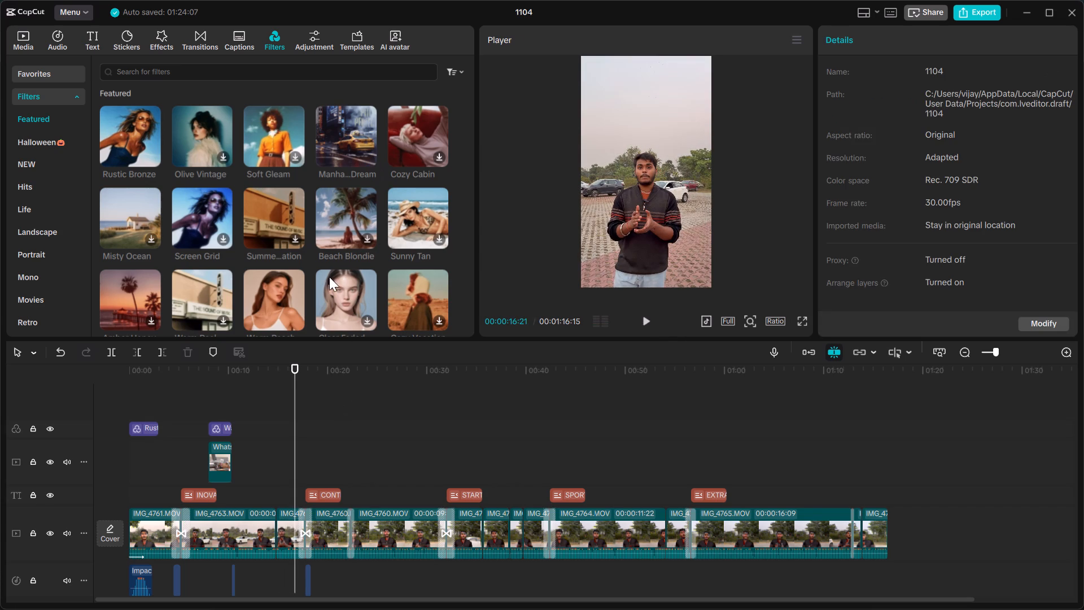
Preview the Vivid Glam filter again and add it to the timeline at 00:00:16:21.
scroll(317, 238, "down", 1)
scroll(272, 259, "down", 1)
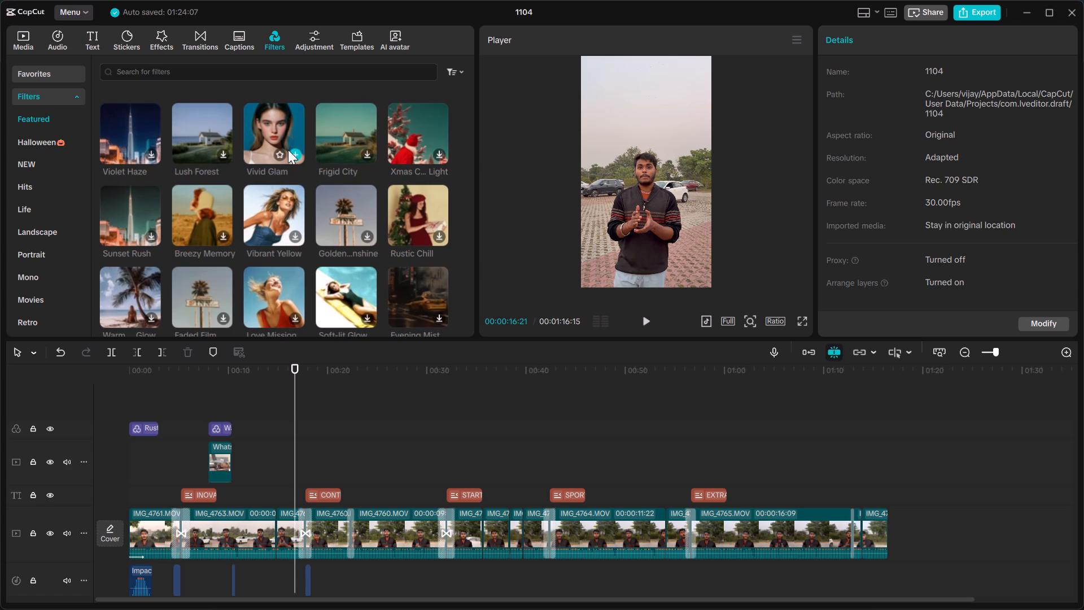
left_click(288, 150)
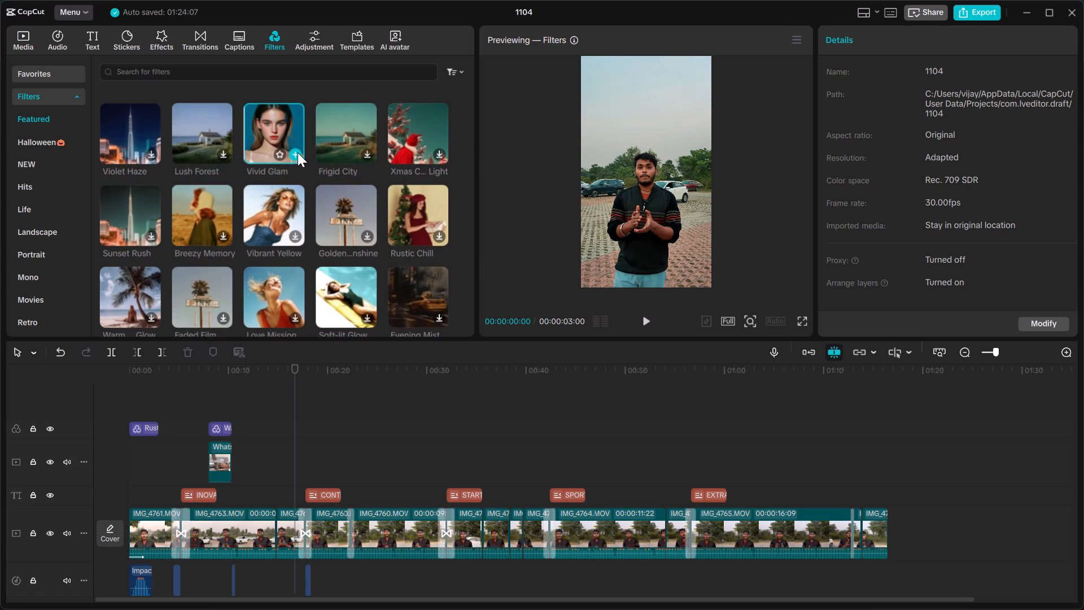
left_click(298, 152)
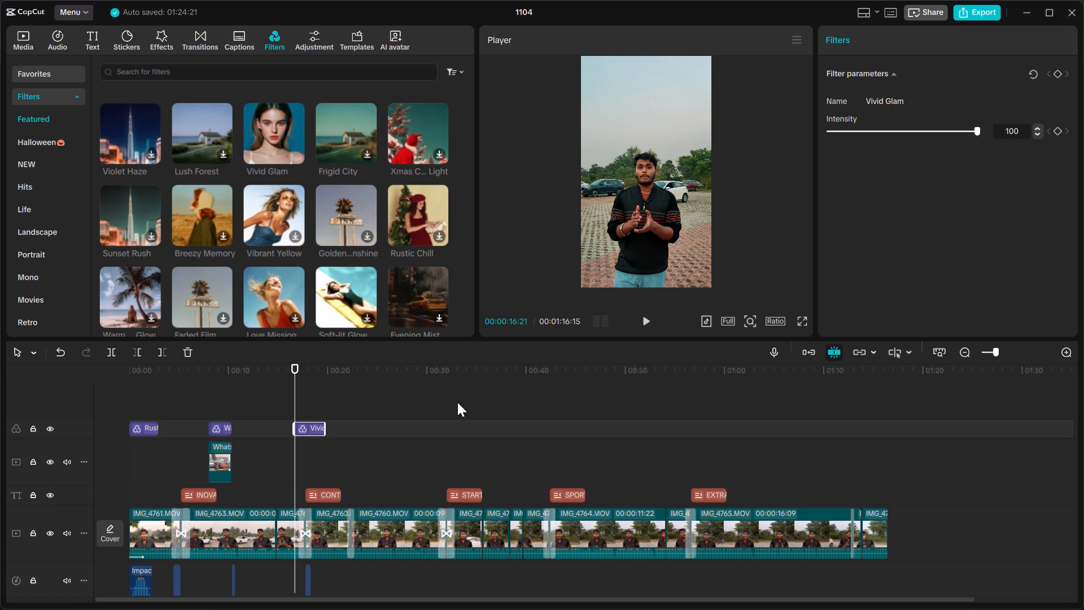
Stretch the Vivid Glam filter so it starts at the Warm Peach filter's end and finishes at the end of the video.
left_click_drag(295, 430, 233, 430)
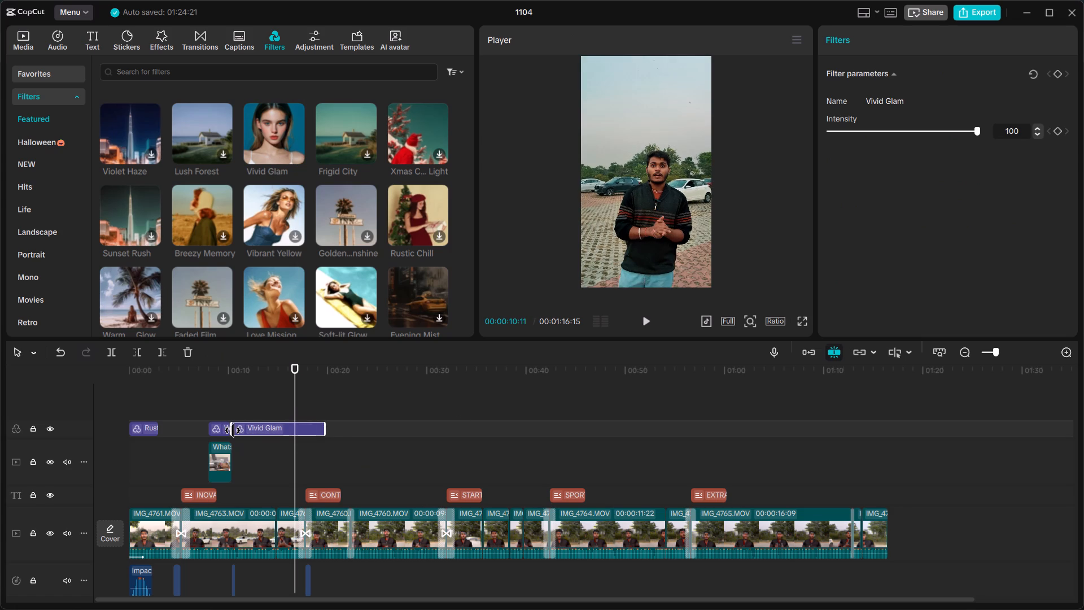
left_click_drag(233, 430, 239, 433)
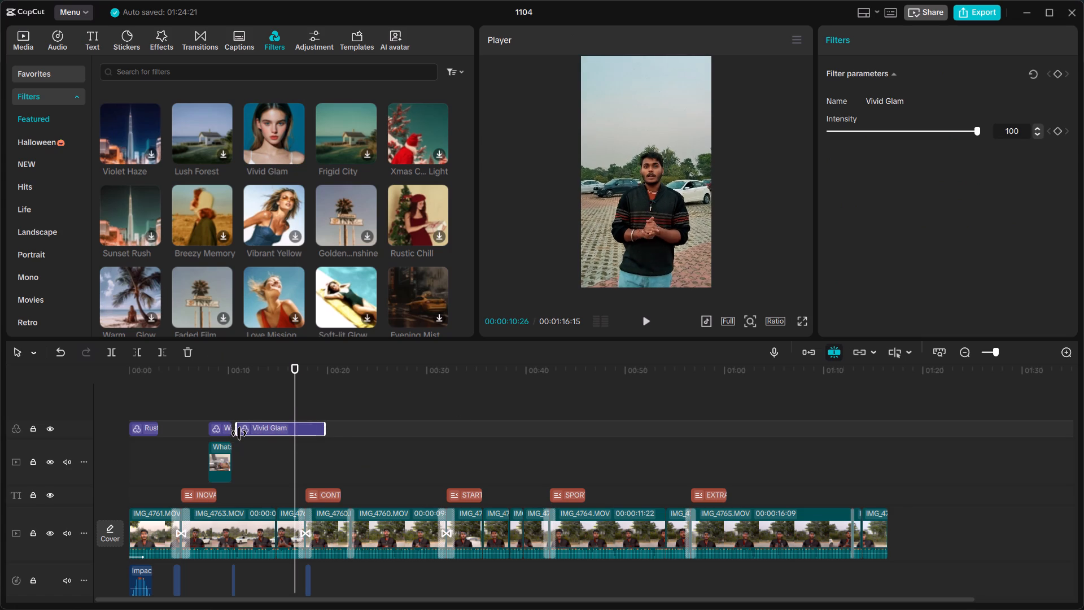
left_click_drag(239, 433, 233, 433)
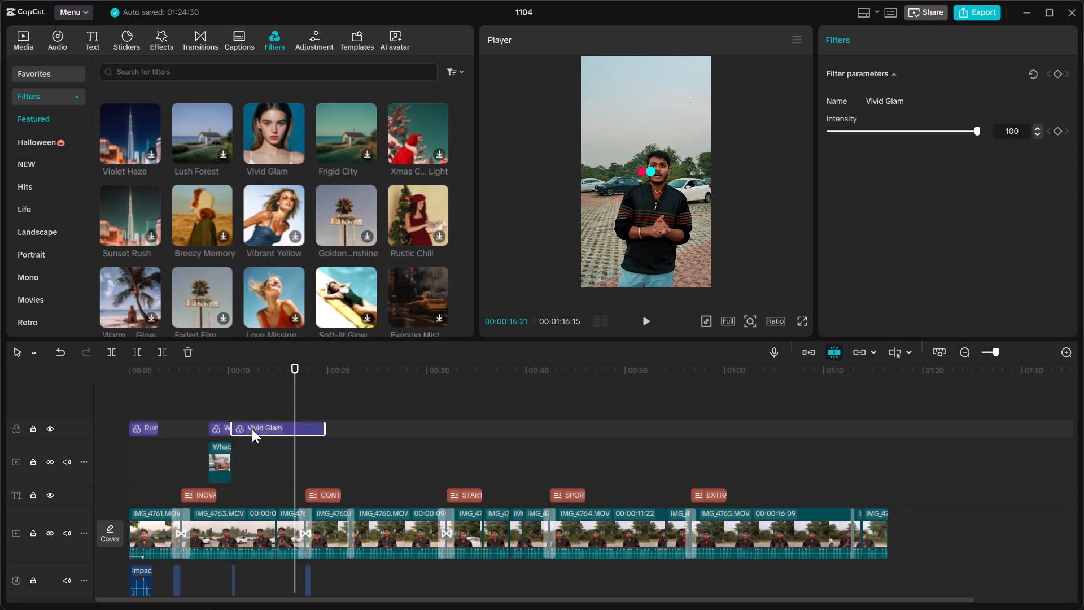
left_click_drag(325, 429, 703, 439)
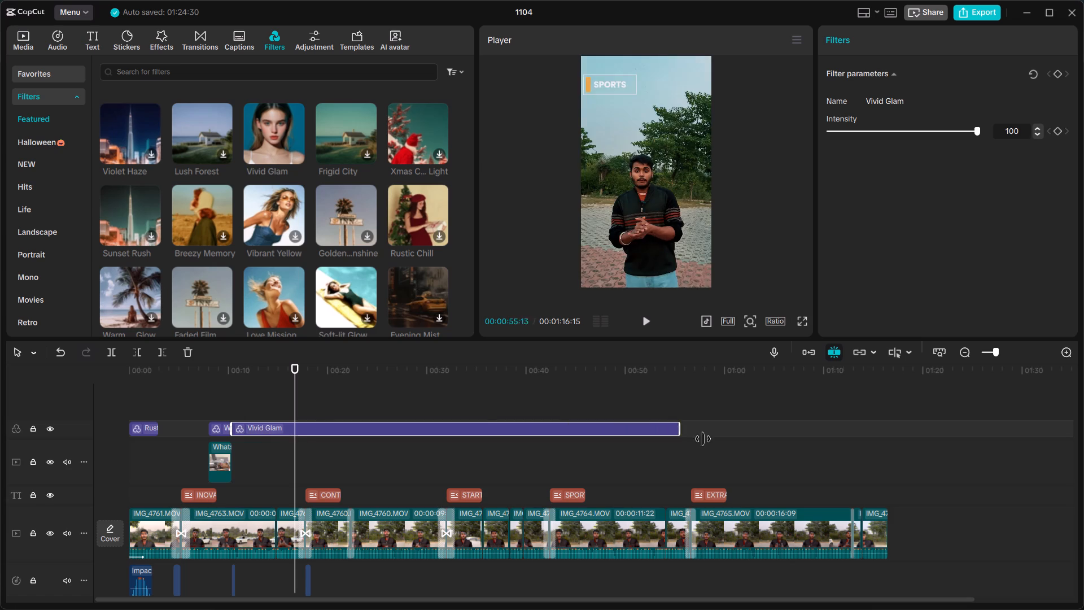
left_click_drag(703, 439, 891, 457)
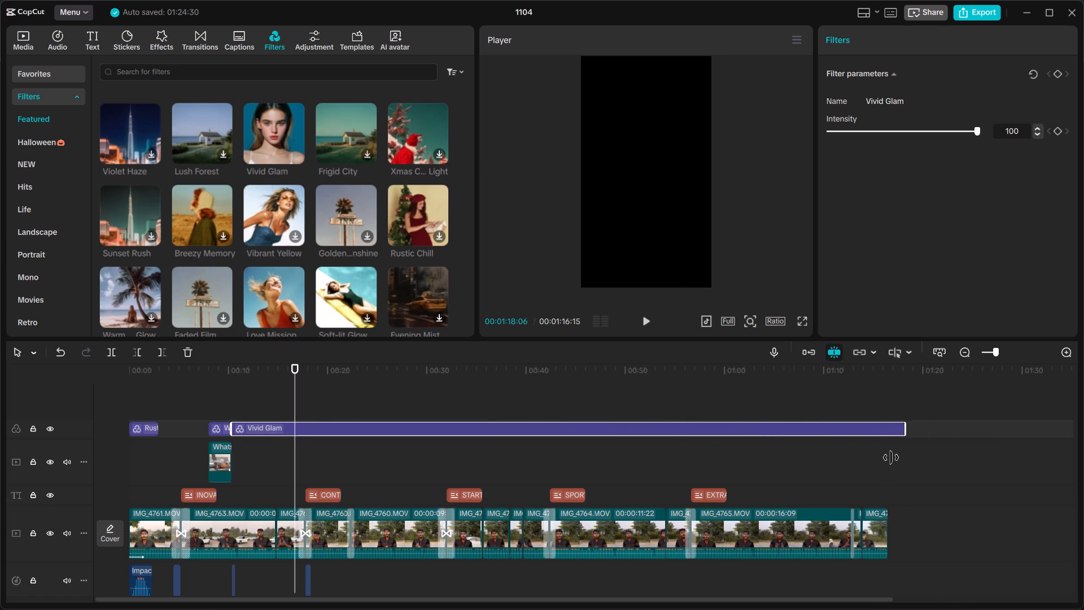
left_click_drag(891, 457, 881, 456)
Play the filtered video in full screen from 00:00:16:21 through the STARTUPS title.
left_click(804, 317)
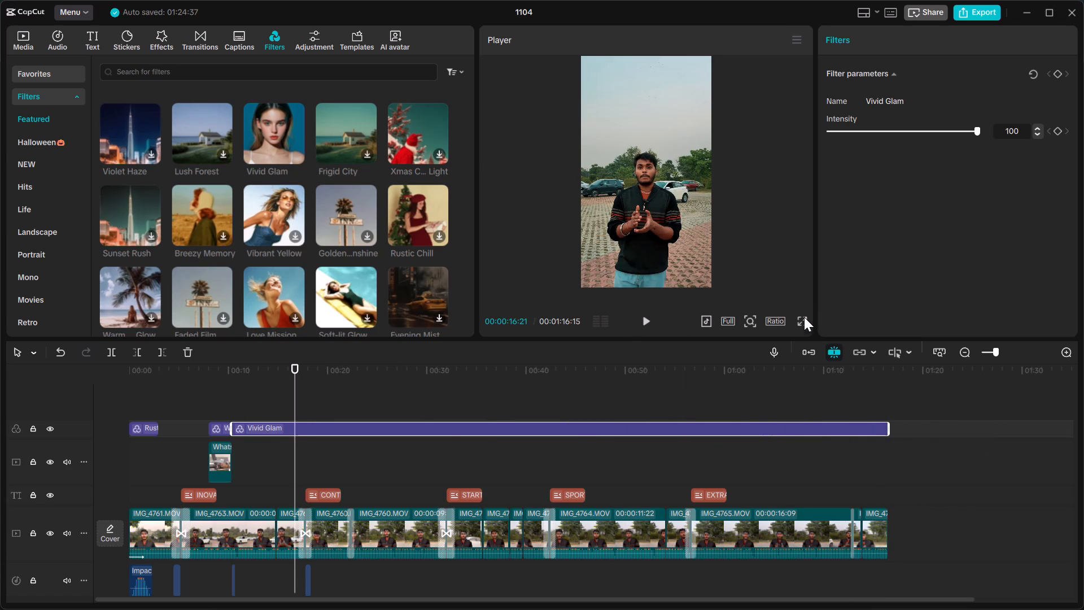
key("space")
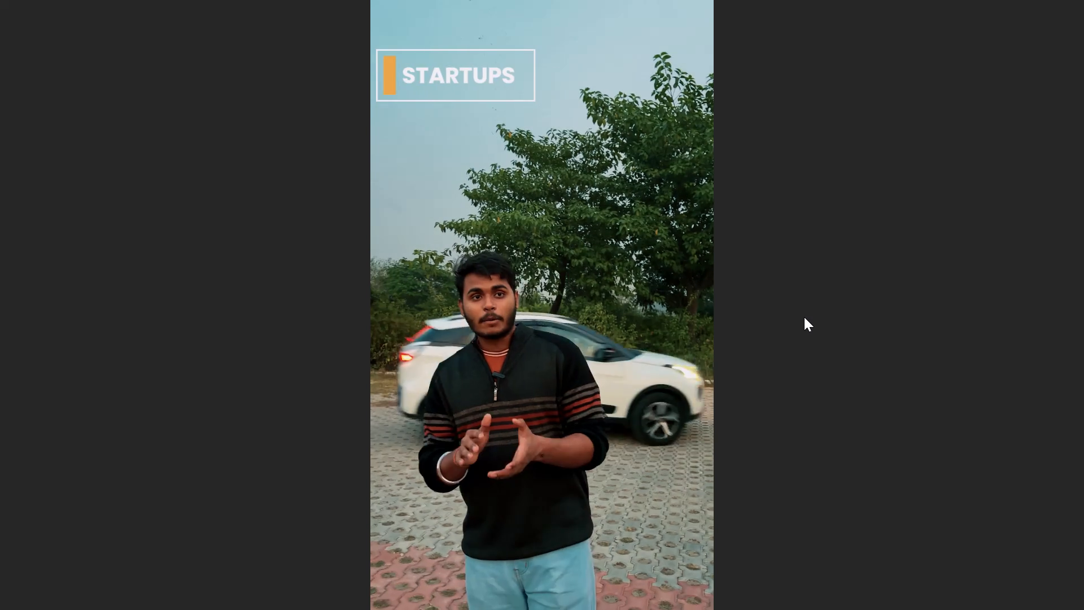
Keep reviewing the Vivid Glam filtered video in full screen up to the SPORTS title and return to the editing timeline.
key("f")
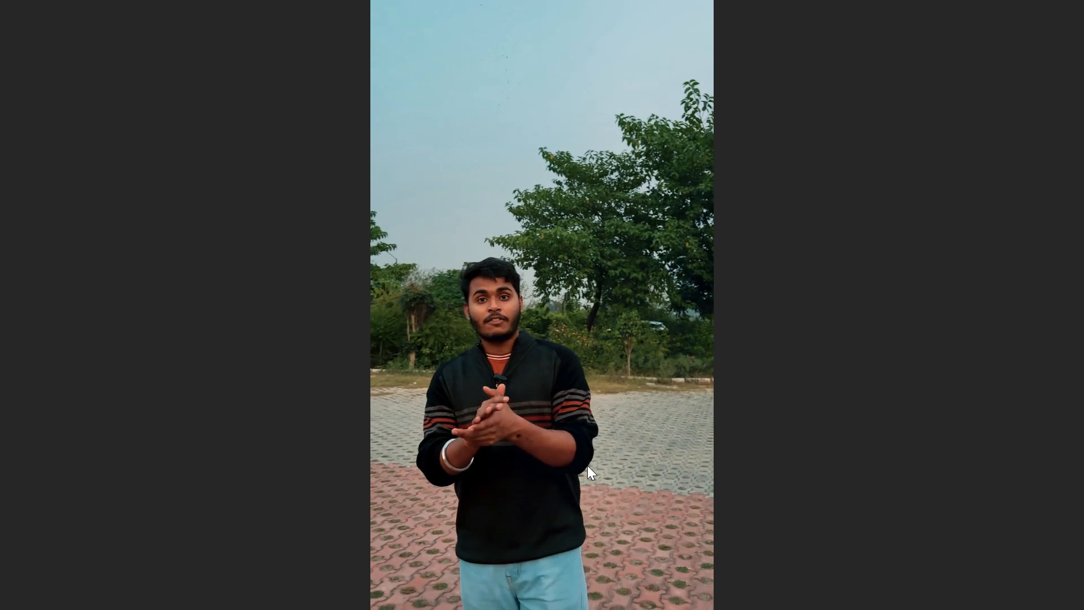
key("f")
left_click(660, 534)
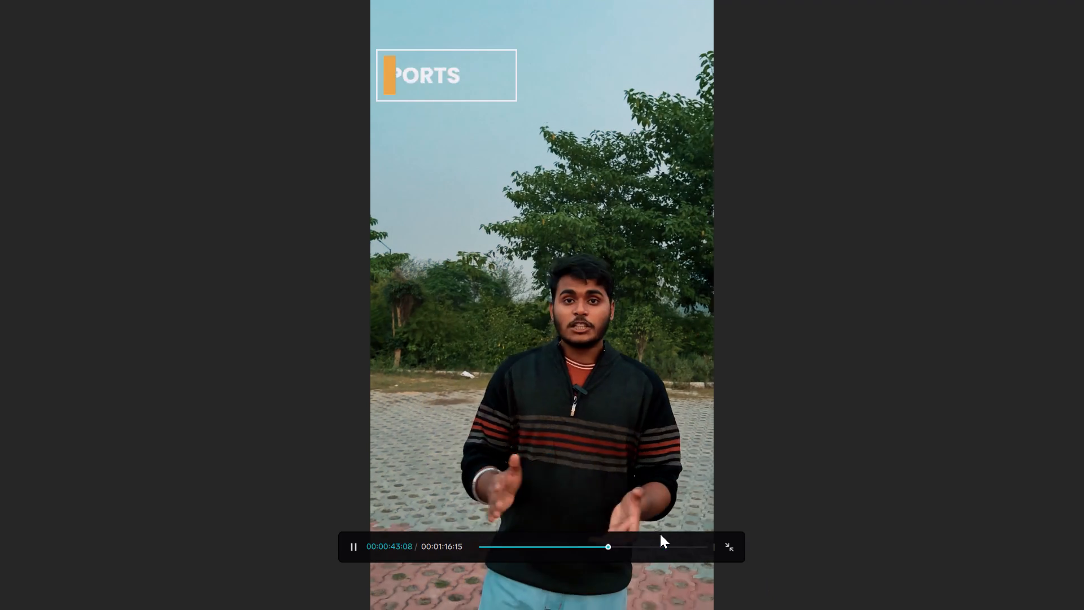
left_click(739, 548)
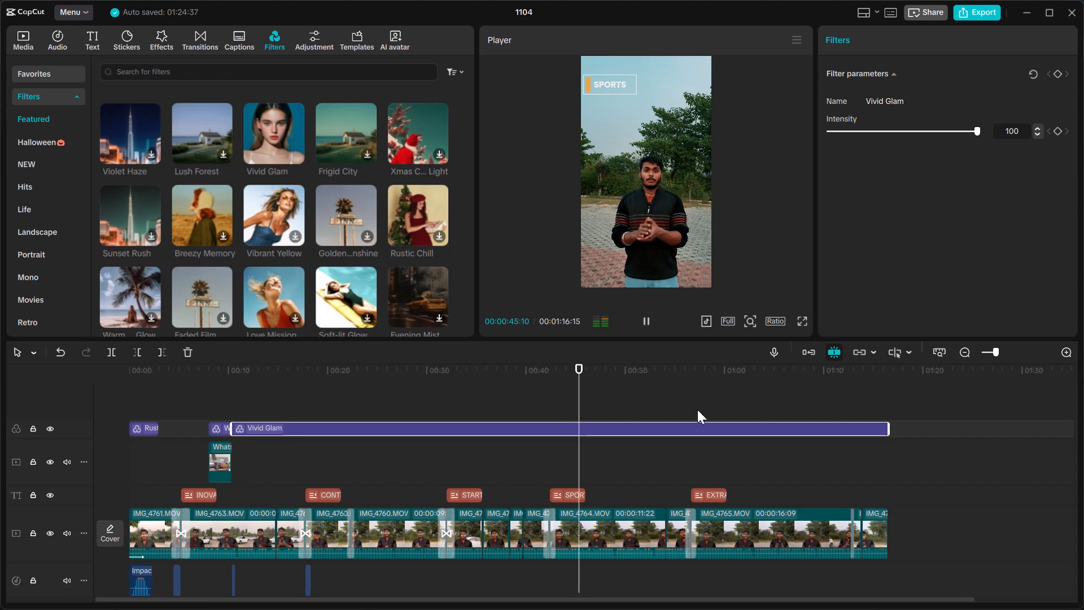
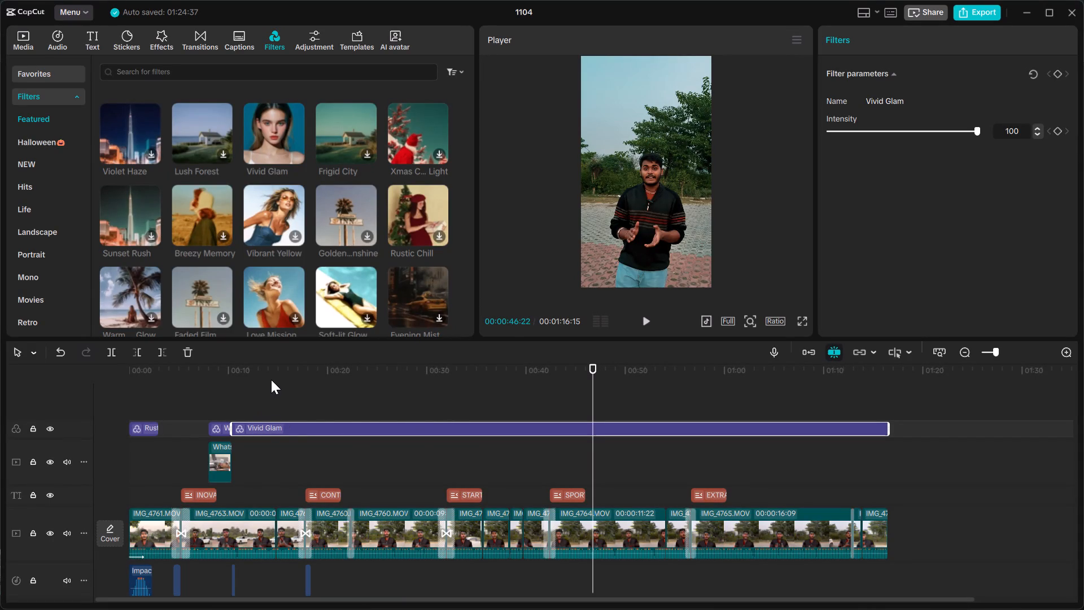
Play back the video with the Vivid Glam filter through the transition into the second title, around 00:00:17.
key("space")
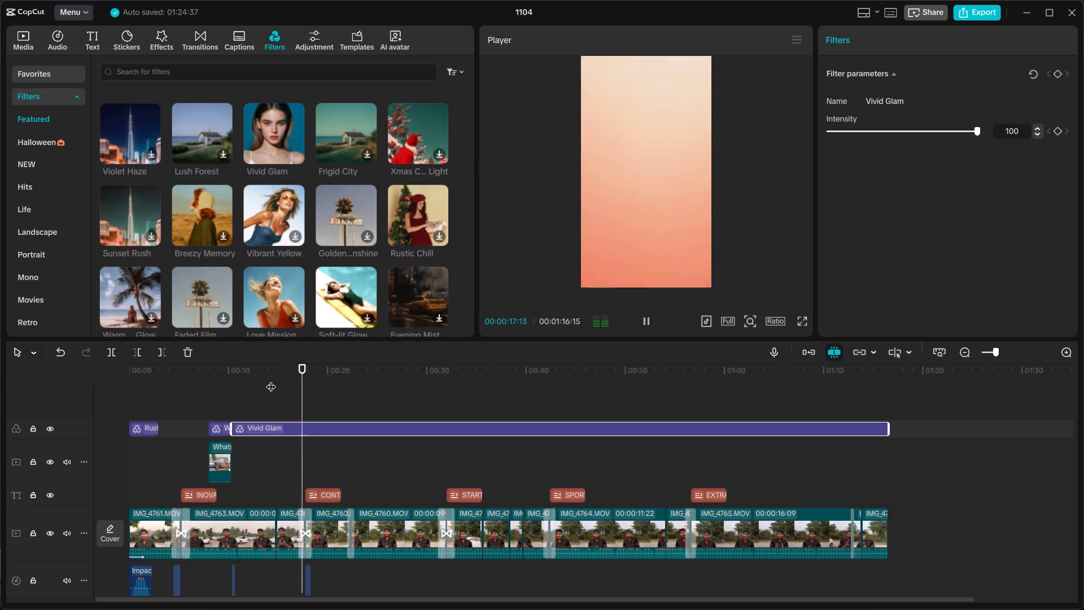
Replay the filtered video from about 00:00:09:19 to check the overlay section.
key("space")
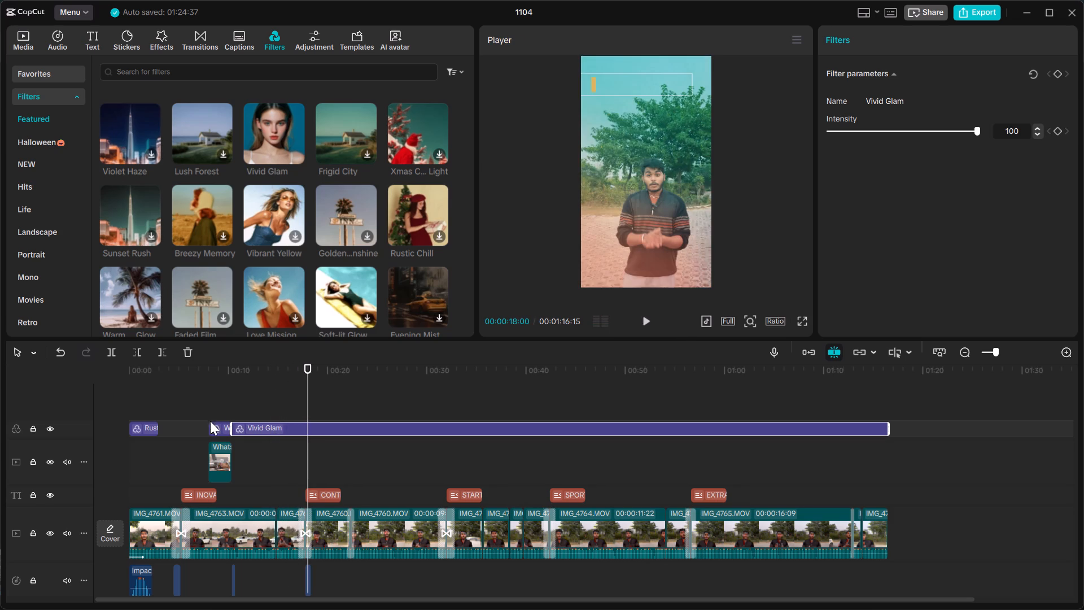
left_click(225, 376)
key("space")
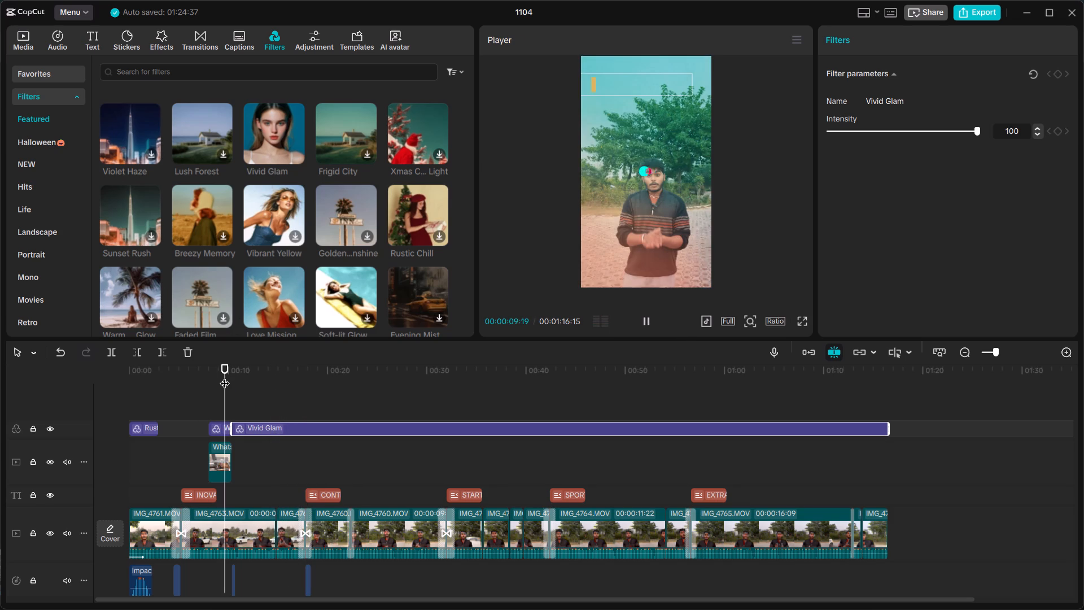
key("space")
key("space")
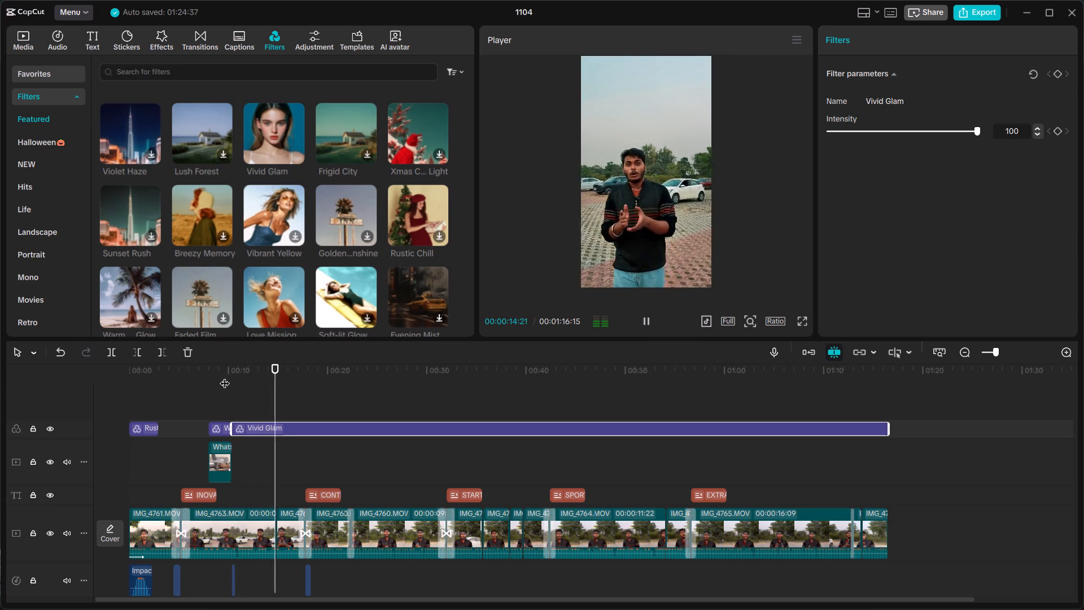
Replay the filtered video through the overlay section and pause it at 00:00:12:00.
left_click(211, 395)
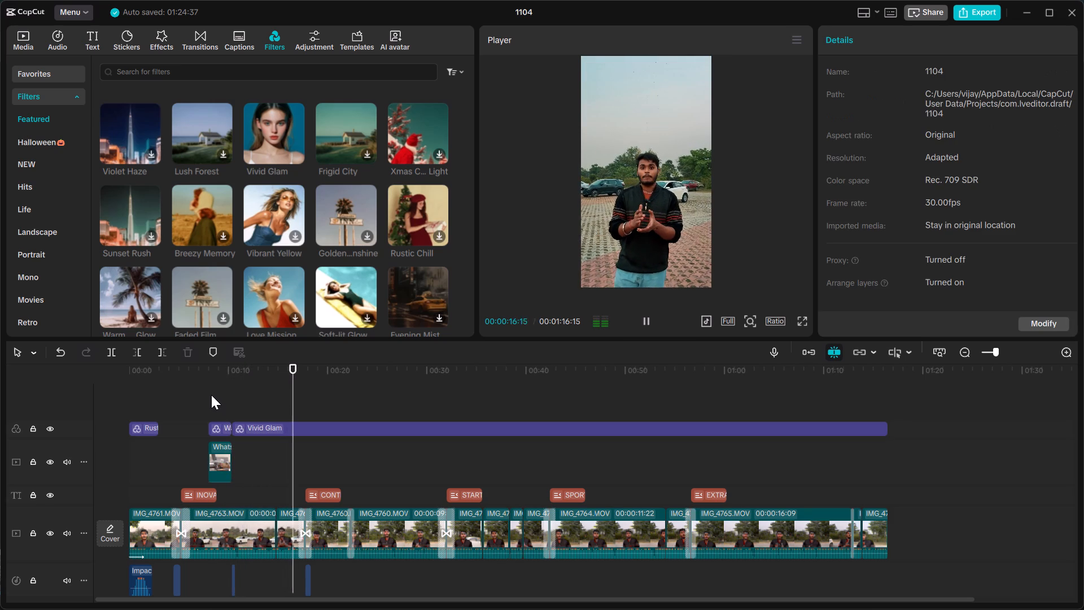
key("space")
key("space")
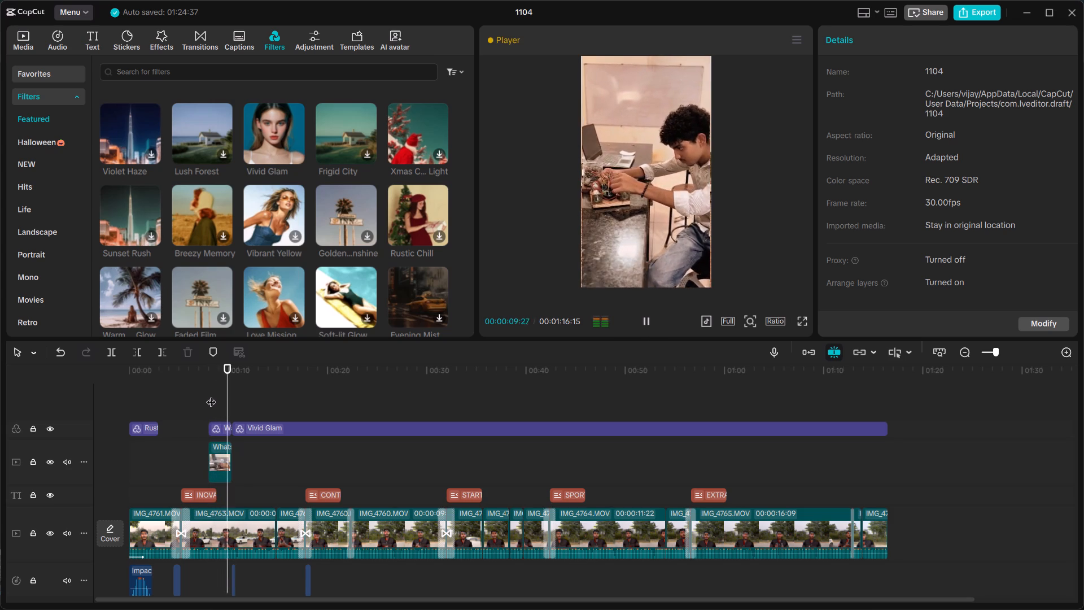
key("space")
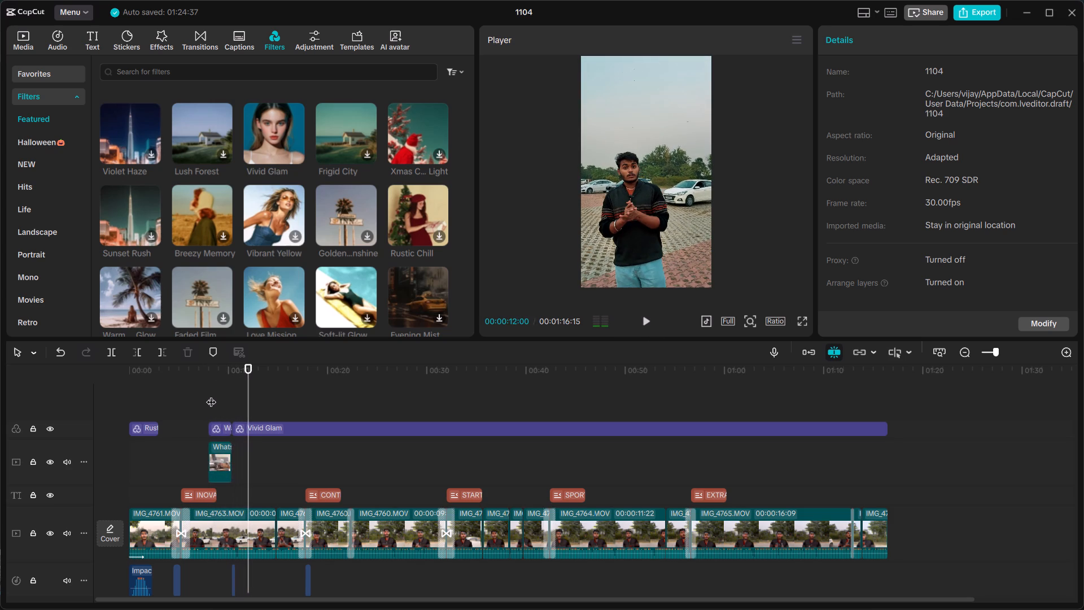
Import the first six WhatsApp videos from Downloads and add them all to the overlay track at 00:00:12:00.
left_click(19, 49)
left_click(130, 66)
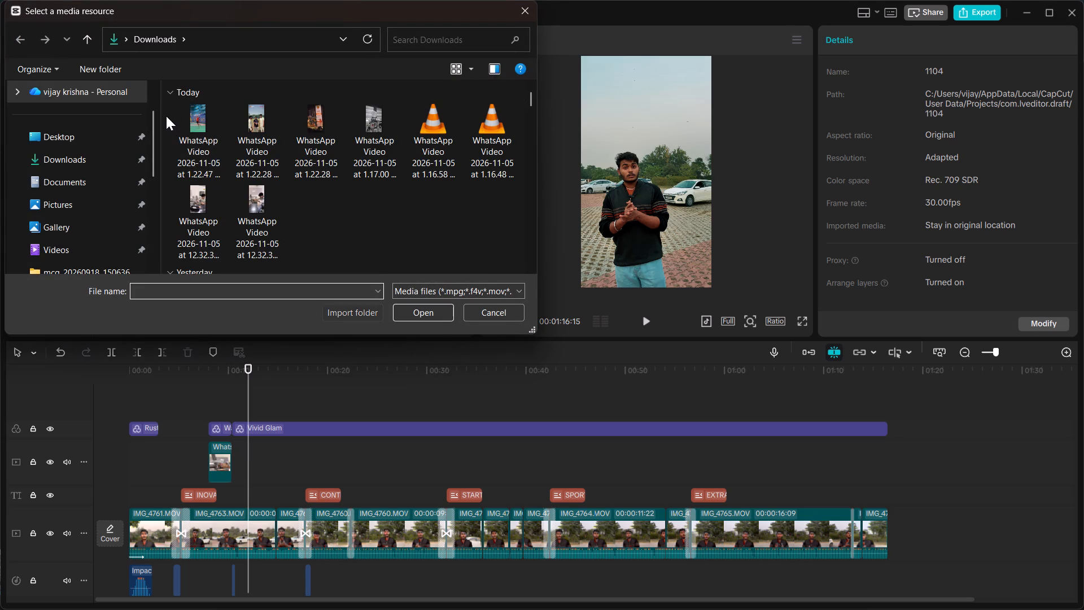
left_click_drag(166, 116, 543, 145)
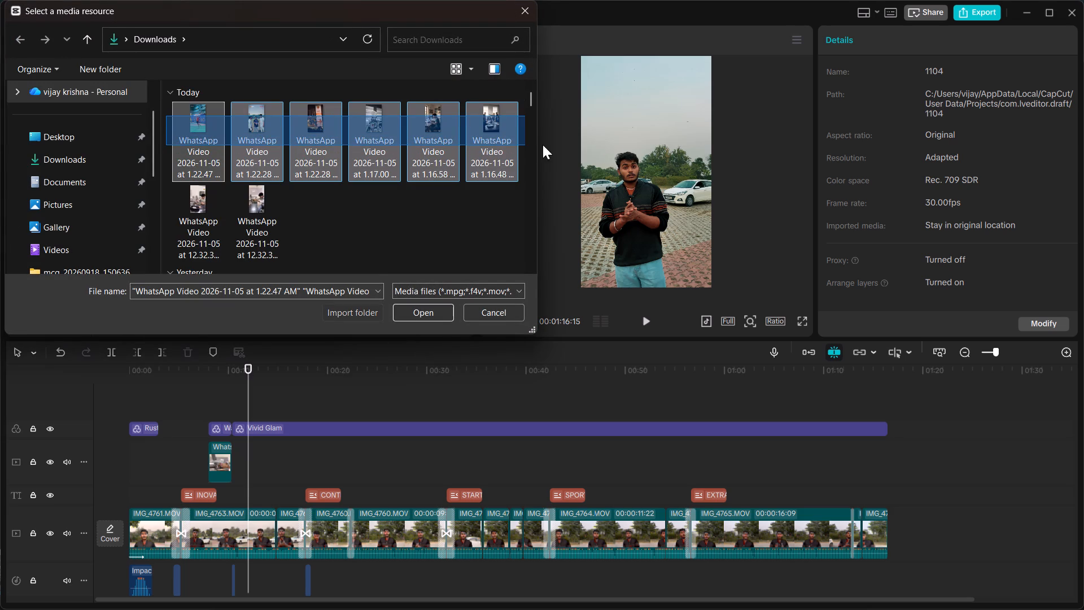
left_click_drag(543, 145, 514, 147)
left_click(414, 306)
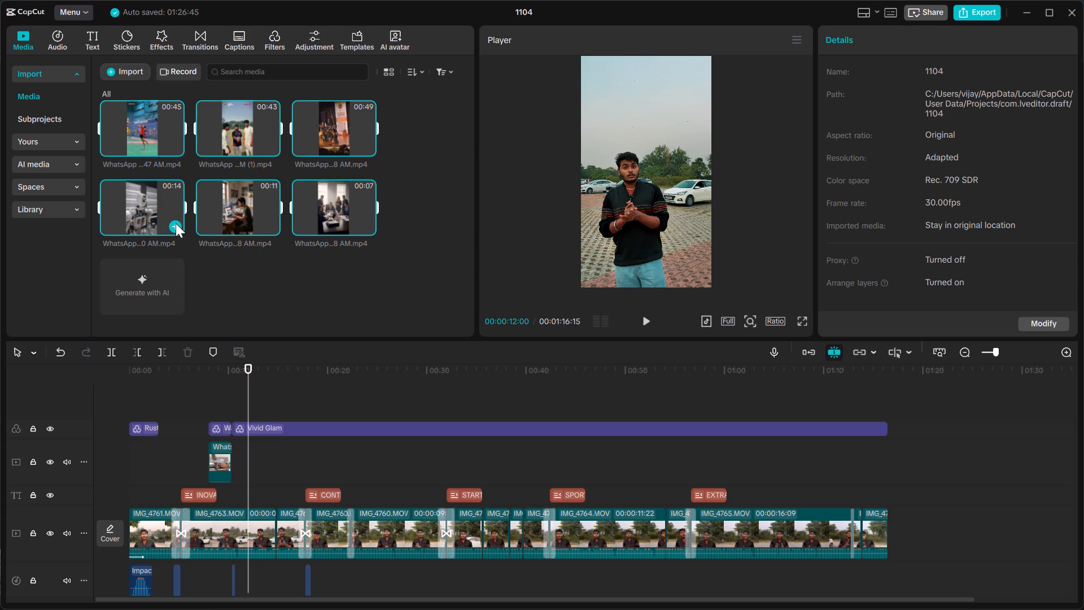
left_click(176, 223)
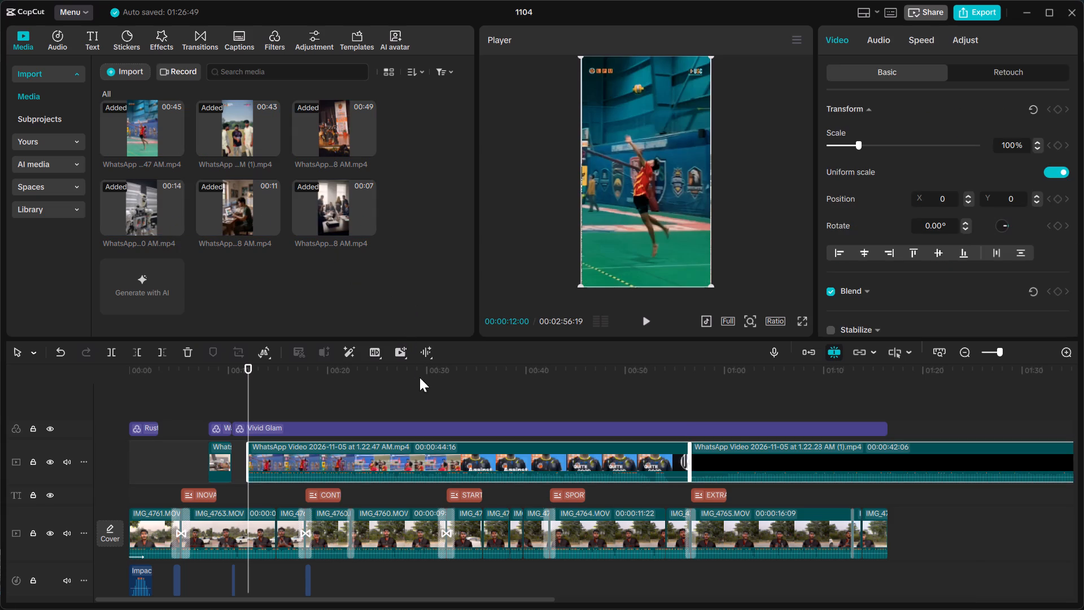
Turn off auto snapping for the timeline.
left_click(833, 355)
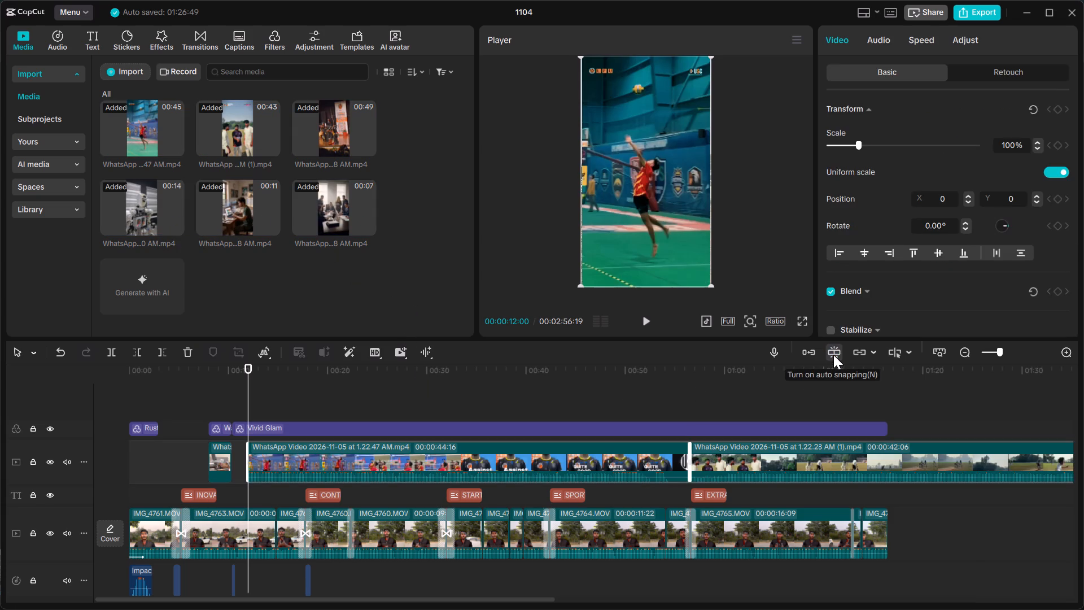
Delete the newly added WhatsApp overlay clips except the 1.17.00 clip of the robot.
left_click(600, 457)
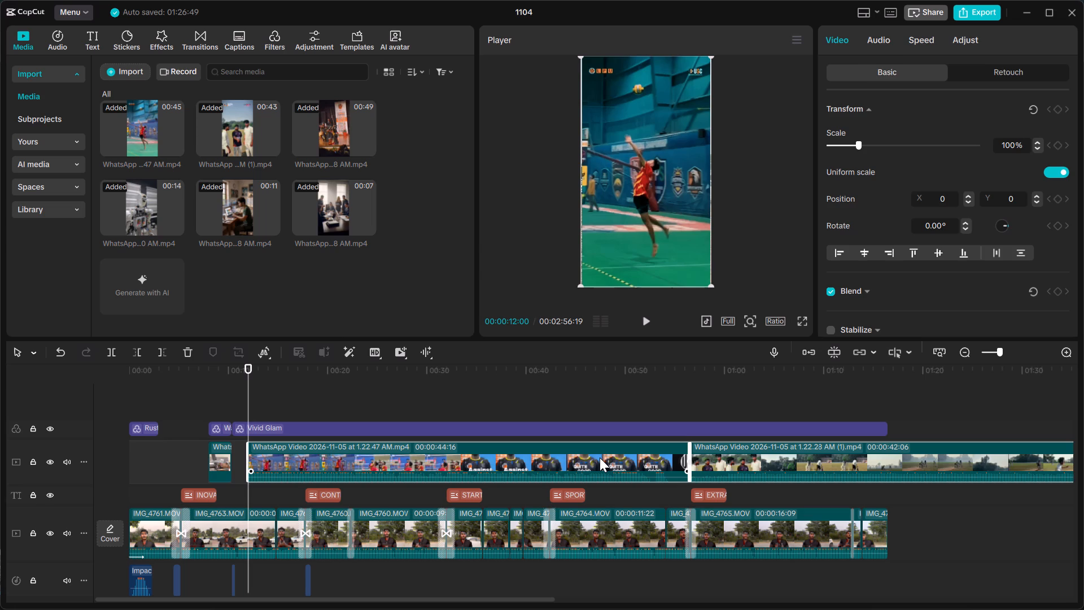
key("BackSpace")
left_click(735, 452)
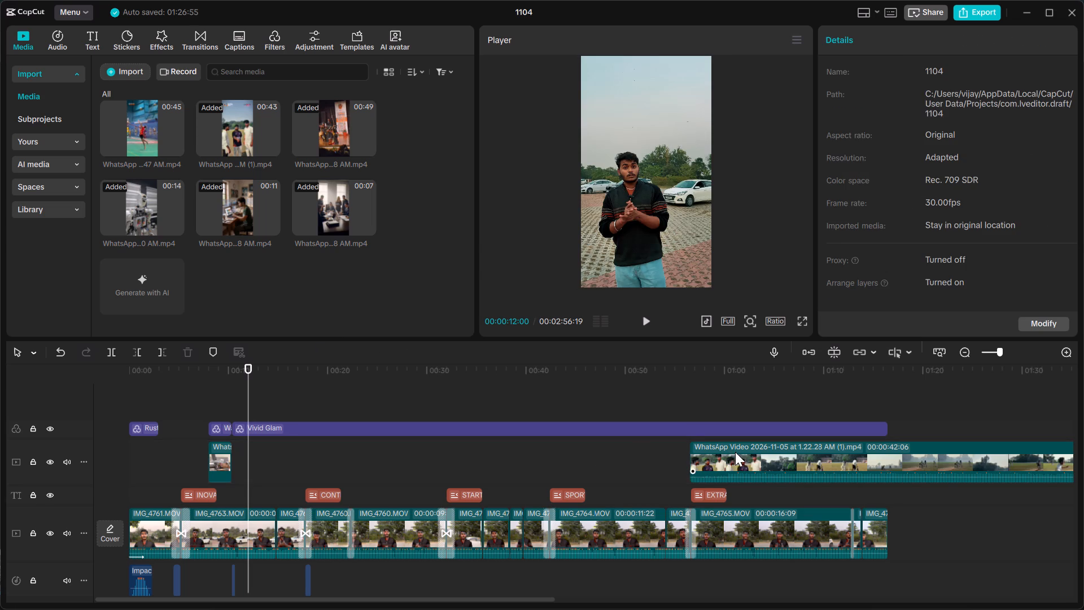
key("BackSpace")
scroll(735, 452, "left", 1)
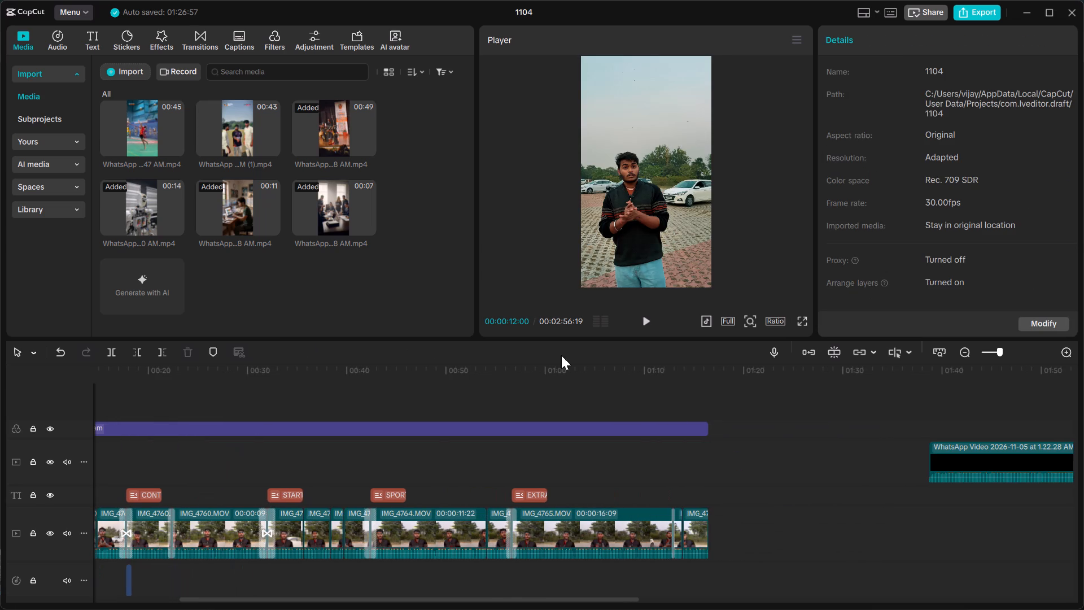
scroll(781, 408, "left", 2)
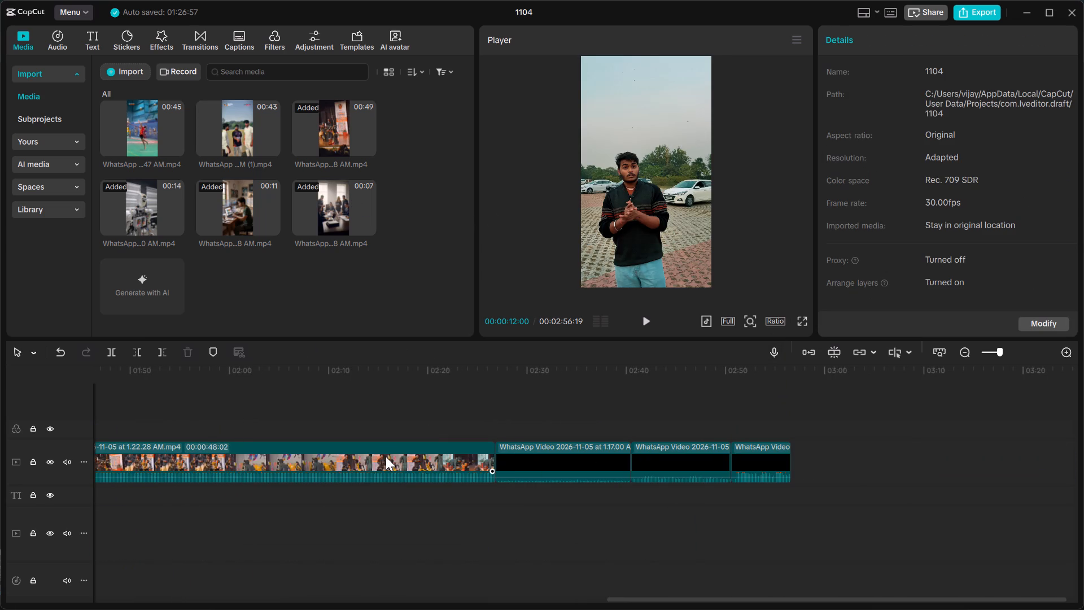
left_click(330, 465)
key("BackSpace")
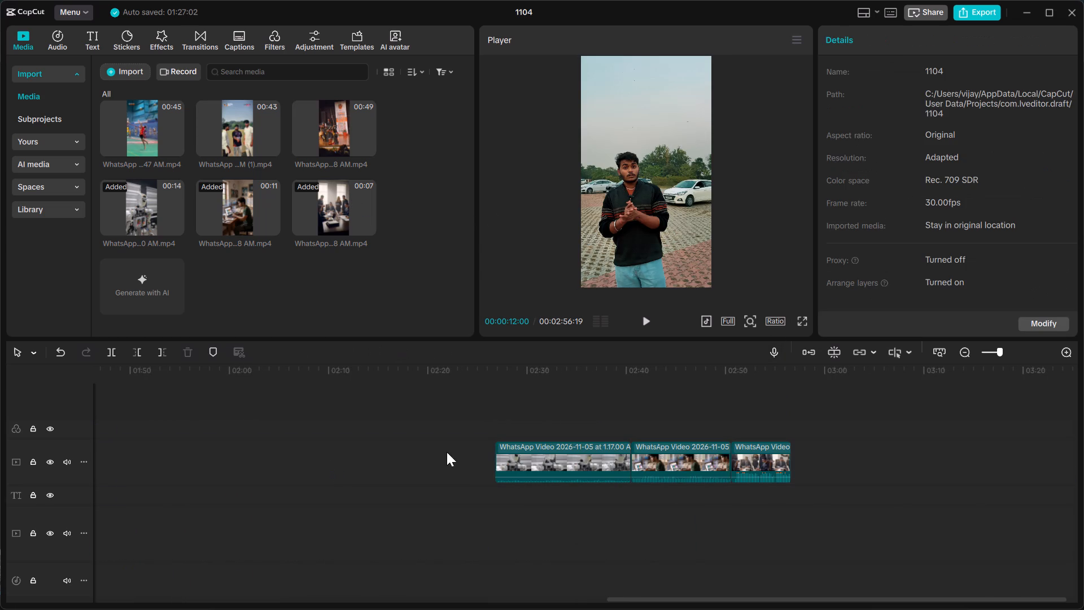
left_click(685, 458)
key("BackSpace")
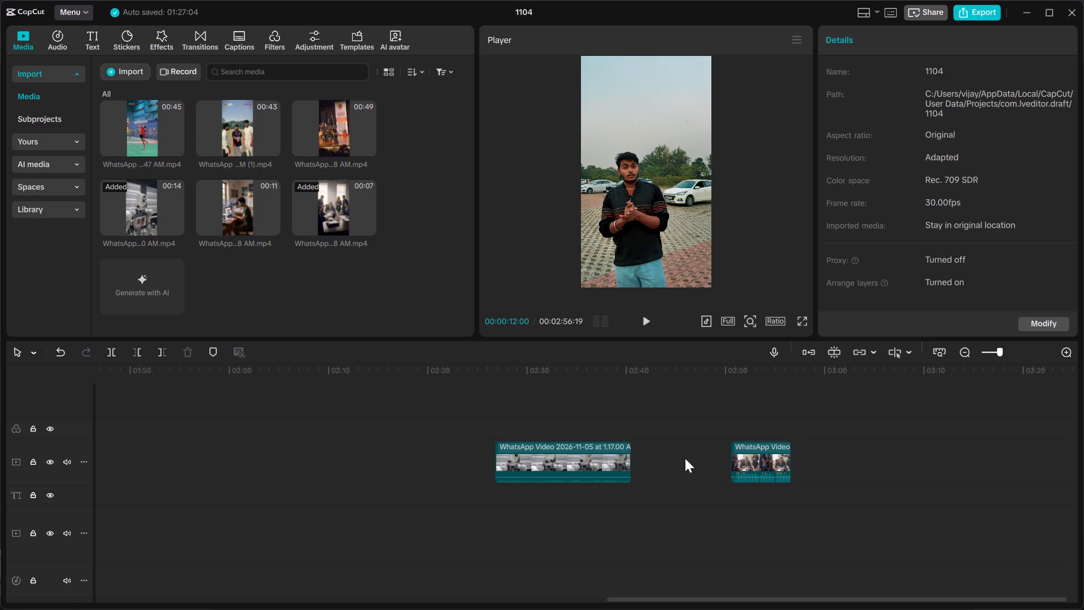
left_click(768, 465)
key("BackSpace")
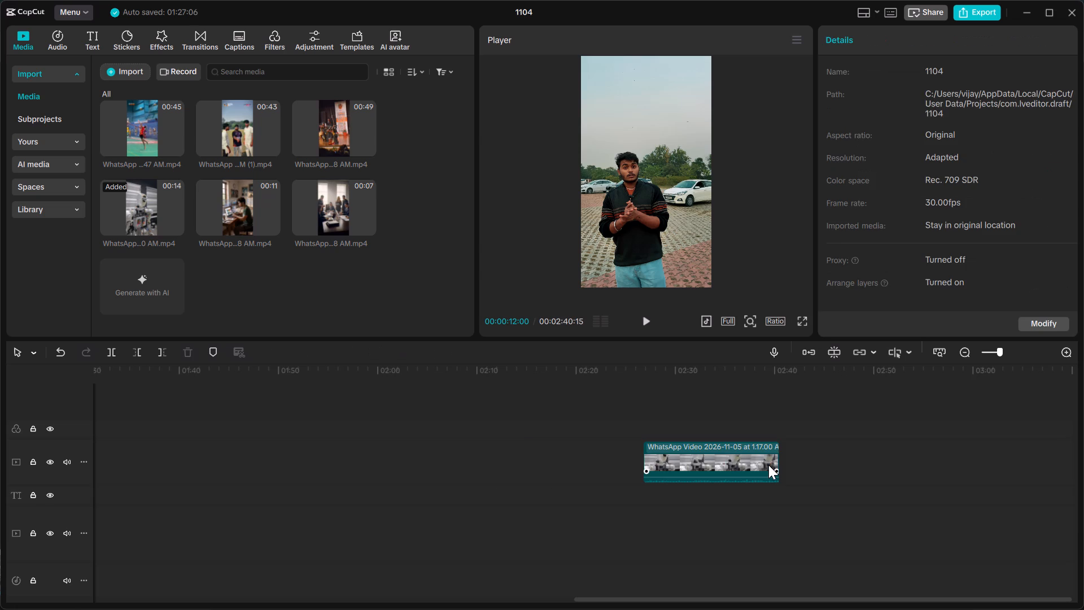
Move the 1.17.00 robot clip back along the overlay track to just after the short existing WhatsApp overlay.
left_click_drag(726, 454, 14, 508)
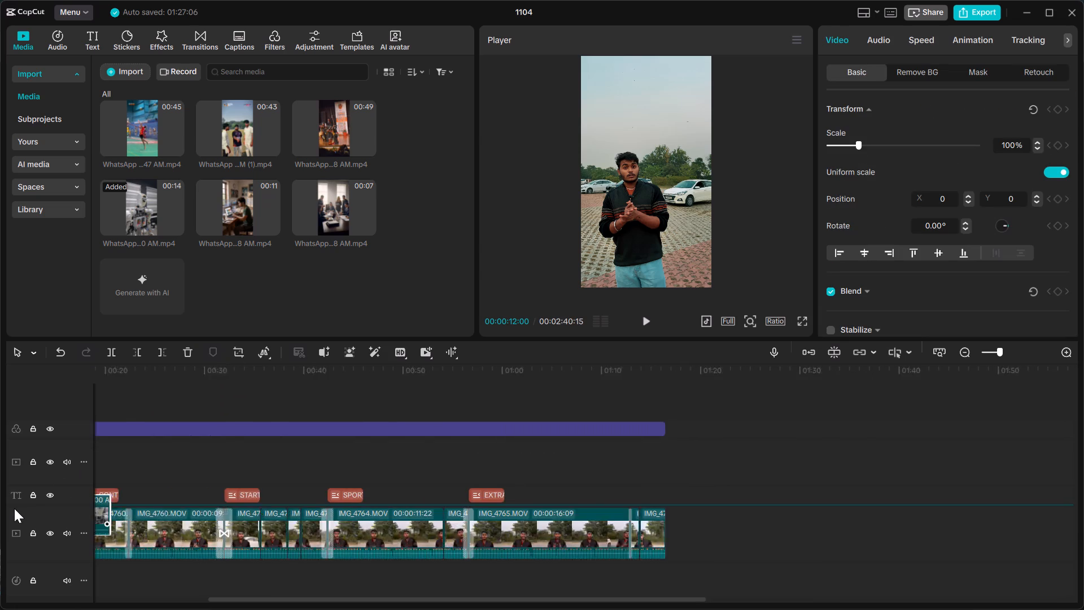
left_click_drag(14, 508, 318, 457)
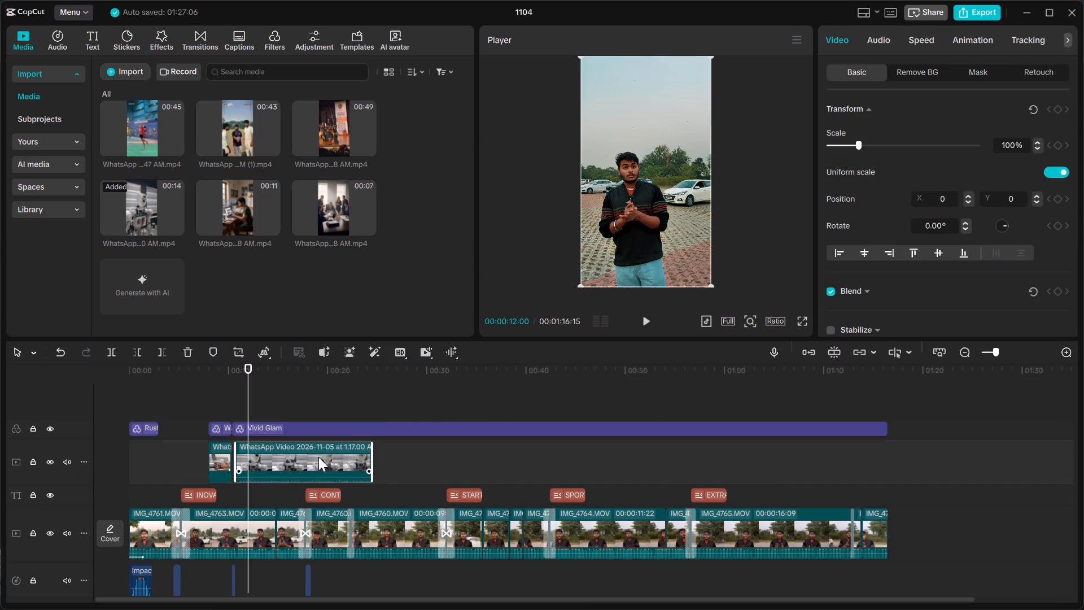
Split the robot clip at 00:00:12:28 and delete the part after the cut.
left_click(277, 382)
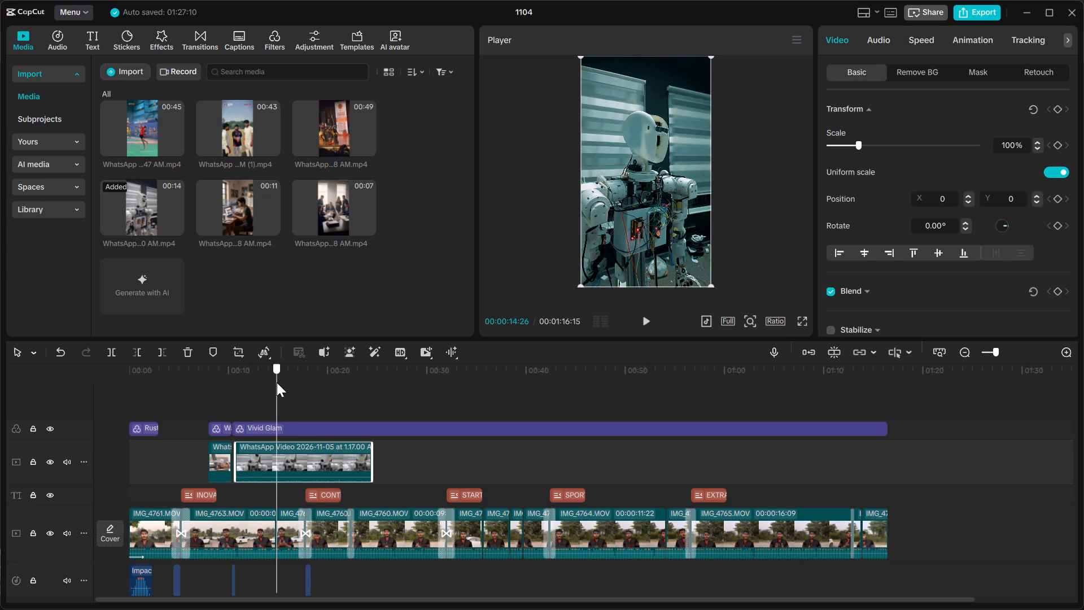
left_click_drag(277, 382, 259, 383)
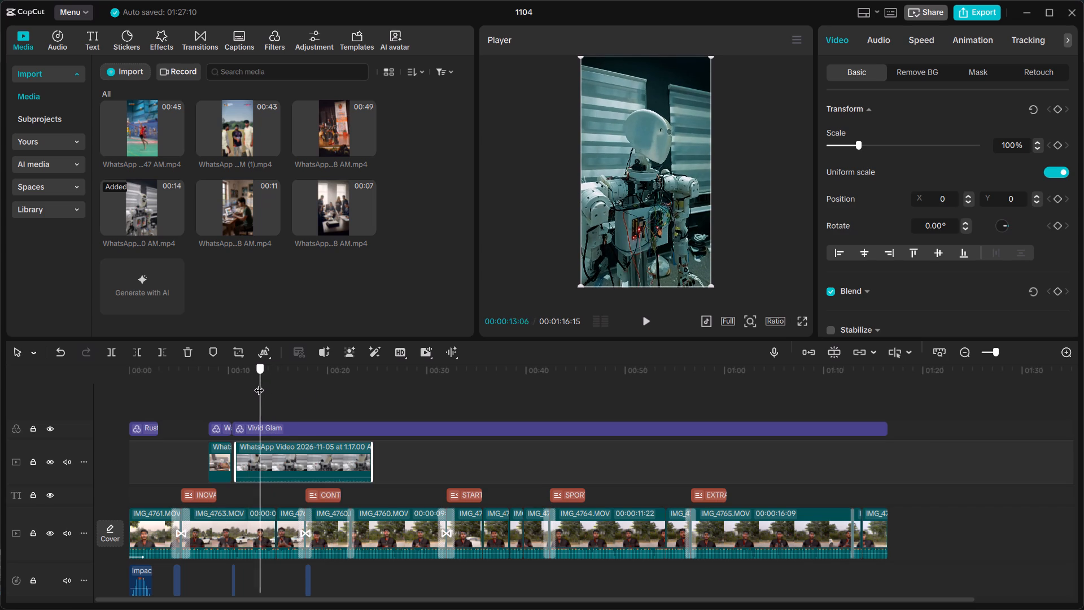
left_click_drag(259, 383, 257, 384)
key("ctrl+b")
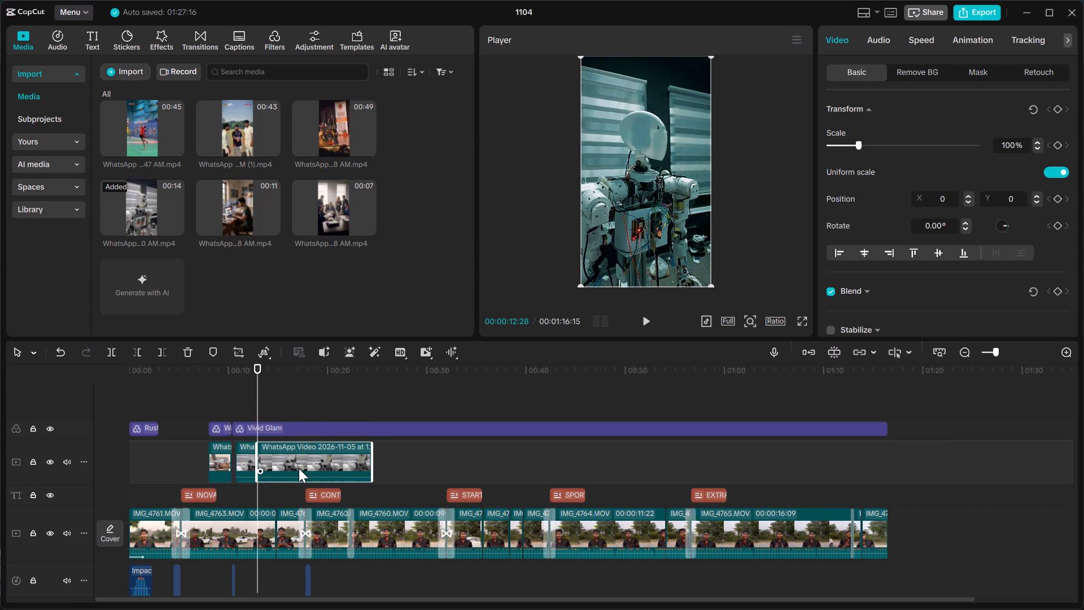
key("ctrl+BackSpace")
key("BackSpace")
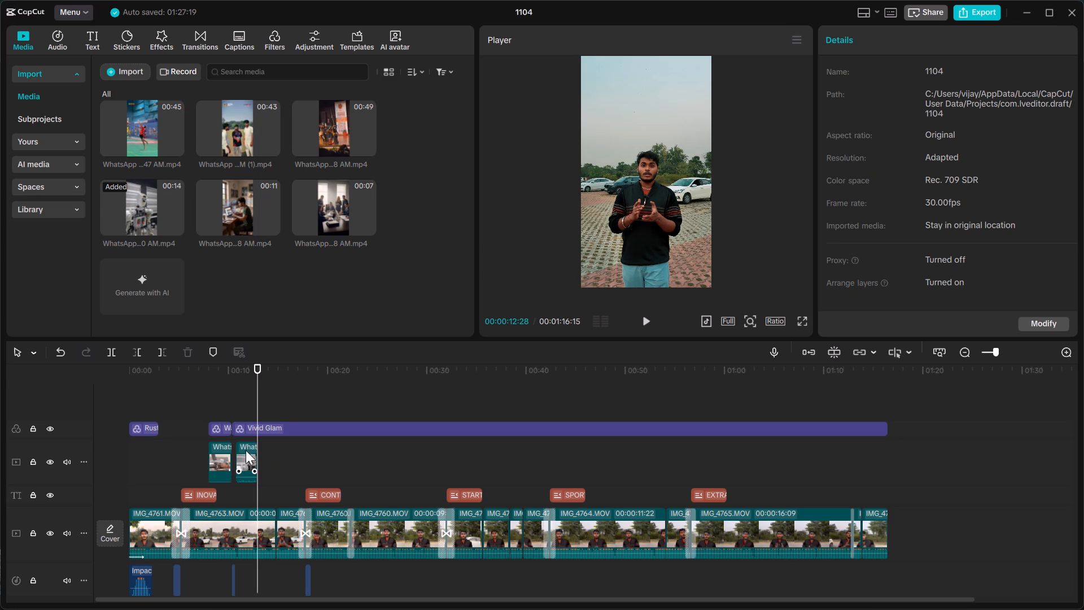
Move the trimmed robot clip to directly before the existing WhatsApp overlay, near the start of the INOVA title.
left_click_drag(244, 461, 198, 465)
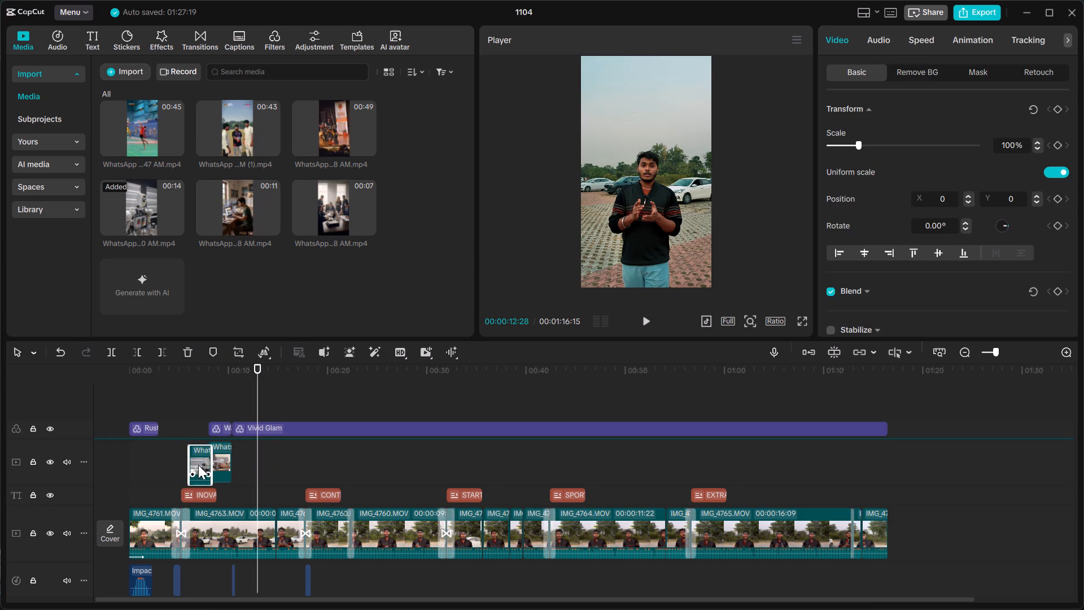
left_click_drag(198, 465, 194, 464)
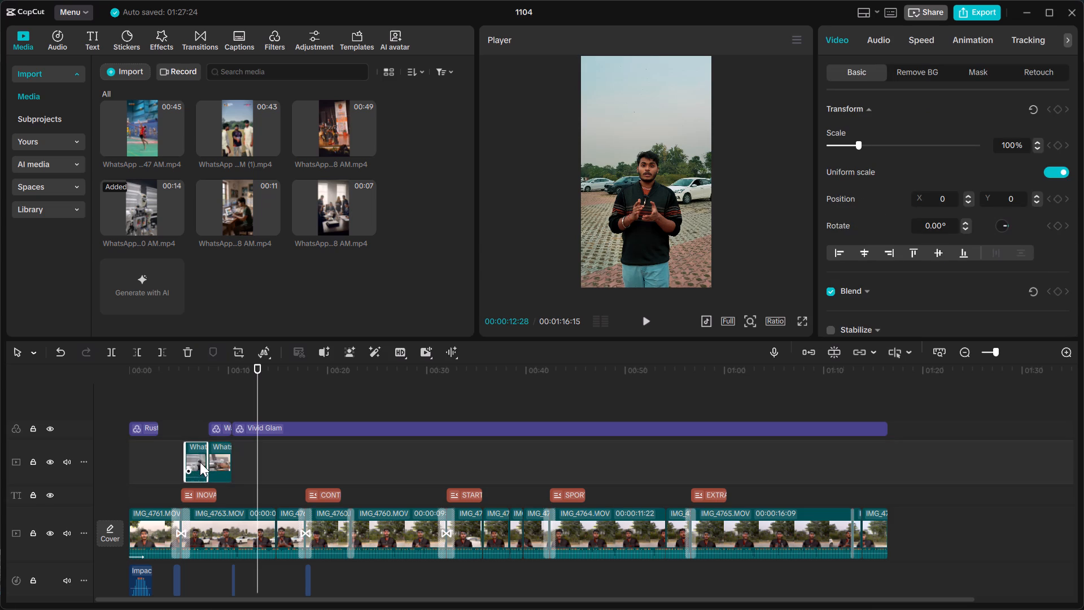
Move the original WhatsApp overlay clip later on its track, leaving a gap after the robot clip.
left_click_drag(217, 461, 233, 463)
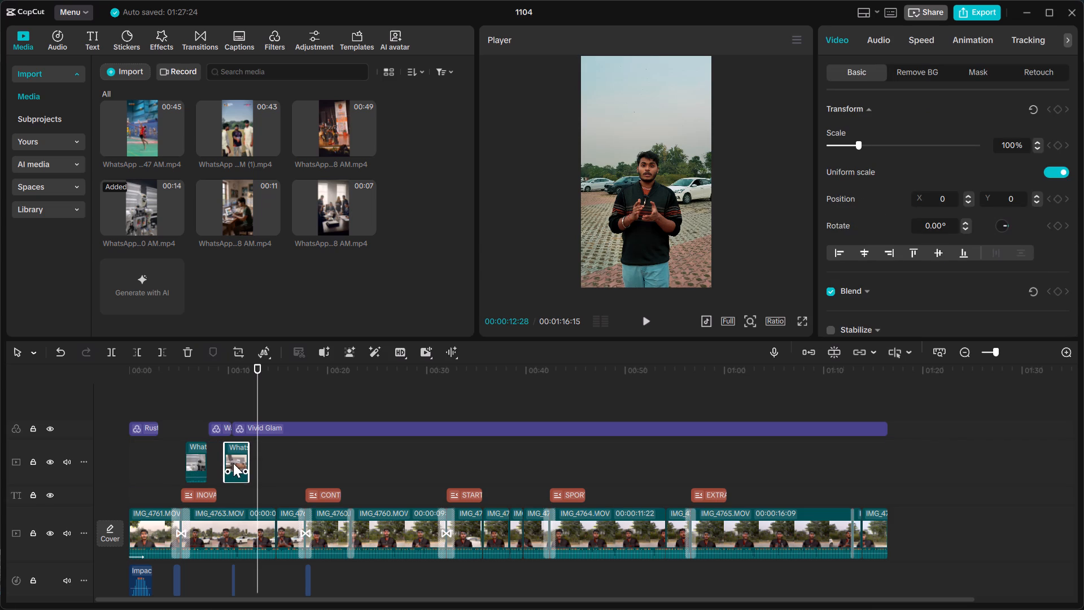
Shift both overlay clips later, the robot clip to about 00:00:08 and the workshop clip to about 00:00:10:15.
left_click_drag(233, 463, 241, 463)
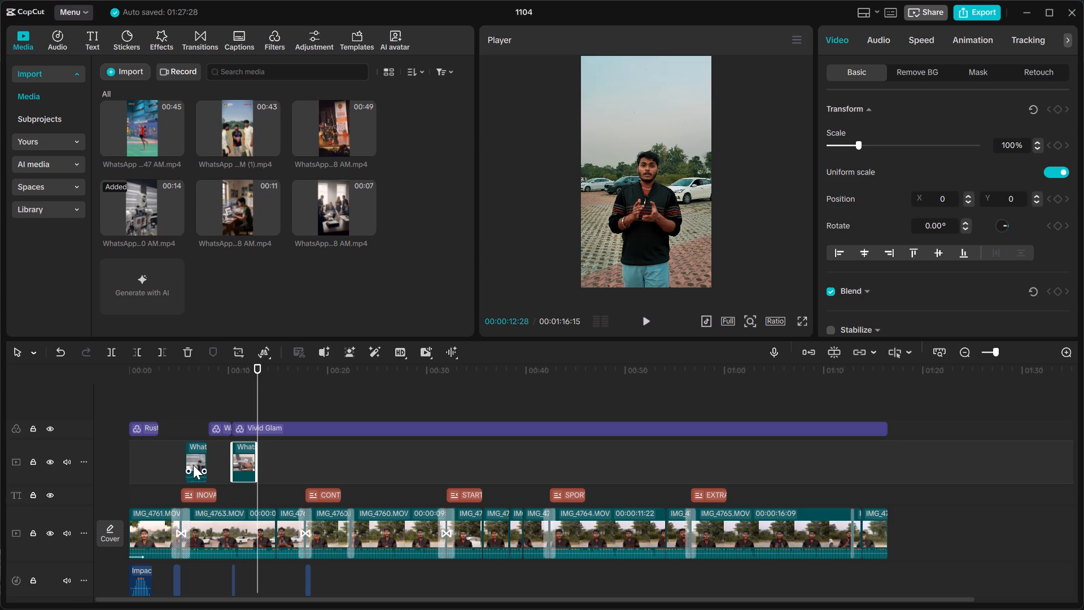
left_click_drag(193, 465, 215, 467)
Play the overlay section from 00:00:05:13 and park the playhead at 00:00:05:06.
left_click(183, 446)
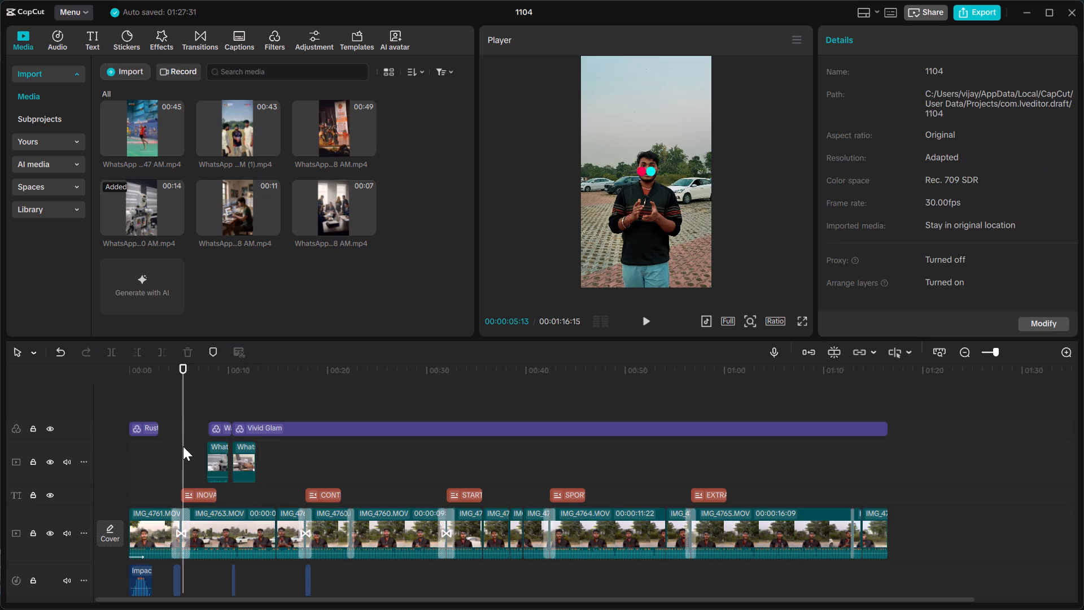
key("space")
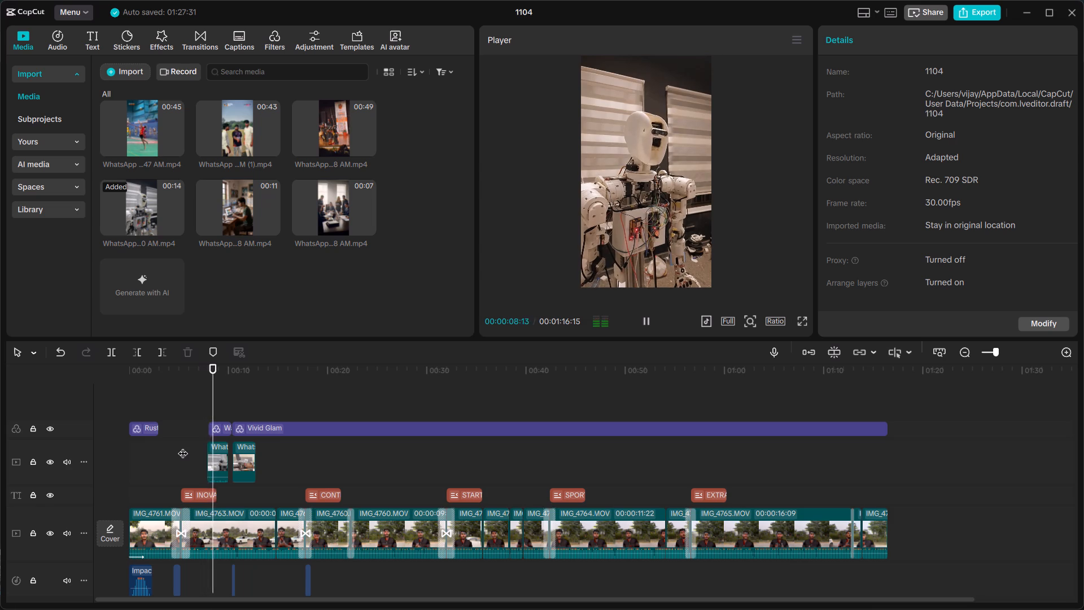
left_click(198, 373)
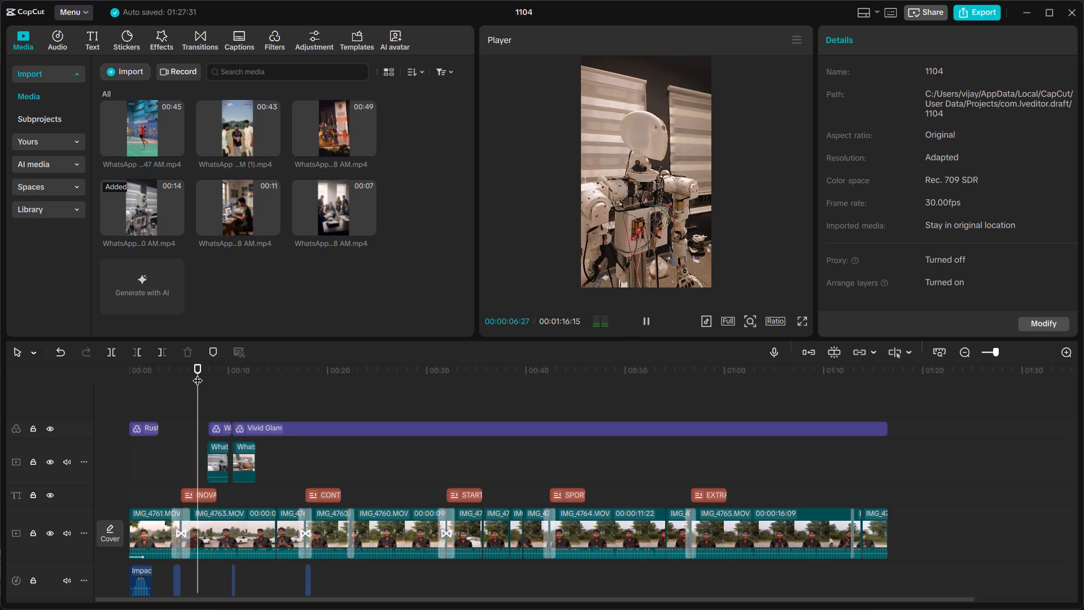
left_click_drag(198, 373, 181, 373)
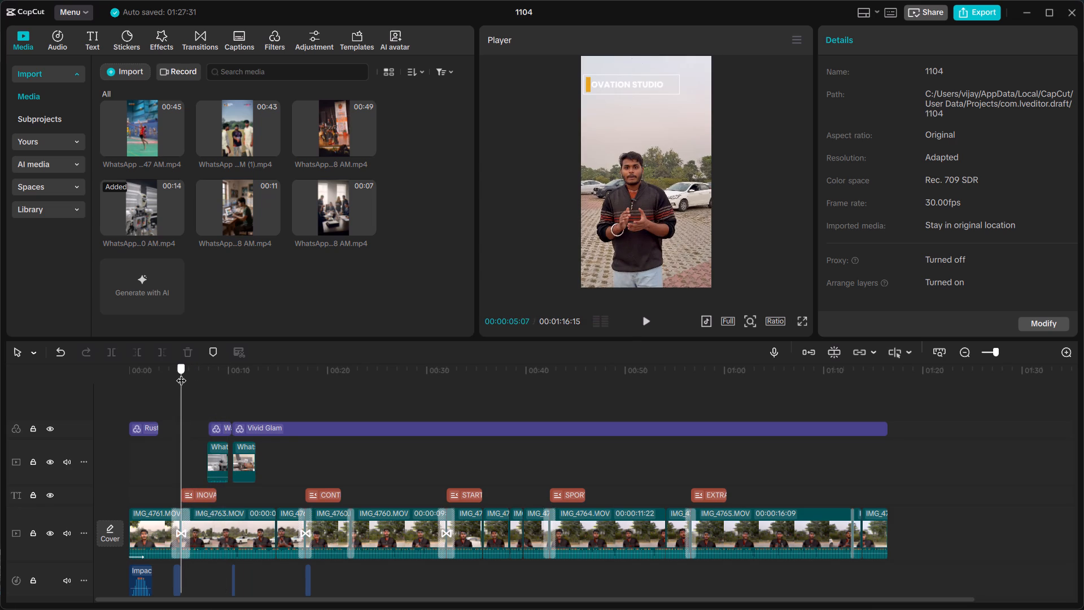
left_click_drag(181, 373, 181, 373)
Delete the Warm Peach filter and stretch the start of the Vivid Glam filter back to 00:00:05:06.
left_click(334, 424)
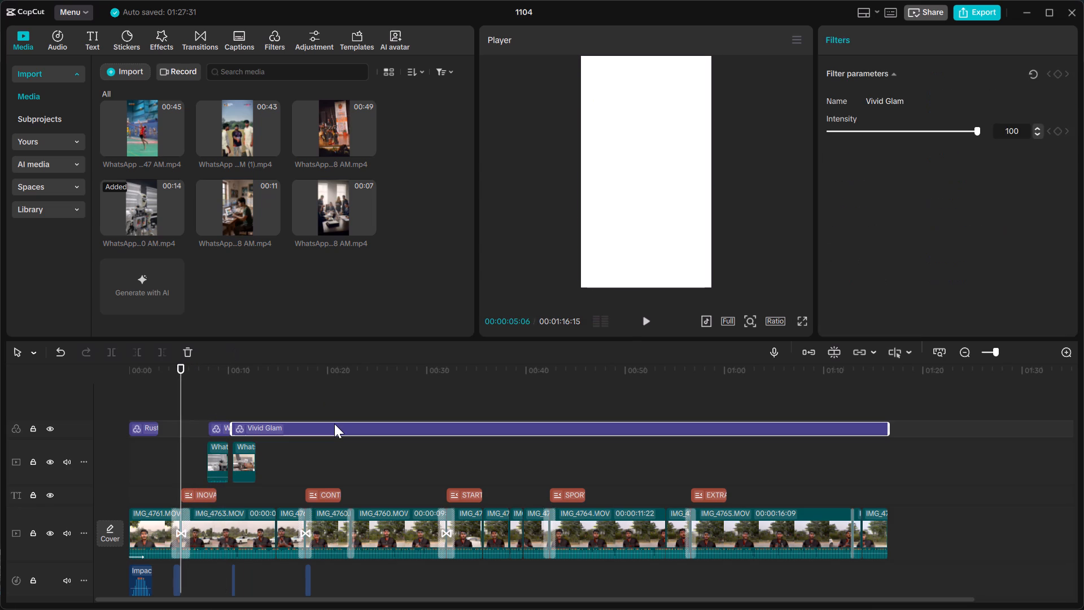
left_click(220, 430)
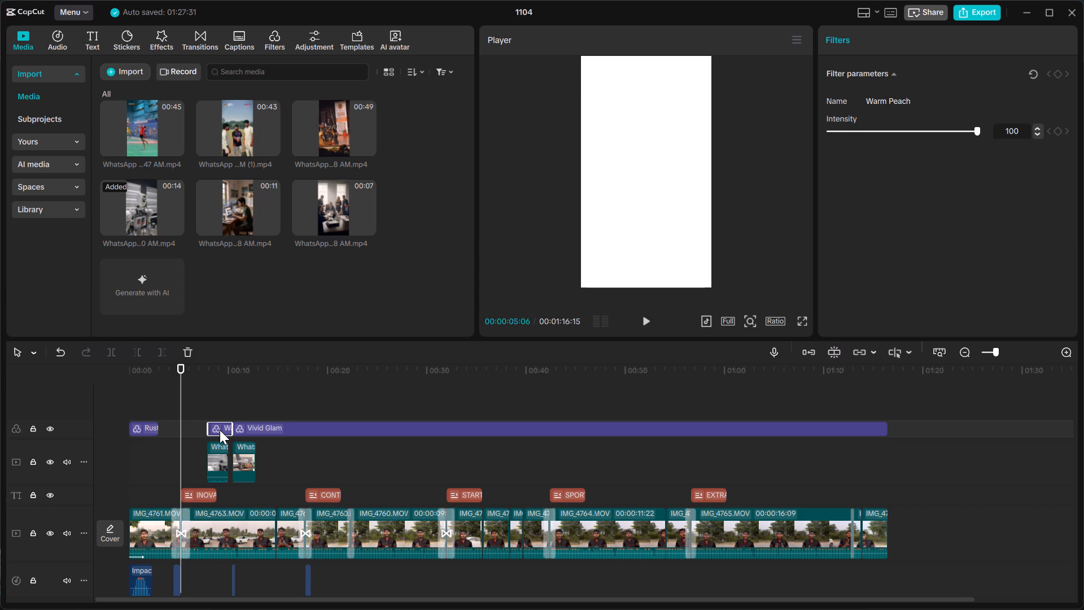
key("BackSpace")
left_click(284, 425)
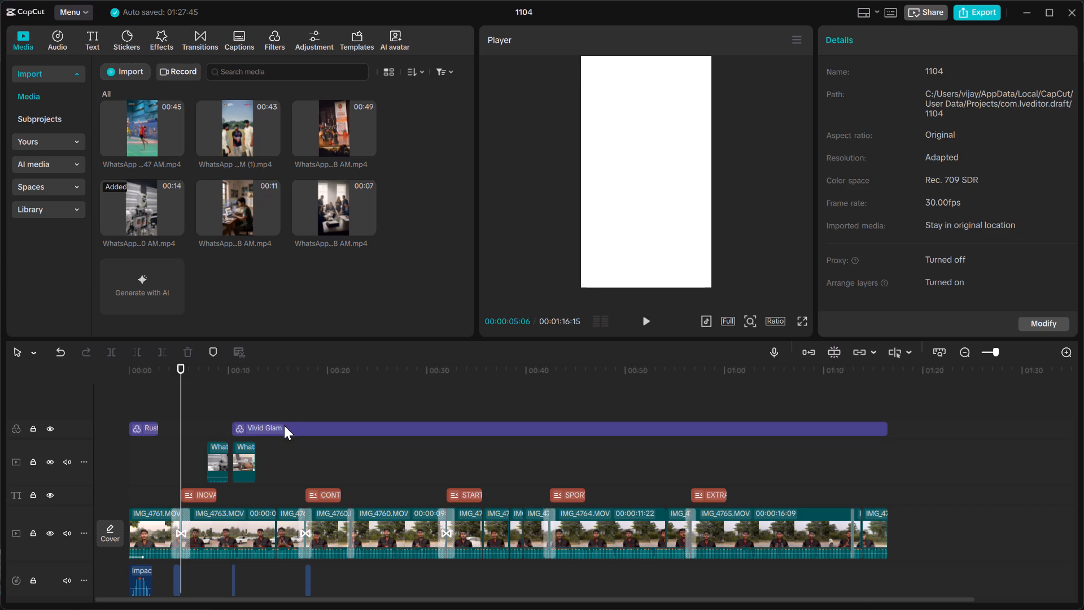
left_click_drag(229, 427, 192, 429)
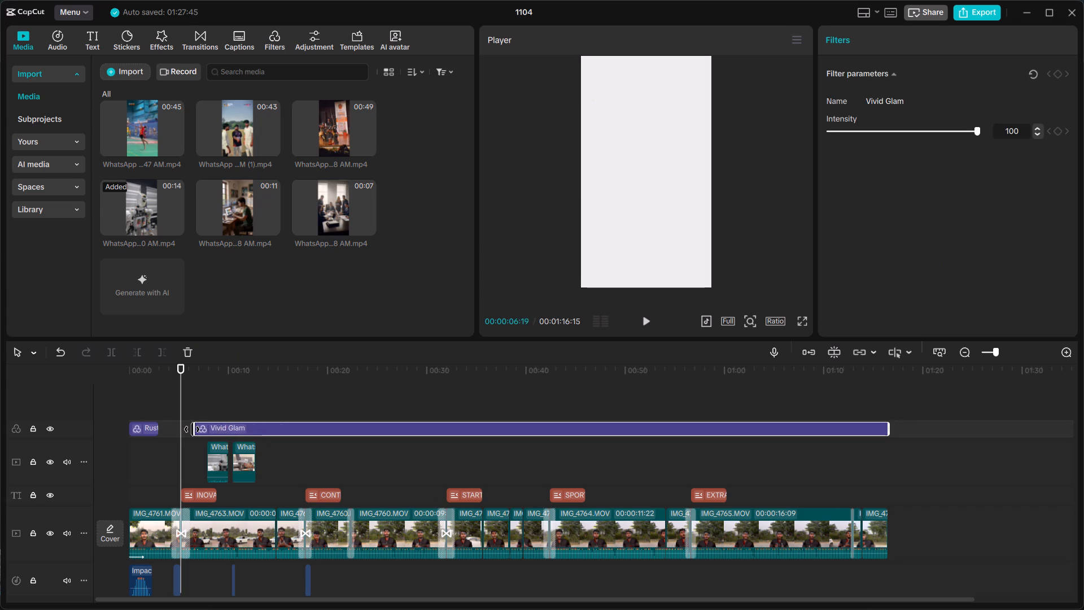
left_click_drag(192, 429, 185, 430)
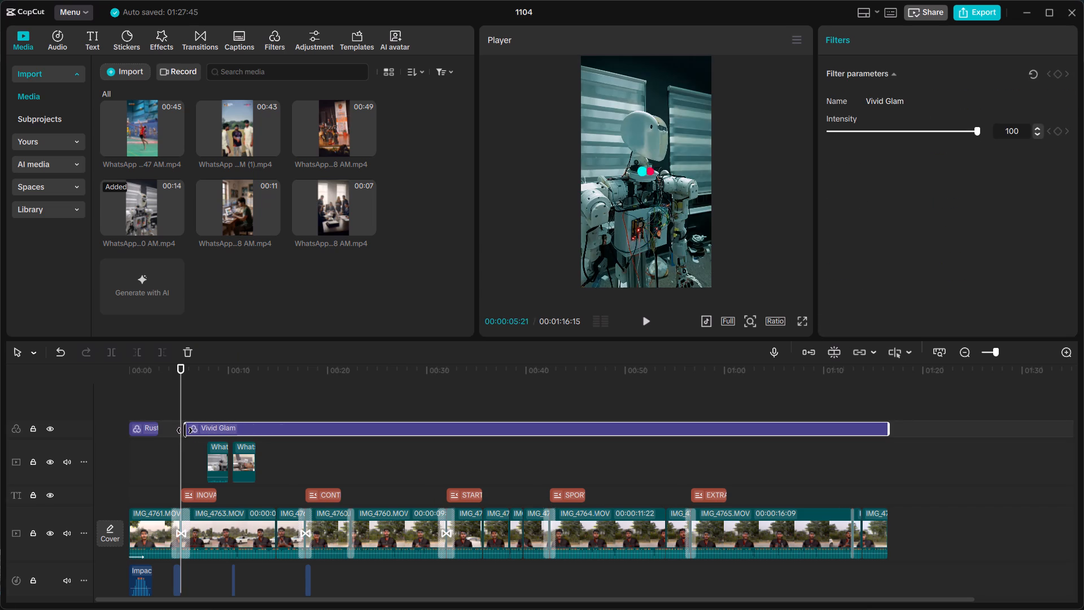
left_click_drag(185, 430, 183, 431)
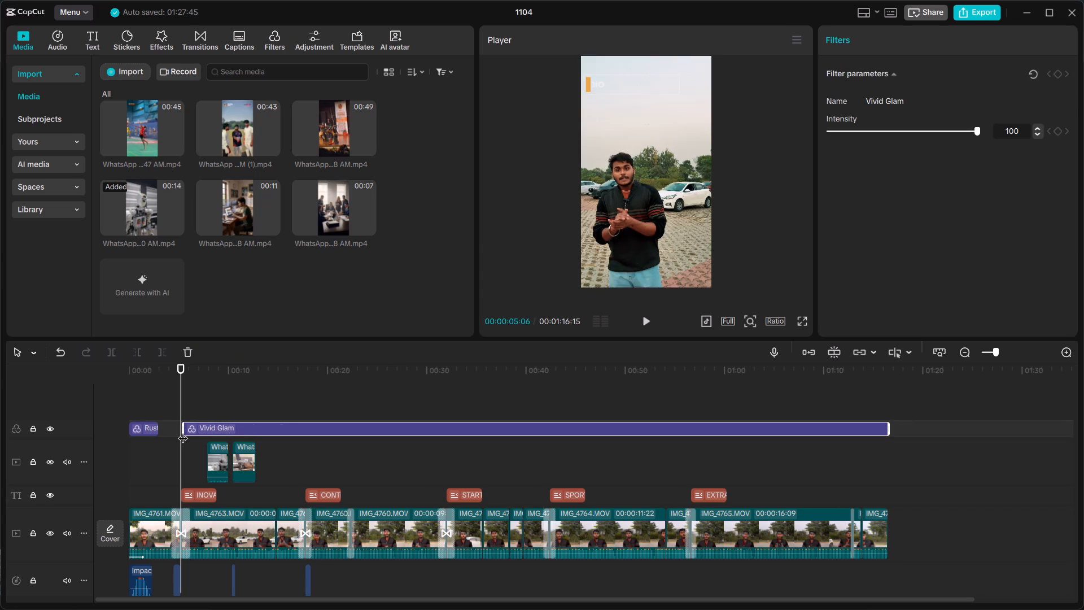
left_click(183, 431)
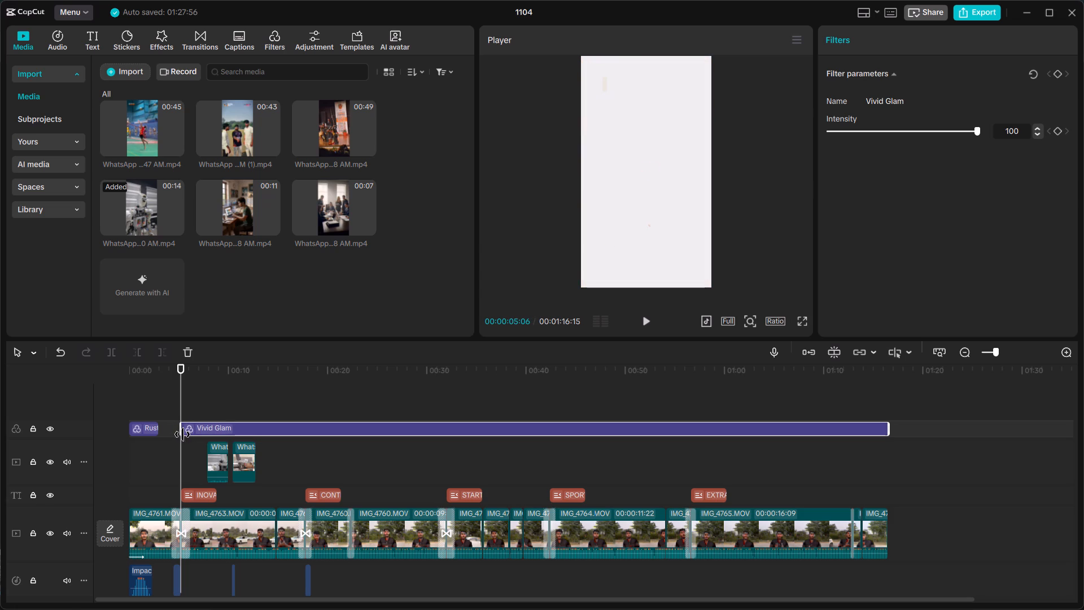
Play the video from its opening through the INOVATION STUDIO title to the robot overlay.
left_click(133, 379)
key("space")
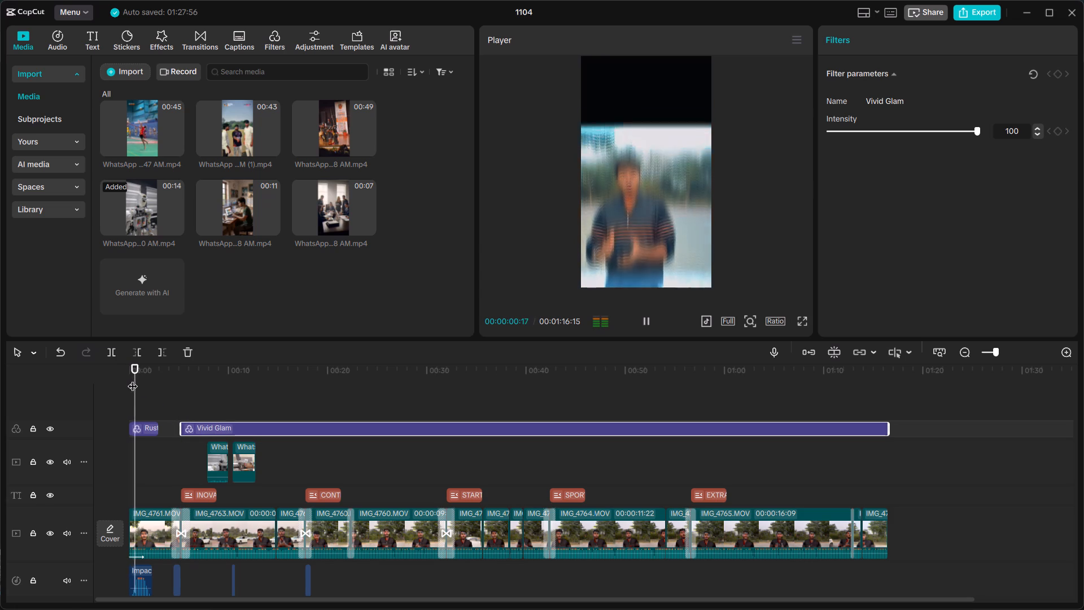
Delete the short filter at the video's opening and stretch Vivid Glam back to the very start in its place.
left_click(147, 433)
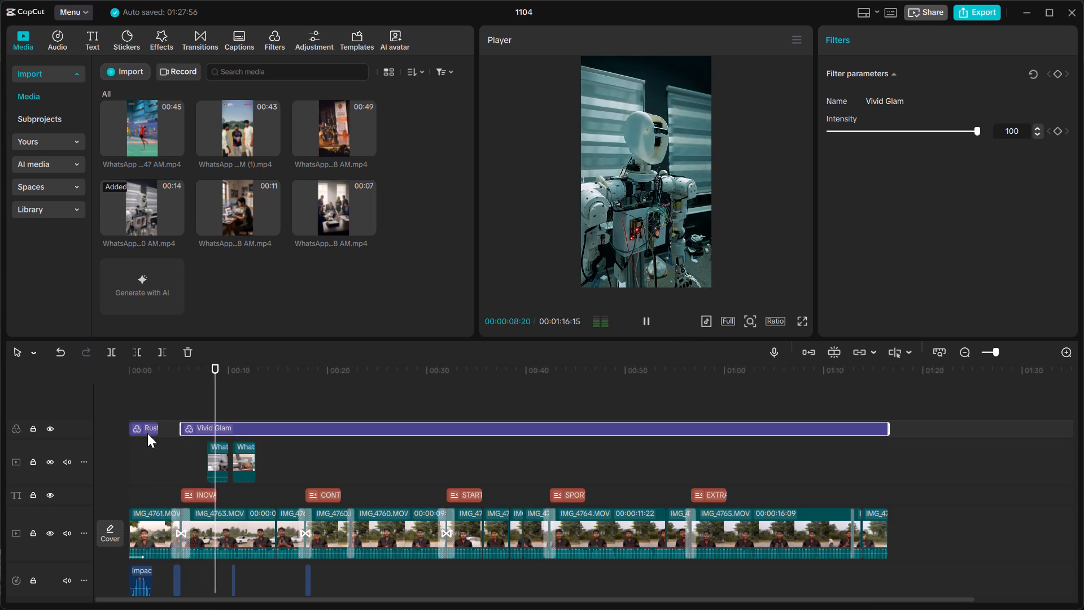
key("BackSpace")
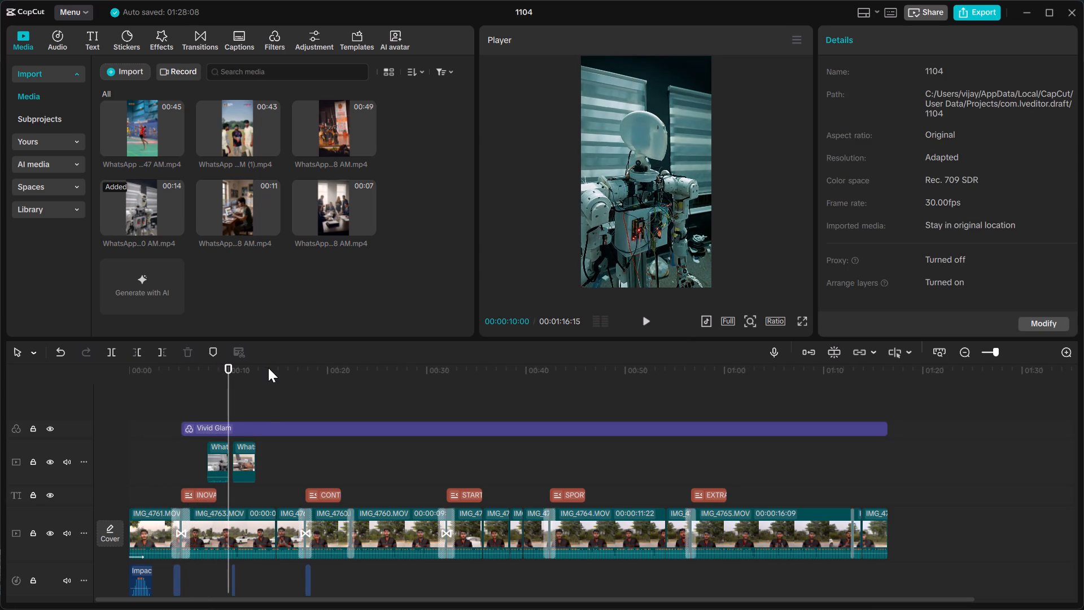
left_click(249, 432)
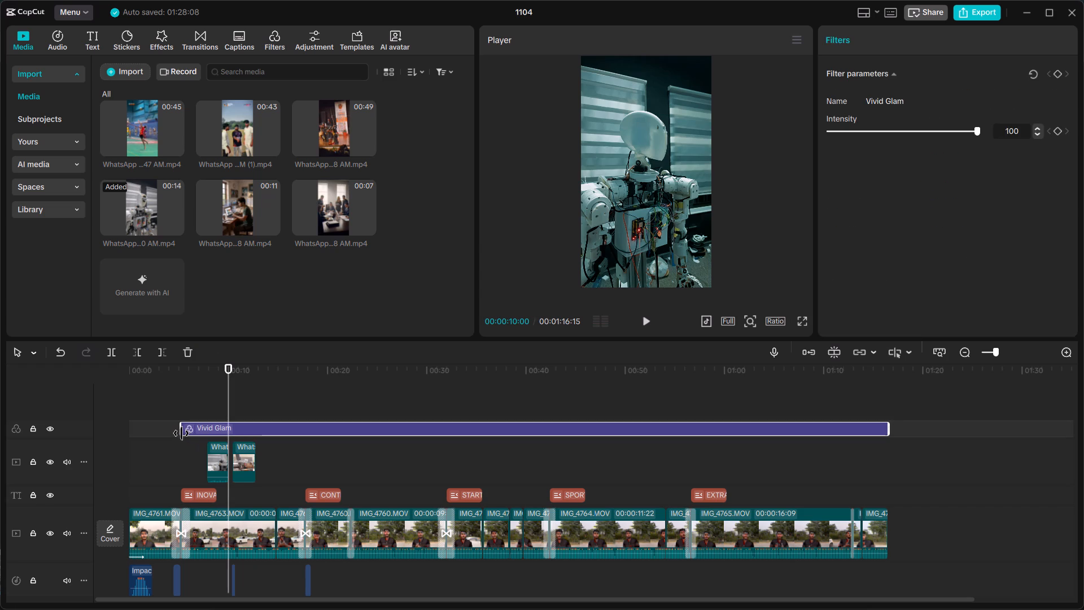
left_click_drag(181, 433, 106, 437)
Play the video from the very start through both overlay clips with Vivid Glam applied.
left_click(135, 372)
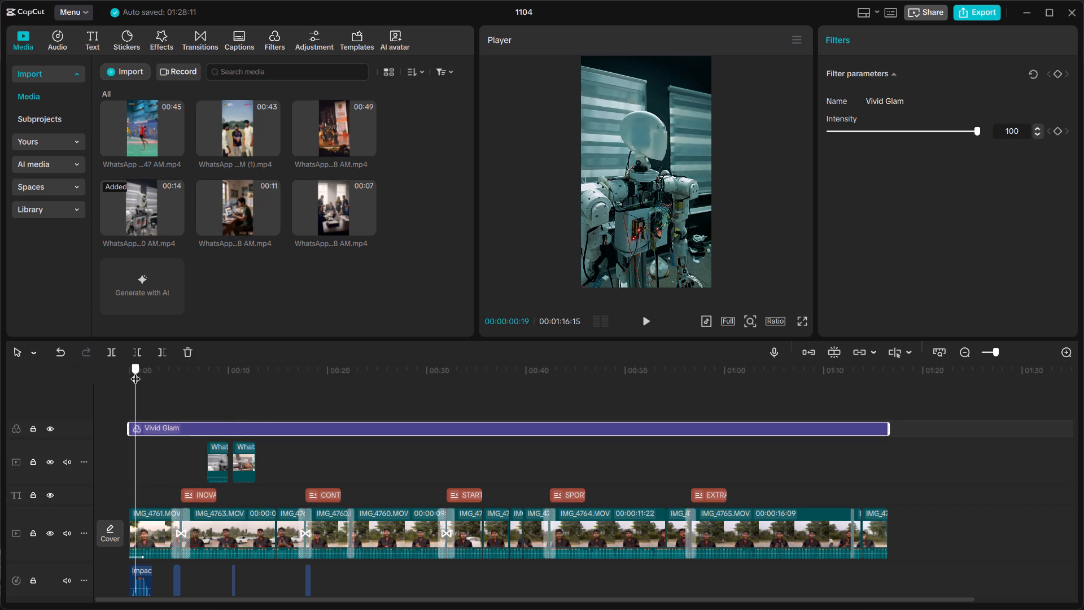
left_click_drag(135, 372, 26, 356)
key("space")
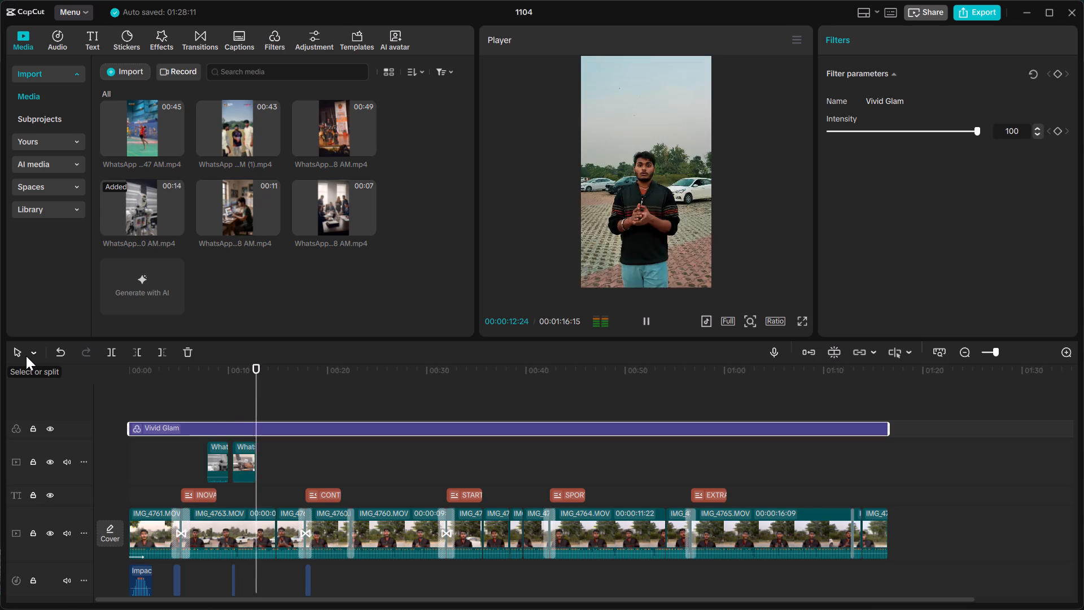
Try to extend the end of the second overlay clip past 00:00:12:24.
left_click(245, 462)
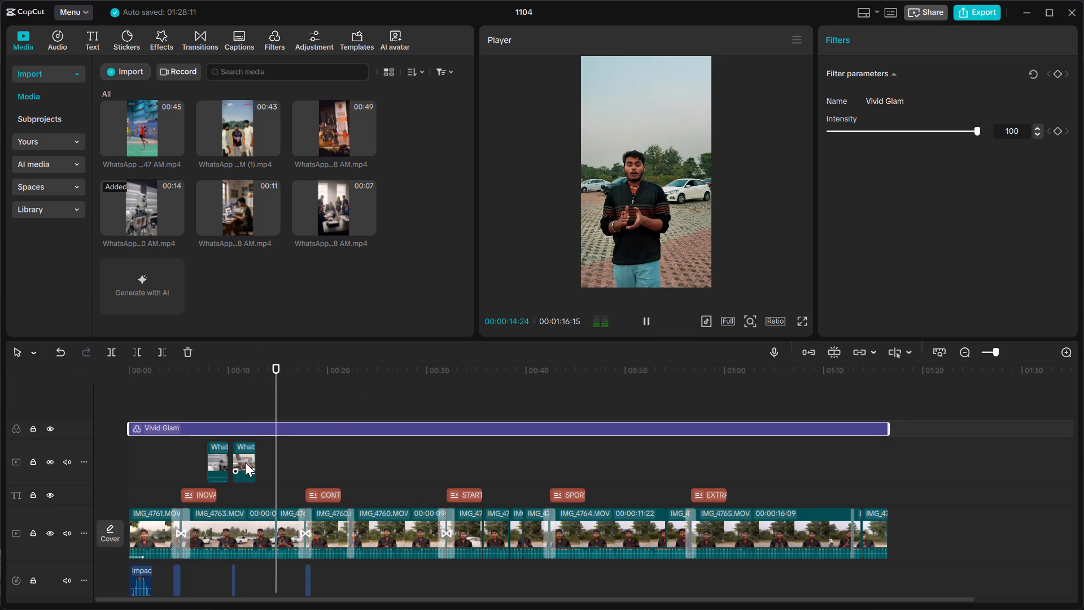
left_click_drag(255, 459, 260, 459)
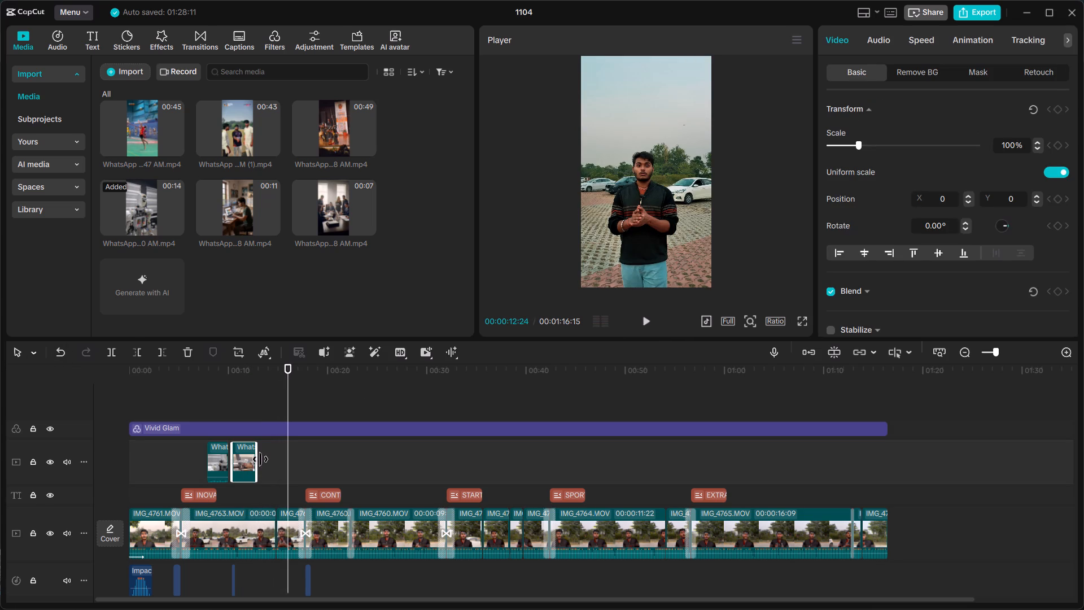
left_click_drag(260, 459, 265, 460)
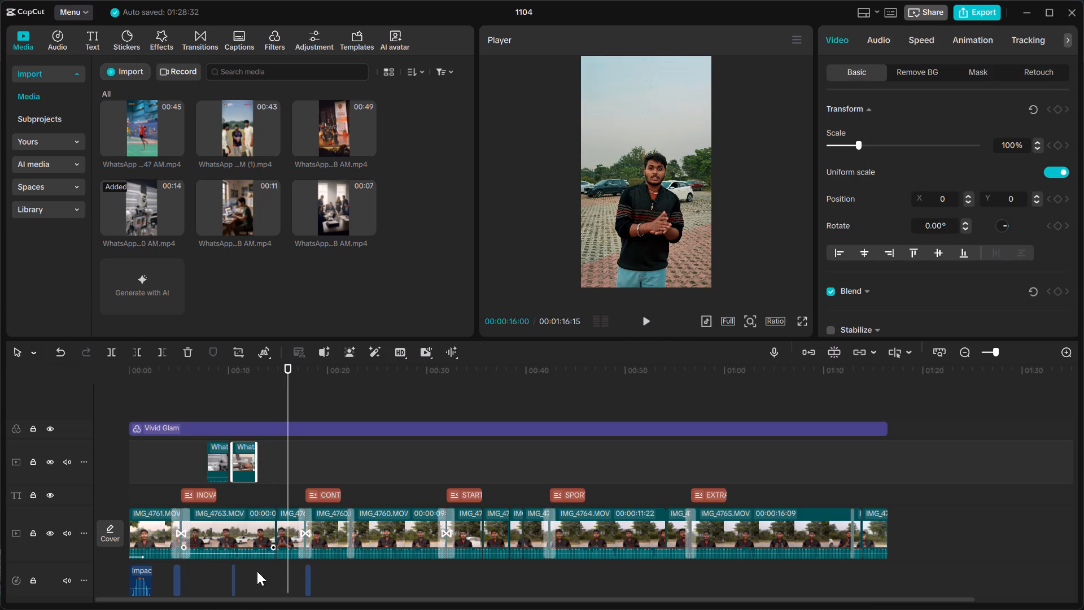
Move the second overlay clip to a track above, starting where the robot overlay ends, at about 00:00:10.
left_click(239, 454)
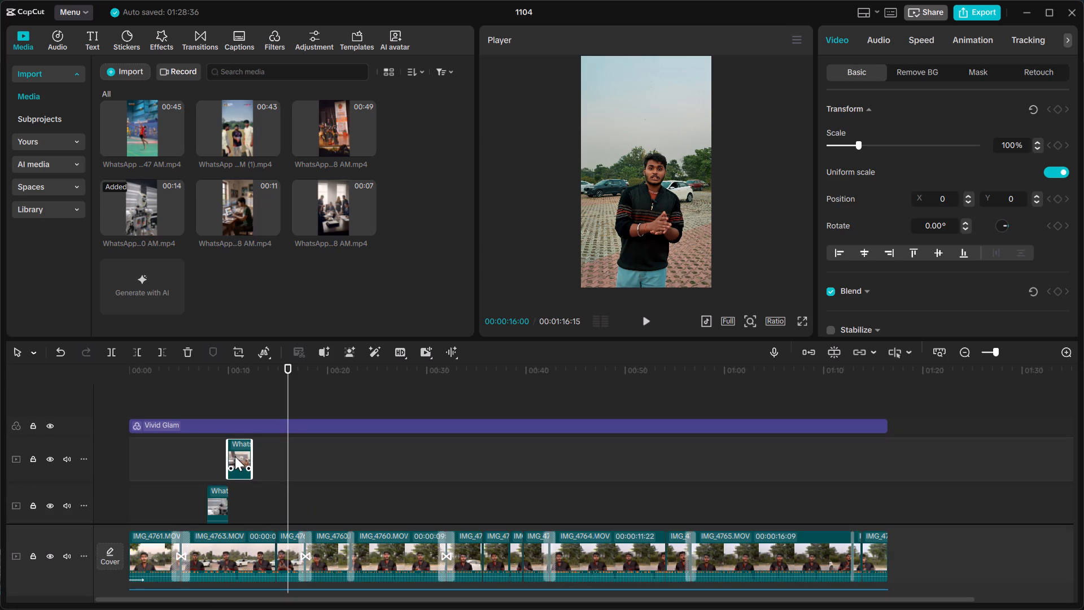
left_click(283, 464)
left_click(292, 465)
Move the short transition sound effect earlier to about 00:00:09:15, just before the join between the two overlay clips.
scroll(292, 465, "down", 1)
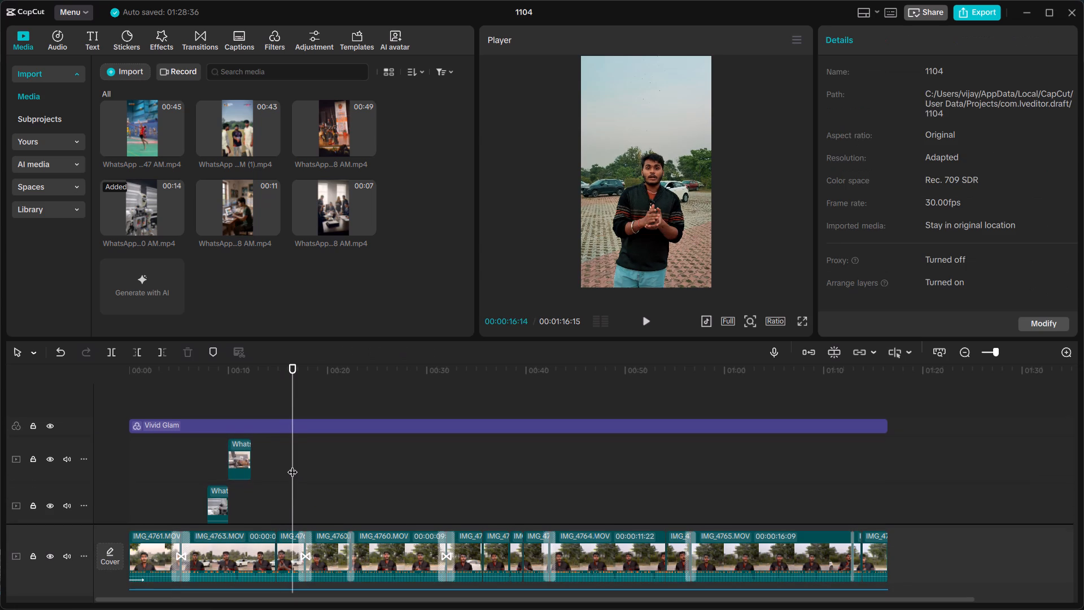
scroll(292, 465, "down", 1)
left_click_drag(233, 552, 225, 551)
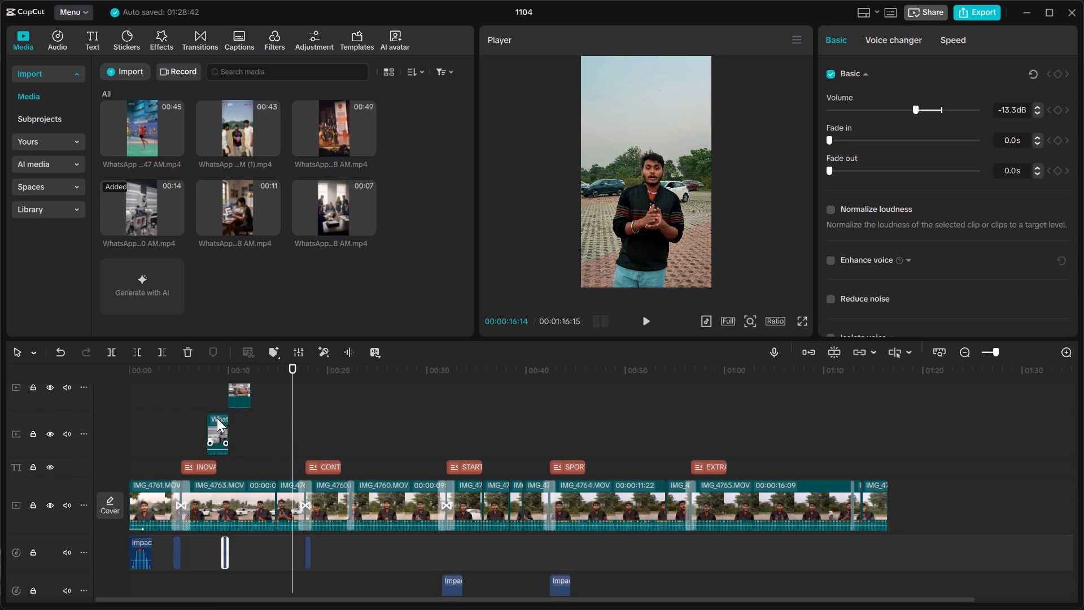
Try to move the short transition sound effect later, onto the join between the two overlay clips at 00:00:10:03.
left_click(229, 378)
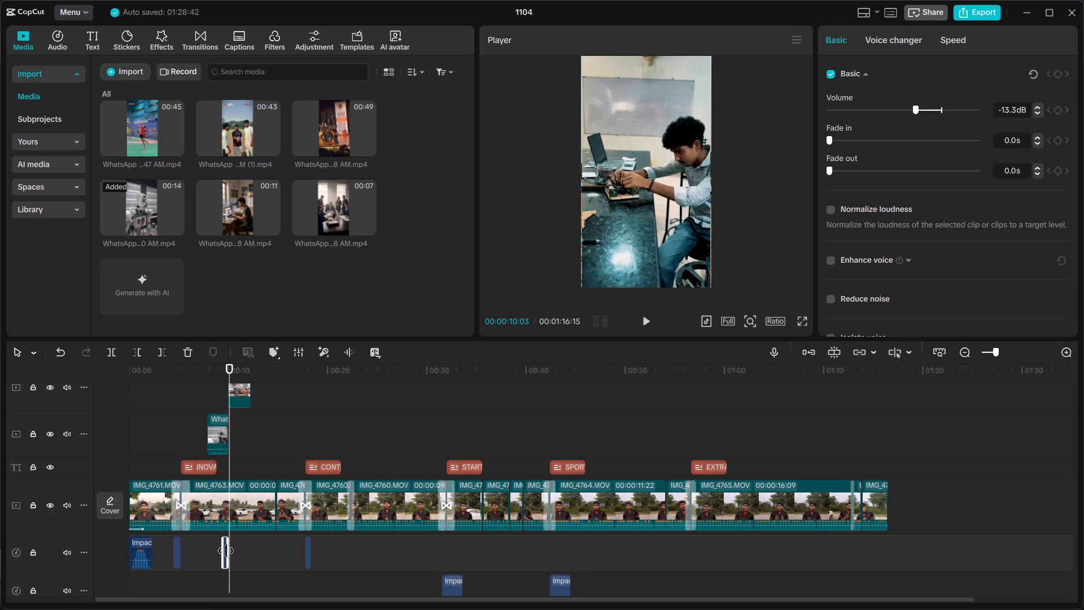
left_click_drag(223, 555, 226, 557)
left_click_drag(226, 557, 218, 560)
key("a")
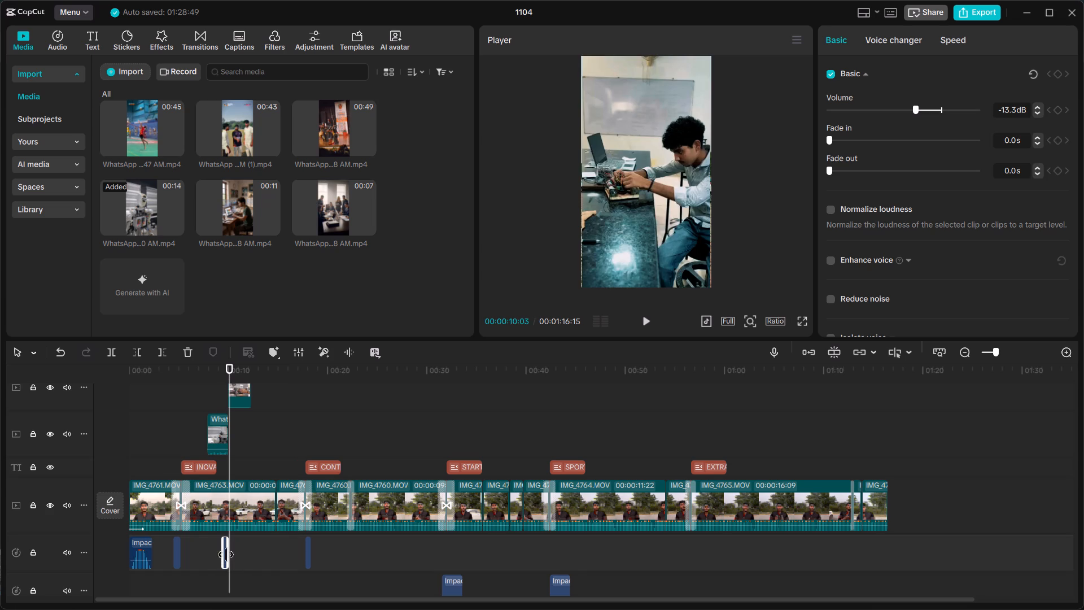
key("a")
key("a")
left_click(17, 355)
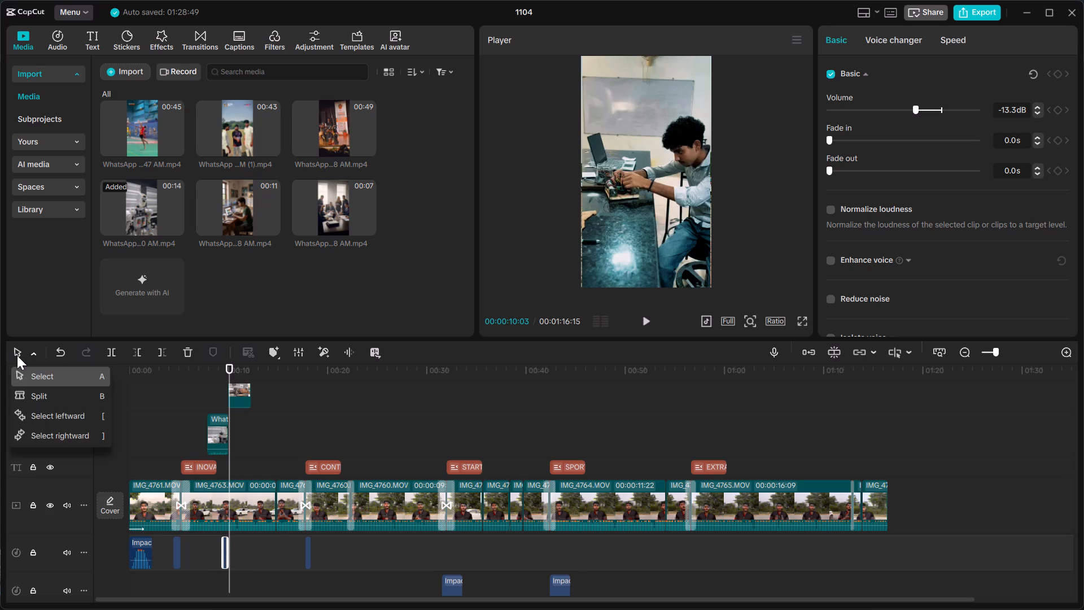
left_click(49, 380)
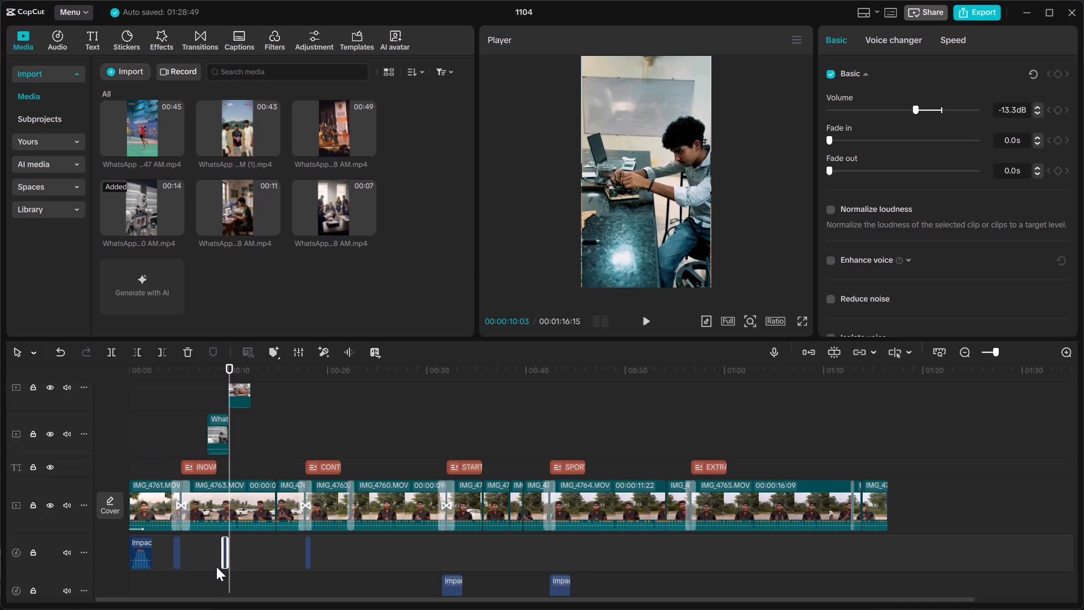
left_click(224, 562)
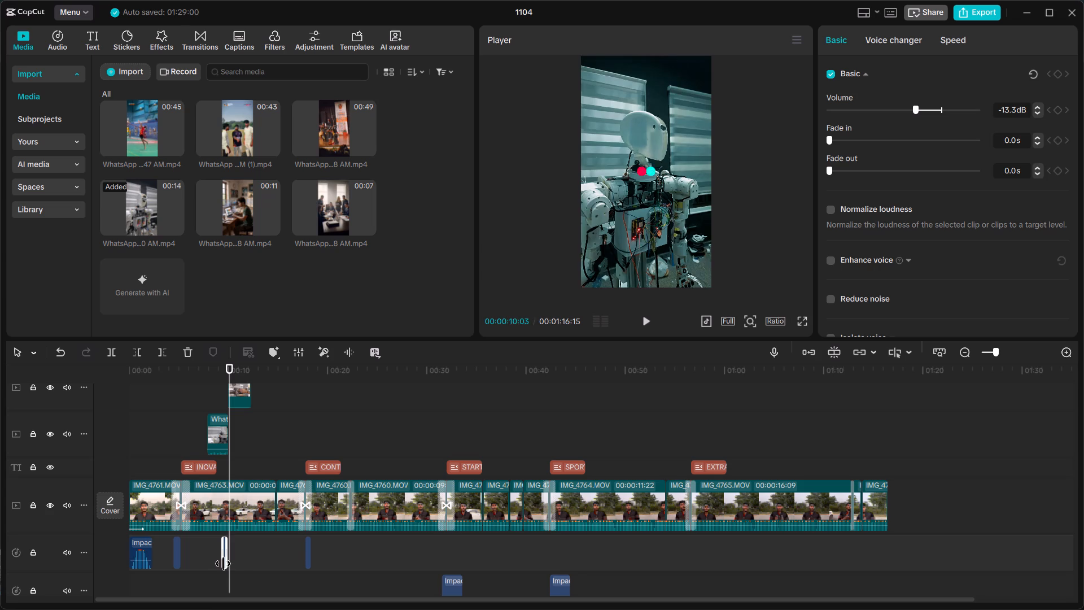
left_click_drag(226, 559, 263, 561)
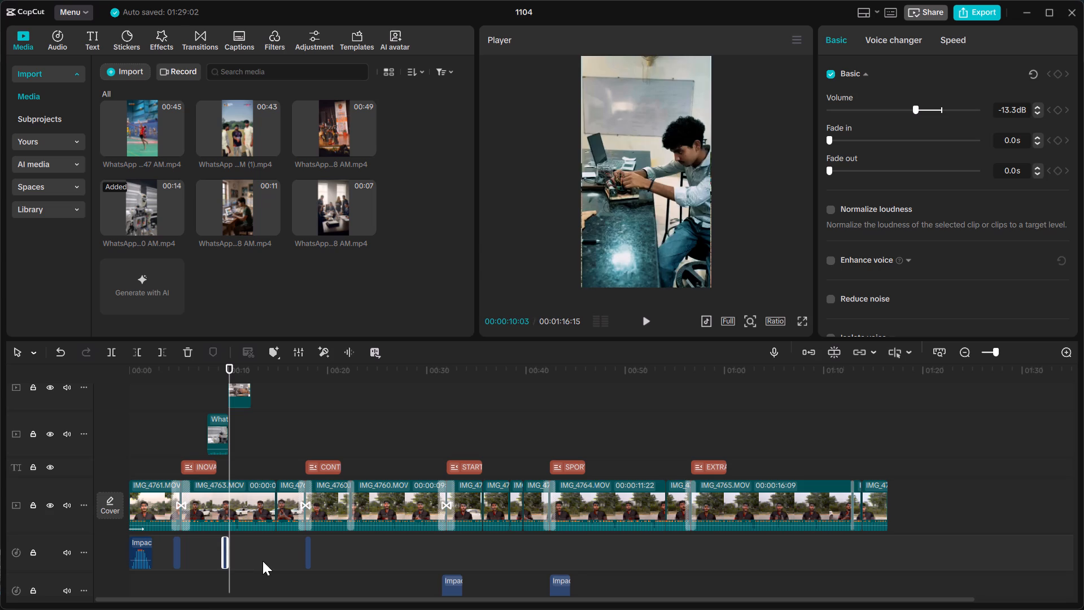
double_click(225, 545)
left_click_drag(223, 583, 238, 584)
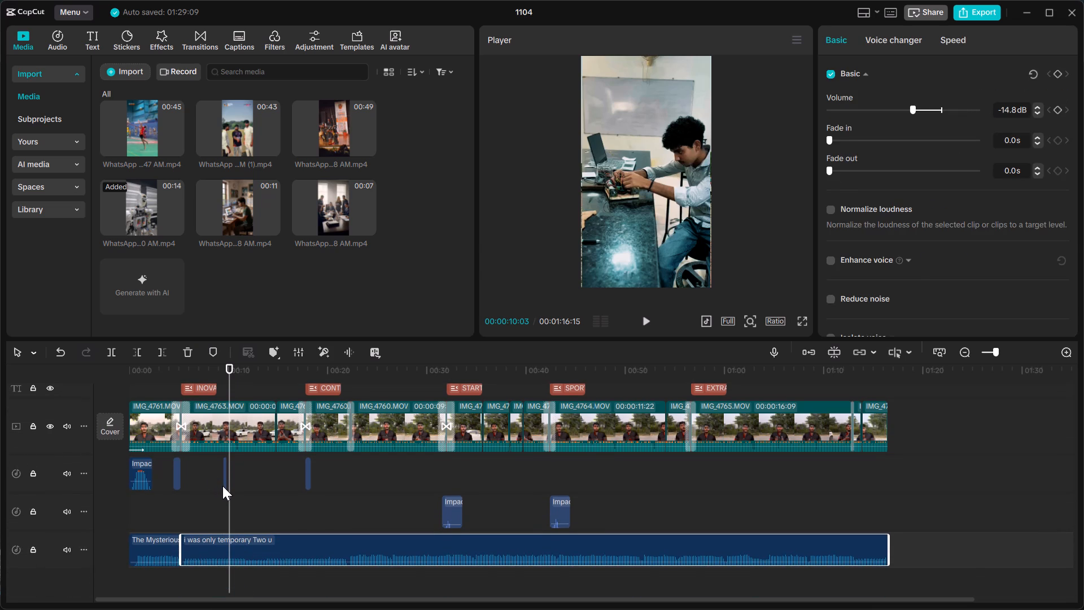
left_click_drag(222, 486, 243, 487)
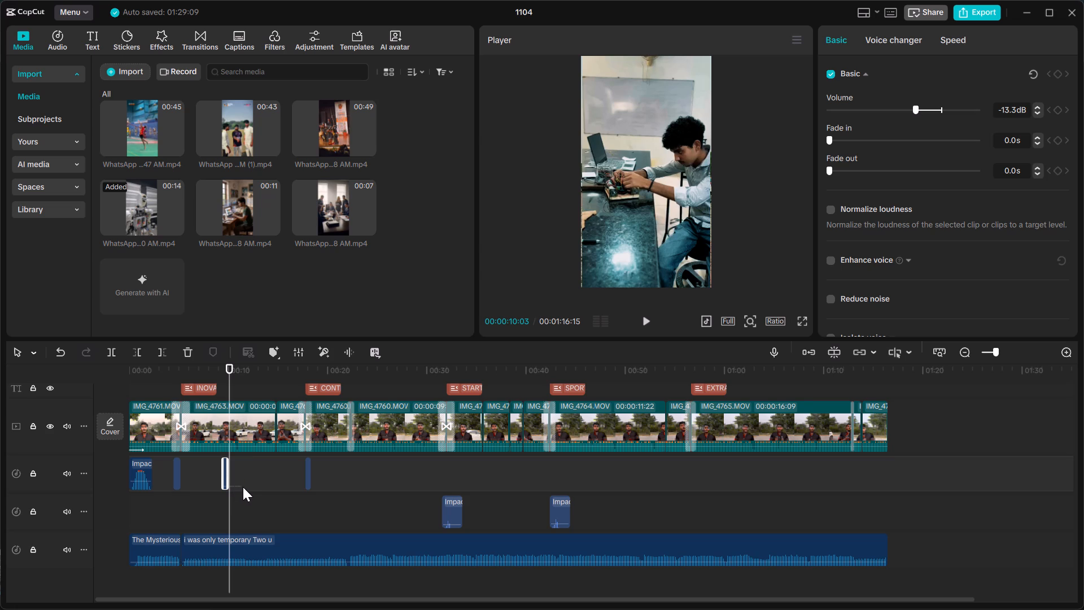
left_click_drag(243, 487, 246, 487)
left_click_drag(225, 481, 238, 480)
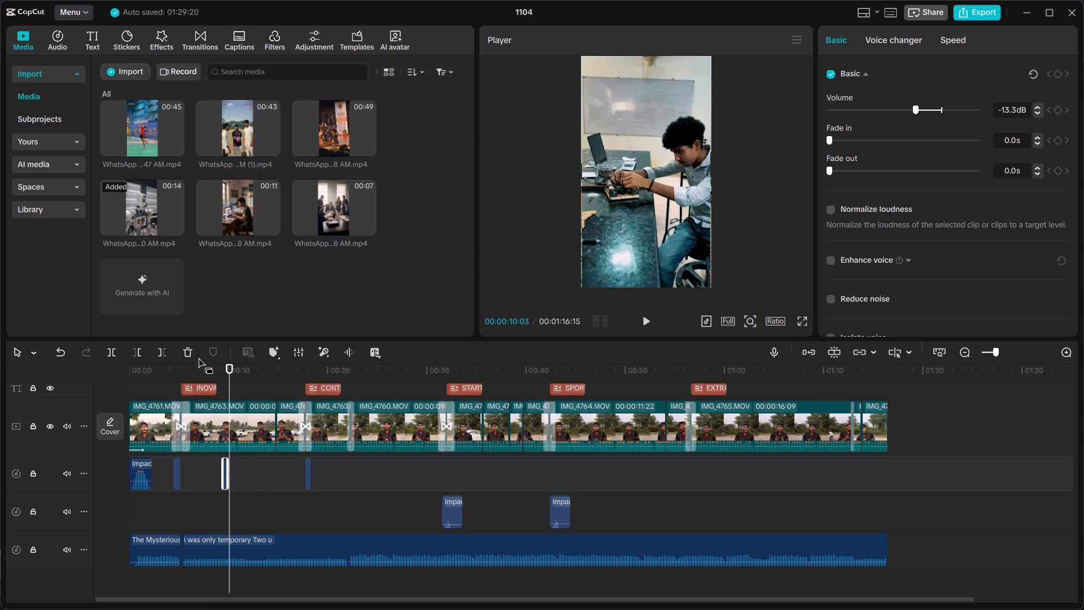
Play the overlay section full screen from 00:00:07:09, and lower the volume of the short sound effect before the overlay join to -18.2 dB.
left_click(202, 368)
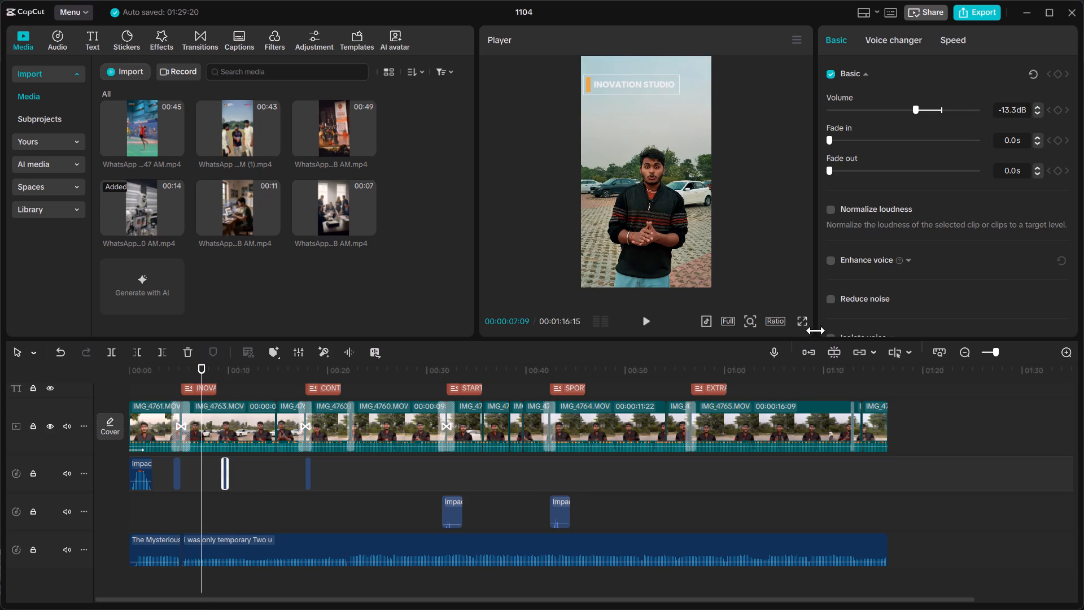
left_click(801, 325)
key("space")
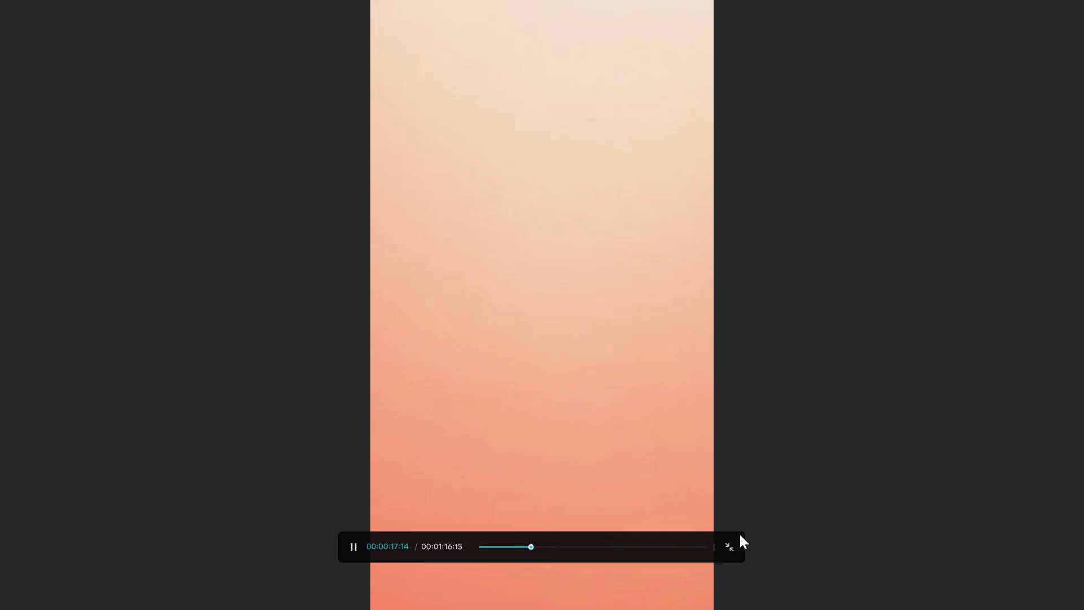
left_click(730, 547)
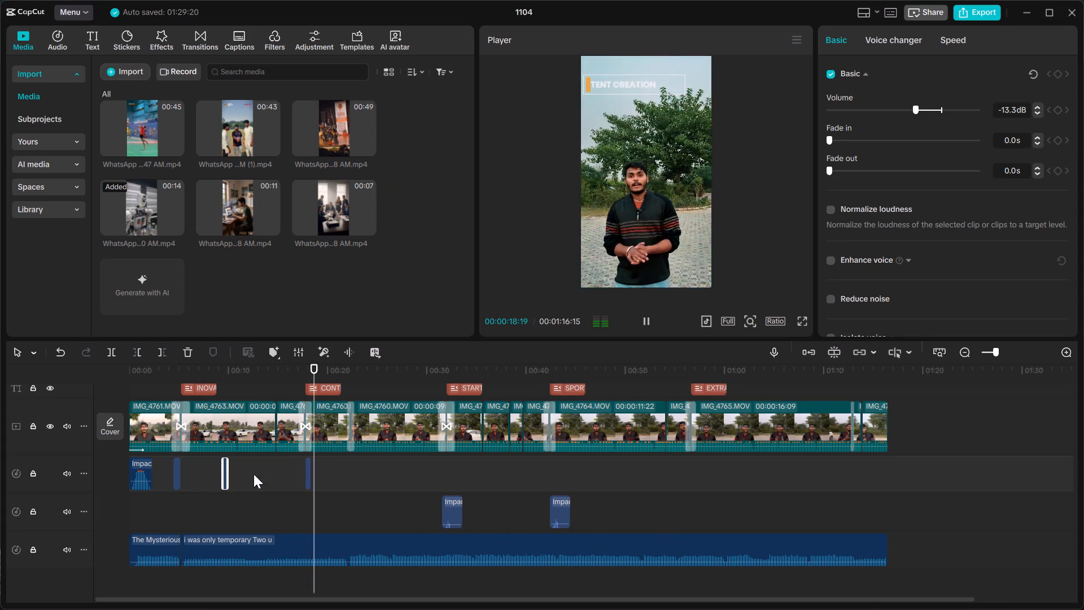
left_click(648, 315)
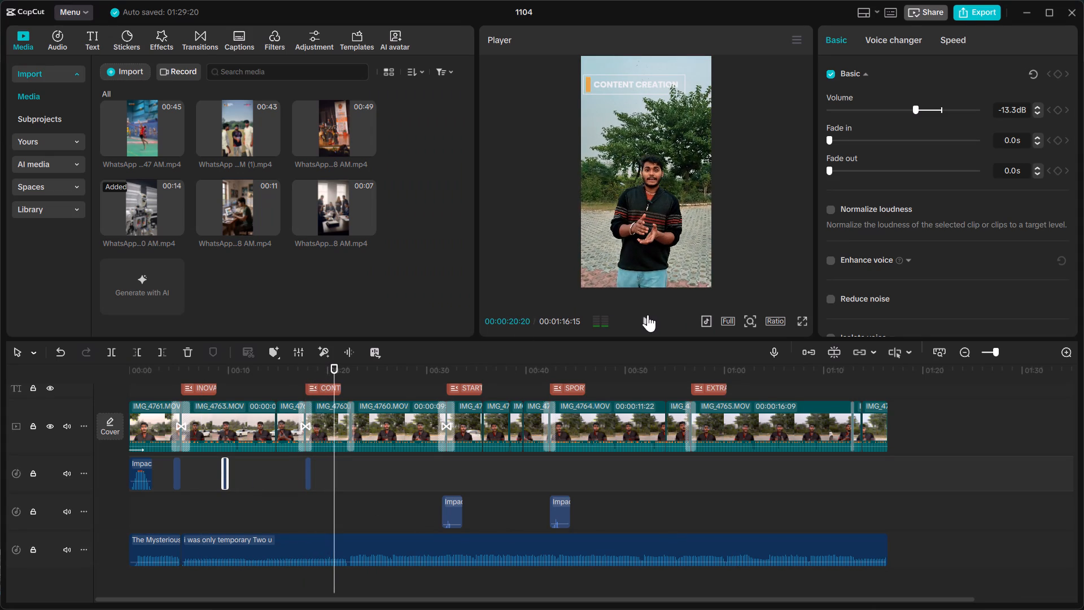
left_click(222, 376)
left_click(224, 477)
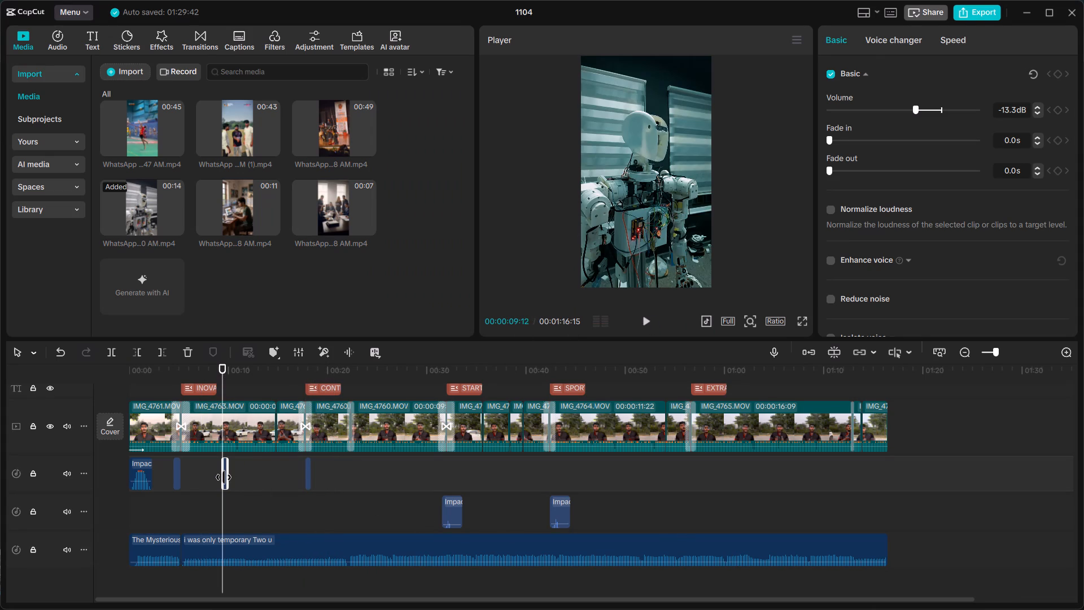
left_click_drag(912, 111, 904, 113)
Shift the sound effect at the transition into CONTENT CREATION slightly earlier, and play the section from 00:00:17:03 to 00:00:19:27.
left_click(309, 474)
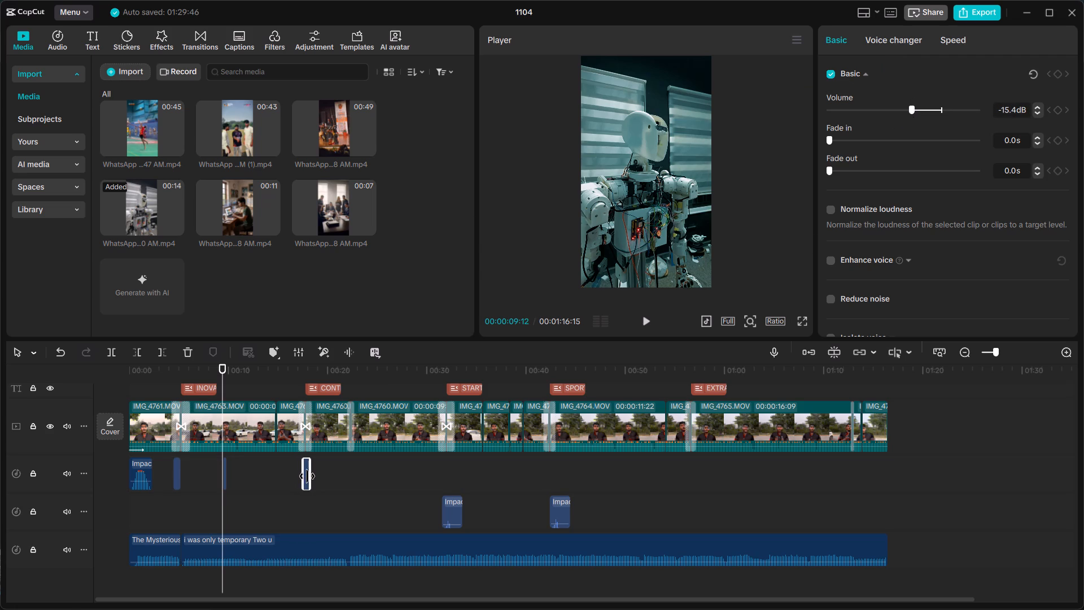
left_click(299, 371)
key("space")
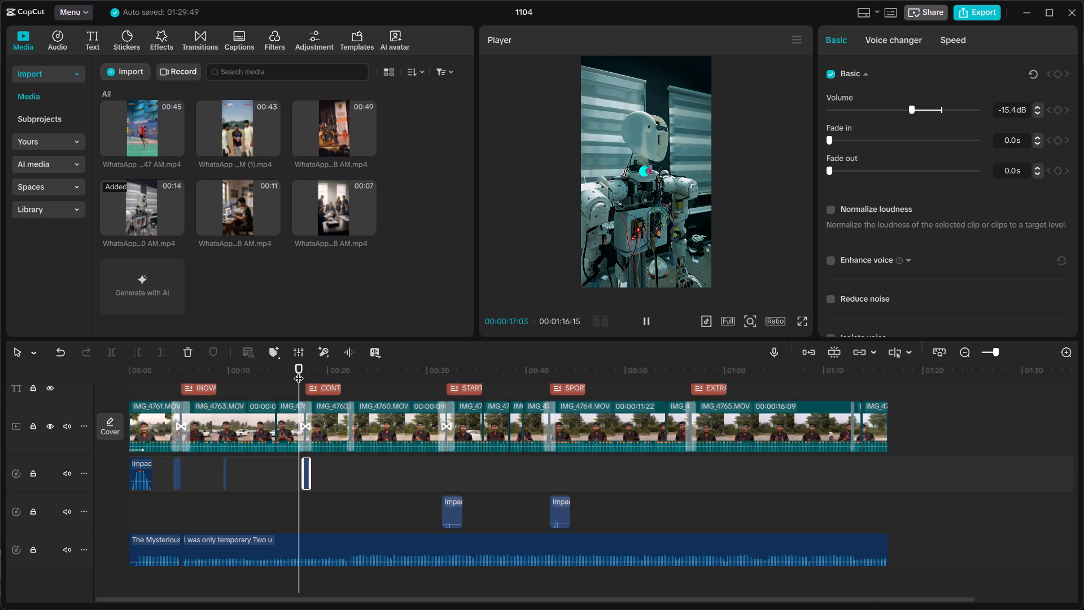
key("space")
key("space")
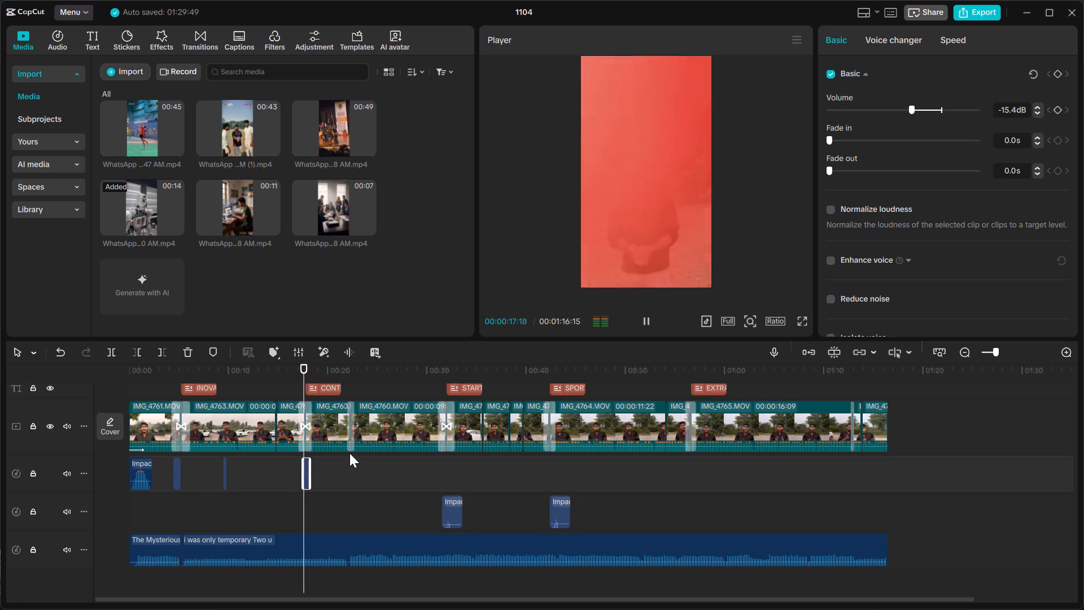
key("space")
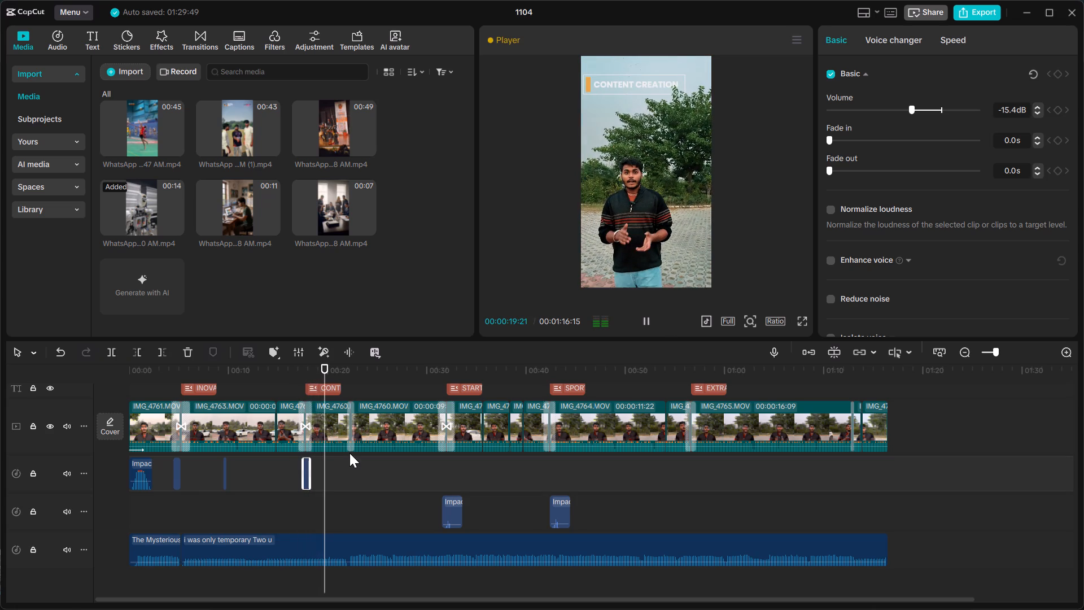
Add the 11-second clip of the man working at a laptop as an overlay starting at 00:00:19:27.
left_click(242, 219)
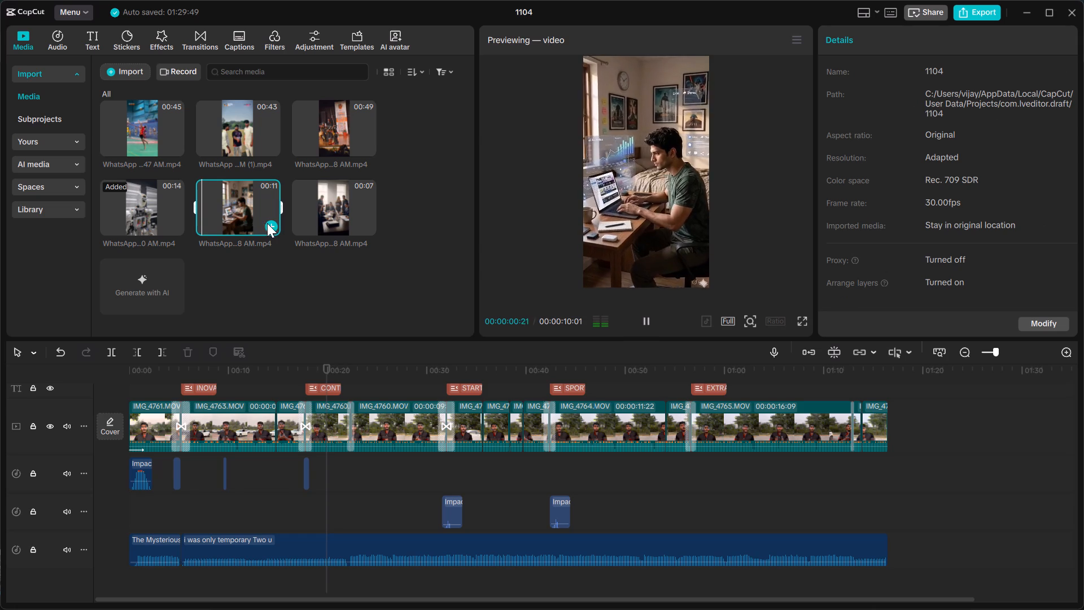
left_click(272, 225)
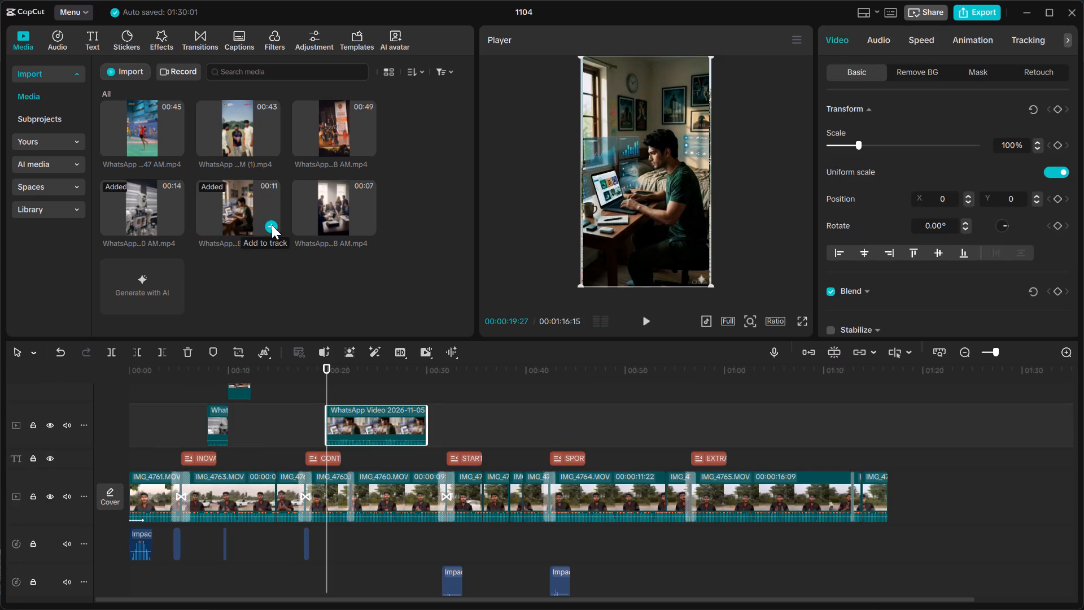
key("space")
key("space")
Set the laptop overlay clip's volume to -45.6 dB.
left_click(863, 34)
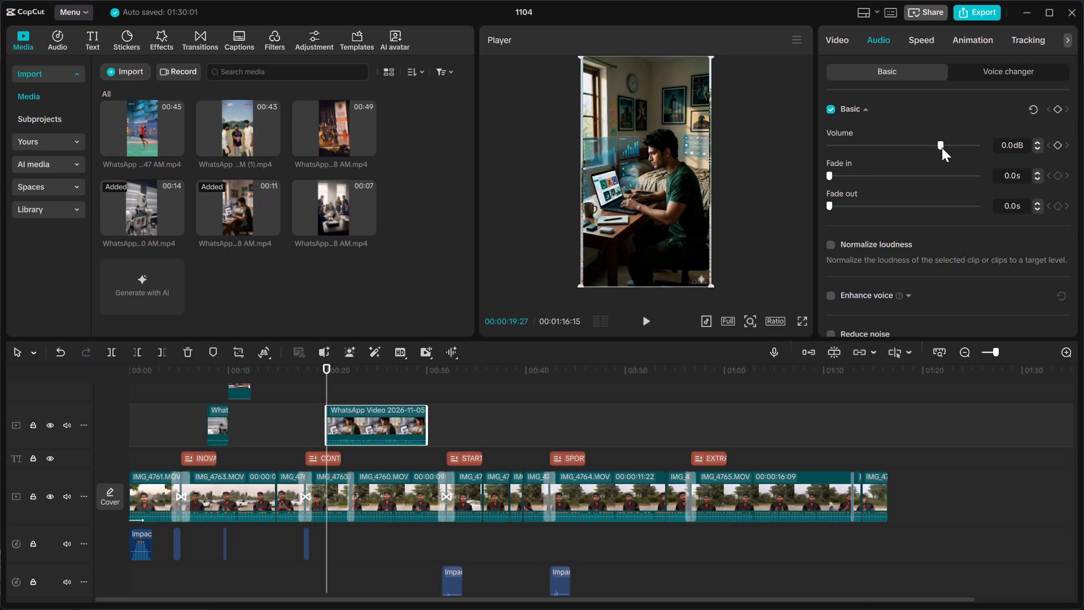
left_click_drag(942, 147, 853, 157)
Split the laptop overlay clip at 00:00:23:23 and remove the part after the split.
key("space")
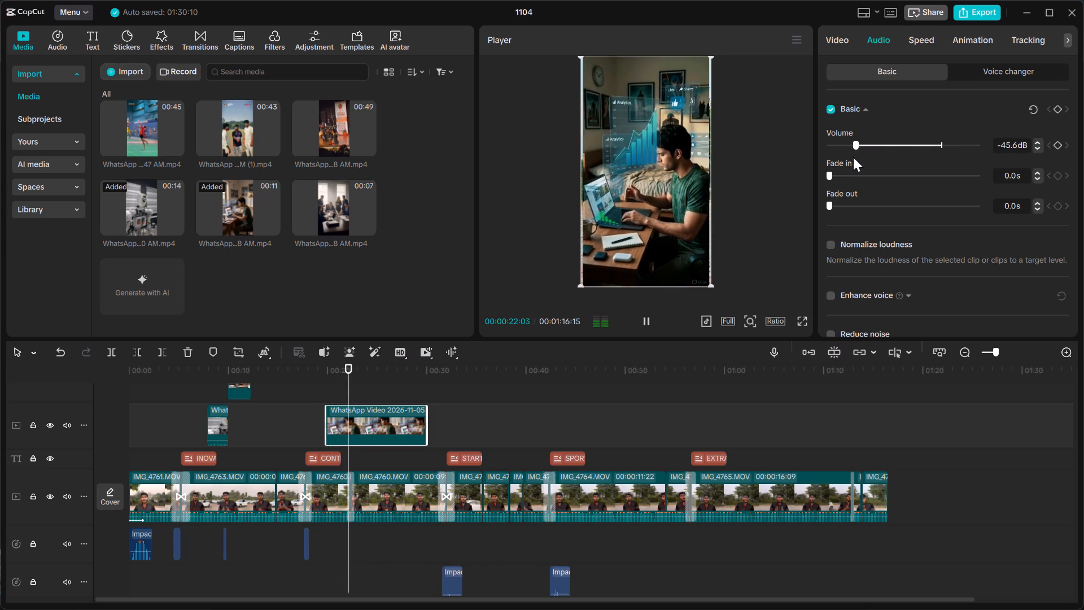
key("space")
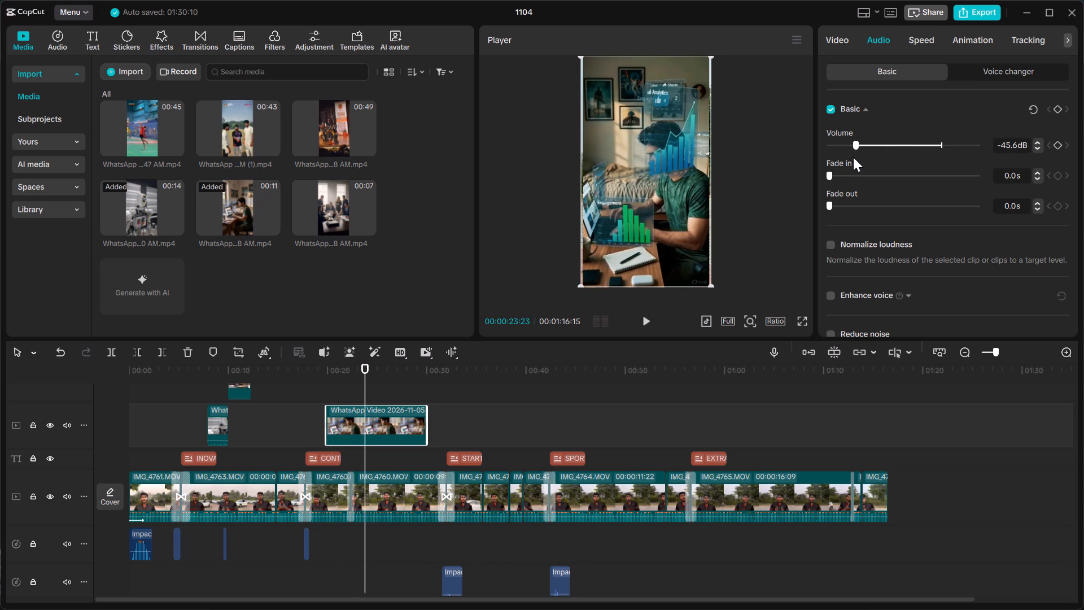
key("ctrl+b")
key("ctrl+x")
Play back the end of the trimmed laptop overlay, and replay it from just before its start to 00:00:21:29.
key("space")
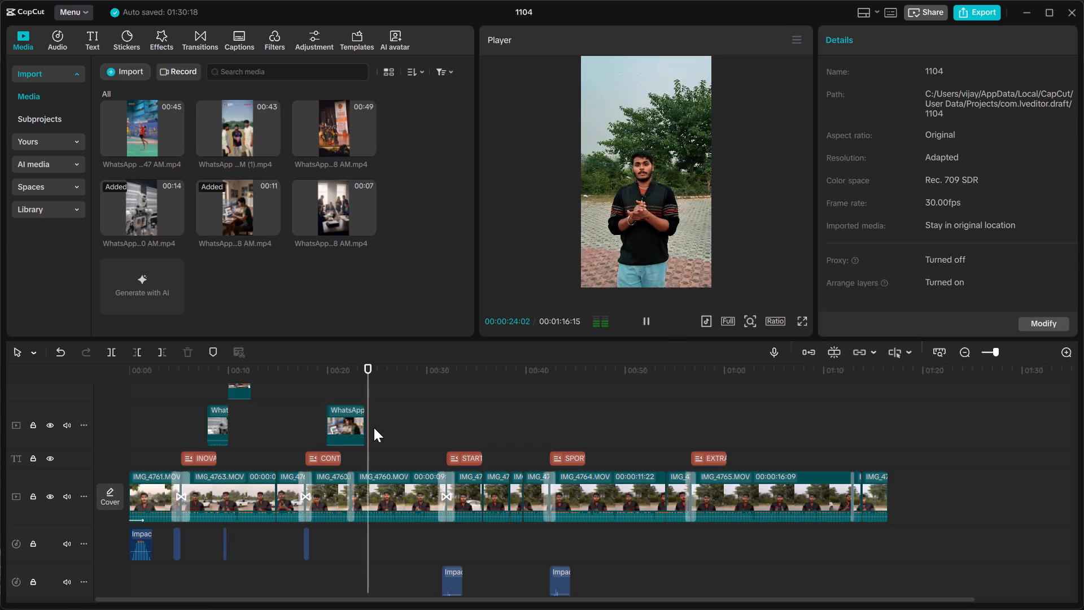
left_click(365, 370)
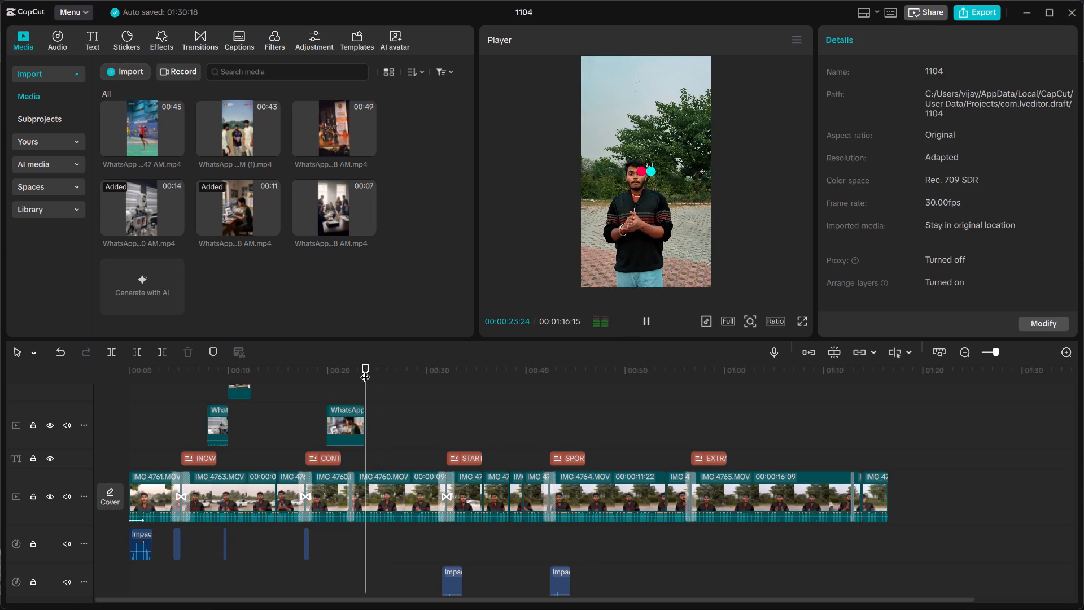
left_click(321, 372)
key("space")
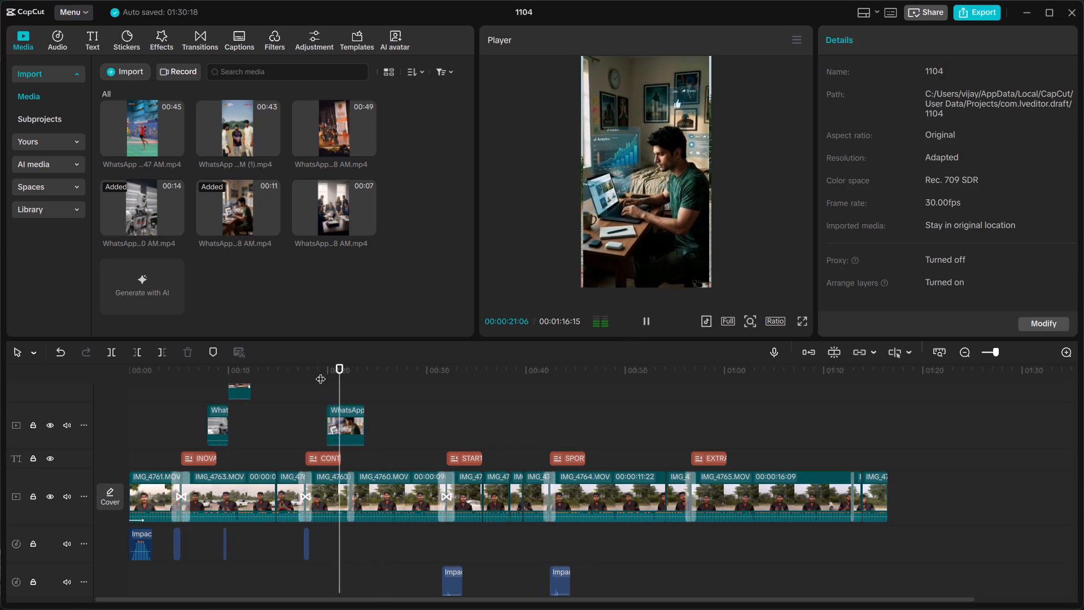
key("space")
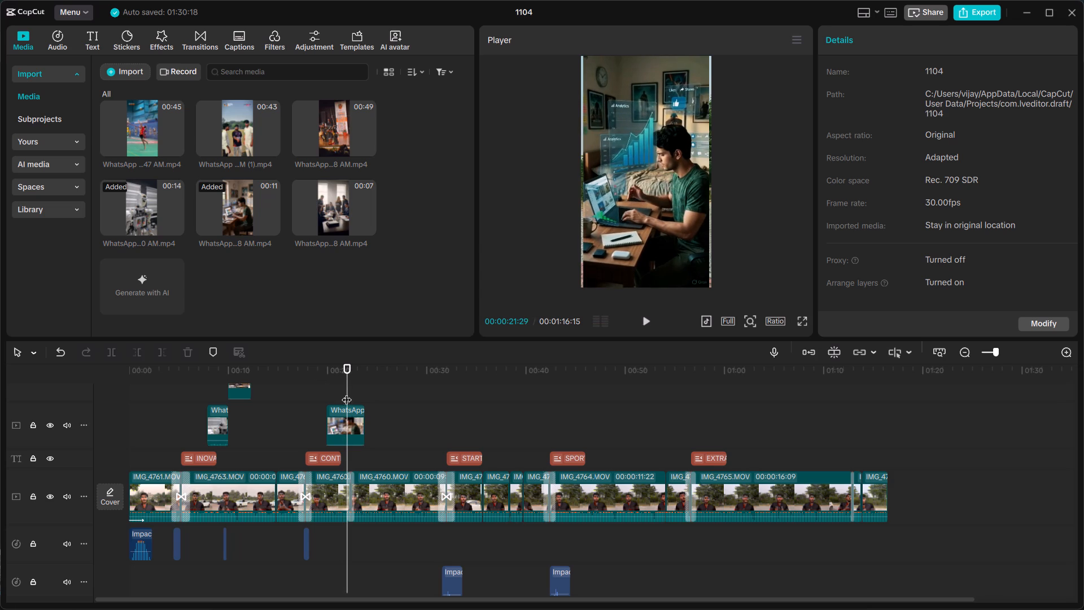
Move the laptop overlay clip earlier so that it starts at about 18.5 seconds, playing back the section between adjustments.
left_click(352, 429)
left_click(352, 429, "ctrl")
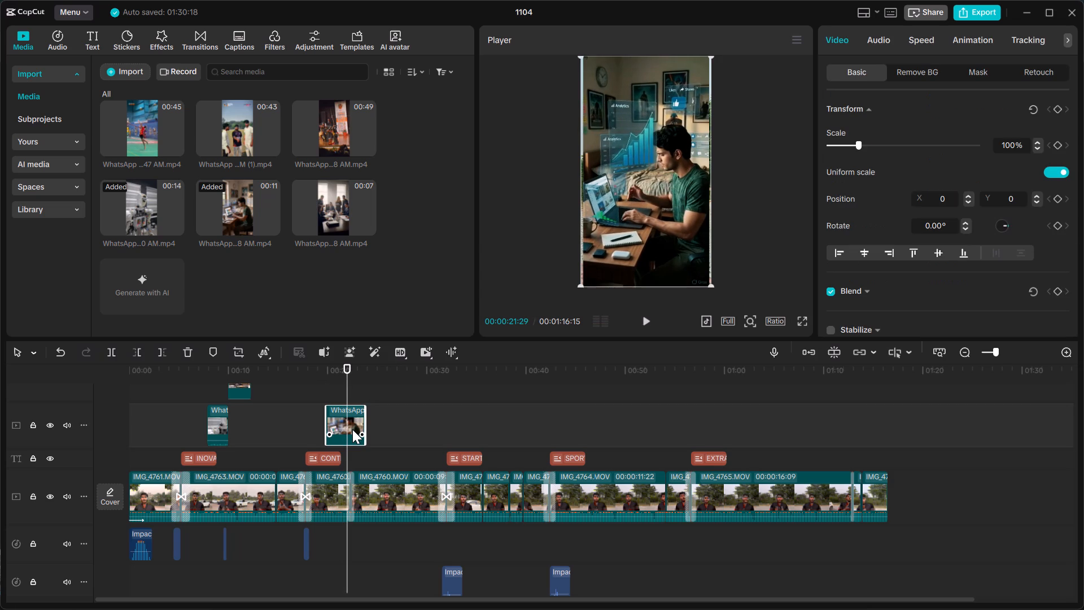
key("space")
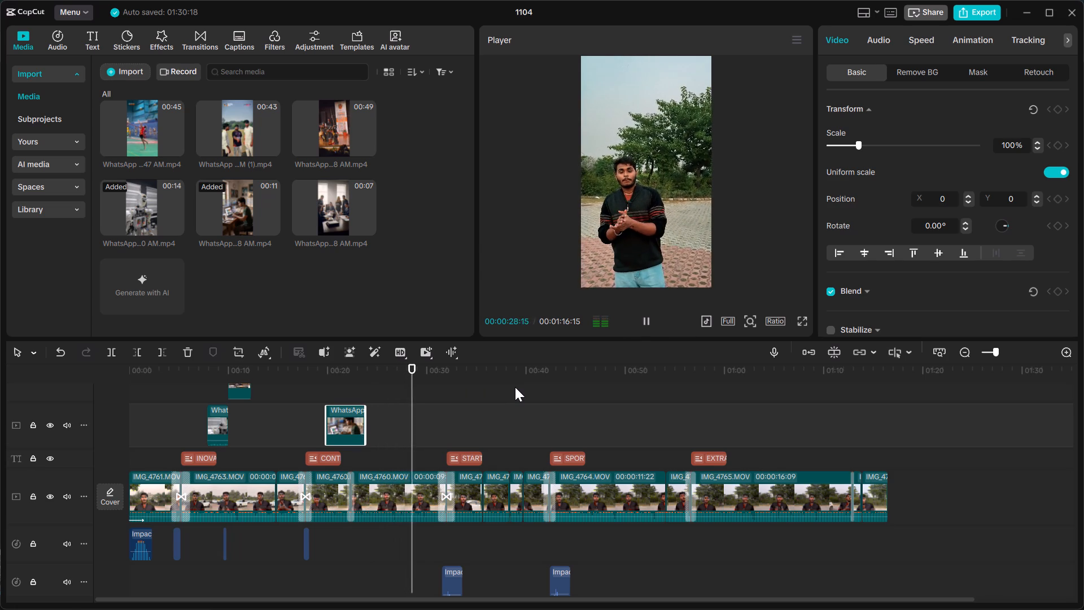
left_click_drag(336, 429, 319, 430)
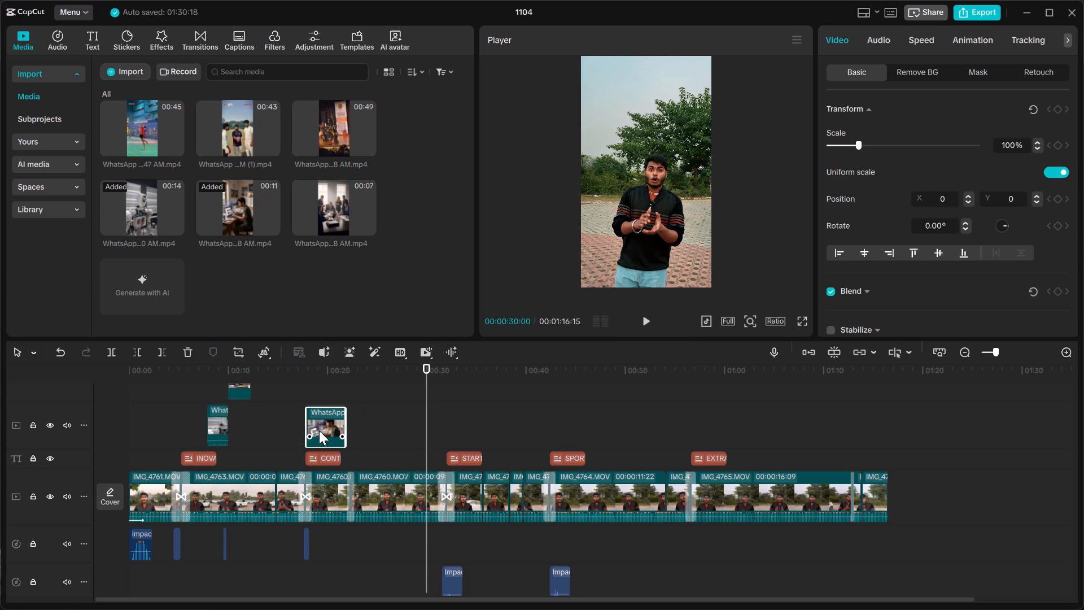
left_click_drag(319, 430, 326, 432)
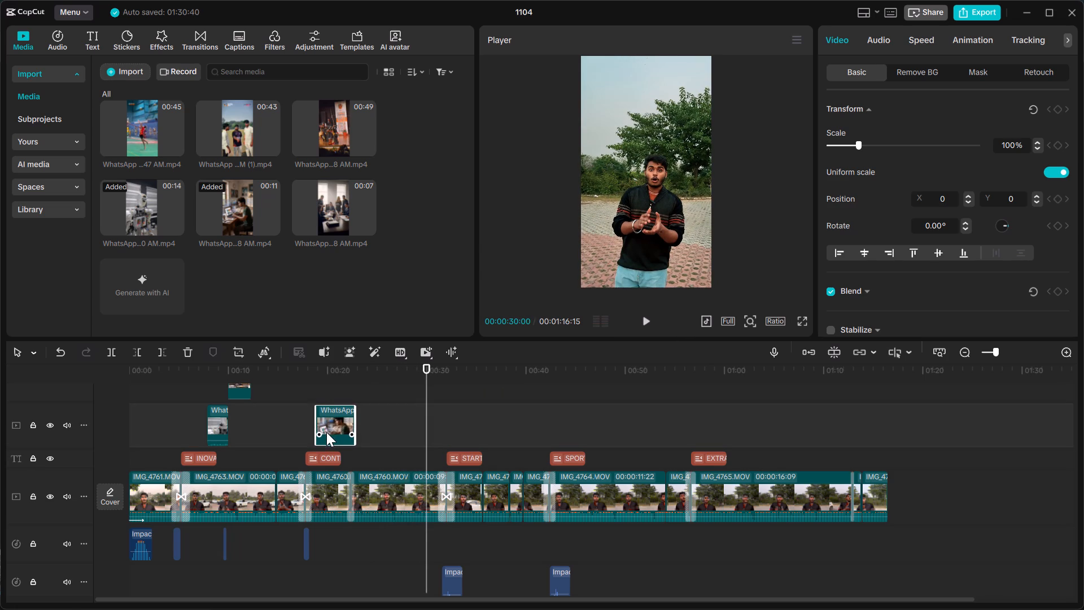
left_click(303, 399)
key("space")
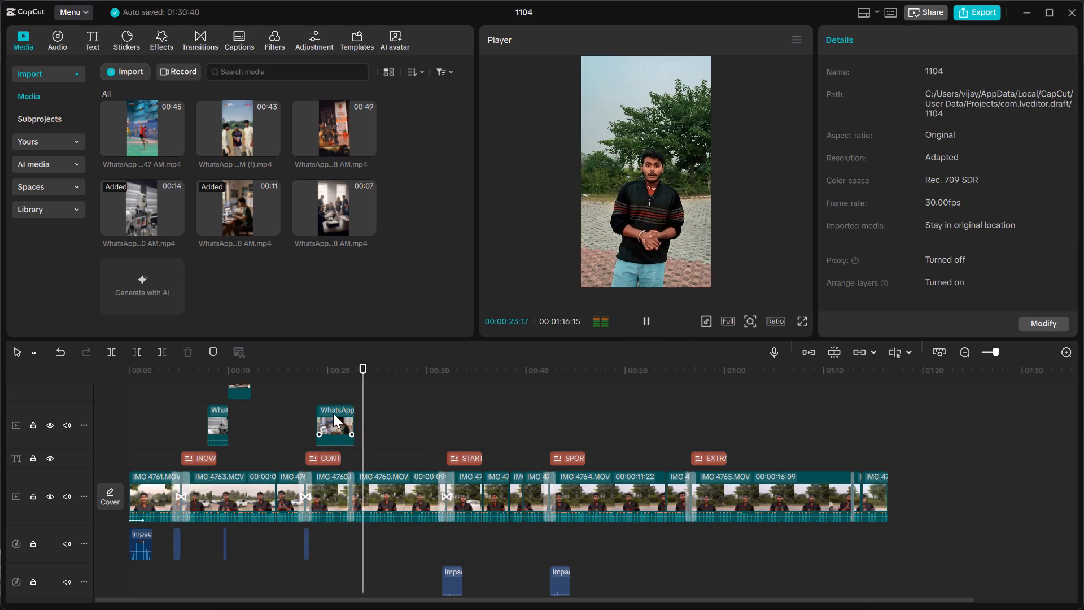
left_click_drag(342, 417, 352, 417)
left_click(352, 417)
left_click_drag(352, 417, 341, 421)
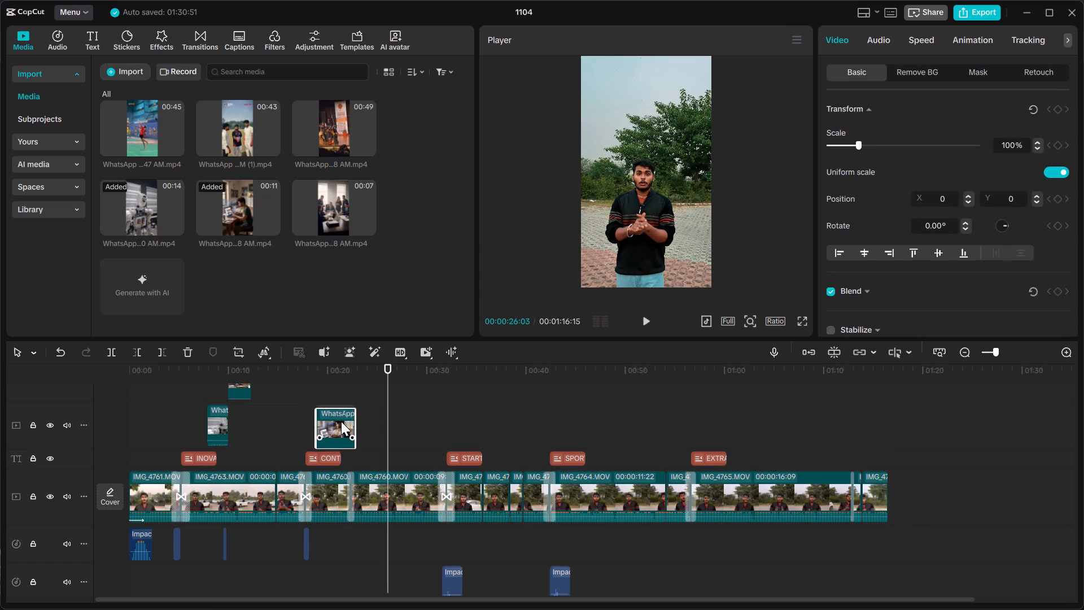
left_click_drag(341, 421, 338, 421)
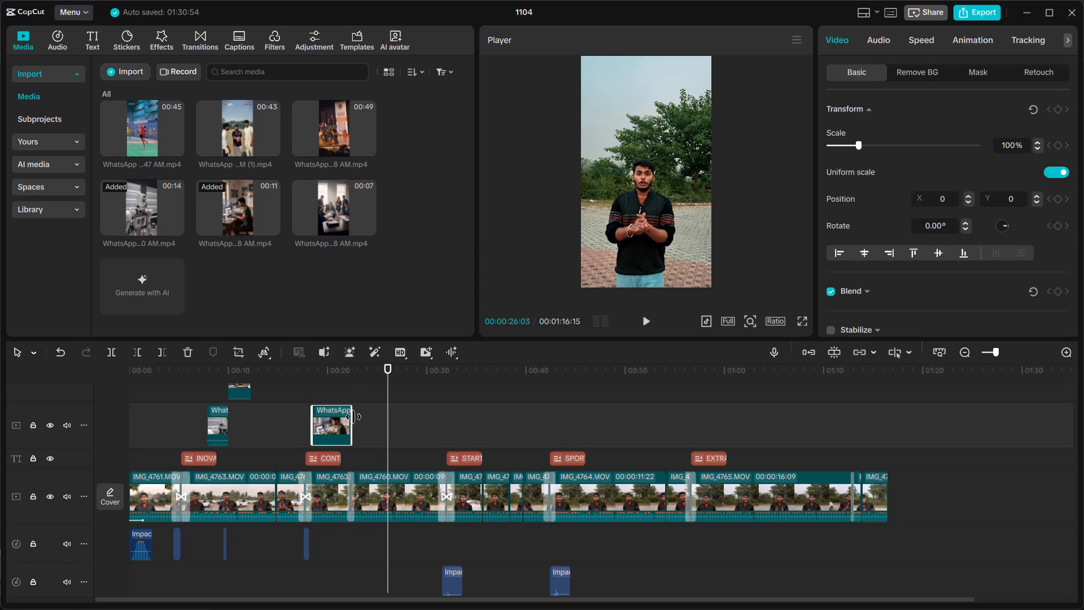
Trim the end of the laptop overlay clip to about 00:00:22 and play back from there.
left_click_drag(351, 417, 347, 420)
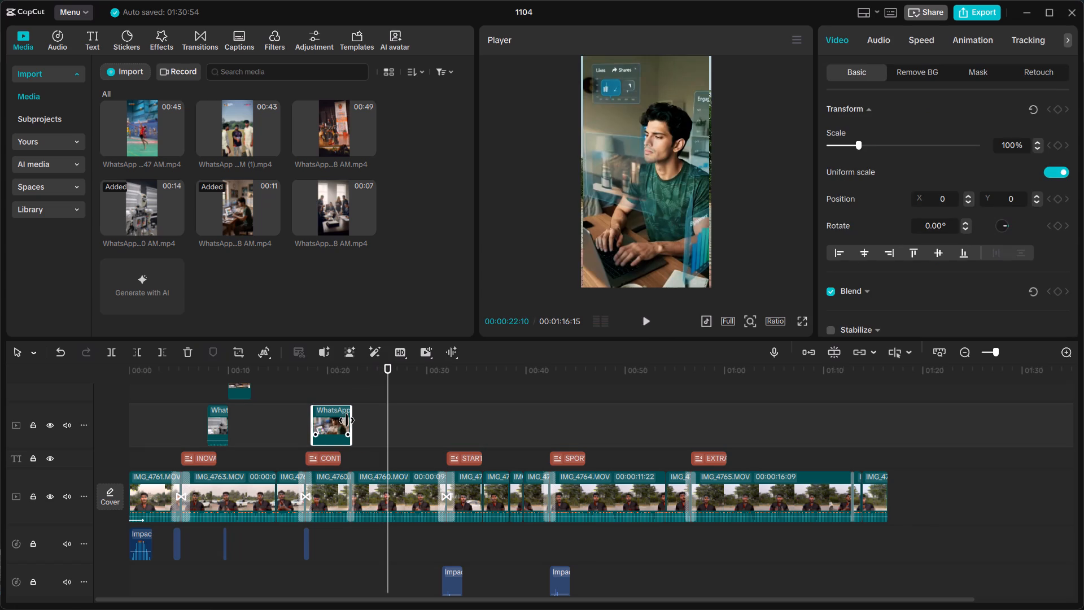
left_click_drag(347, 420, 345, 421)
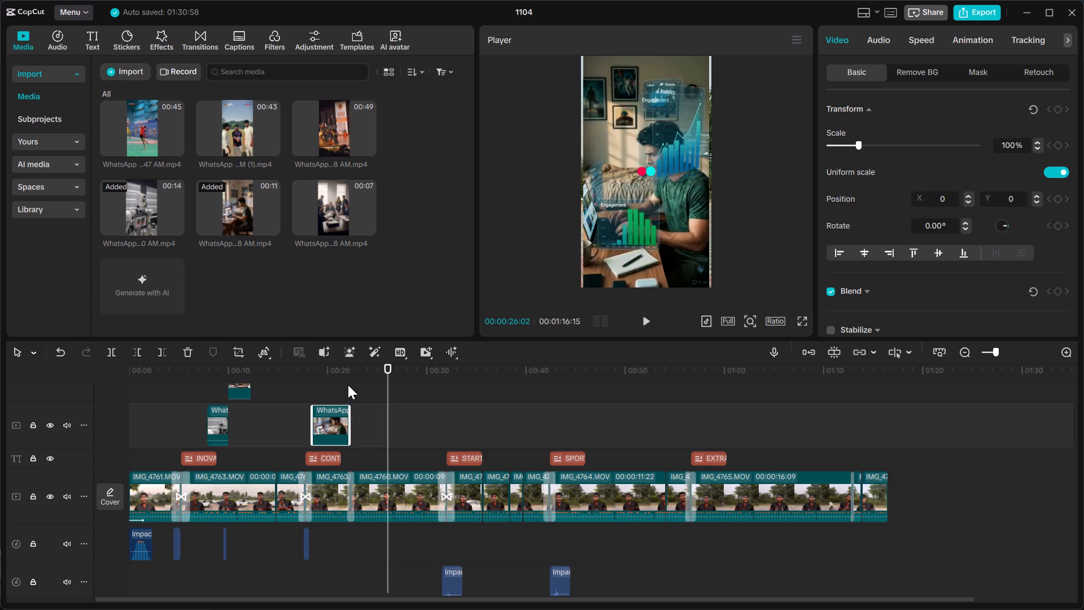
left_click(349, 373)
key("space")
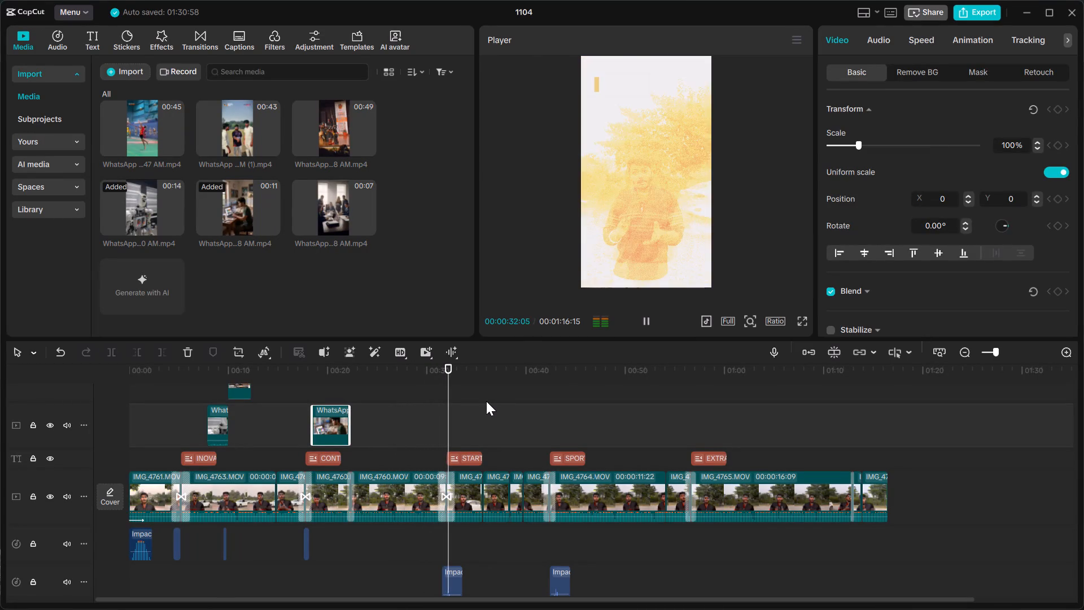
Add the 7-second WhatsApp office meeting clip as an overlay at 00:00:32:22 and play back from there.
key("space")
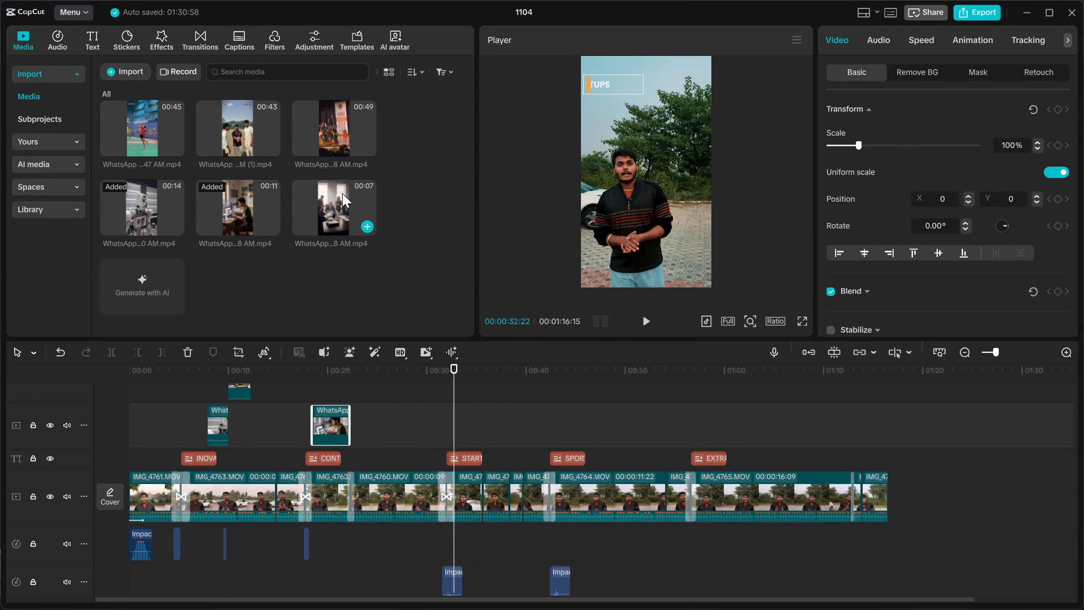
left_click(340, 195)
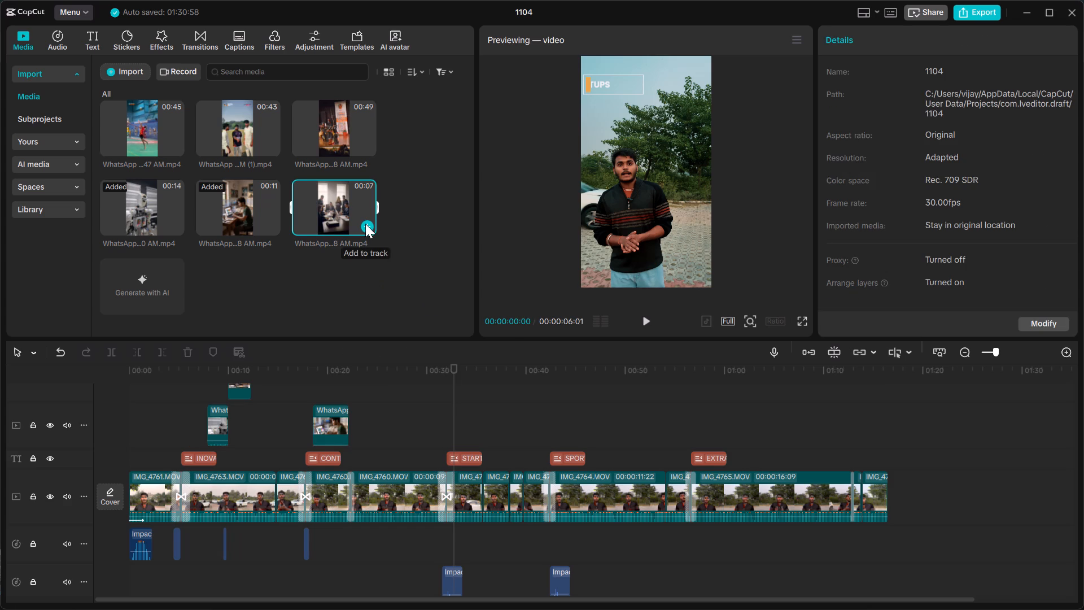
left_click(365, 224)
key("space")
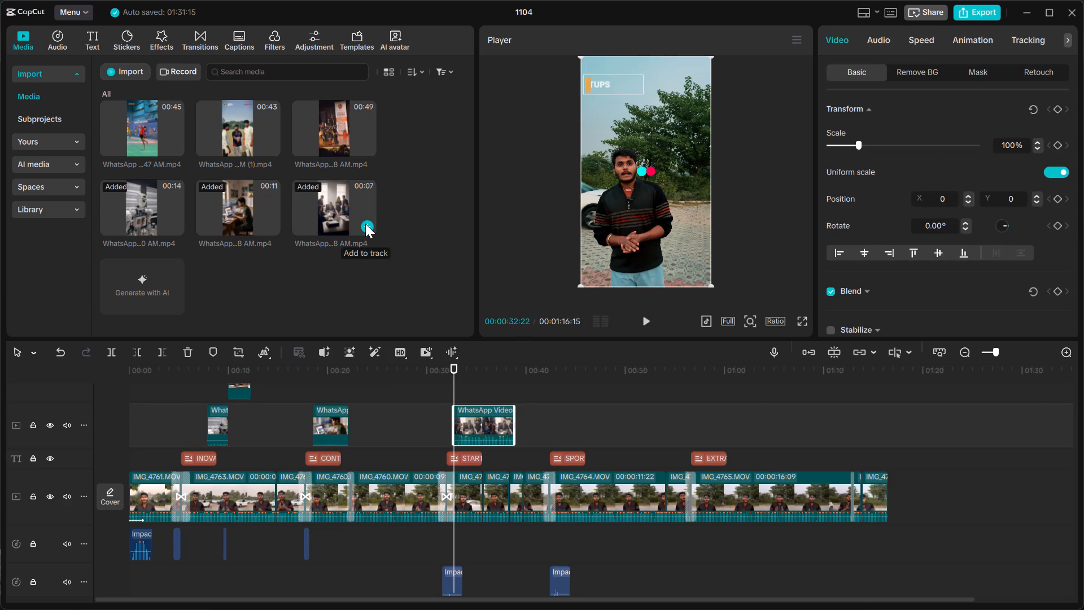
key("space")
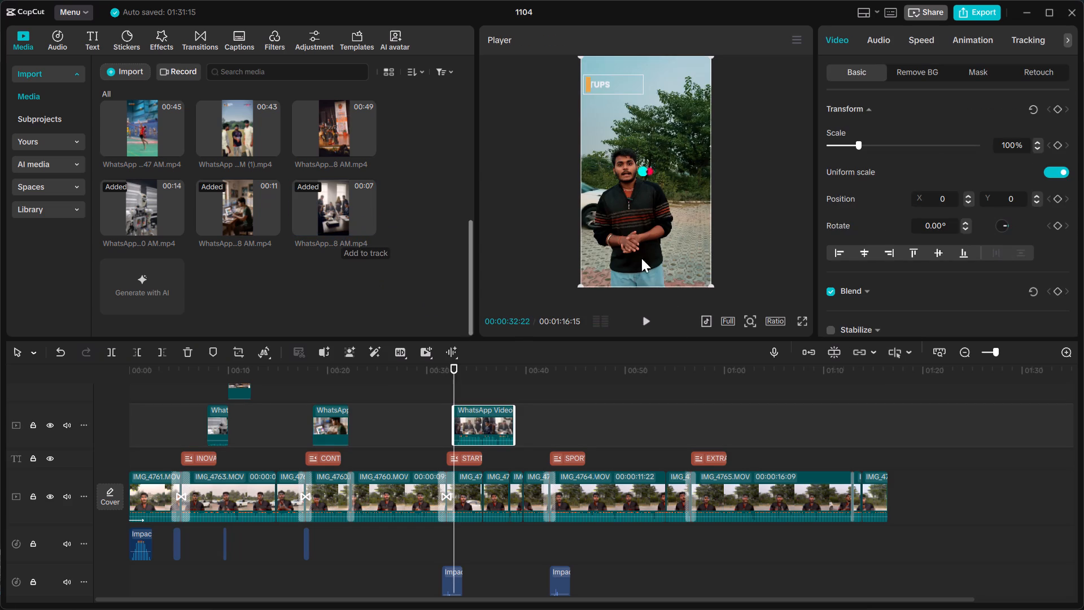
left_click(645, 324)
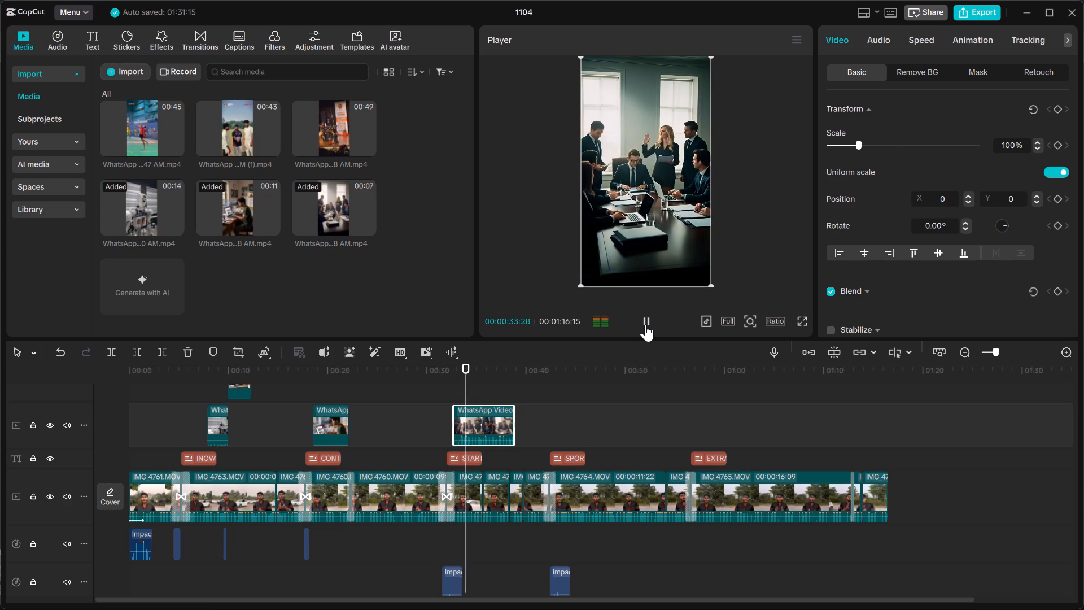
Lower the volume of the meeting overlay clip to -58.1 dB.
left_click(884, 40)
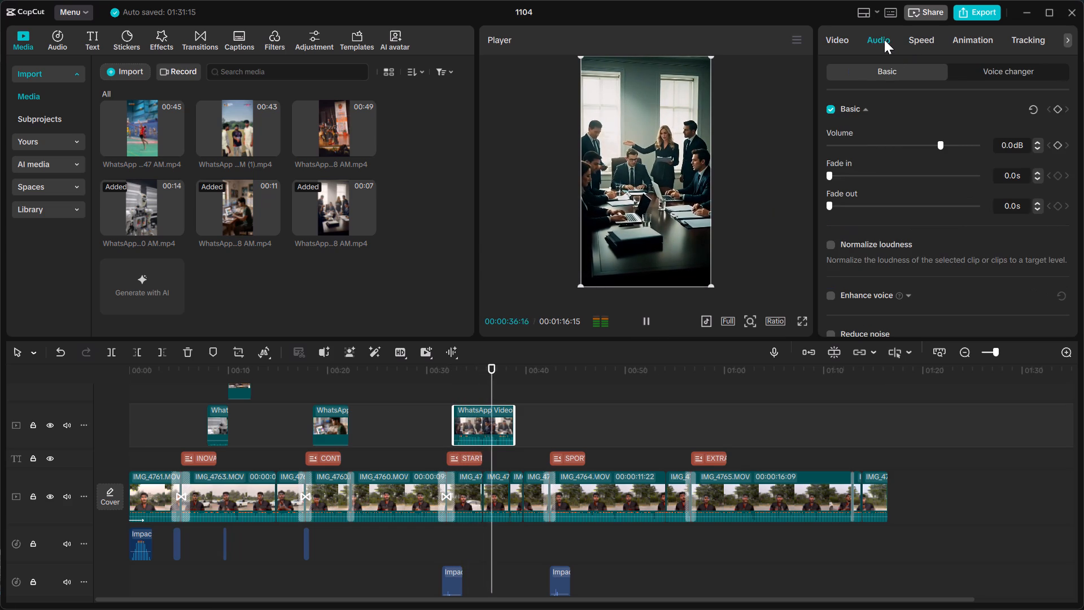
left_click_drag(941, 145, 832, 168)
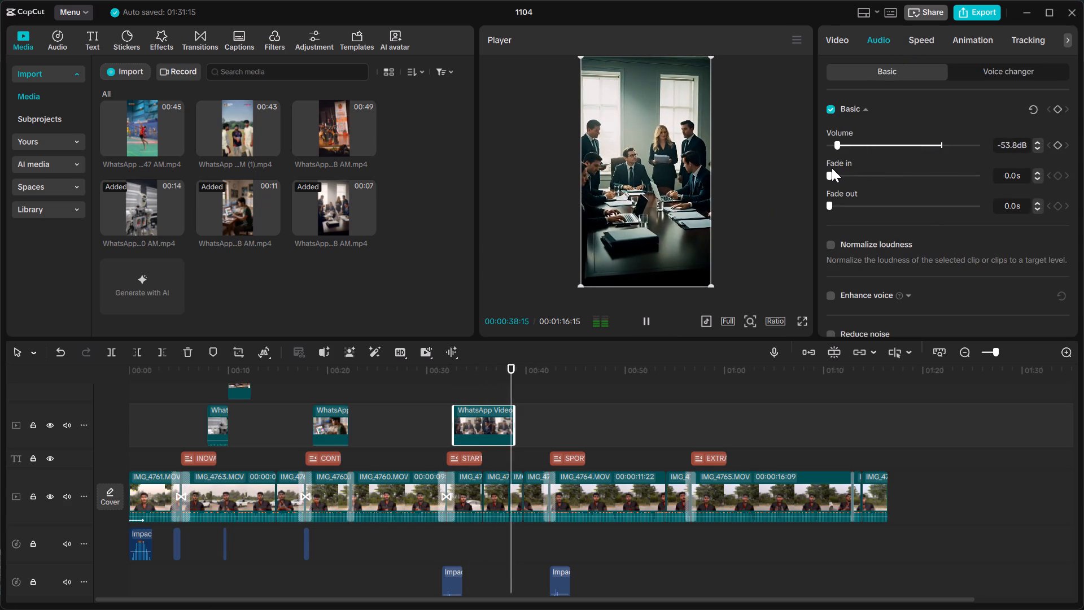
left_click_drag(832, 168, 830, 168)
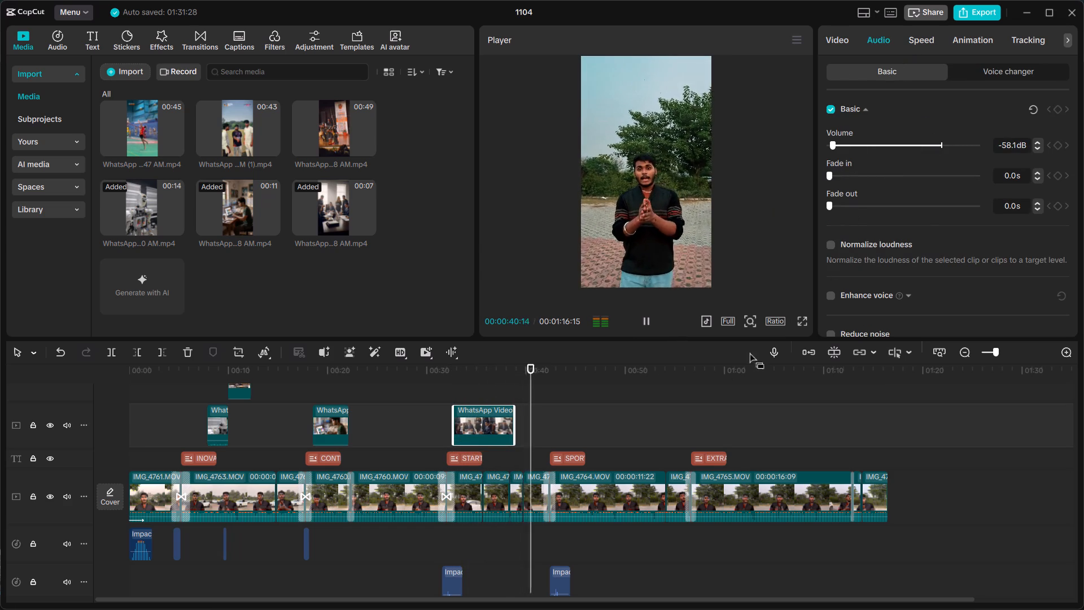
Trim the end of the meeting overlay clip so that it ends at about 35.7 seconds.
left_click_drag(513, 422, 480, 428)
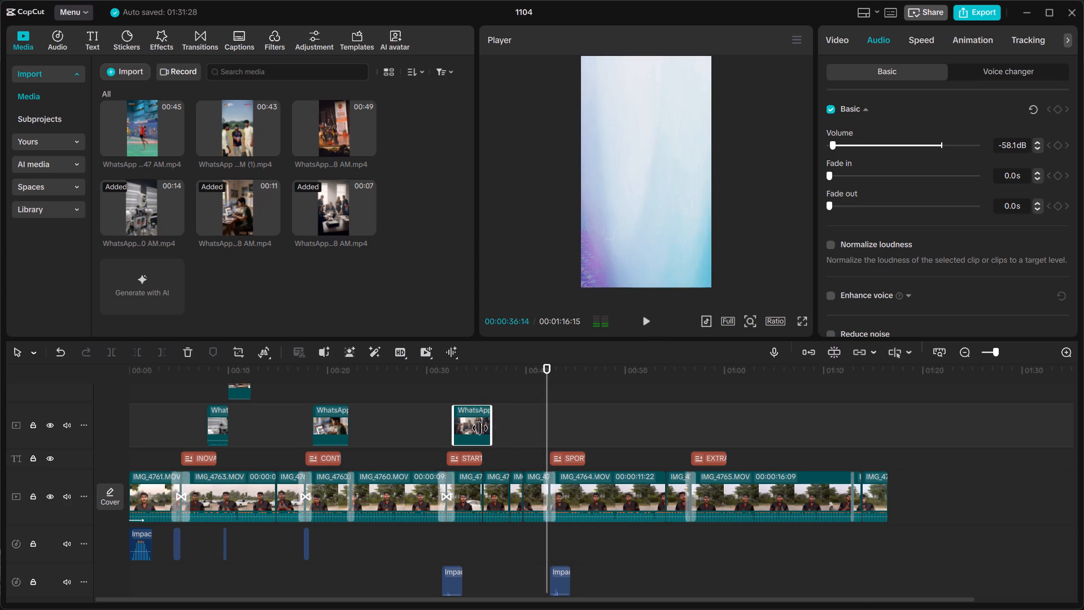
left_click_drag(480, 428, 482, 427)
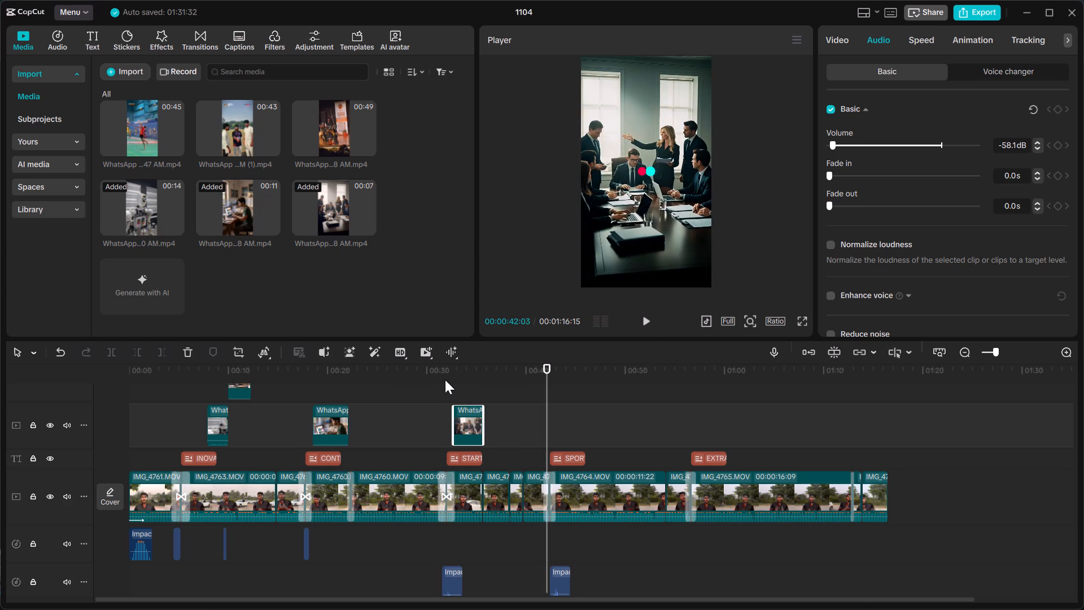
Move the business-meeting overlay about one second later, to start near 33.6 seconds, and play back from 00:00:31:06.
left_click(441, 380)
key("space")
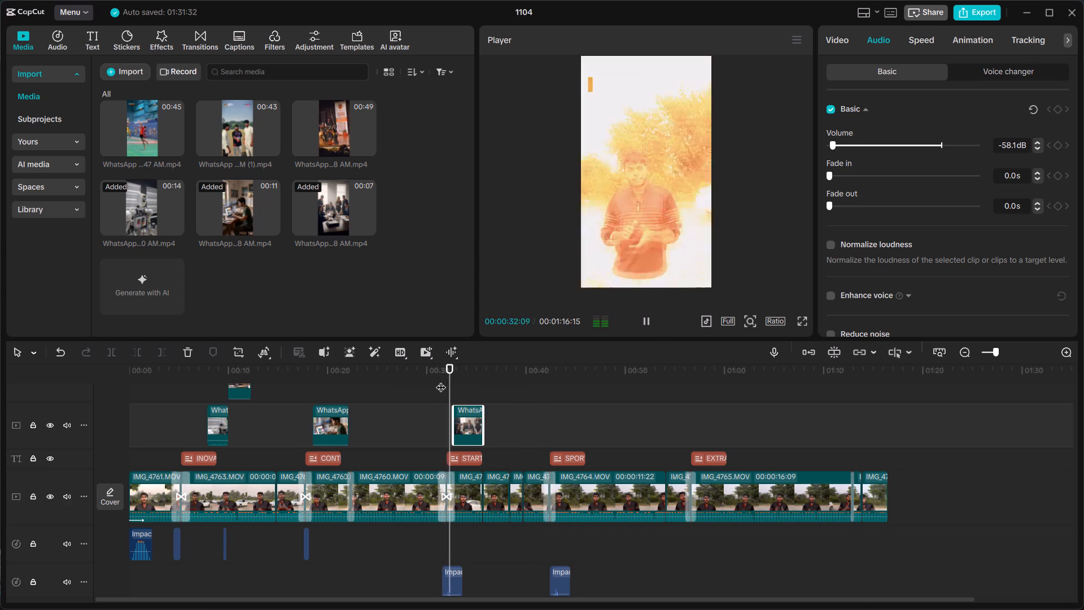
left_click(480, 432)
left_click_drag(460, 426, 464, 426)
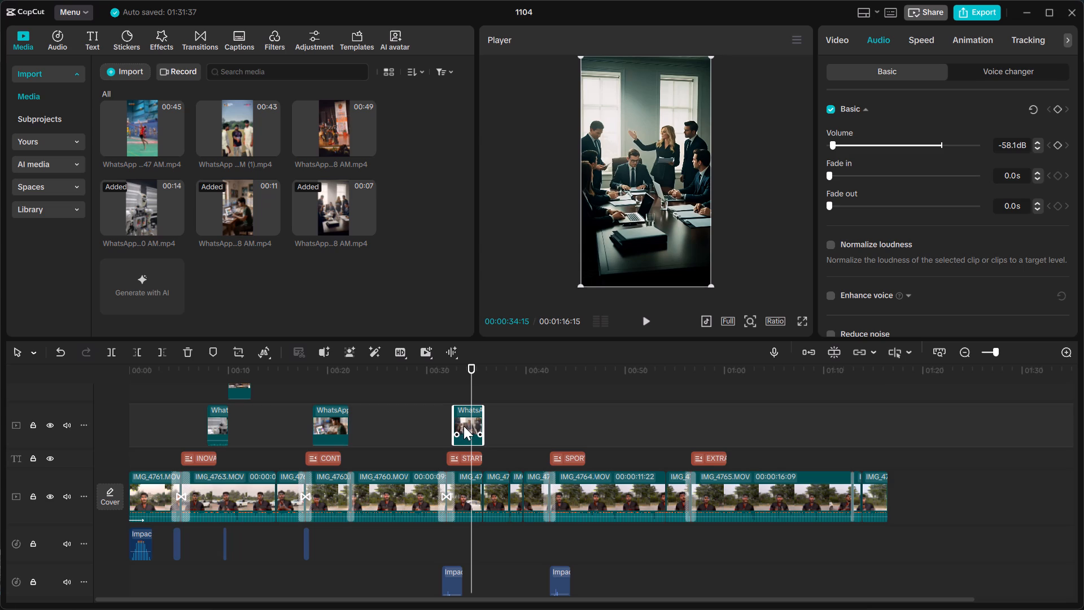
left_click_drag(464, 426, 468, 426)
left_click(439, 419)
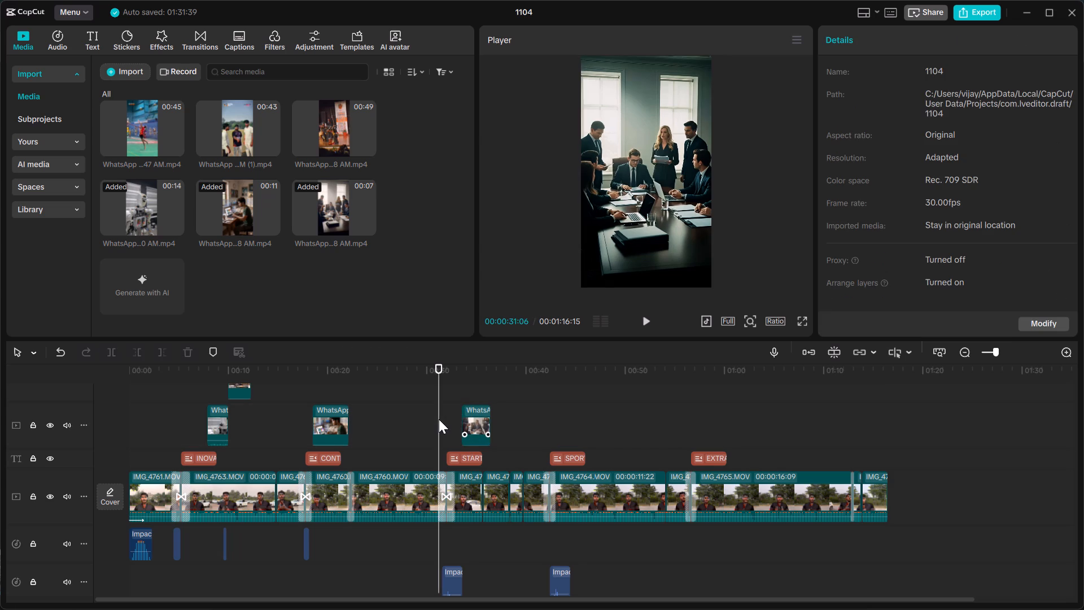
key("space")
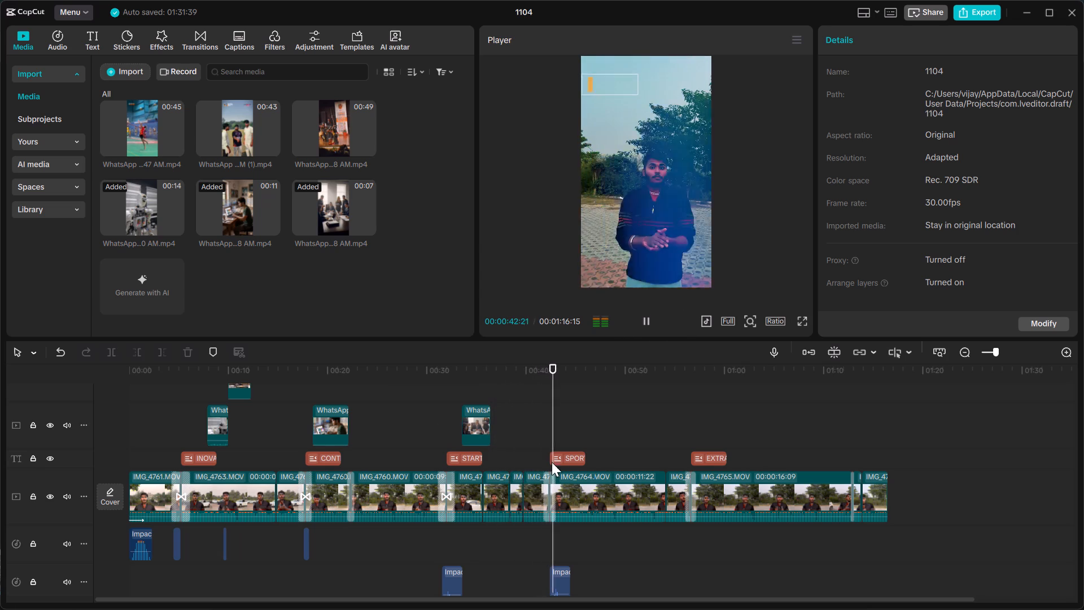
left_click(648, 321)
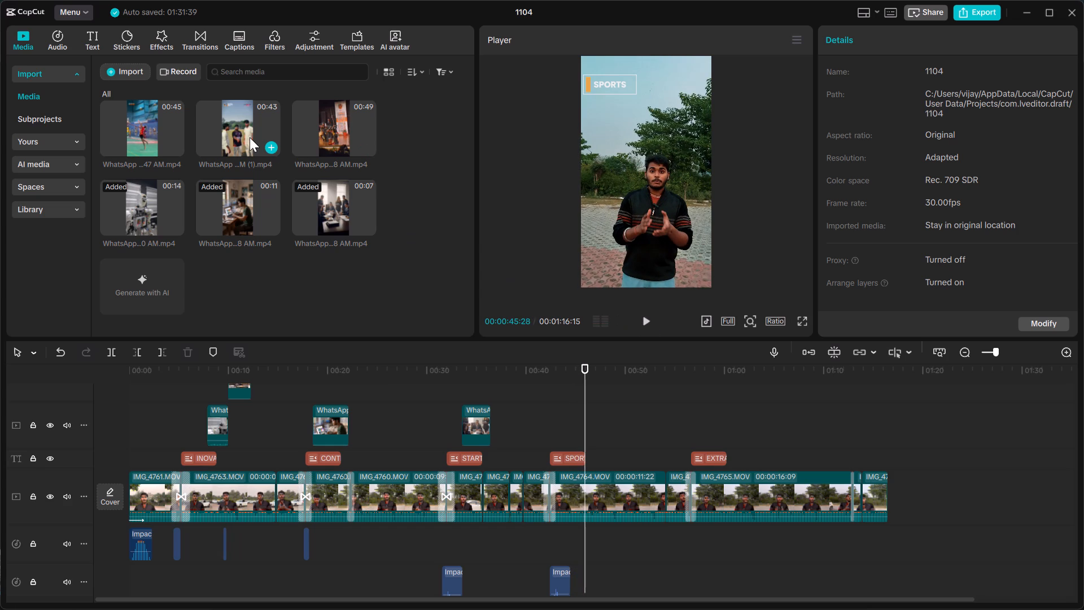
Preview the 43-second cricket clip and the 45-second volleyball clip as footage for the sports topic.
left_click(250, 137)
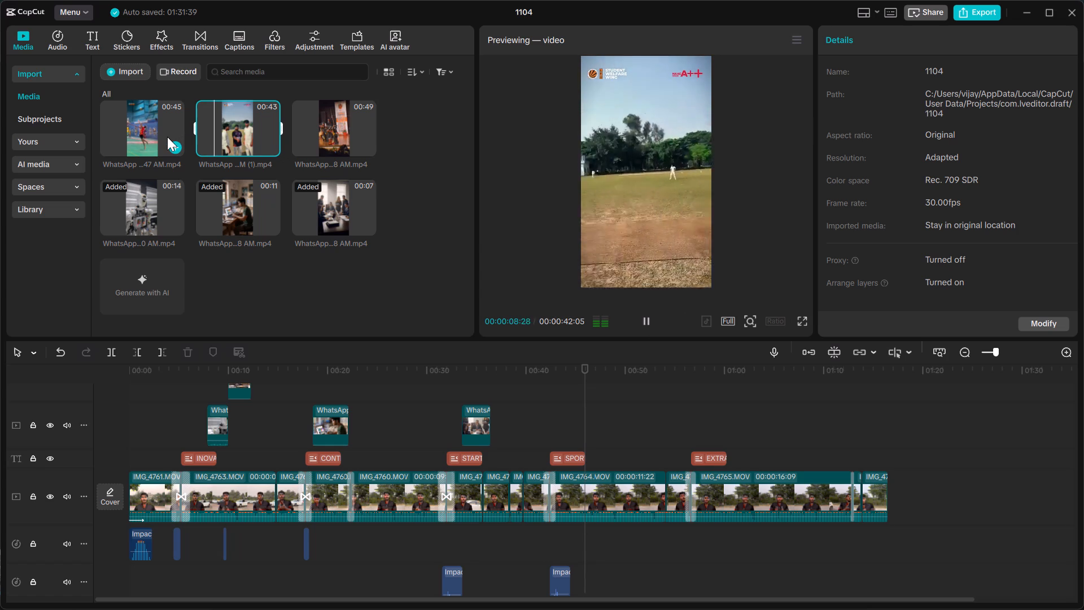
left_click(117, 126)
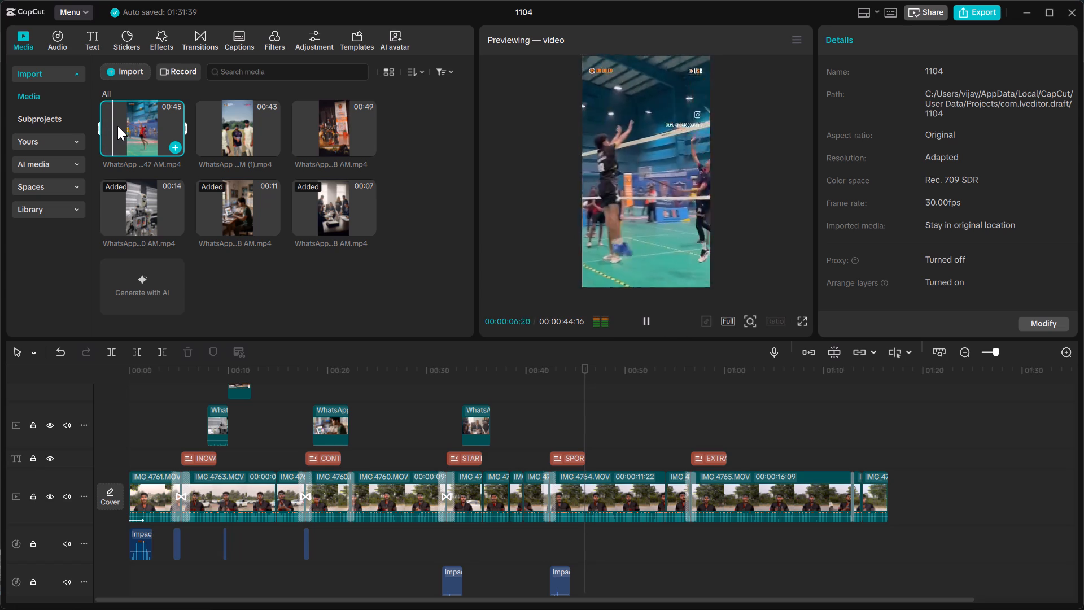
key("space")
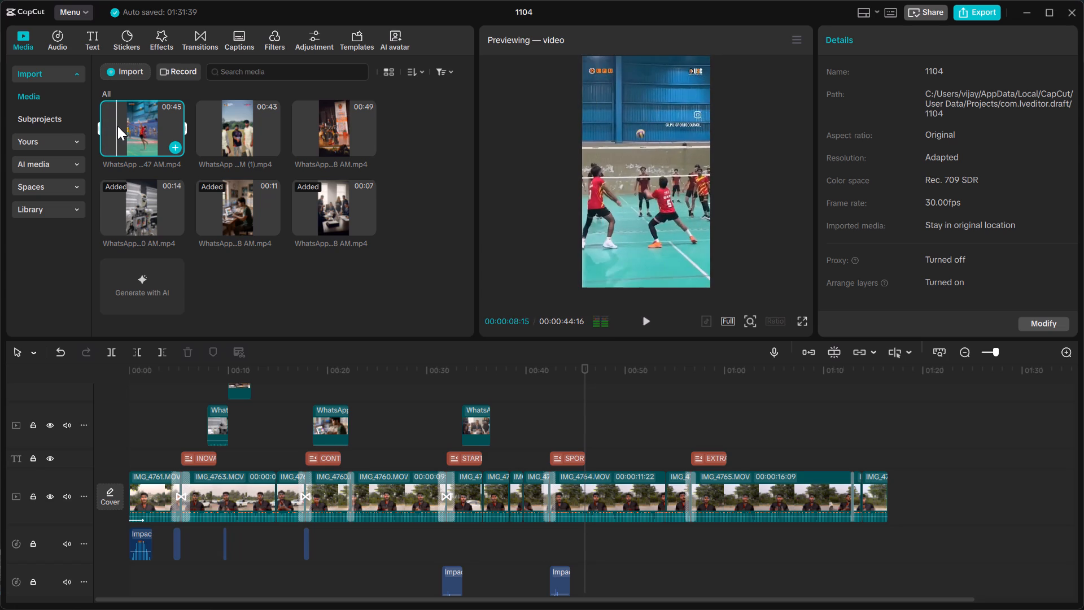
key("space")
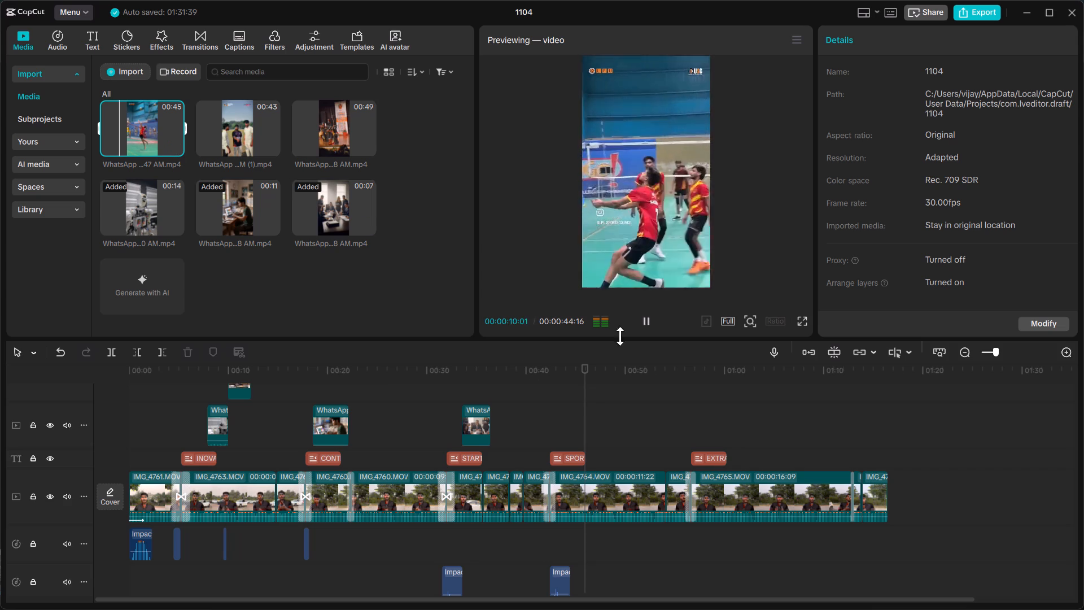
left_click(650, 312)
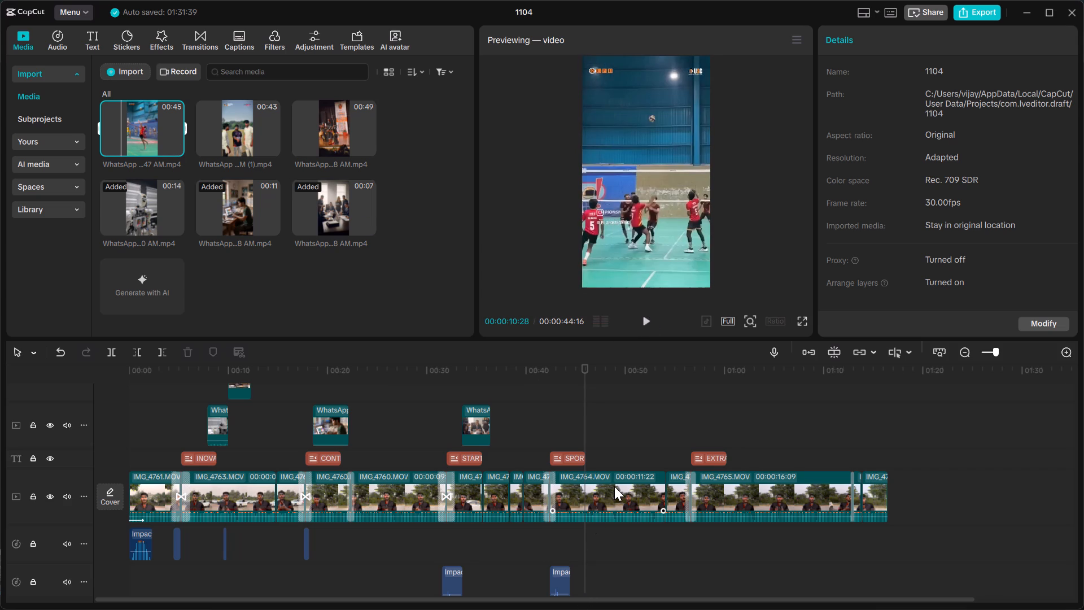
Play back the SPORTS section of the timeline from about 00:00:46:00 to find where its overlay footage belongs.
left_click(614, 486)
key("space")
key("space")
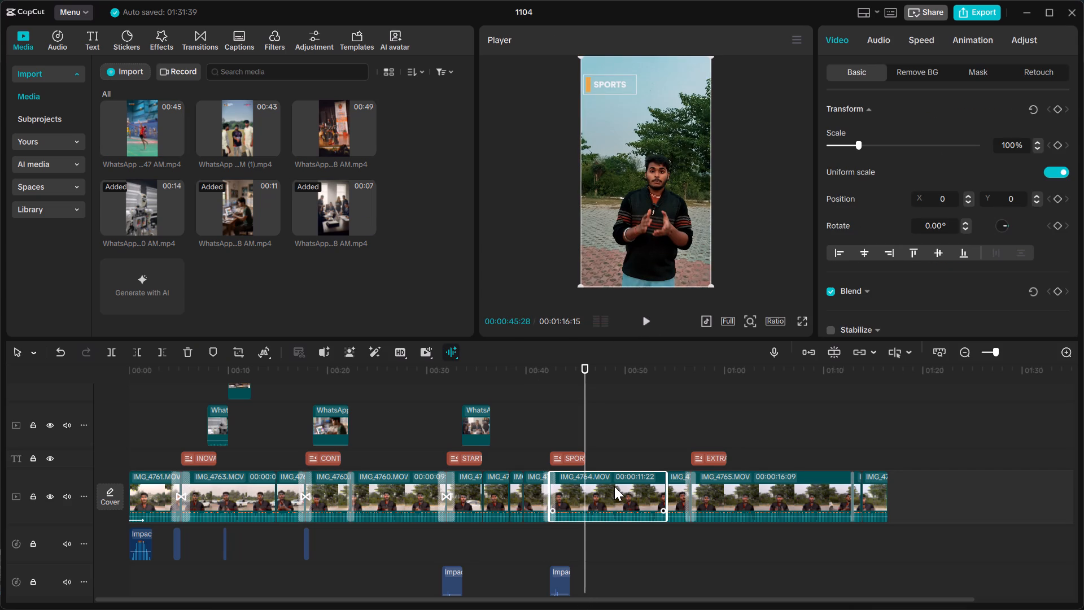
left_click(646, 317)
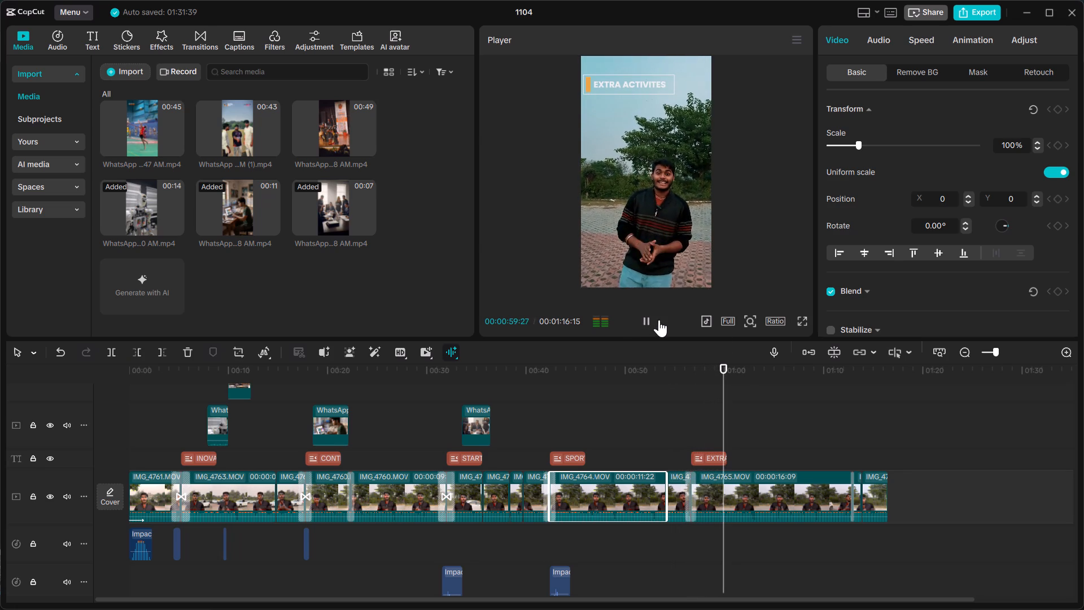
left_click(606, 367)
left_click_drag(606, 367, 585, 372)
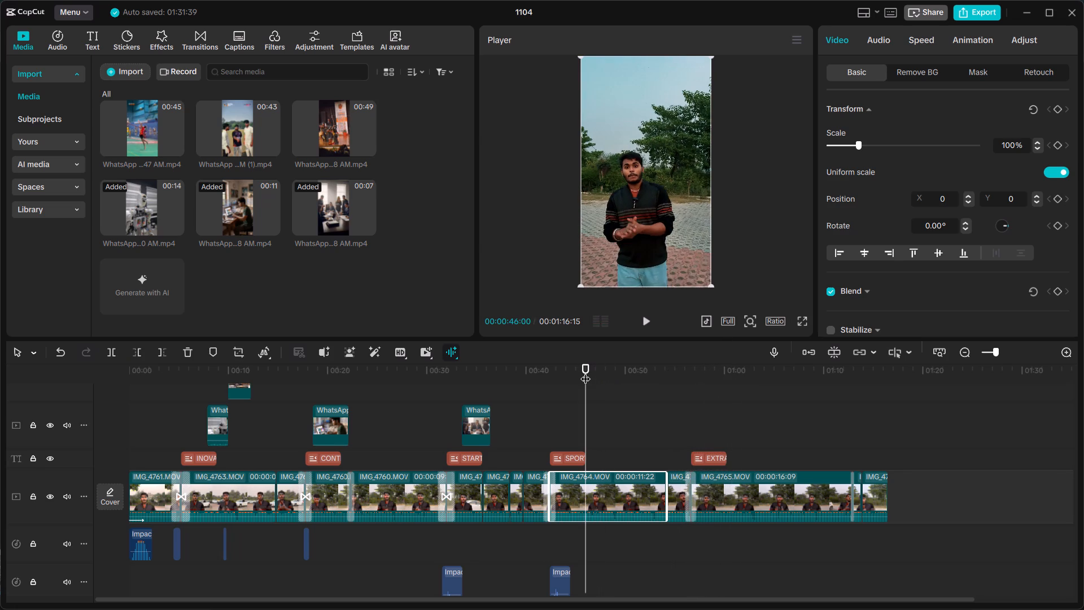
key("space")
key("space")
key("space")
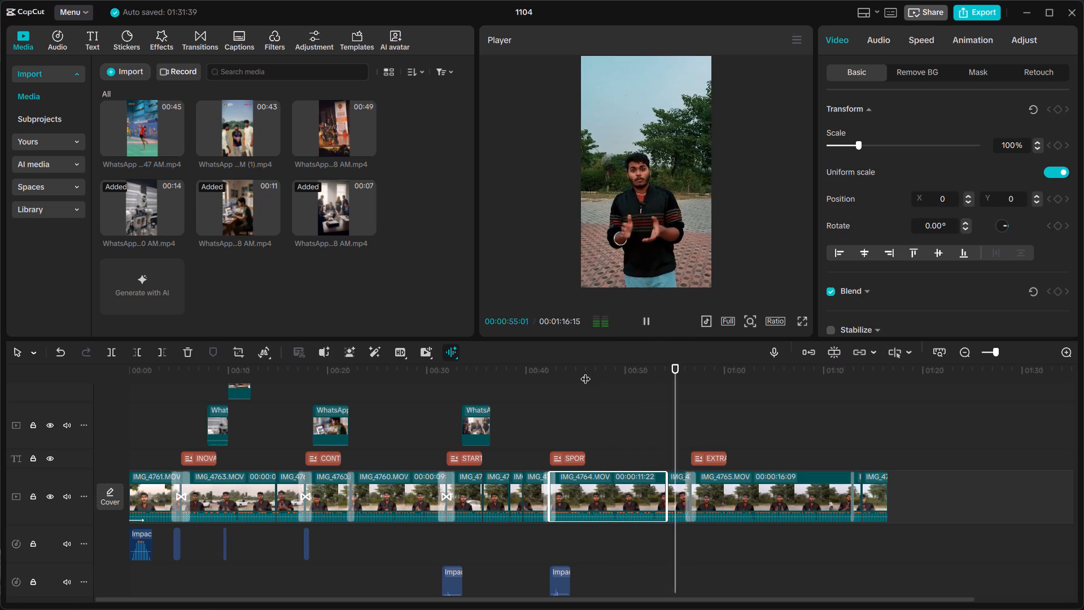
Add the 45-second volleyball clip as an overlay starting at 00:00:50:25.
left_click(633, 376)
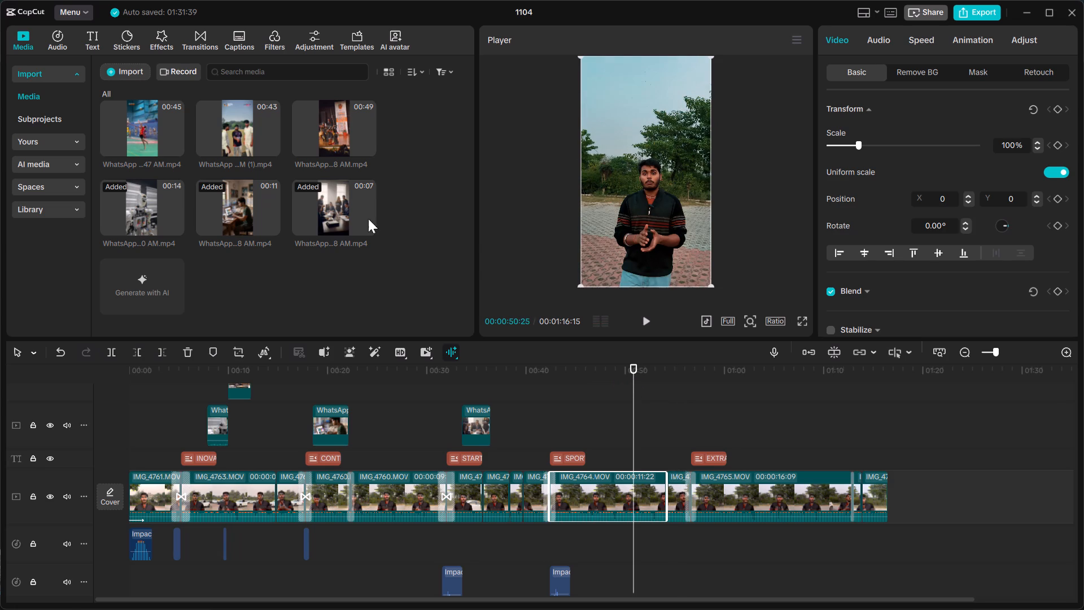
left_click(173, 147)
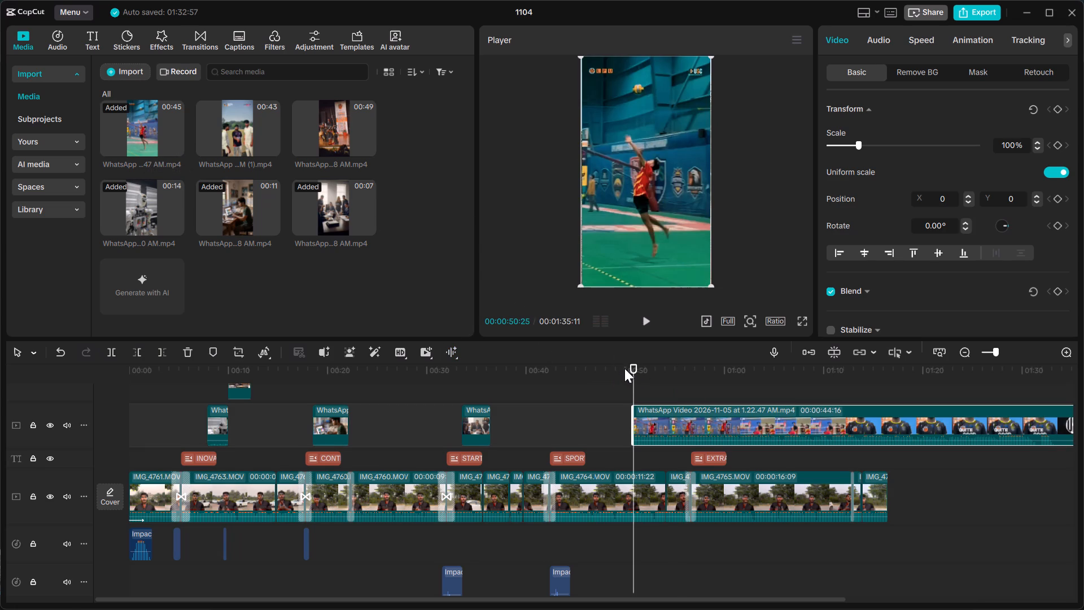
Split the volleyball overlay clip at 00:00:56:24 and remove the part after the split.
left_click_drag(630, 371, 688, 374)
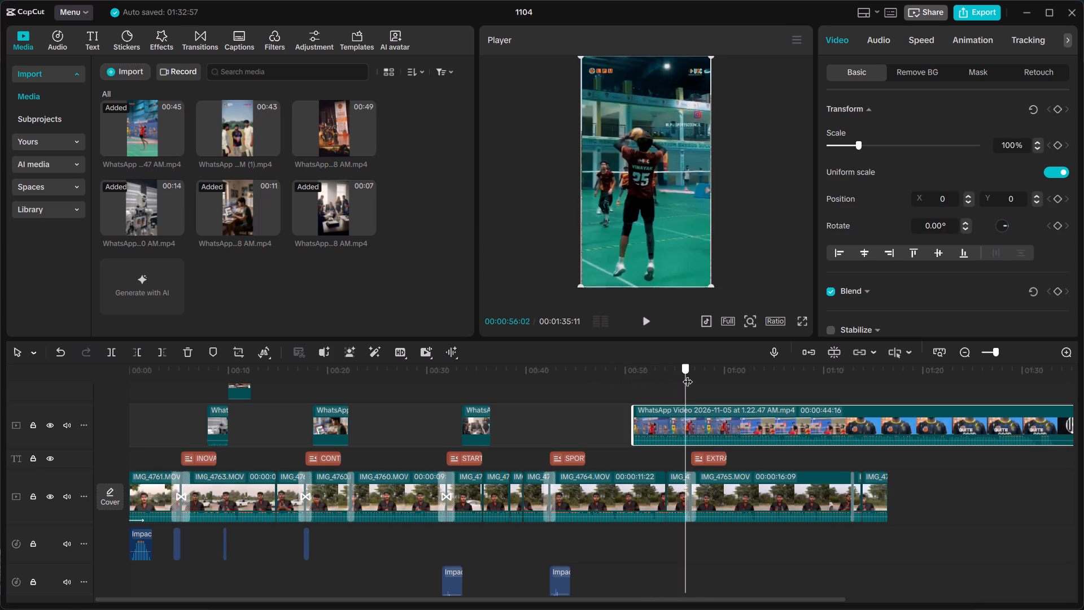
left_click_drag(688, 374, 693, 375)
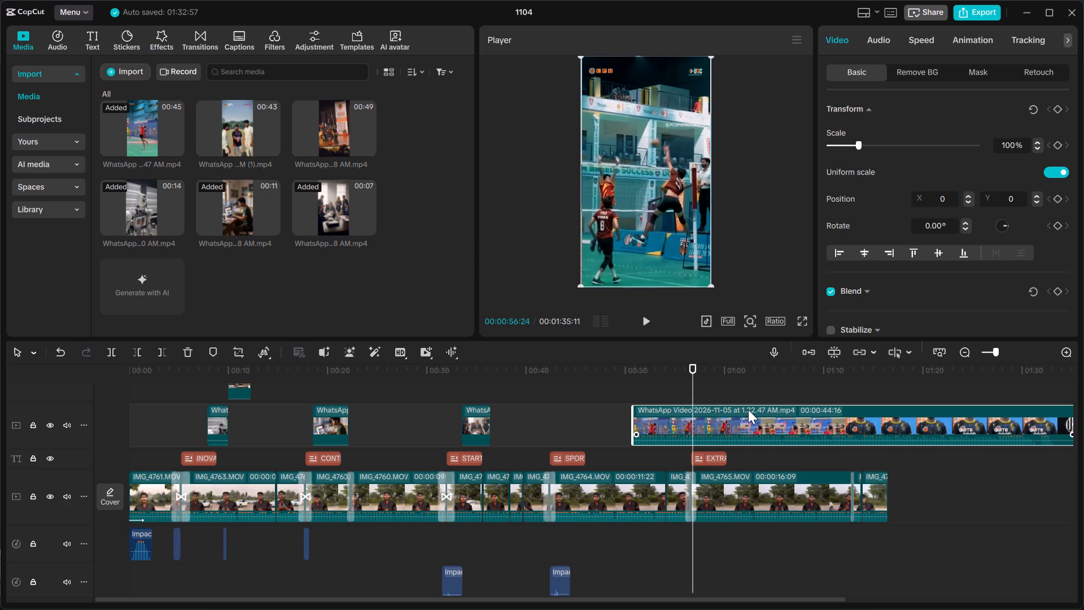
left_click(755, 415)
key("ctrl+b")
key("BackSpace")
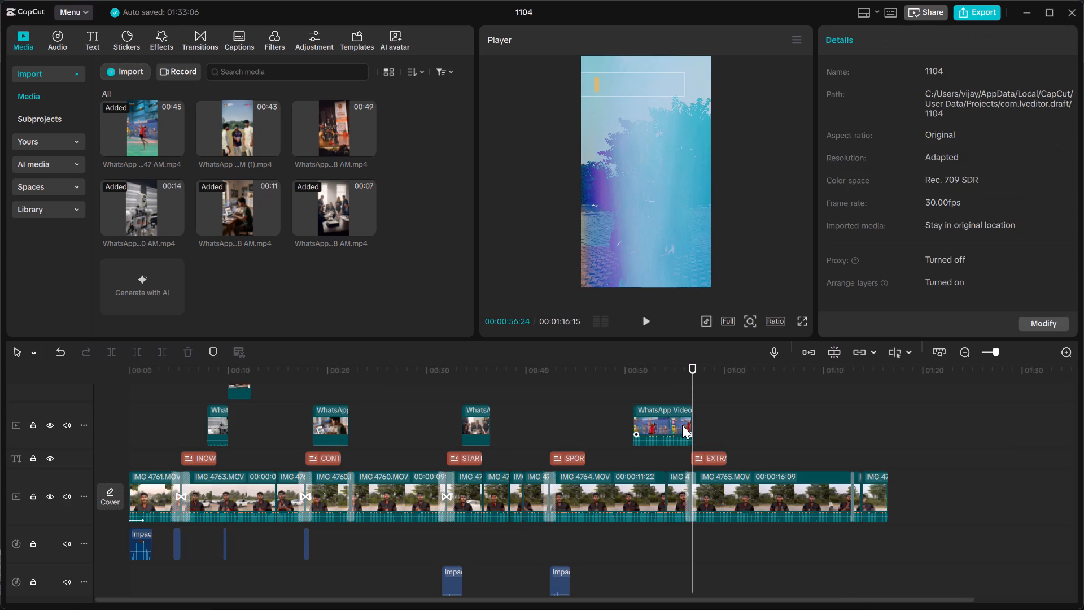
Move the trimmed volleyball overlay about two seconds earlier, to start at about 00:00:49.
left_click_drag(670, 430, 651, 439)
double_click(651, 439)
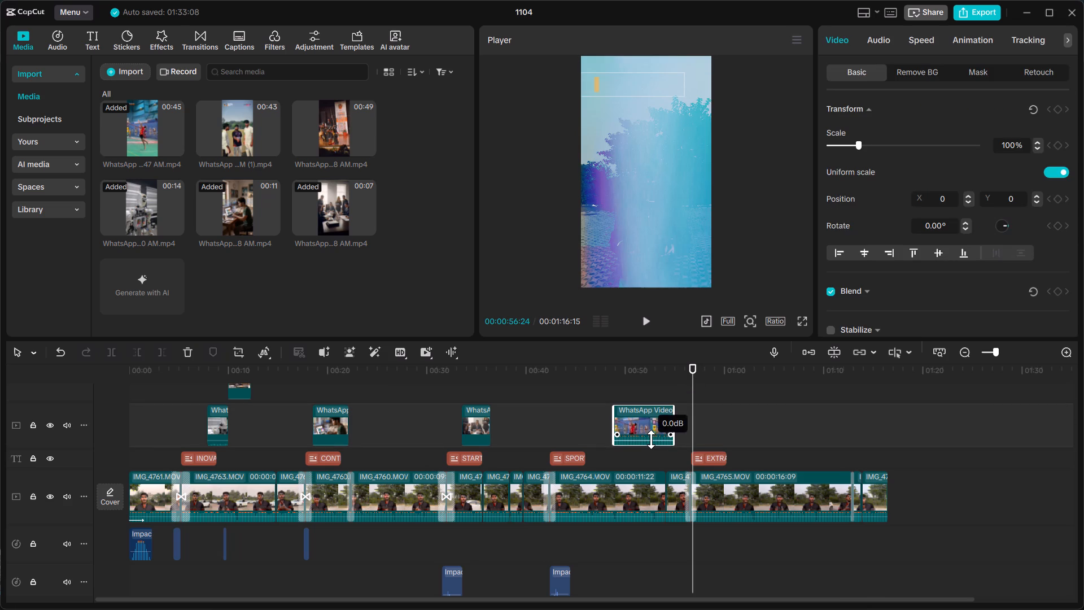
Silence the volleyball overlay clip by setting its volume to -∞ dB.
left_click(650, 393)
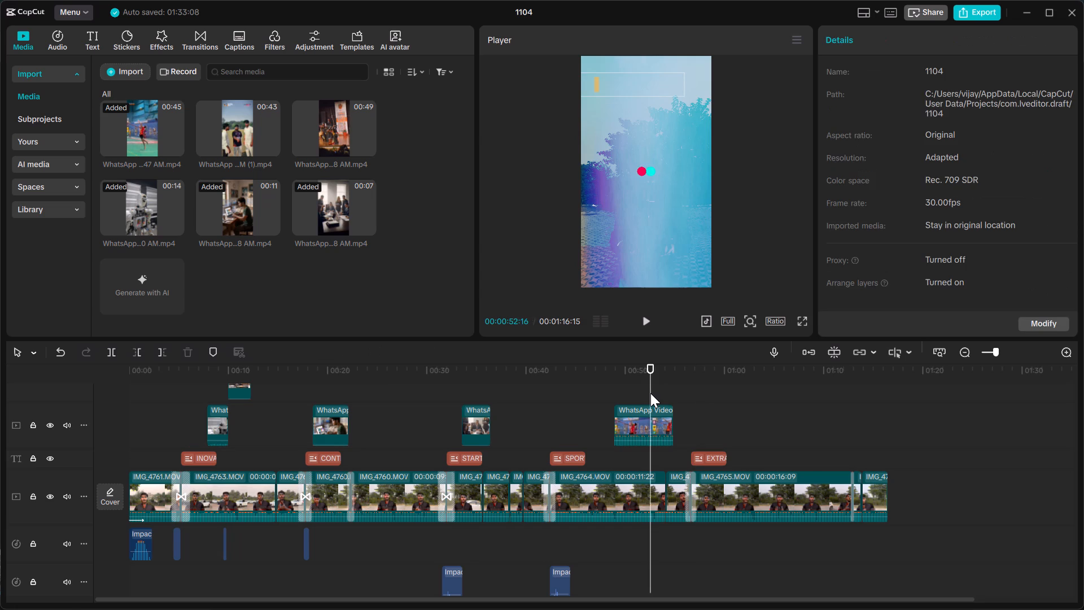
left_click(645, 407)
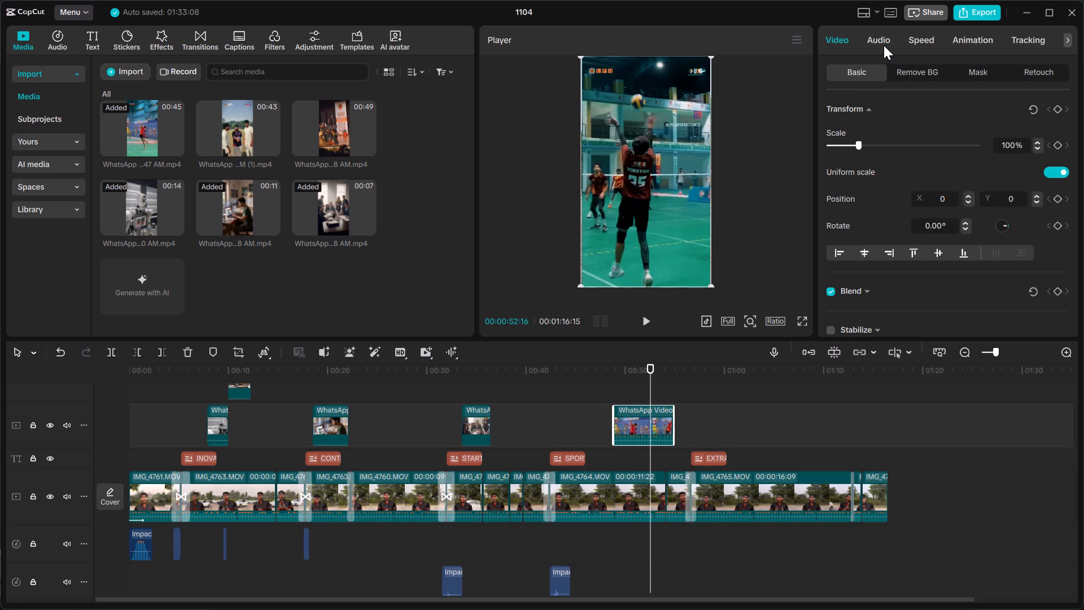
left_click(884, 45)
left_click_drag(938, 141, 668, 183)
Play back from 00:00:48:05 and trim the start of the volleyball overlay to 00:00:51:16.
left_click(607, 373)
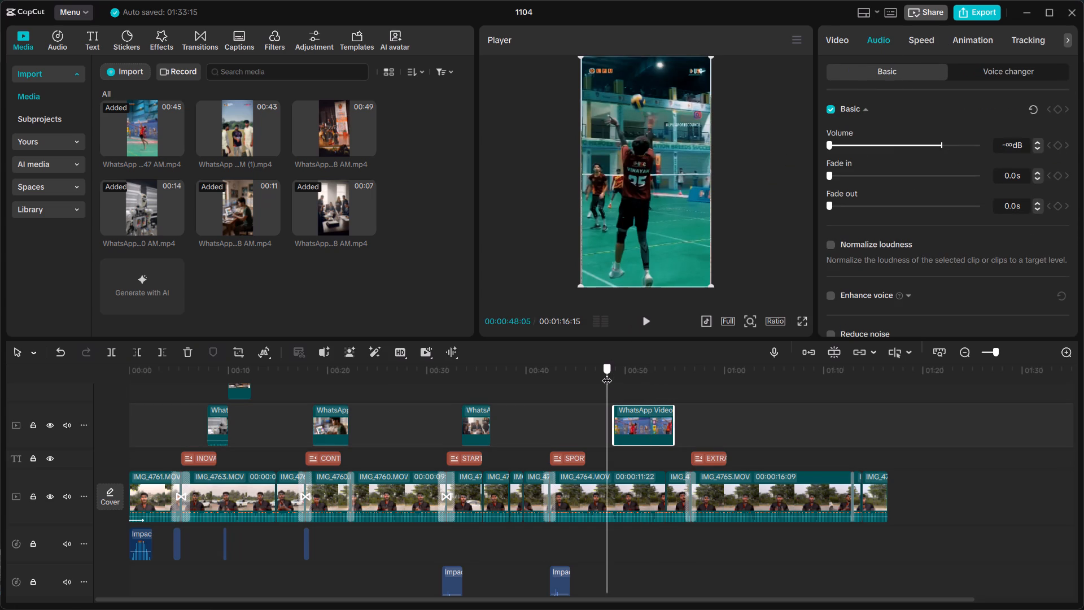
key("space")
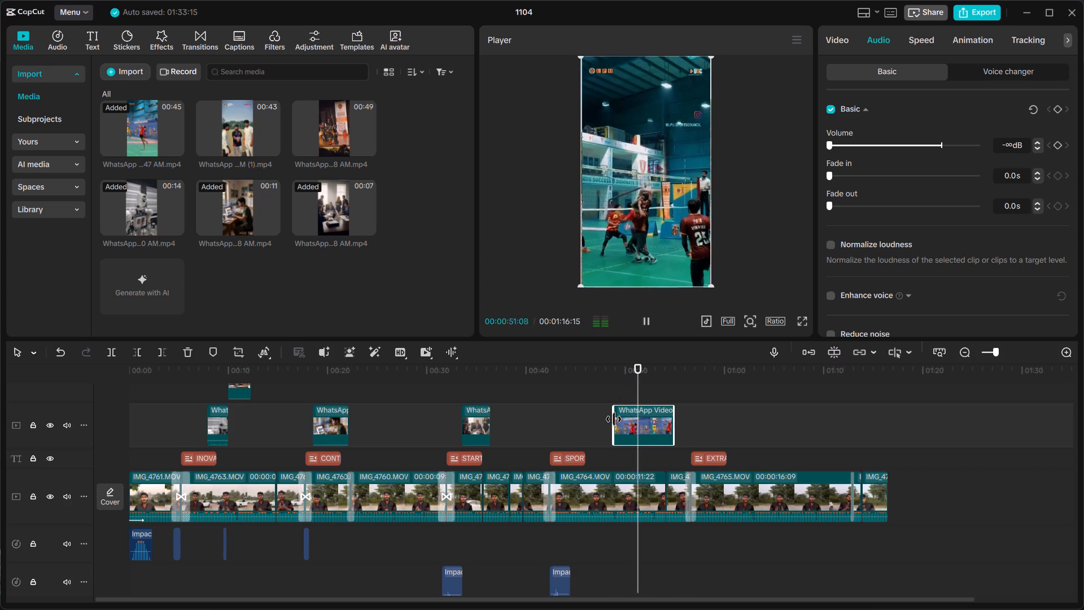
left_click_drag(614, 419, 642, 413)
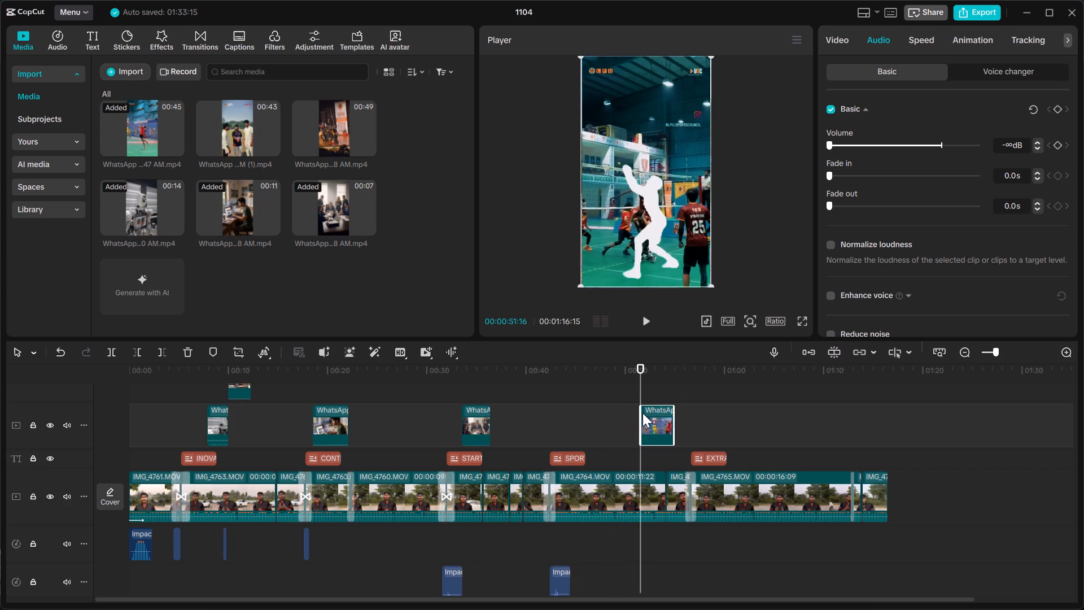
Play through the shortened volleyball overlay and move it about one second later, to start at about 00:00:52.
left_click(601, 411)
key("space")
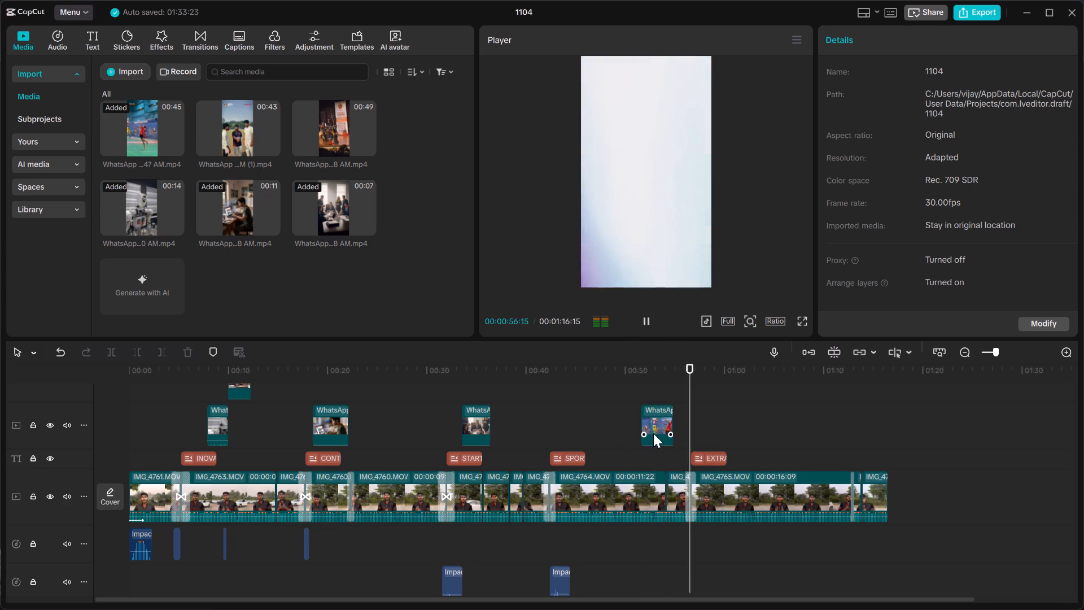
left_click_drag(653, 433, 662, 435)
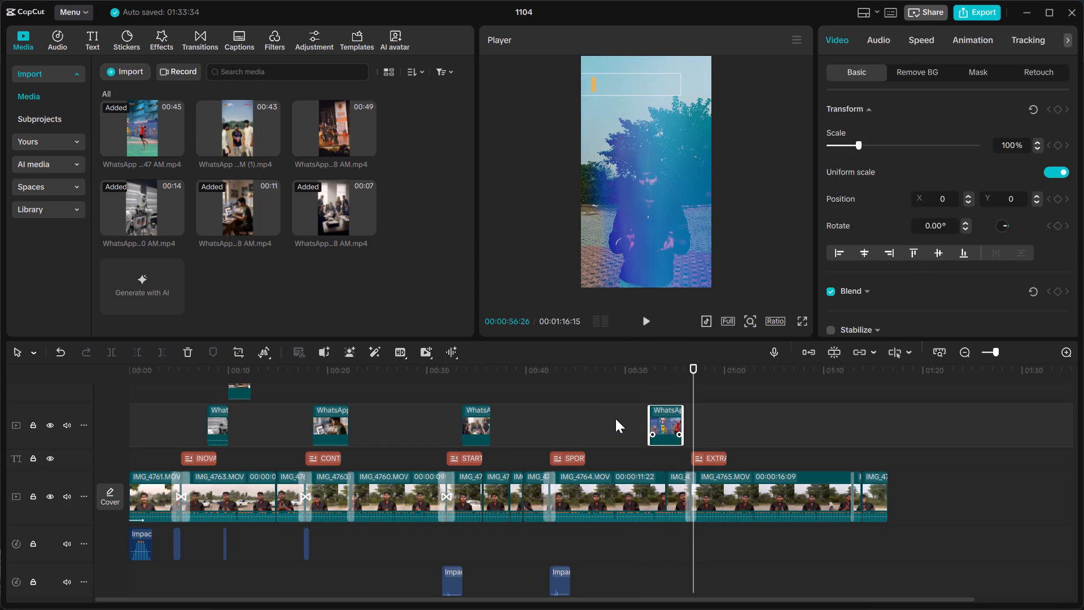
Add the 43-second cricket clip as an overlay starting at 00:00:42:04.
left_click(547, 385)
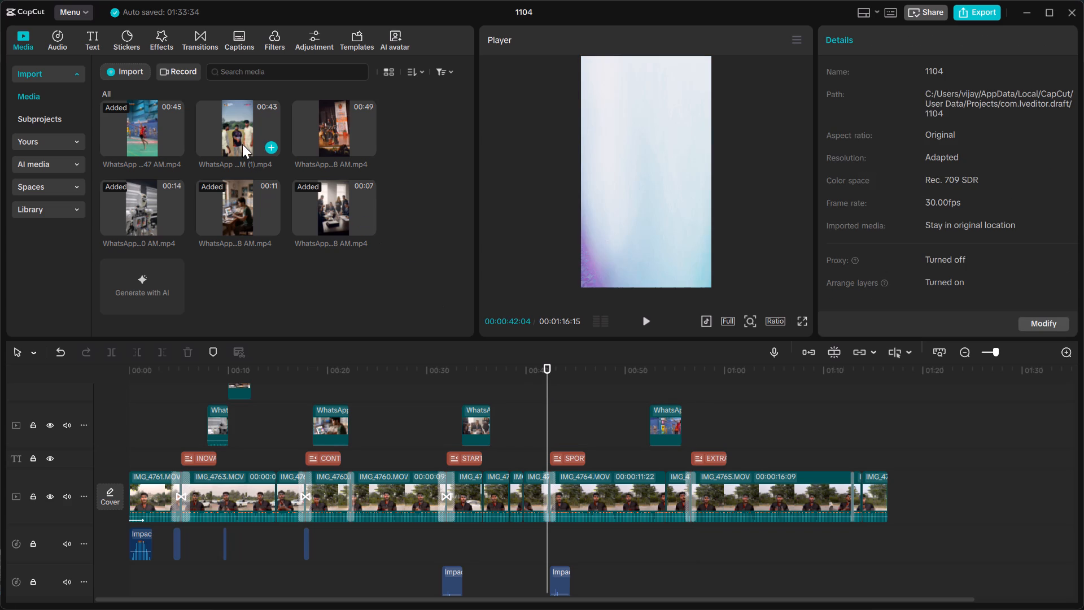
left_click(242, 144)
left_click(265, 146)
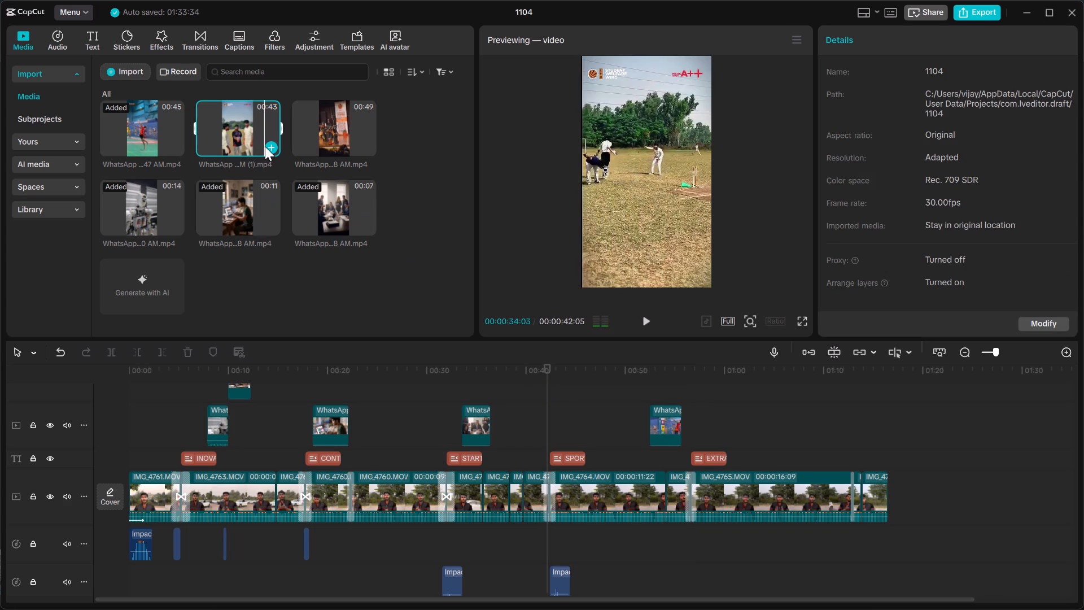
left_click(271, 146)
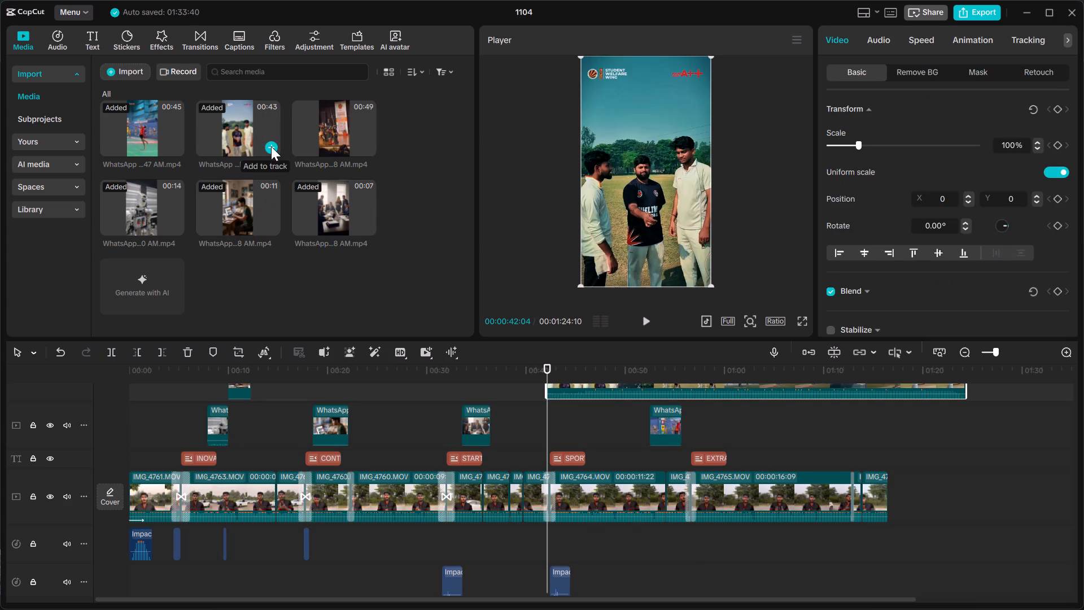
scroll(601, 424, "up", 1)
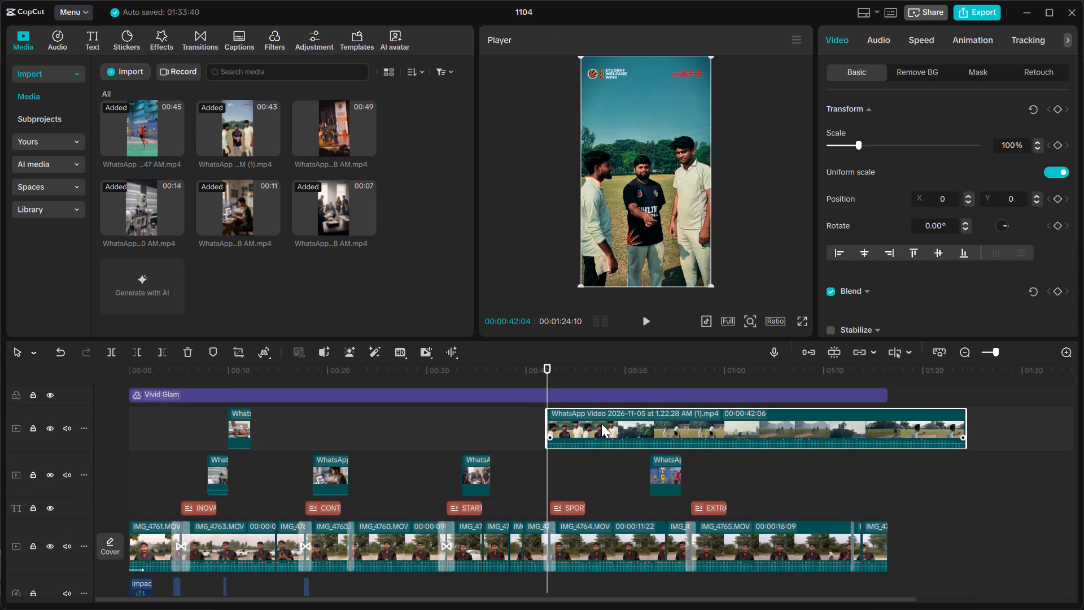
Find the batting shot in the cricket overlay, split it at 00:00:55:15 and remove the part before the split.
left_click_drag(547, 373, 671, 365)
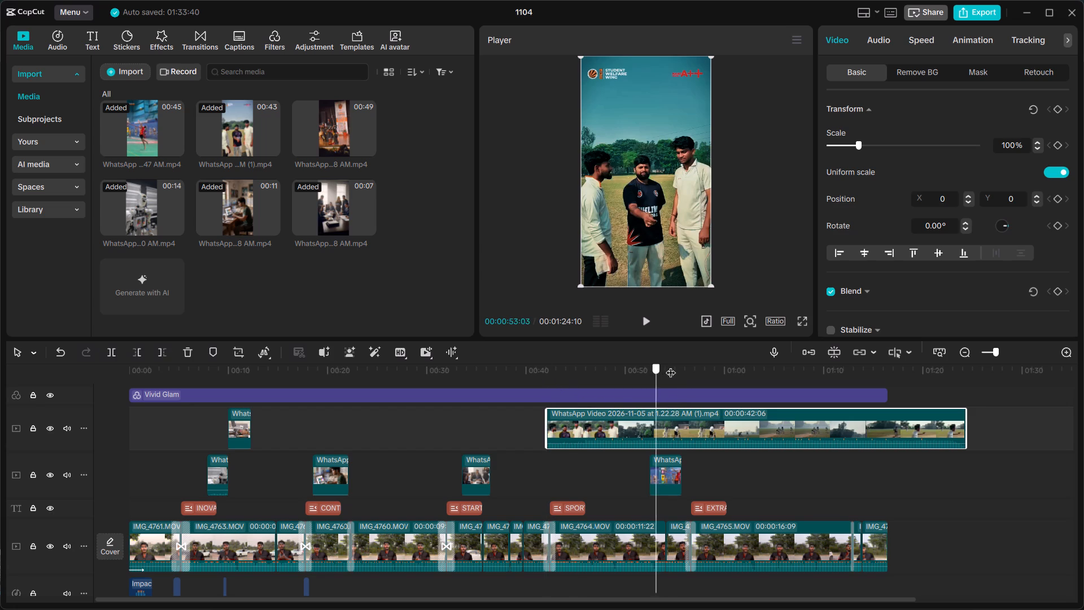
left_click_drag(671, 365, 698, 382)
left_click_drag(698, 382, 687, 384)
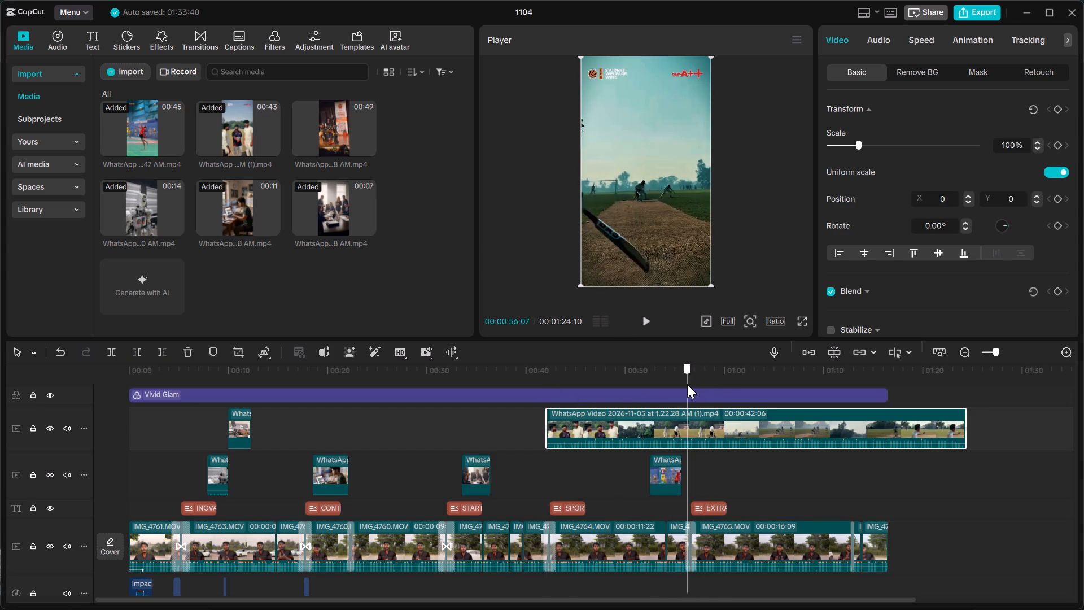
left_click_drag(687, 384, 680, 387)
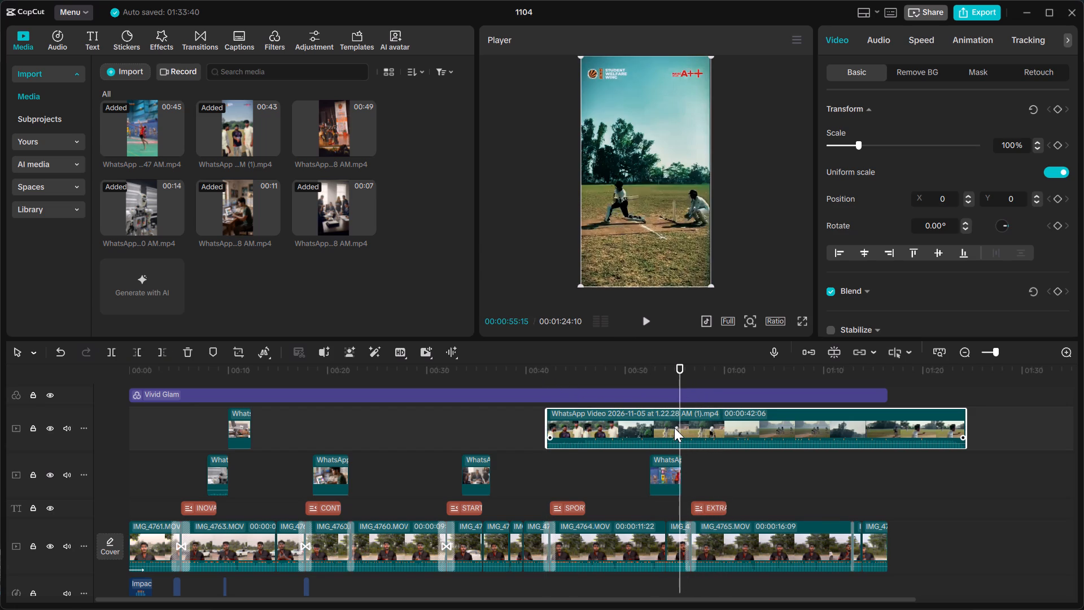
key("ctrl+b")
left_click(655, 429)
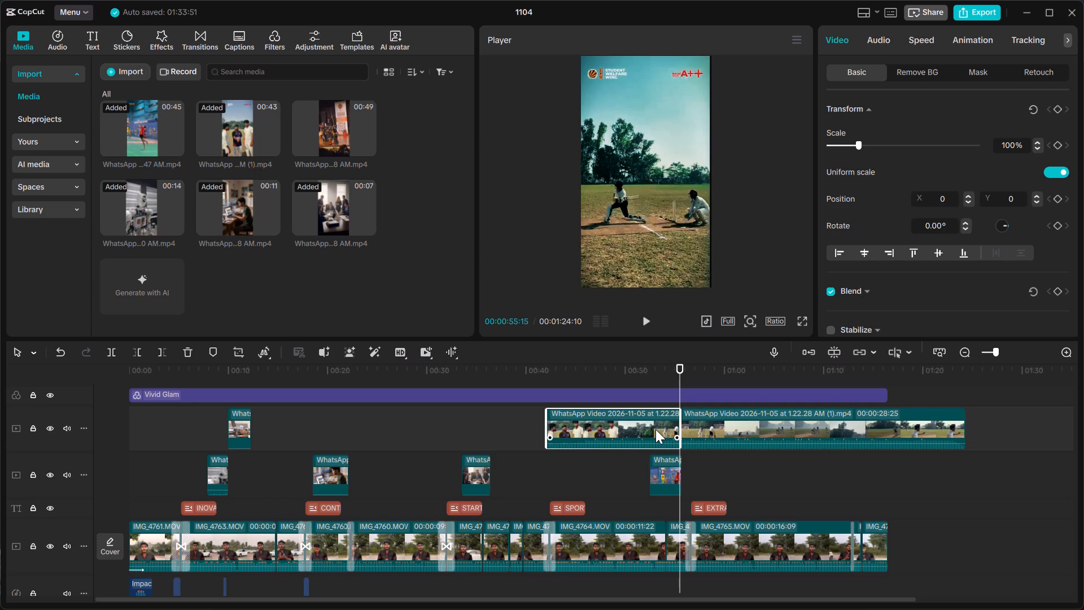
key("BackSpace")
Move the remaining cricket overlay earlier, to start at about 00:00:44, just after the SPORTS title appears.
left_click_drag(711, 432, 613, 432)
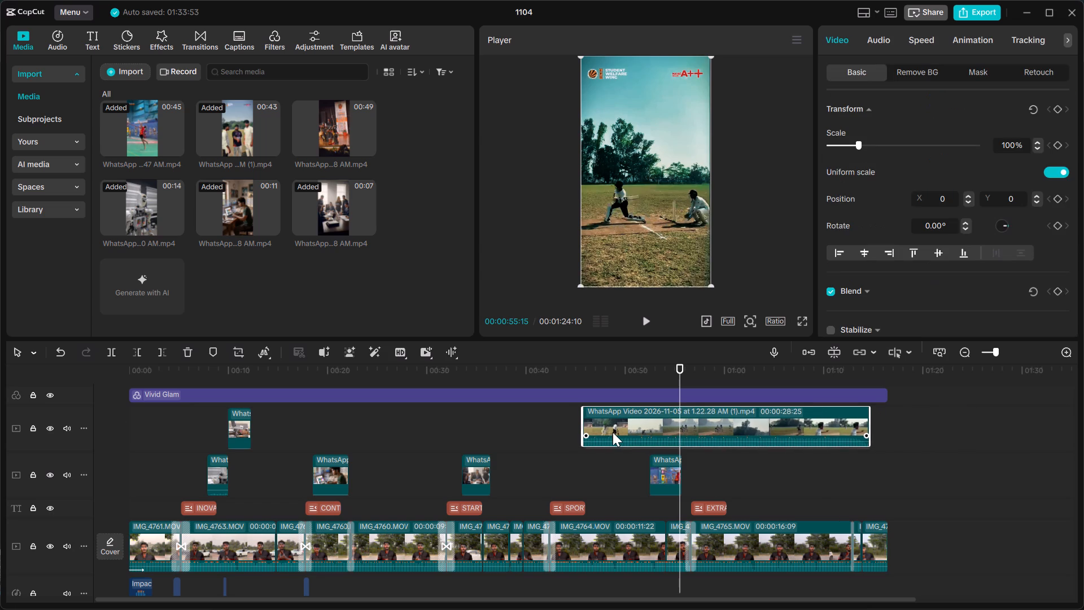
left_click_drag(613, 432, 600, 436)
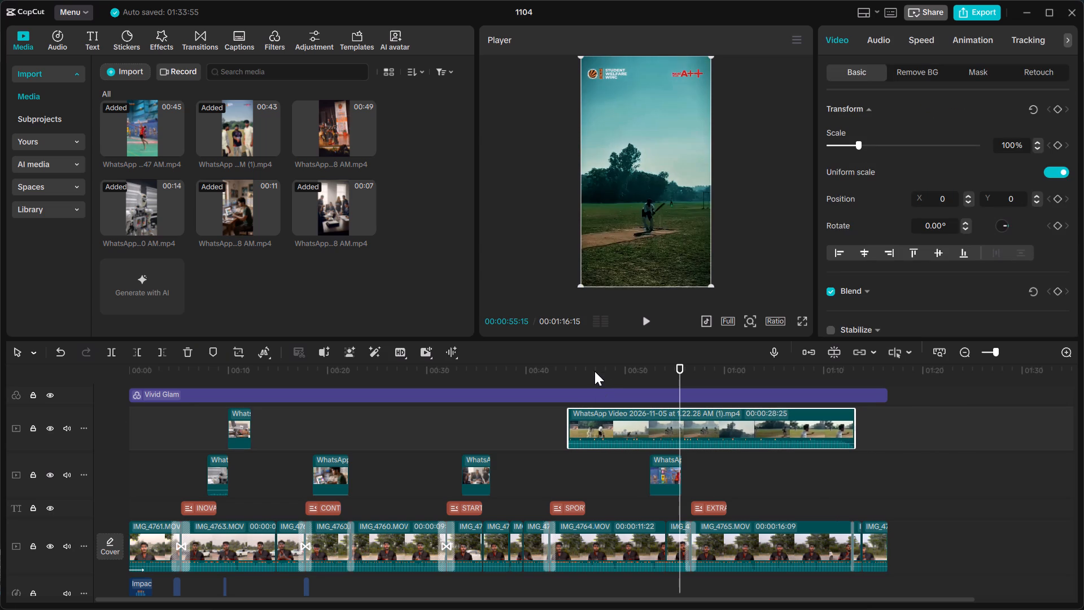
Split the cricket overlay at 00:00:46:27 and remove the part after the split.
left_click(595, 371)
key("ctrl+b")
key("BackSpace")
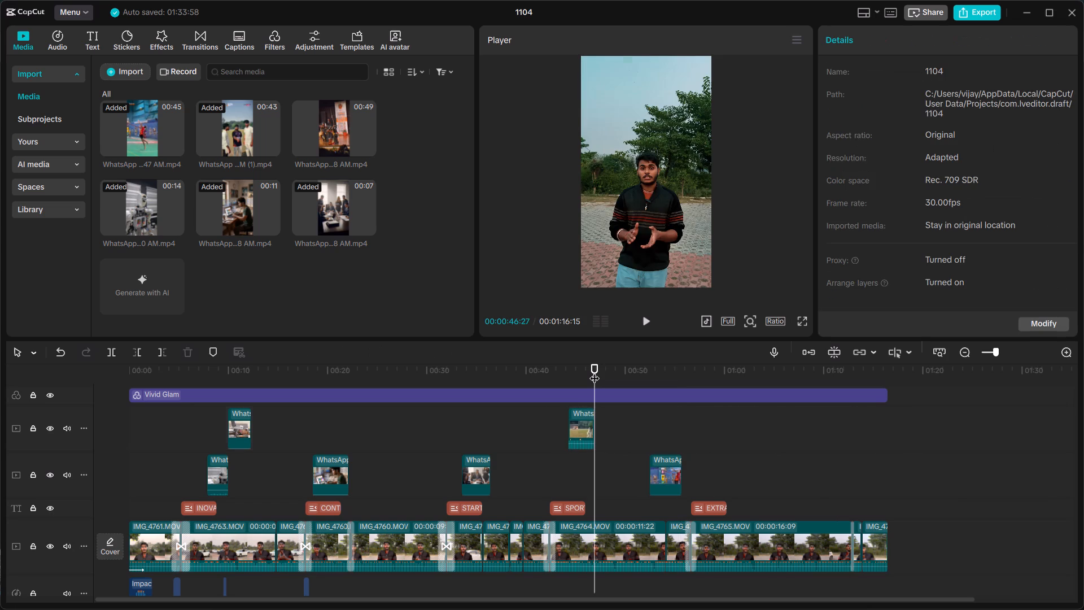
Play the cricket overlay from 00:00:43:25 and silence it by setting its volume to -∞ dB.
left_click(564, 380)
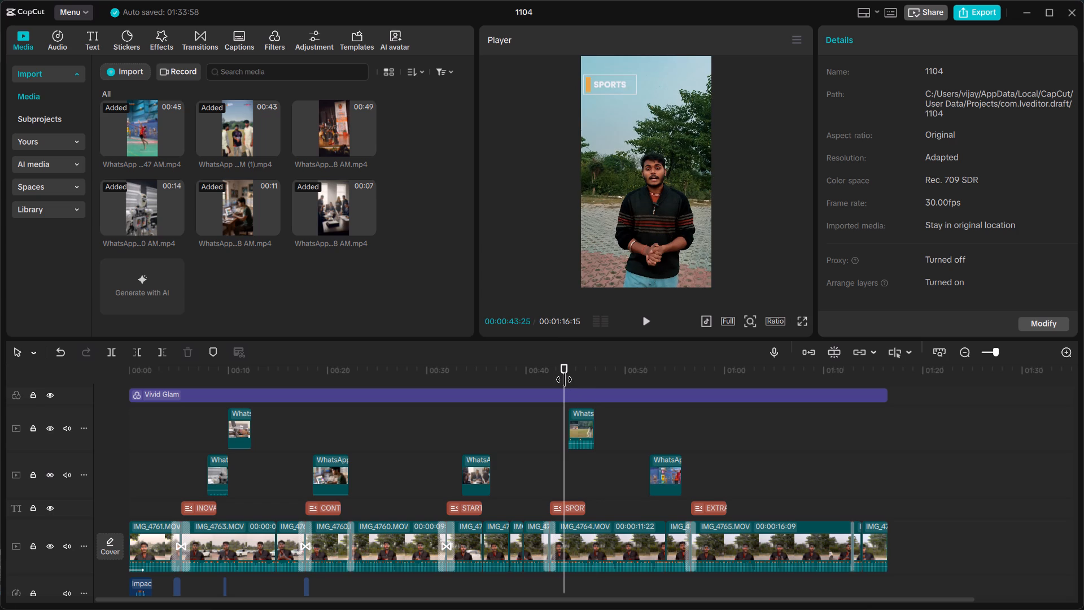
key("space")
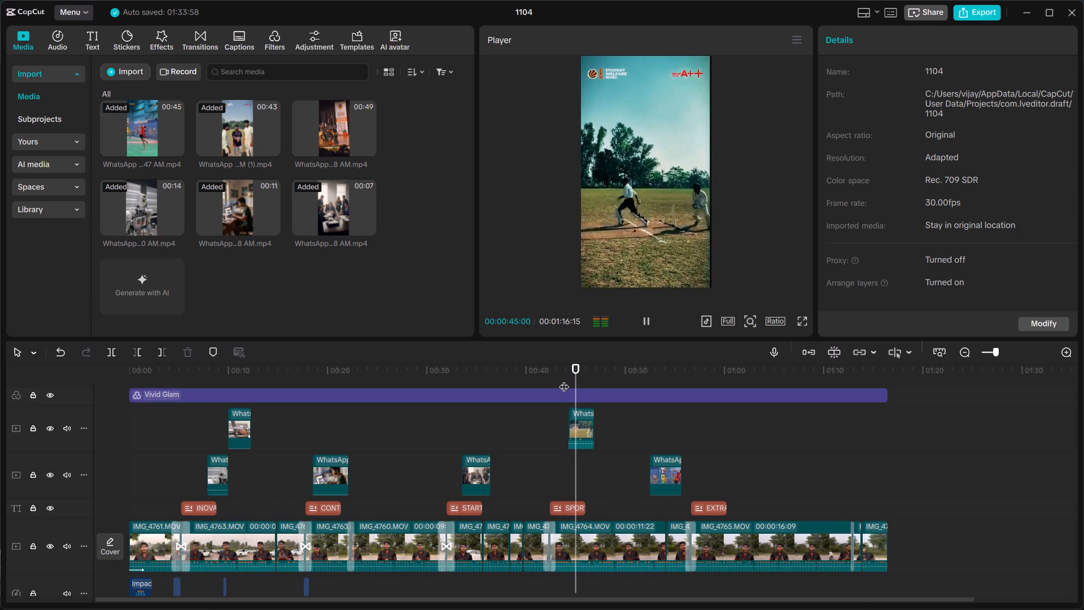
left_click(582, 427)
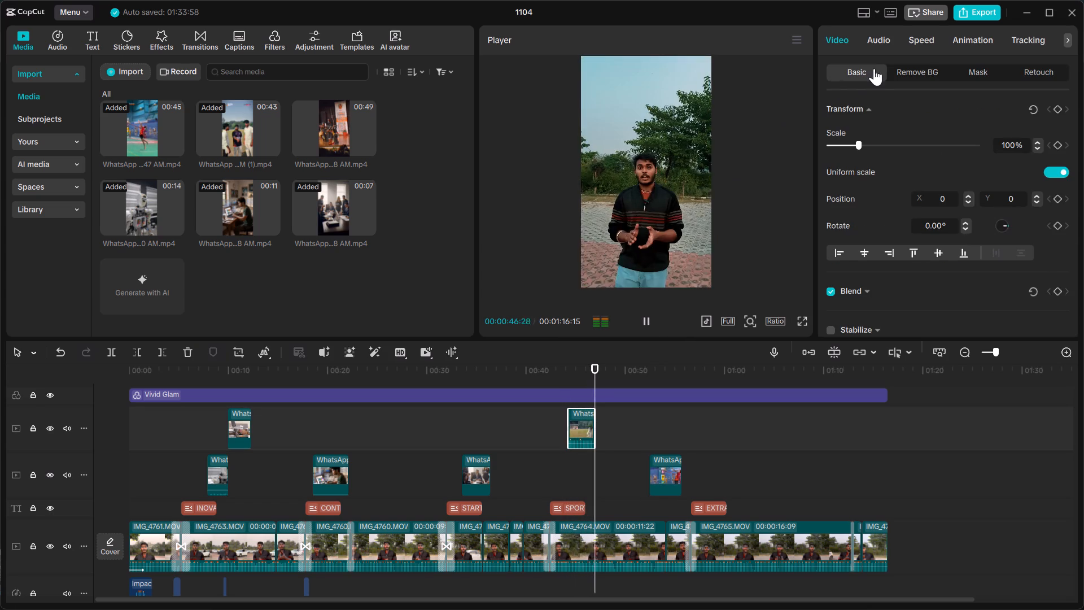
left_click(883, 41)
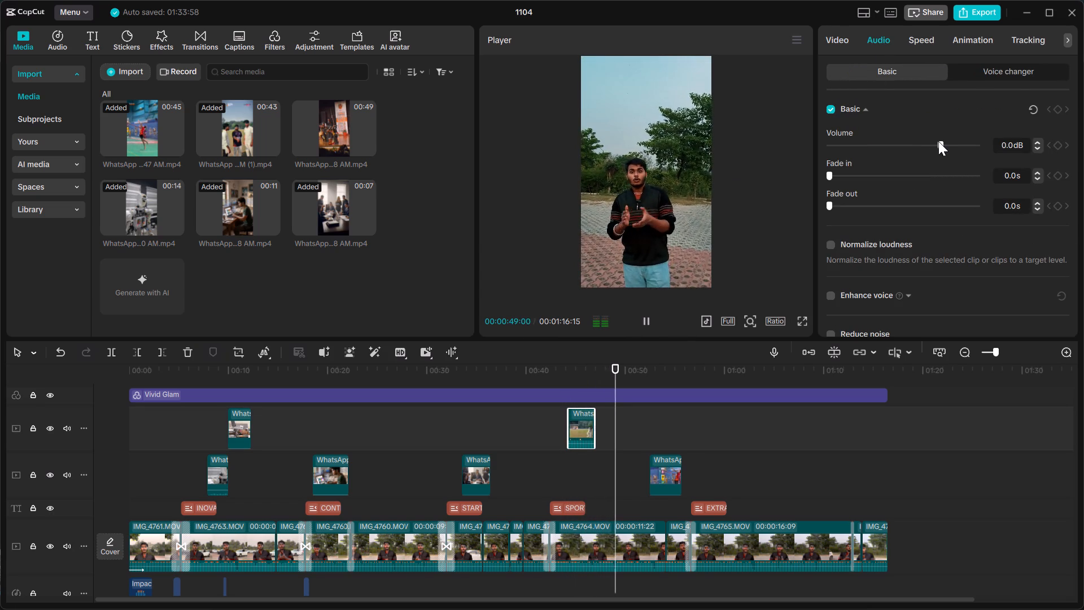
left_click_drag(942, 145, 815, 166)
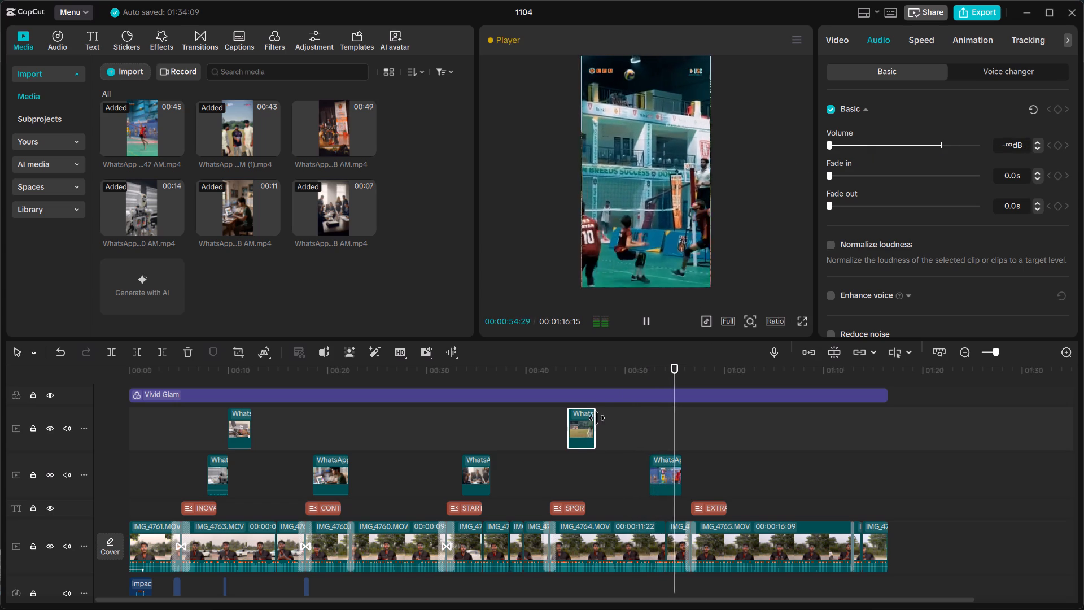
Extend the end of the cricket overlay by a fraction of a second and play back the sports section.
left_click(595, 419)
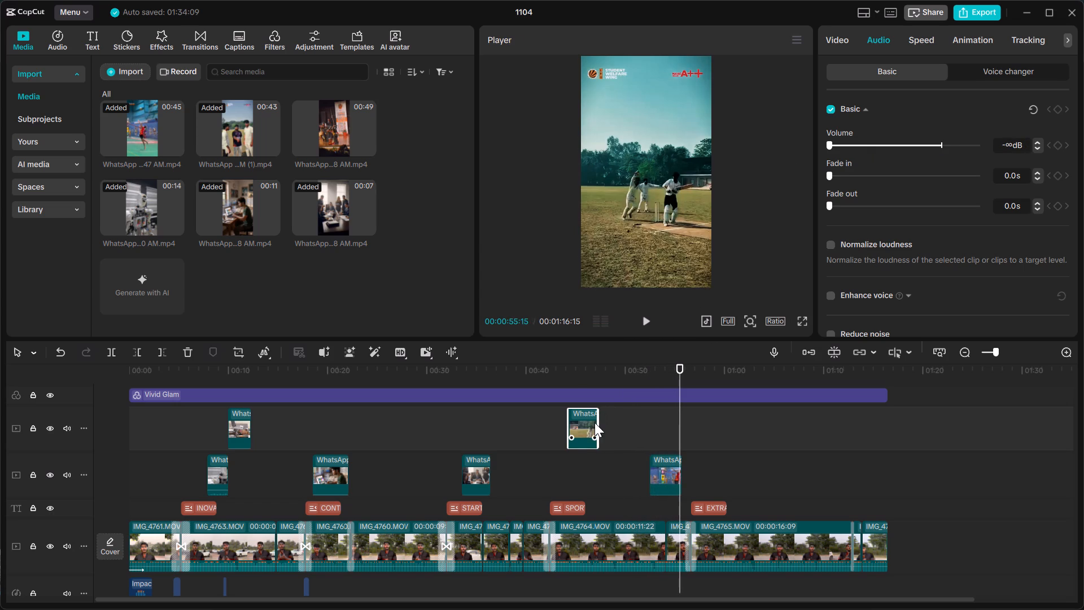
left_click(561, 373)
key("space")
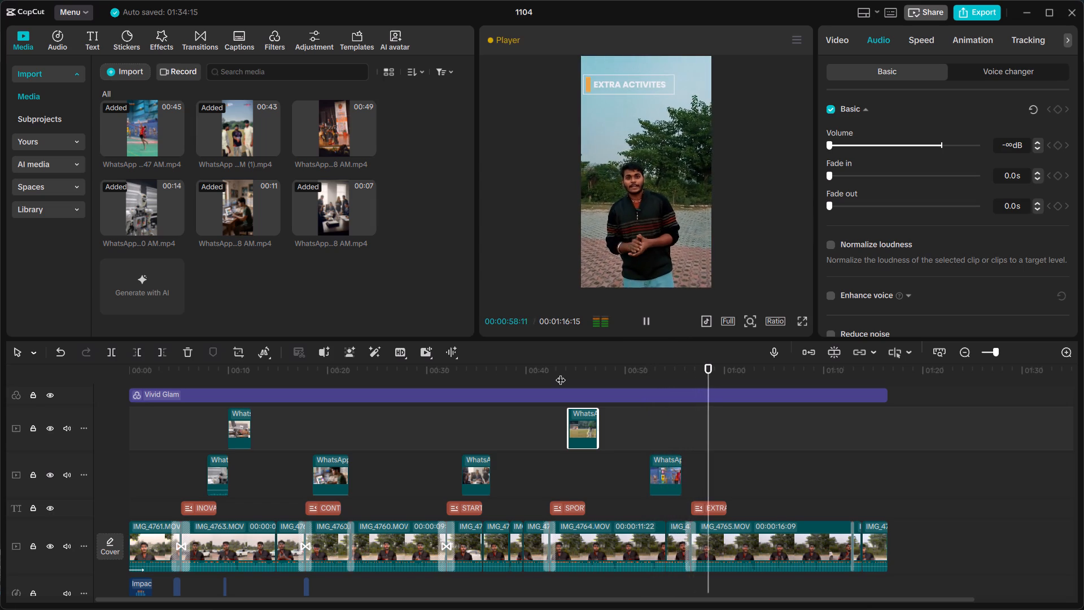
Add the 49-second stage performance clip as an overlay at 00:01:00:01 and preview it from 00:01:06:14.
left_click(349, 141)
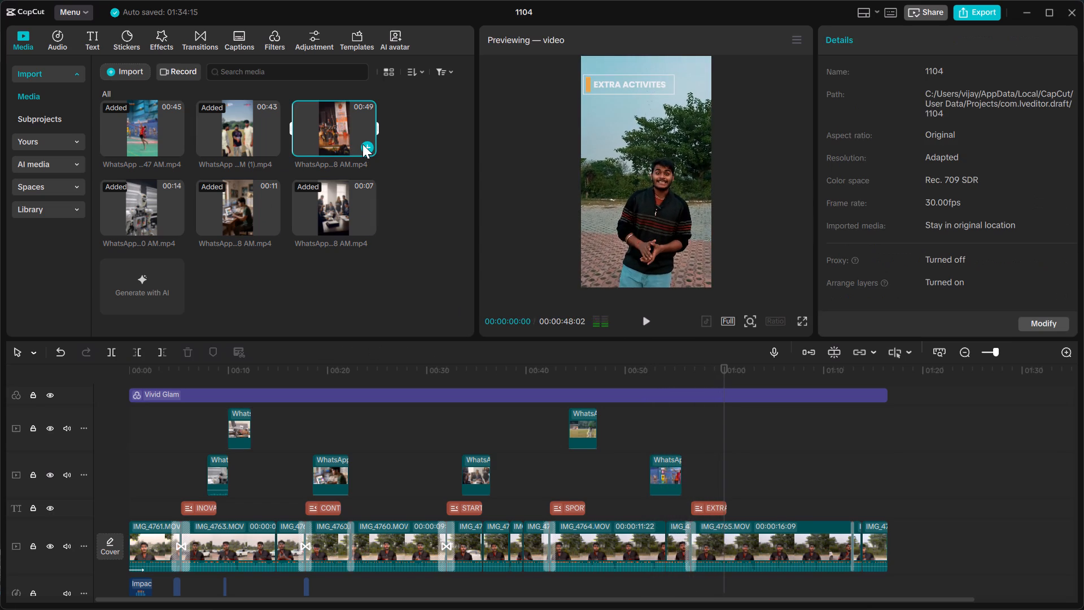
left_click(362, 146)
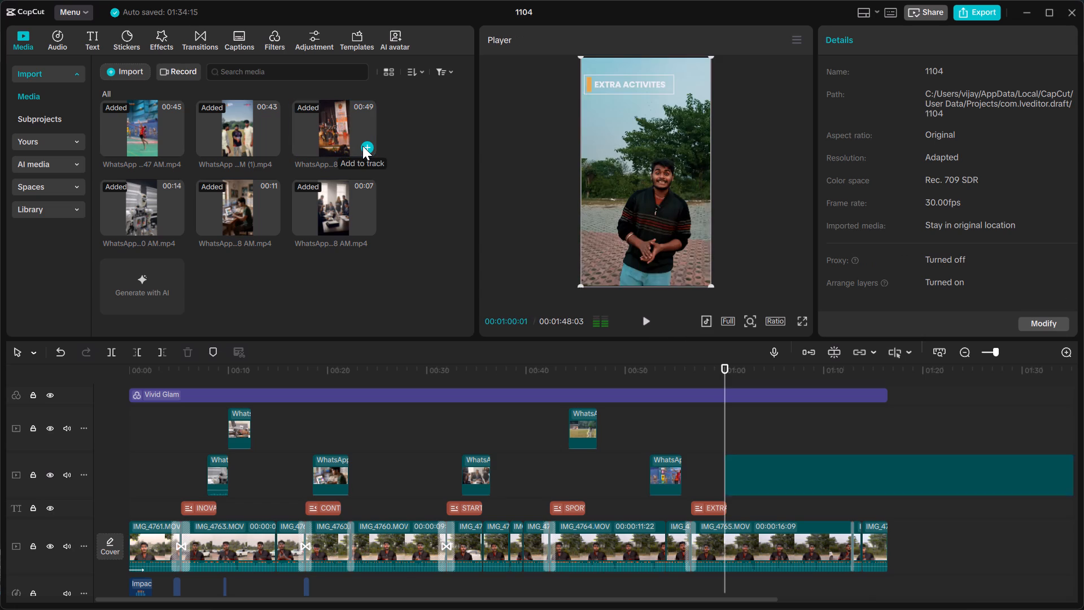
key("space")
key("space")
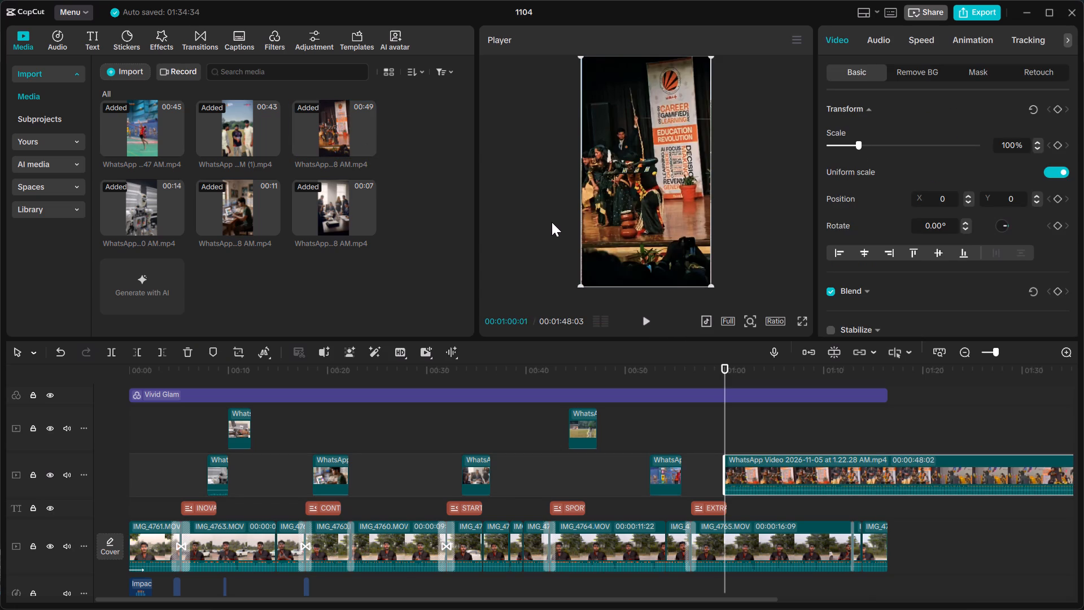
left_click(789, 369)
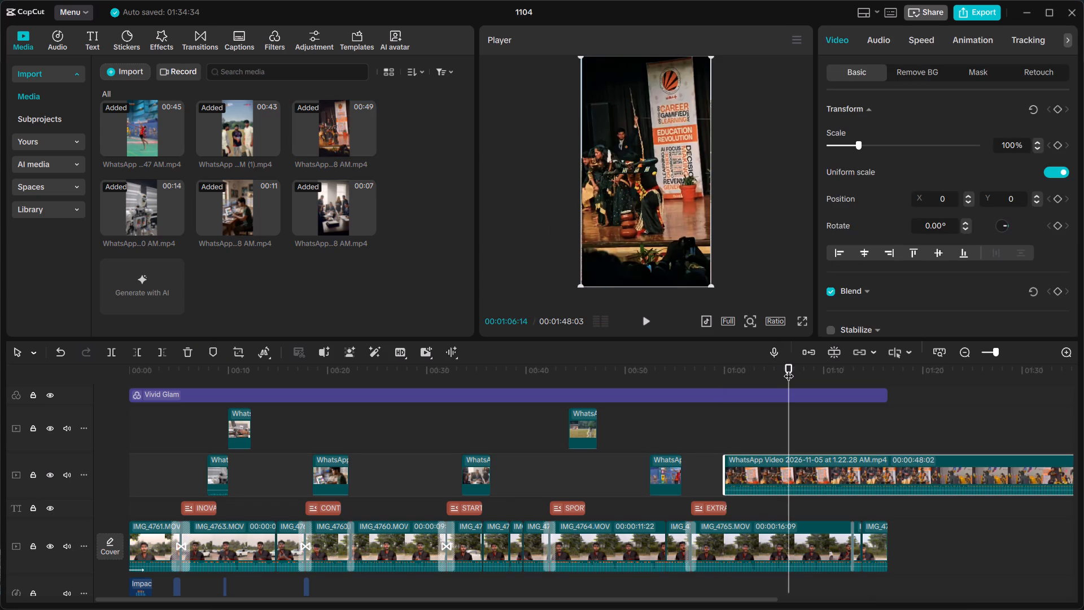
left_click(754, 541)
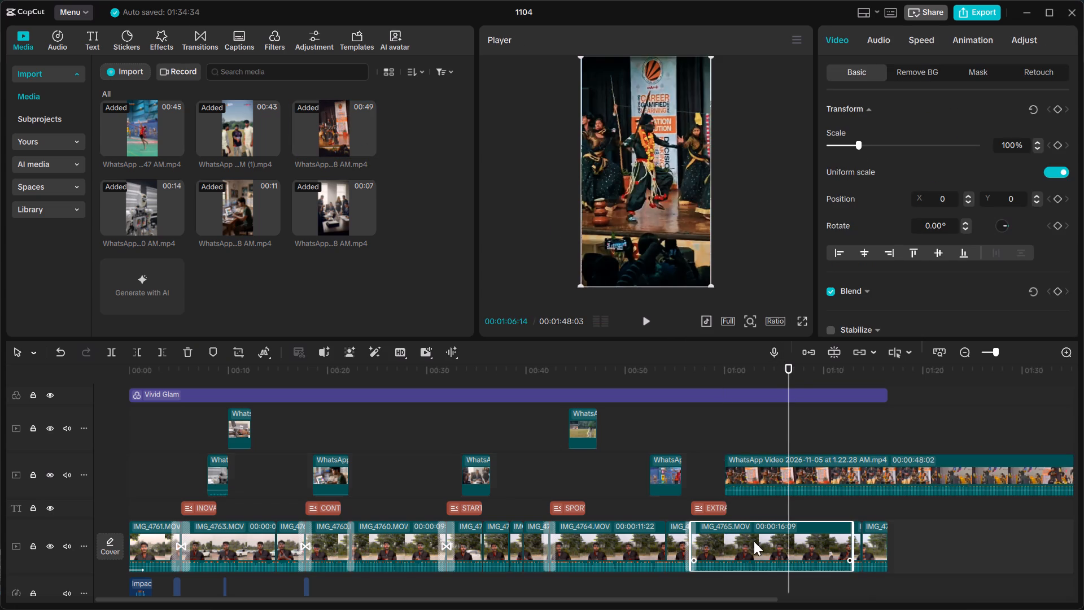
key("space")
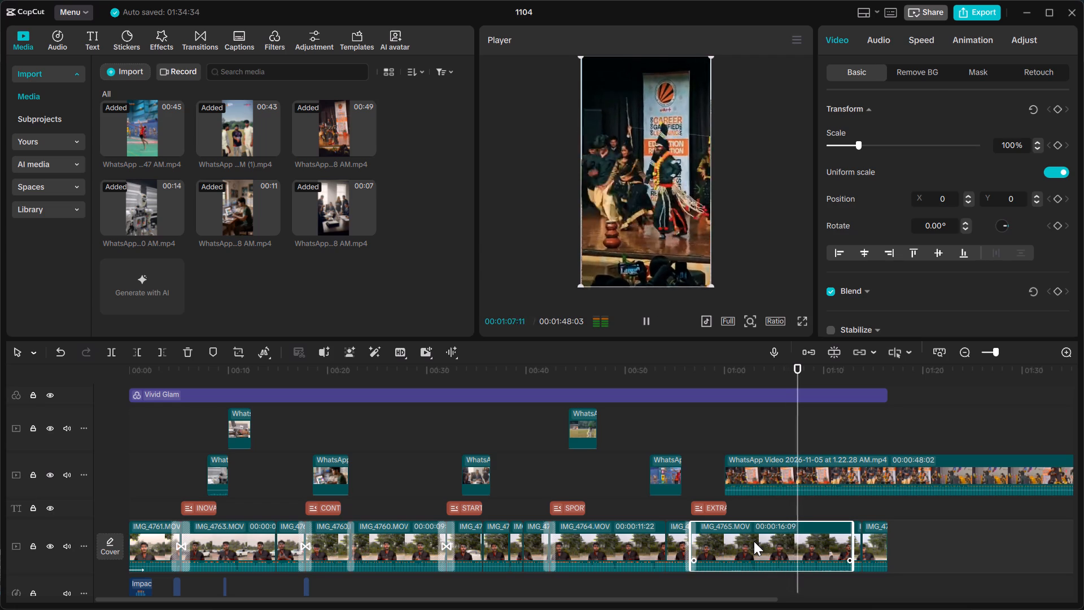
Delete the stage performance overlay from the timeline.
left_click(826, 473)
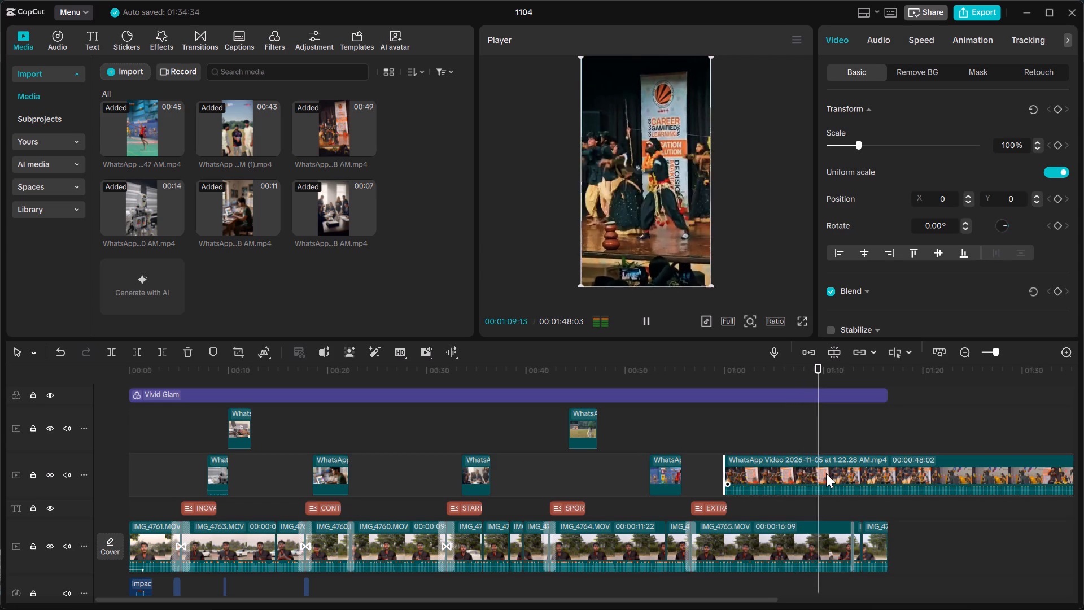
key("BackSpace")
Replay the speech from about 00:00:57, where the EXTRA ACTIVITES title starts, to find the overlay's starting point.
left_click(693, 374)
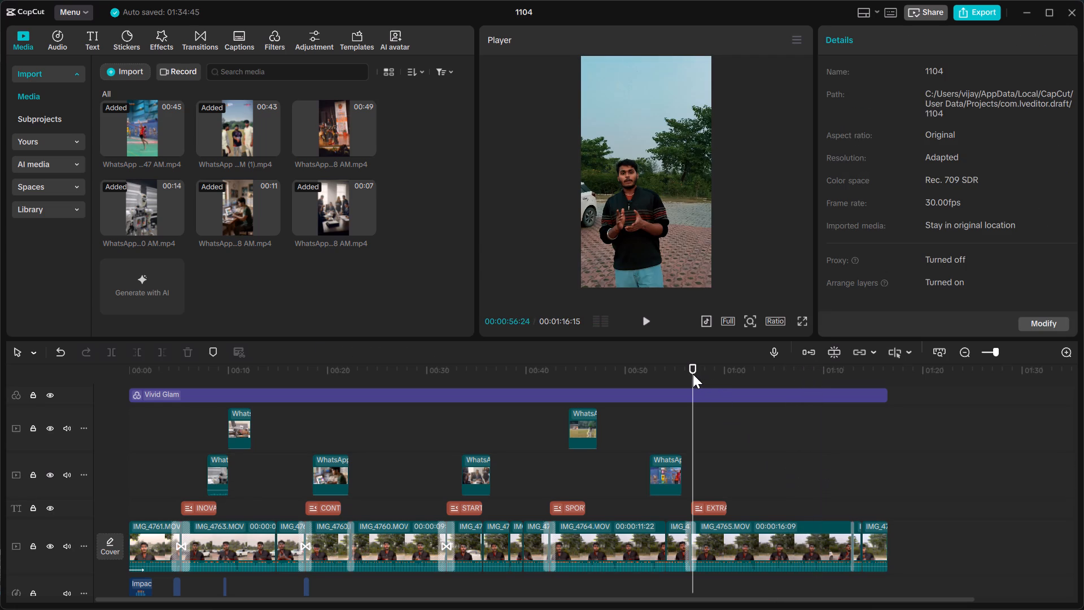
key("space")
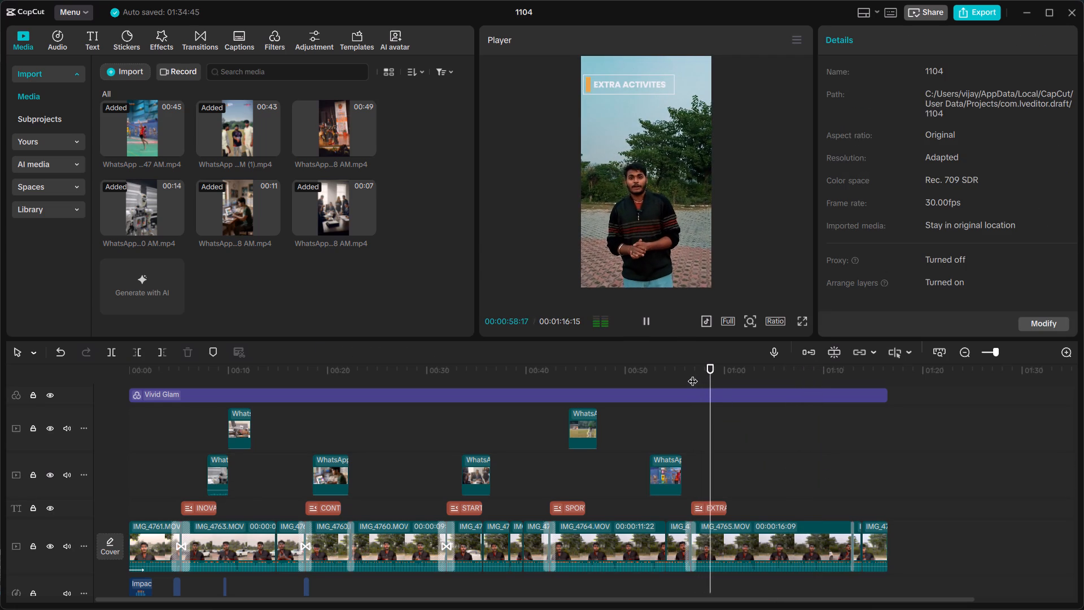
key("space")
left_click(735, 551)
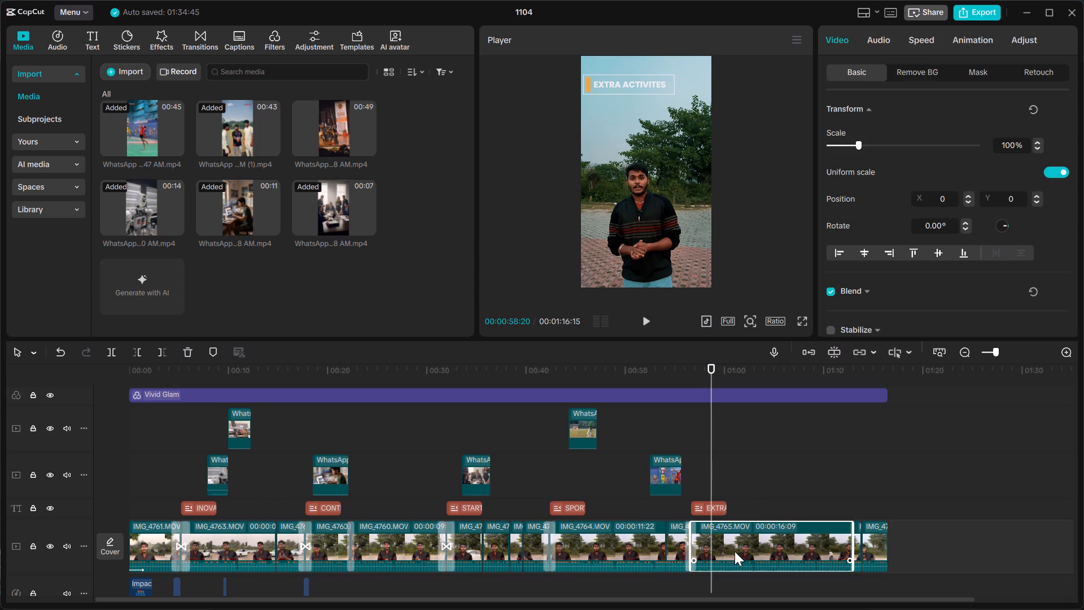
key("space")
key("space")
key("Left")
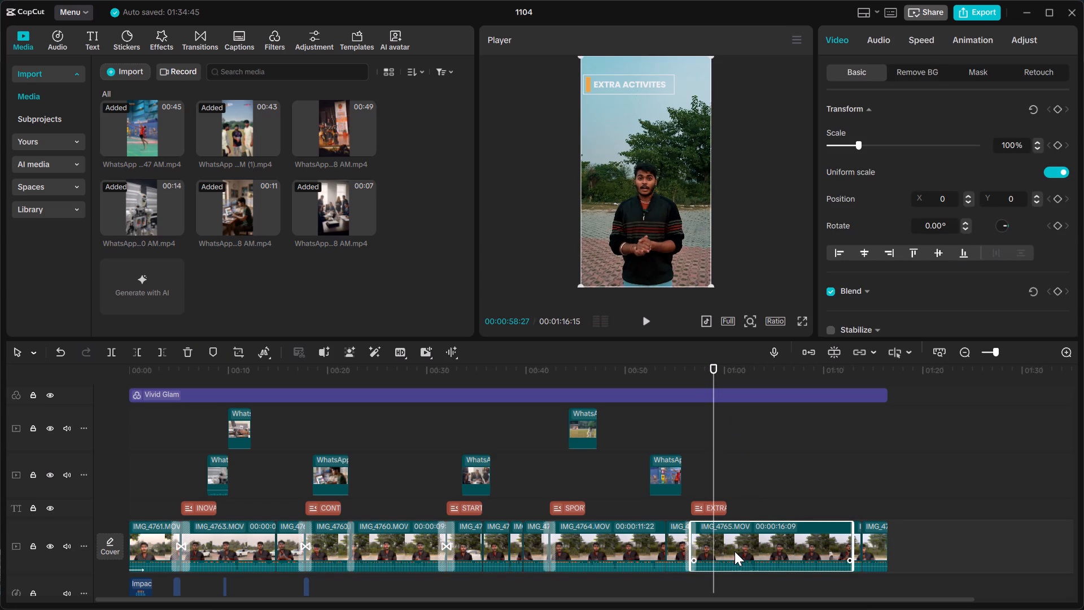
key("Left")
left_click(690, 379)
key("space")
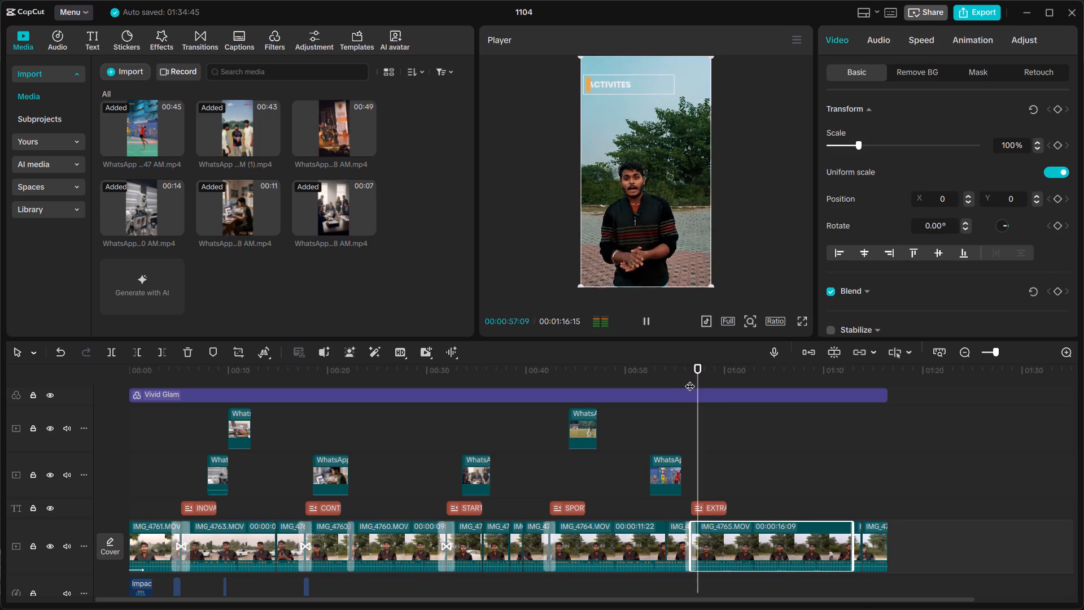
Split the main-track clip IMG_4765 at 00:00:58:20, during the EXTRA ACTIVITES title.
key("space")
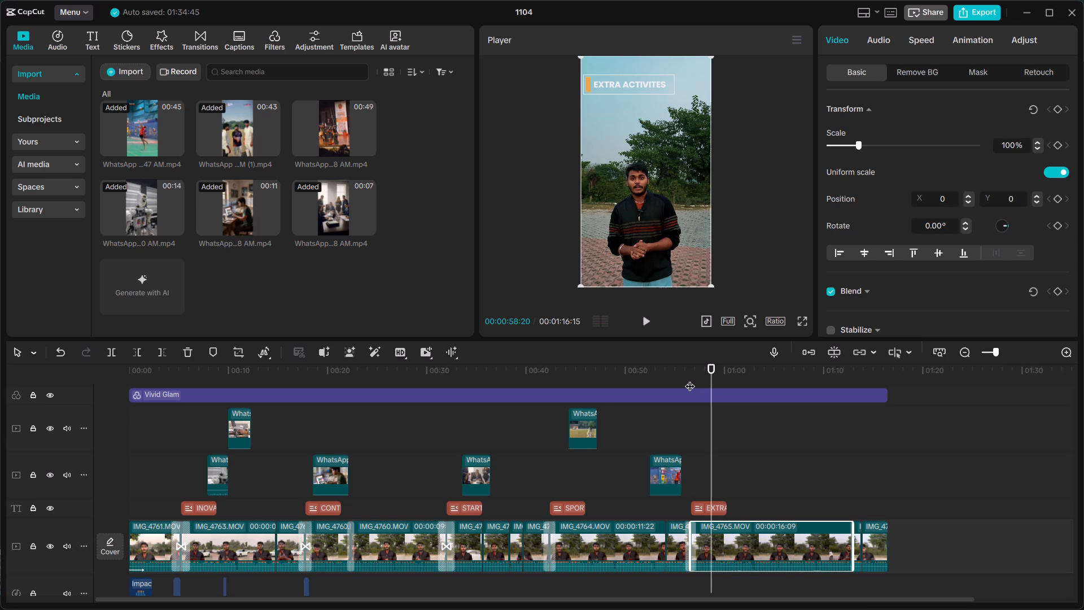
key("ctrl+b")
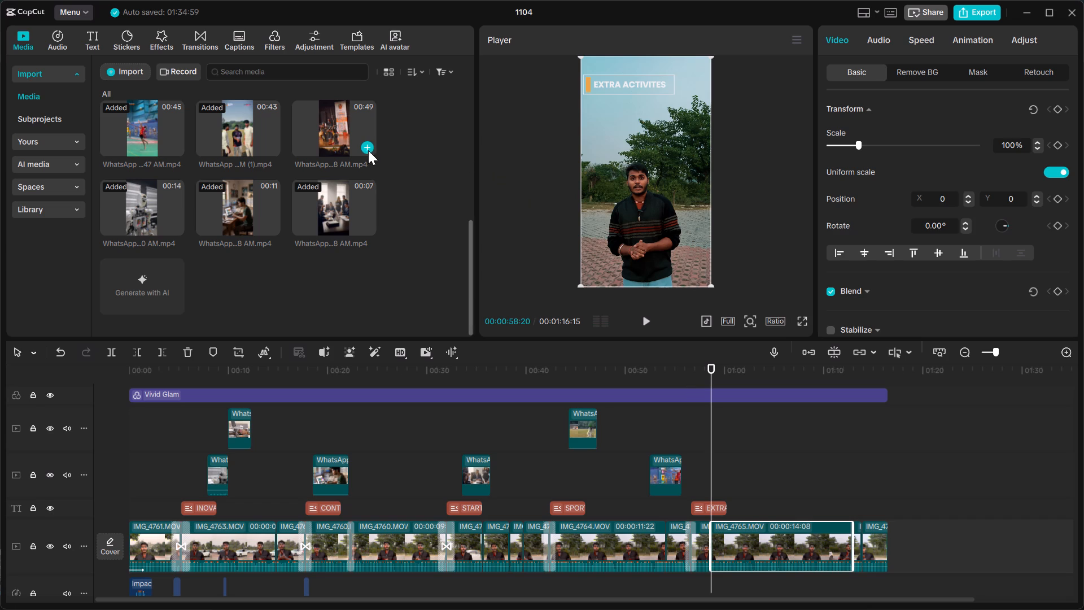
Add the 49-second stage performance clip as an overlay starting at 00:00:58:20.
left_click(365, 147)
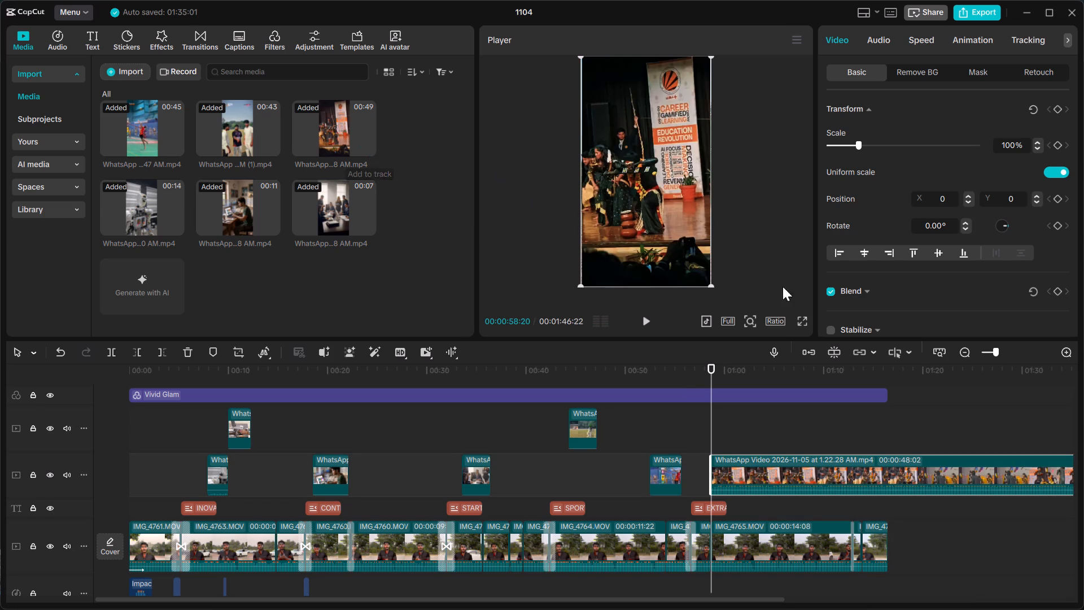
Lift the second part of IMG_4765 onto its own track at about 00:01:00 and shift the last main-track clip to about 00:01:19.
left_click(770, 547)
left_click_drag(770, 547, 788, 550)
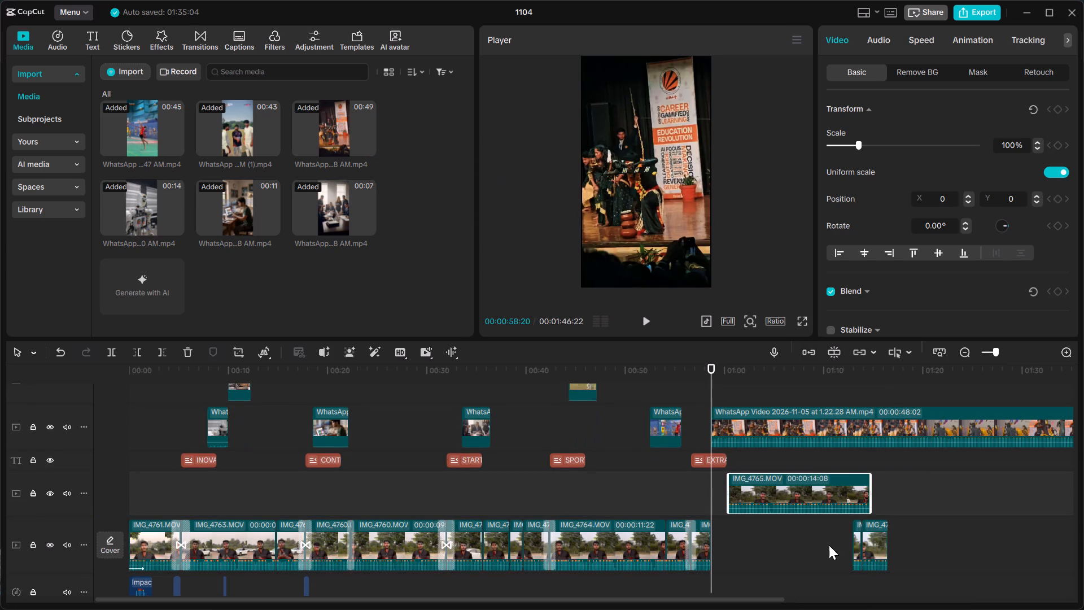
left_click_drag(875, 544, 926, 542)
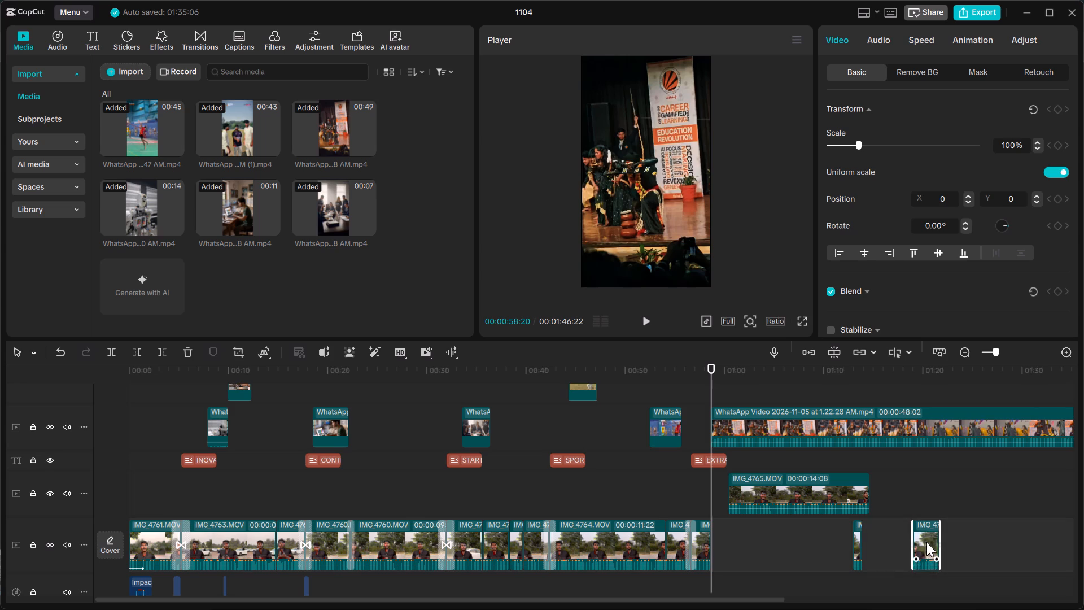
Extend the end of the short IMG_4766 clip slightly and move it onto the track above at about 00:01:17.
left_click_drag(858, 549, 897, 553)
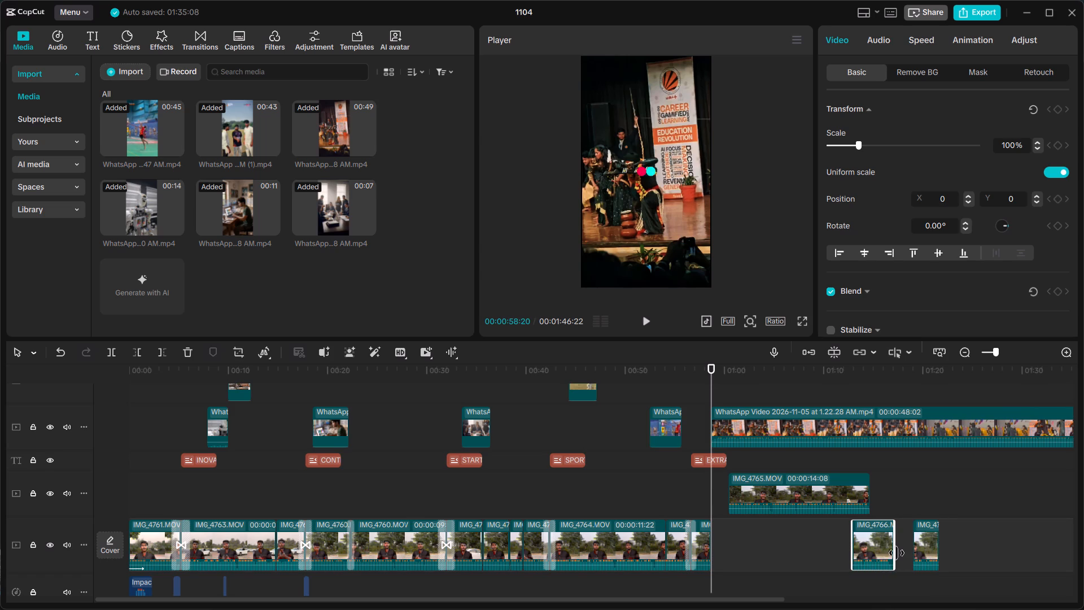
left_click_drag(898, 551, 886, 553)
left_click_drag(894, 540, 866, 543)
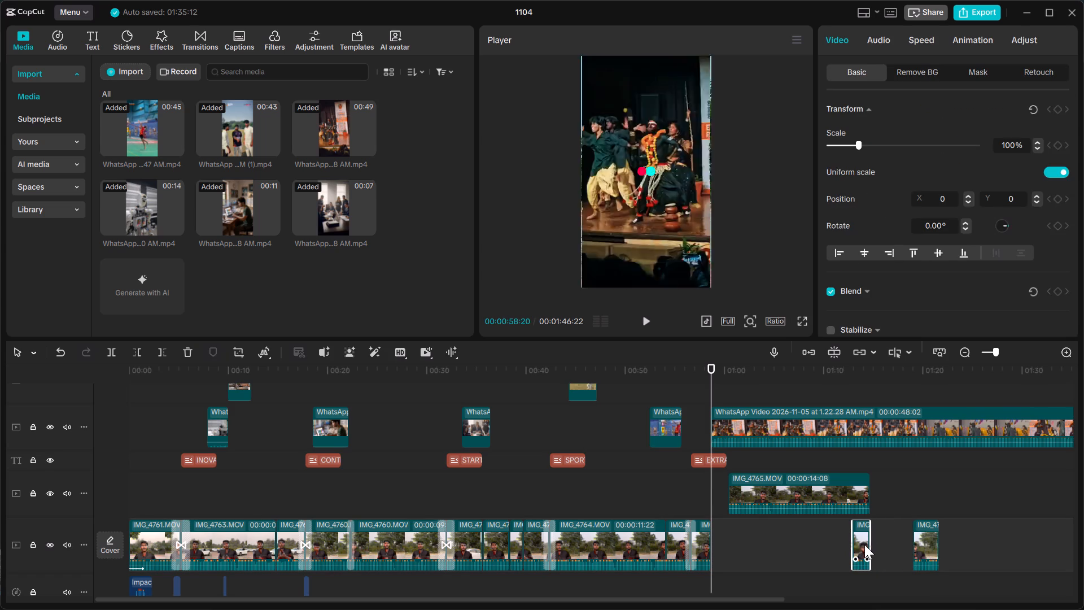
left_click_drag(862, 546, 906, 546)
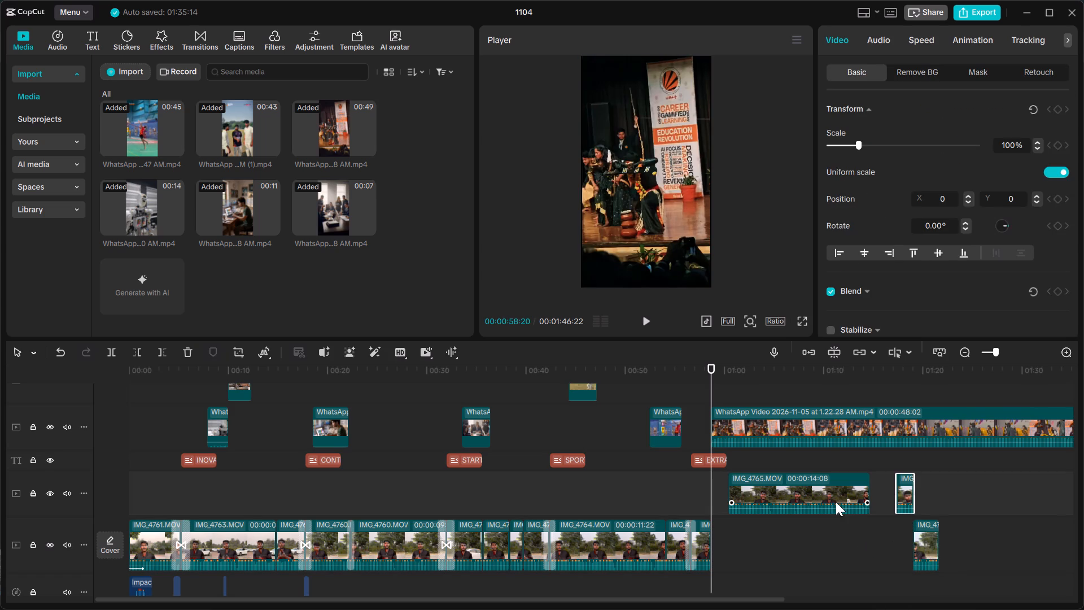
Put IMG_4765 and IMG_4766 back on the main track at about 00:01:09 and 00:01:24, with the last clip shifted to about 00:01:27.
left_click_drag(827, 503, 842, 543)
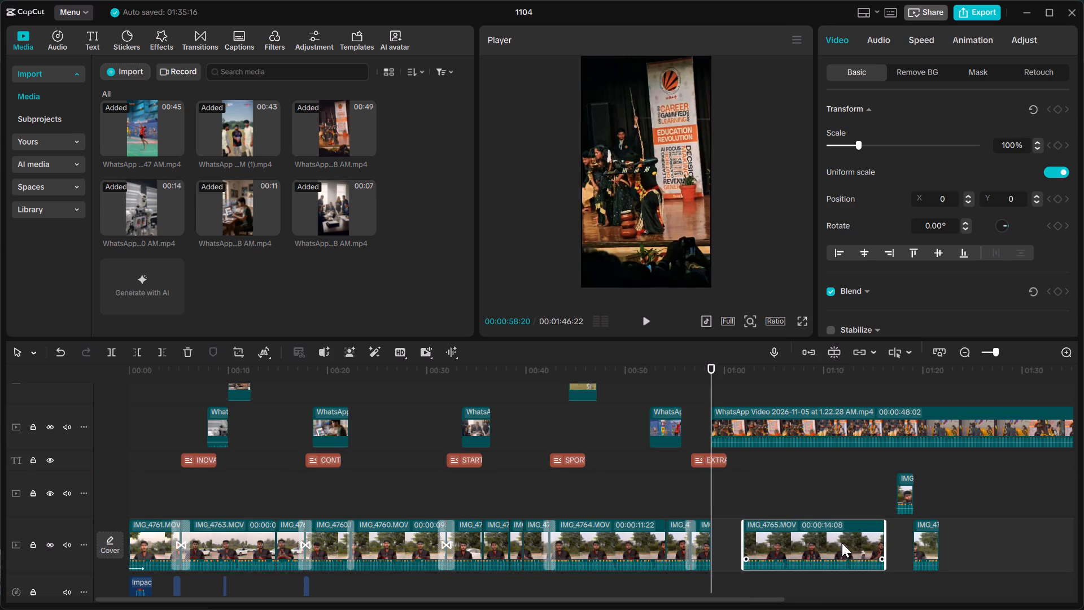
left_click_drag(922, 547, 991, 546)
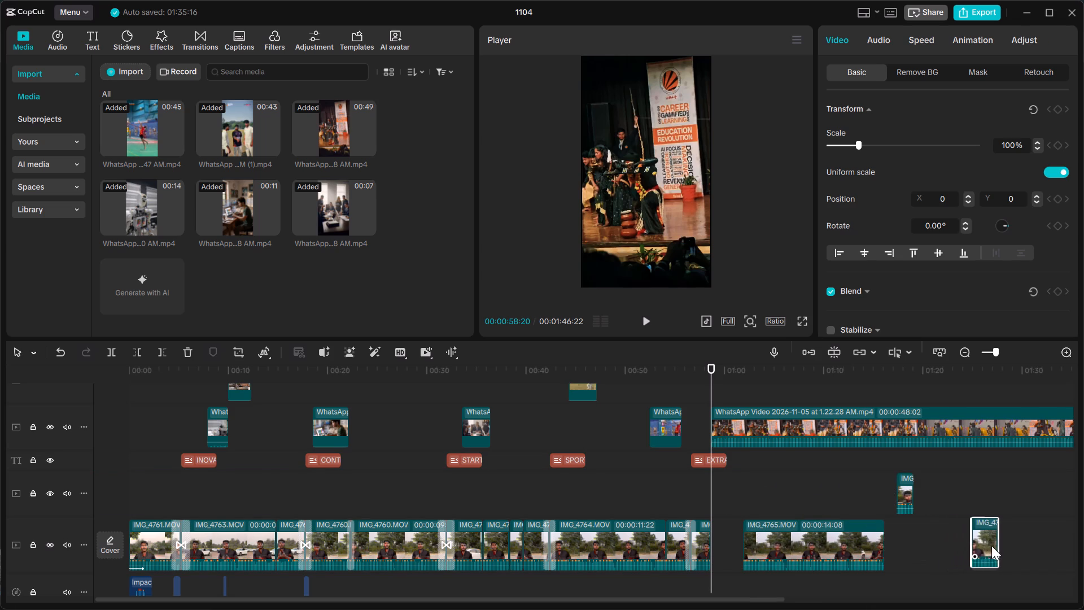
left_click_drag(991, 546, 1000, 546)
left_click_drag(909, 496, 921, 507)
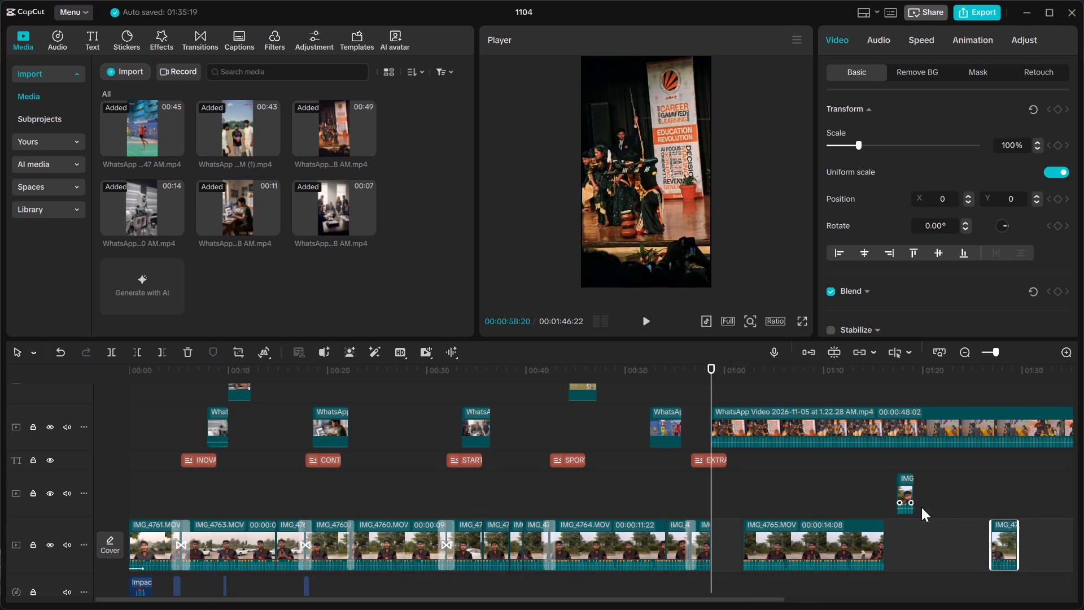
left_click_drag(921, 507, 980, 563)
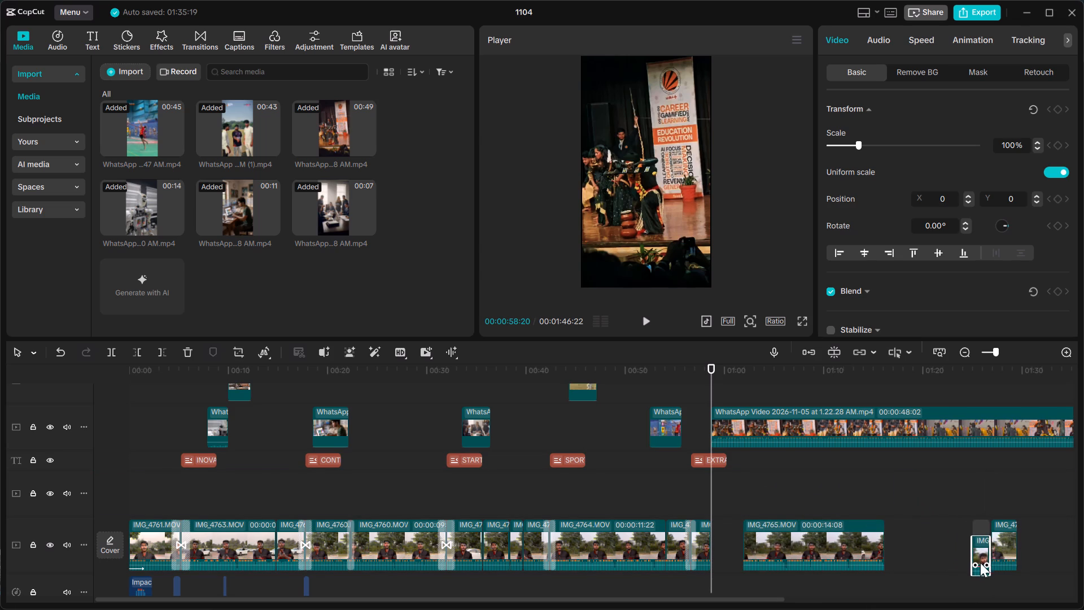
left_click_drag(980, 563, 978, 563)
left_click_drag(847, 493, 908, 494)
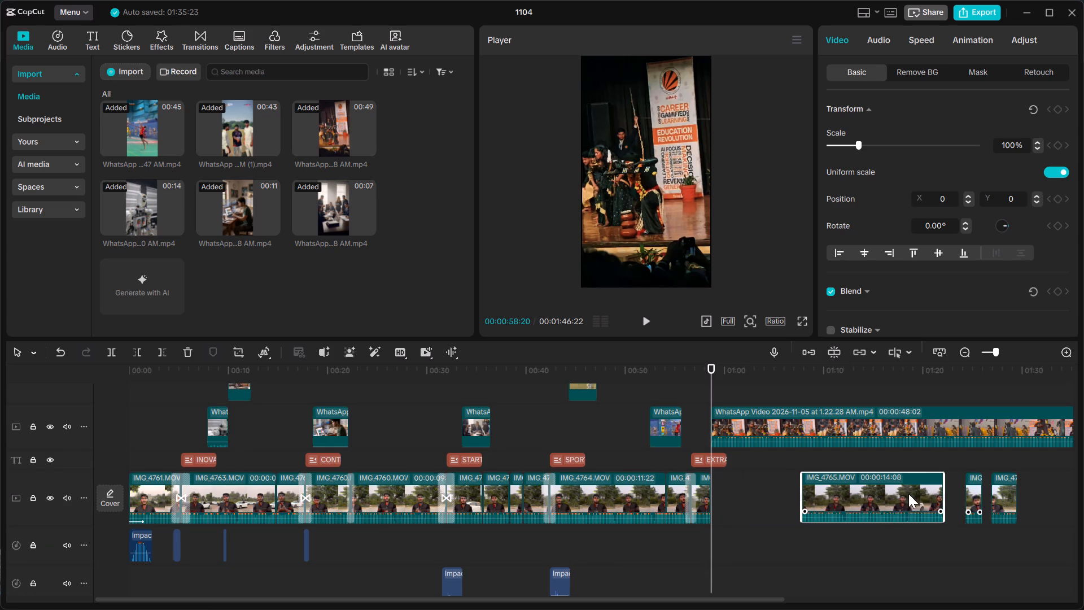
left_click_drag(908, 494, 923, 493)
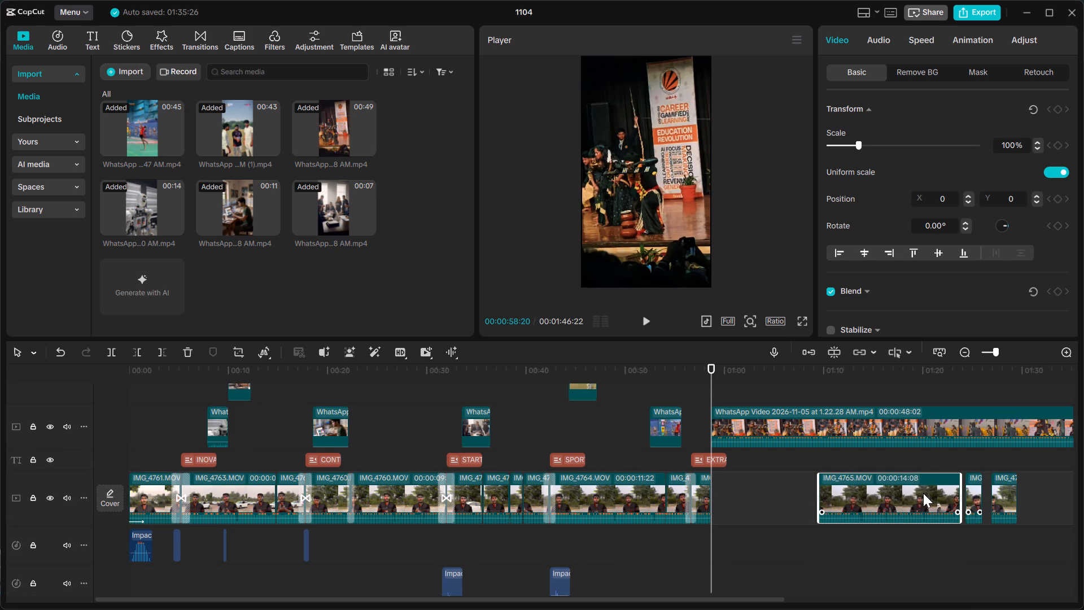
Play the stage performance overlay, split it at 00:01:09:08 and delete the remainder.
left_click(814, 419)
key("space")
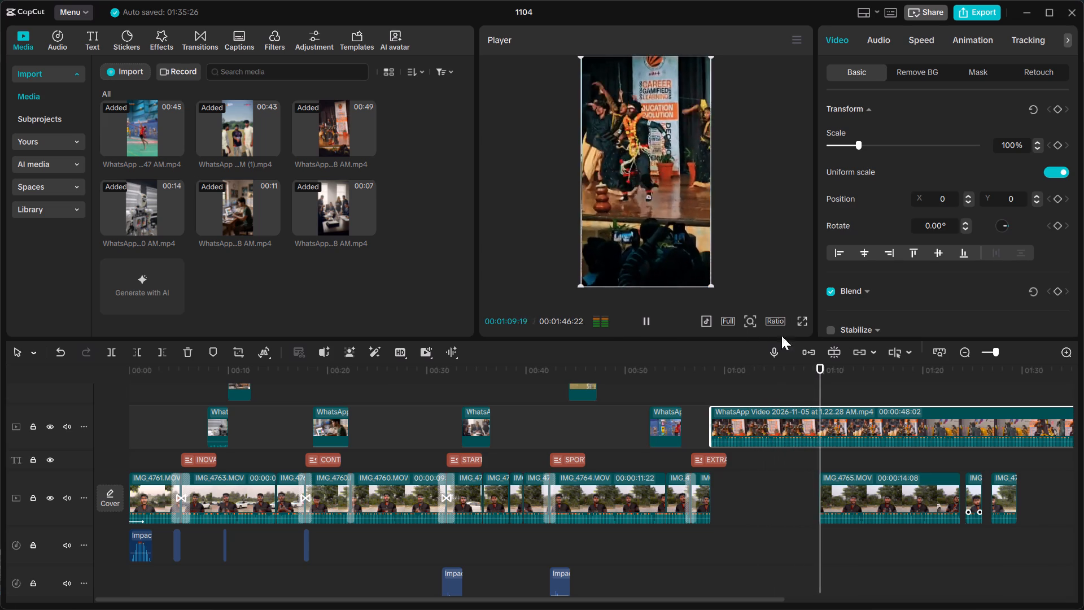
left_click(816, 371)
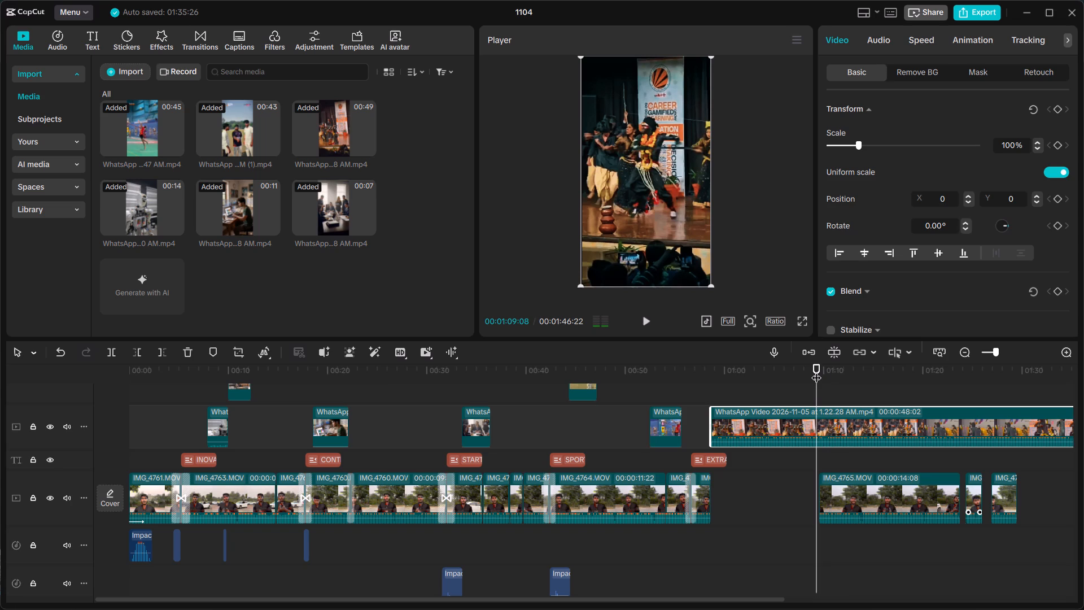
key("ctrl+b")
key("BackSpace")
Move the trimmed stage performance clip onto the main track in the gap before IMG_4765 and play back the join from 00:00:55:08.
left_click_drag(764, 435, 767, 510)
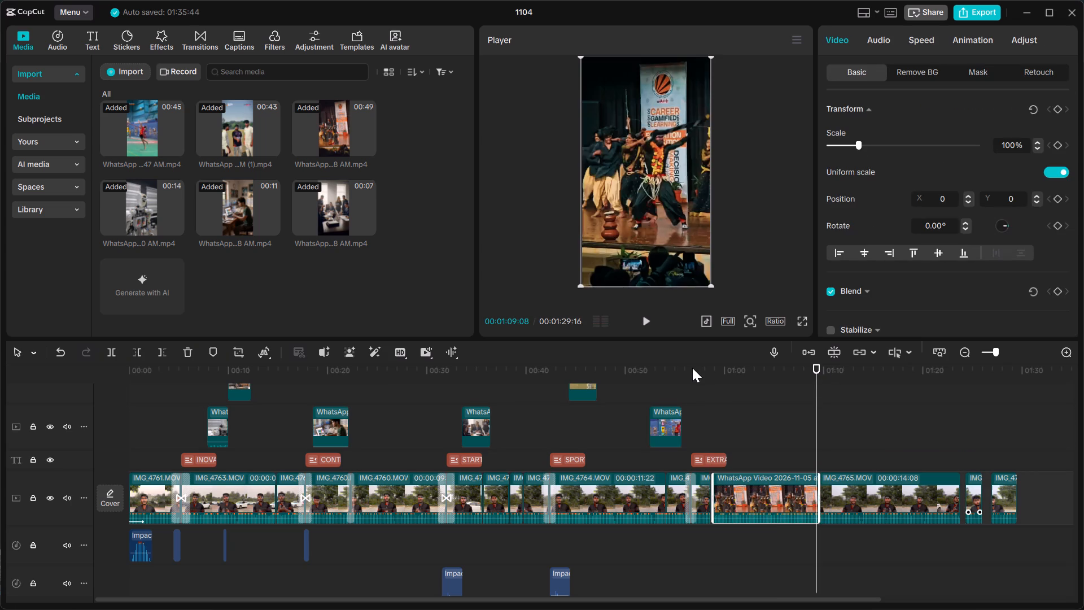
left_click(676, 367)
key("space")
key("space")
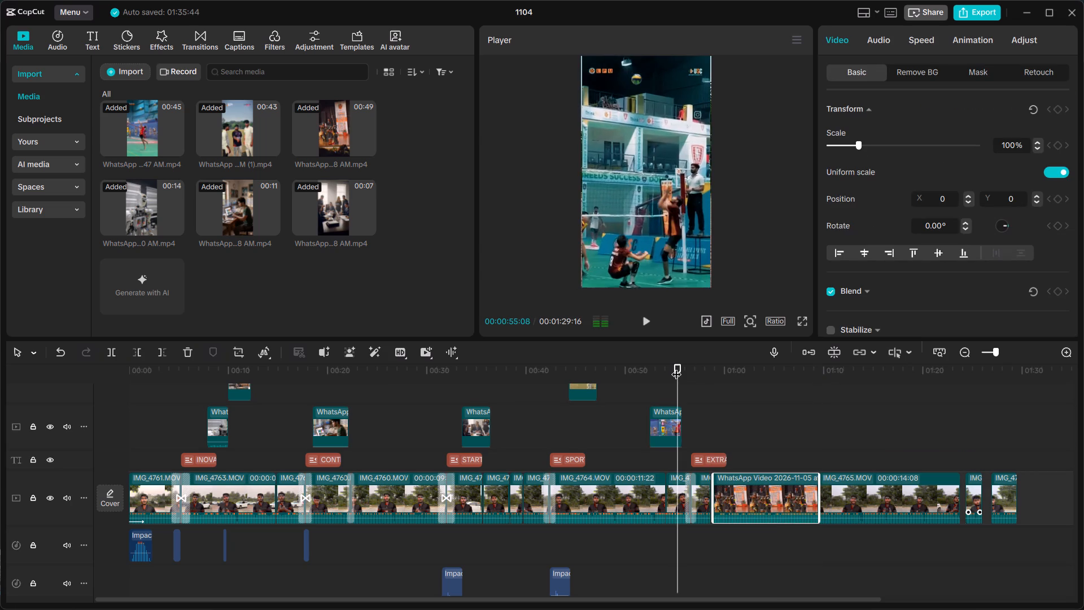
key("space")
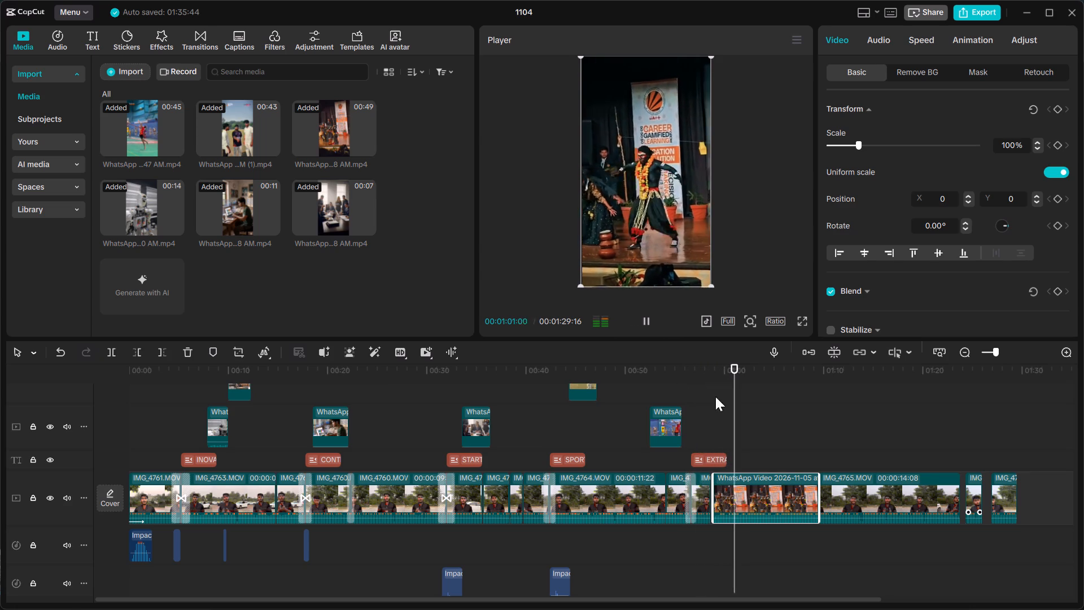
Shorten the EXTRA ACTIVITES title so it ends at about 00:00:58:22, near the start of the stage performance clip.
left_click(707, 458)
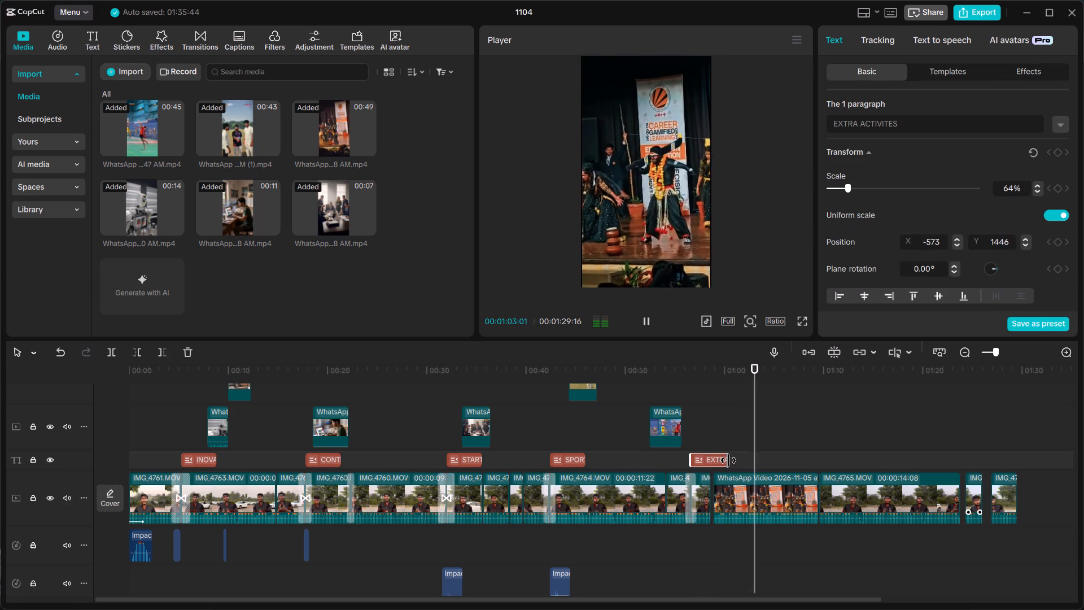
left_click_drag(728, 460, 710, 474)
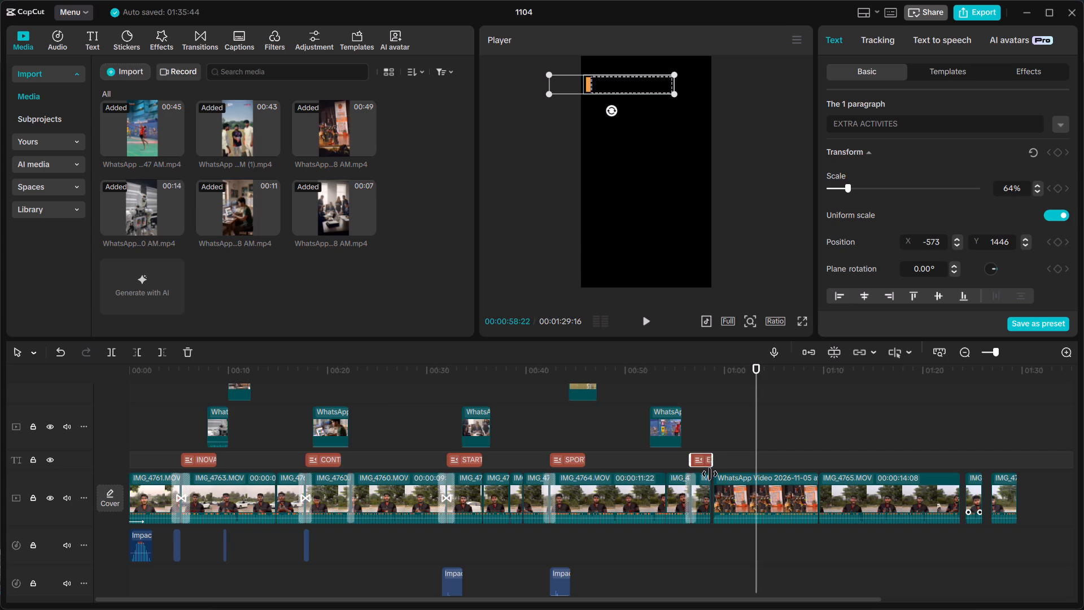
left_click_drag(710, 474, 709, 474)
Shift the stage performance clip slightly earlier on the main track so it directly follows the preceding talking-head clip.
scroll(772, 536, "down", 1)
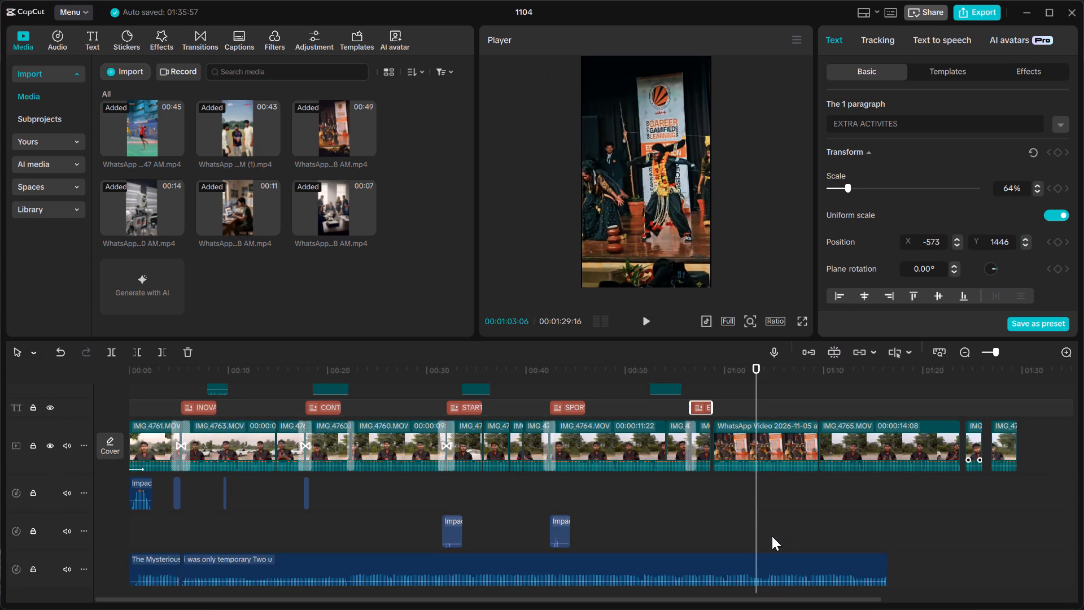
scroll(772, 536, "down", 1)
left_click(718, 386)
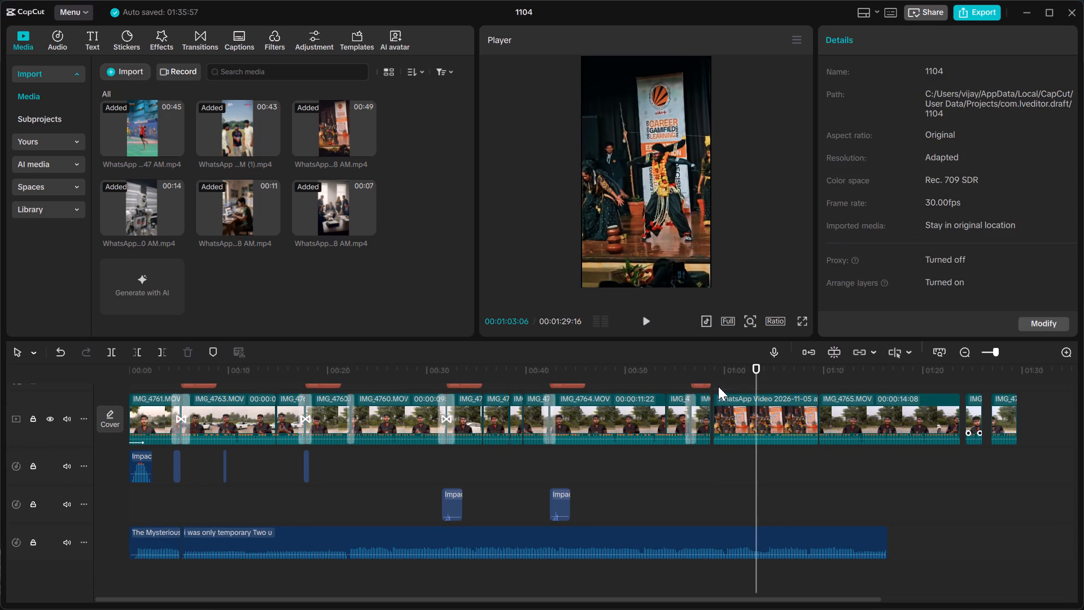
left_click(718, 381)
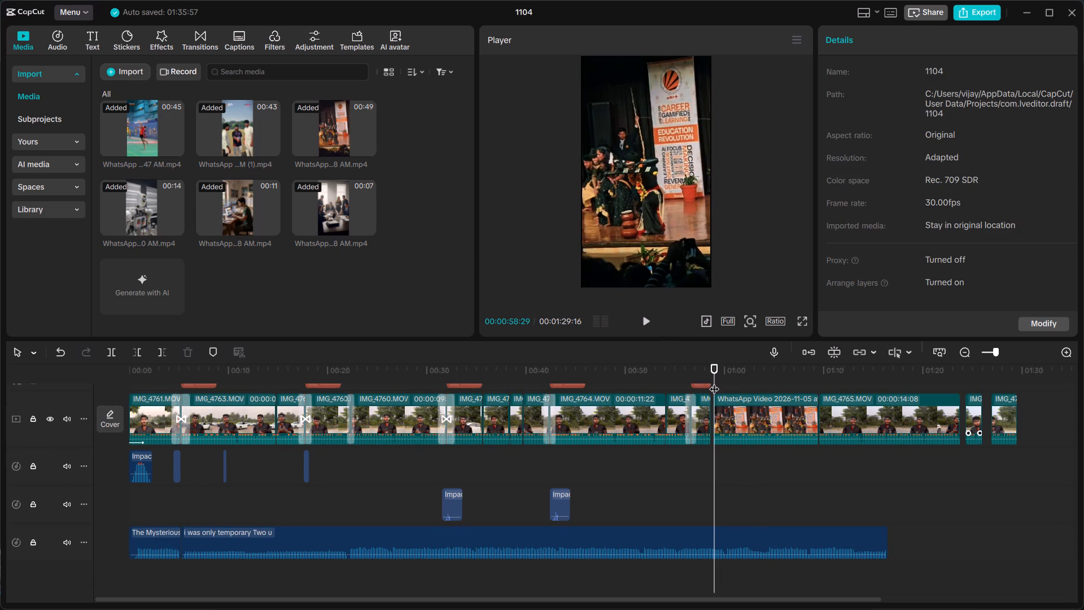
left_click(749, 411)
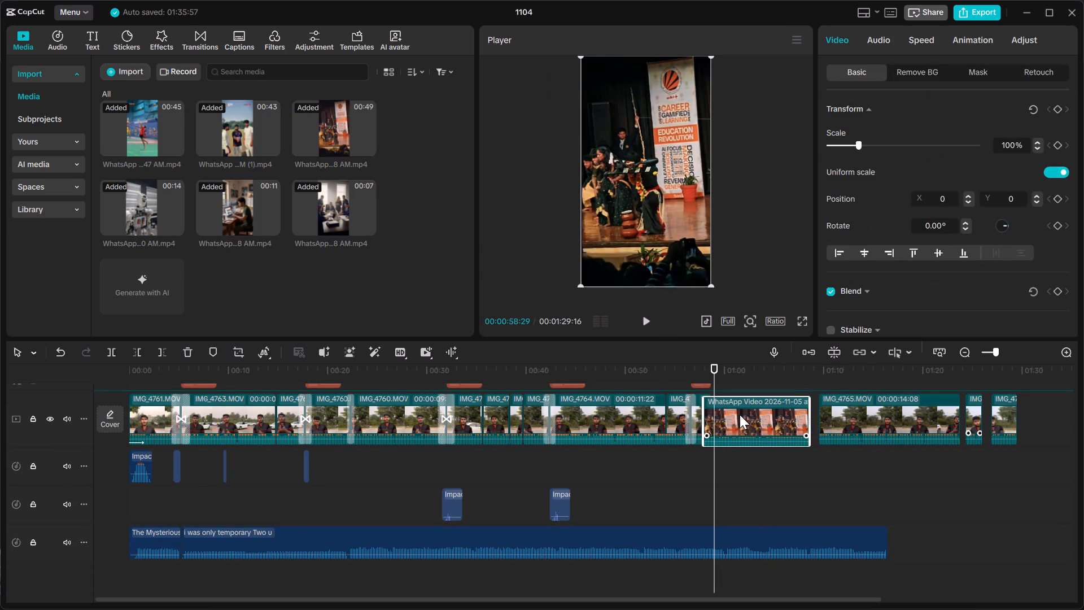
left_click_drag(745, 413, 749, 467)
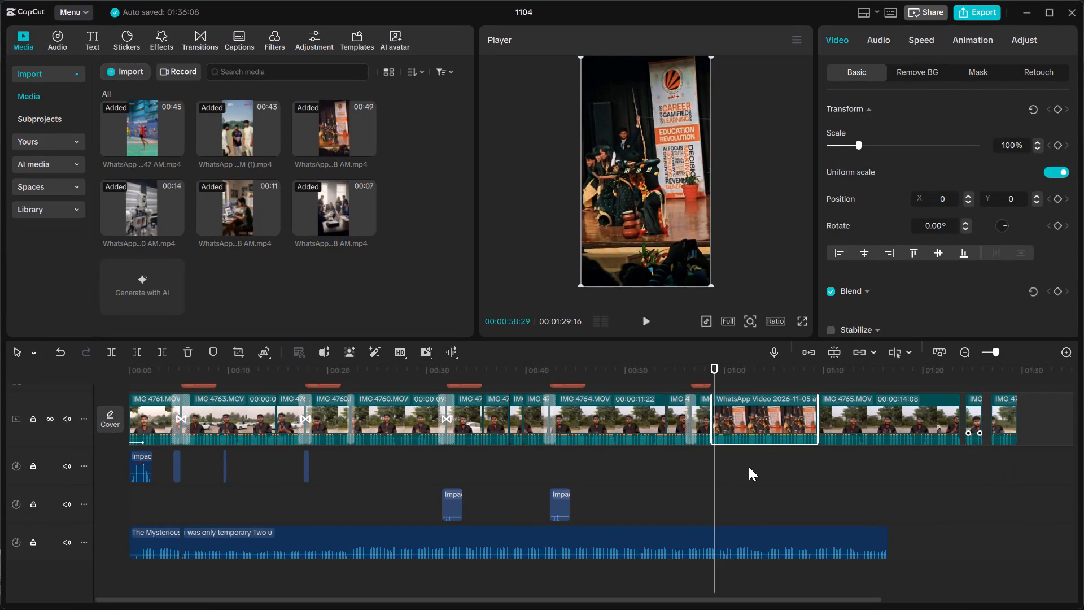
Split the stage clip and background music at 00:00:58:29, shift the music's second part to about 00:01:09, and play back from 00:00:57:03.
key("ctrl+b")
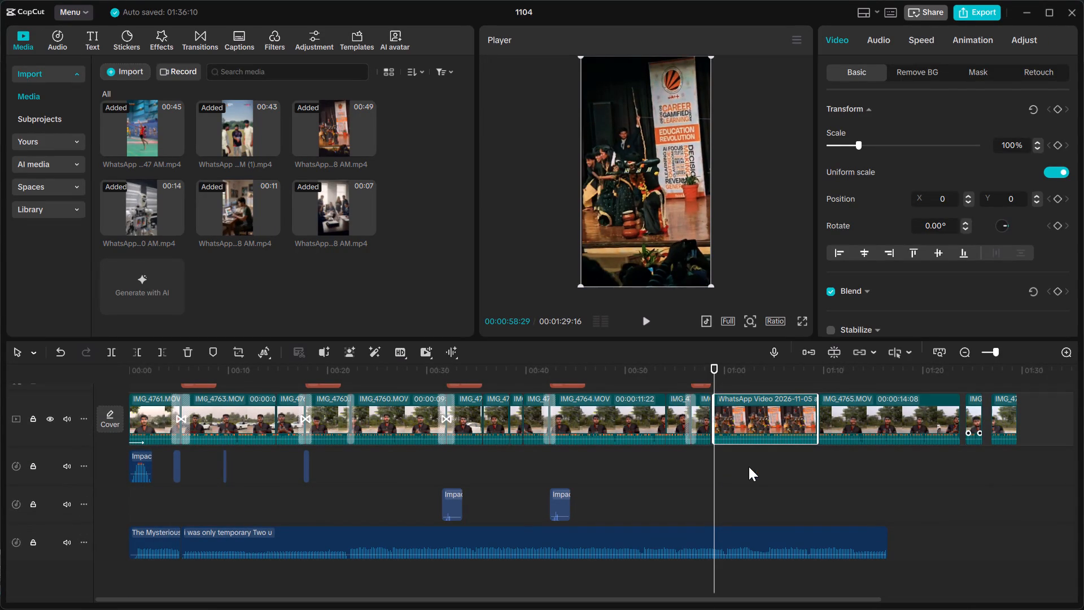
left_click(742, 535)
key("ctrl+b")
left_click_drag(742, 535, 749, 534)
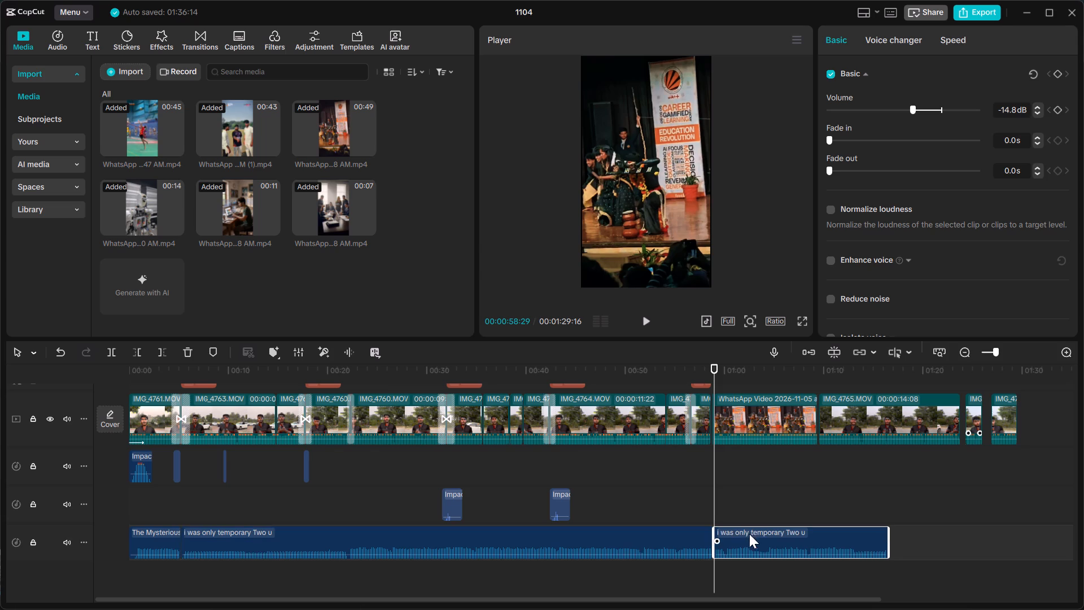
left_click_drag(749, 534, 846, 537)
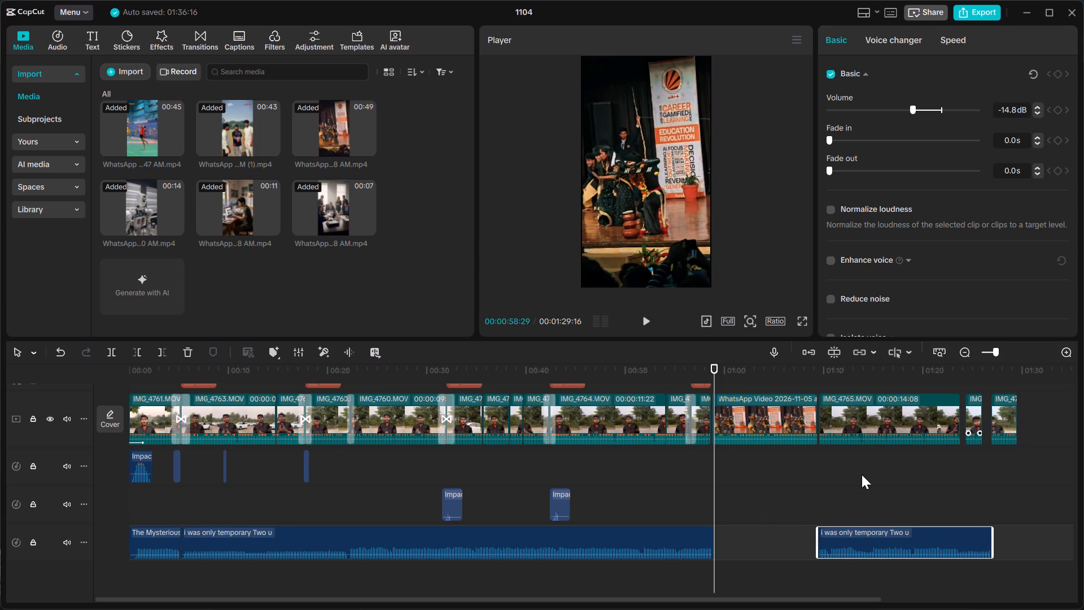
left_click(819, 373)
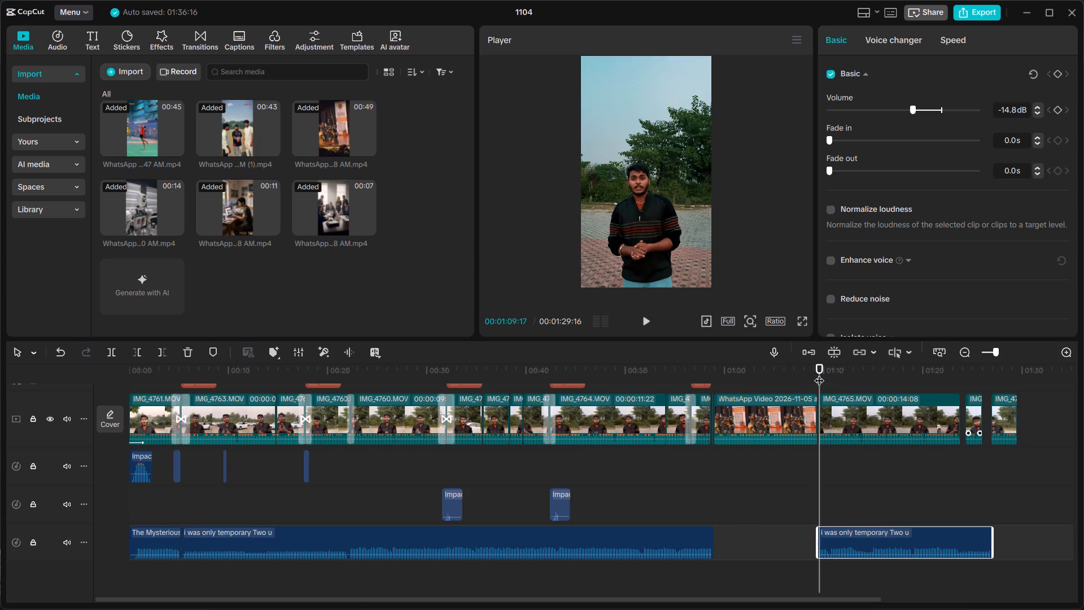
left_click(696, 369)
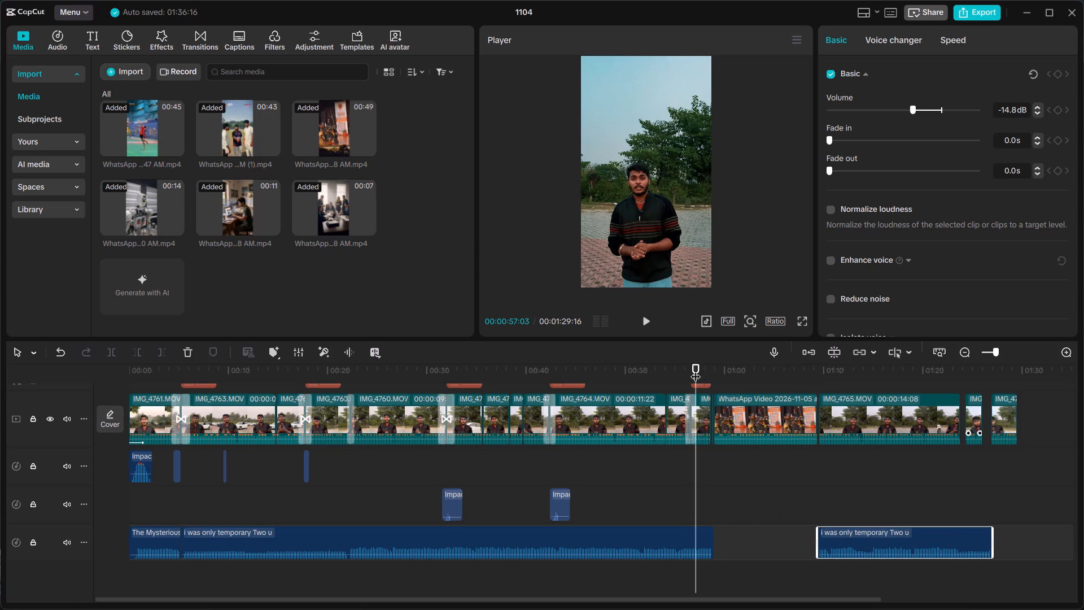
key("space")
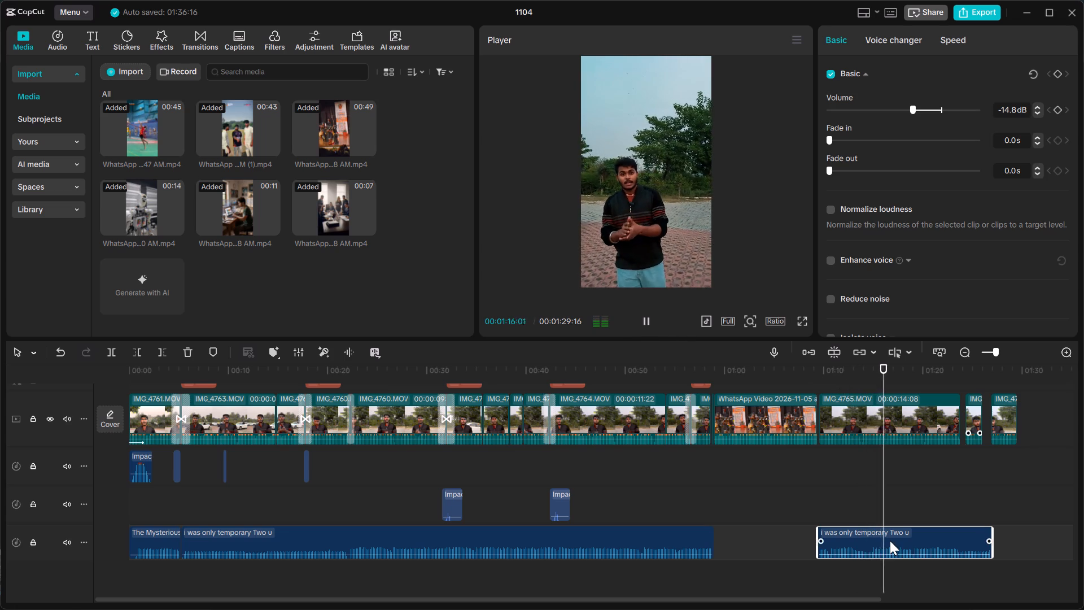
Move the short IMG_4766 clip on the main track directly against the end of IMG_4765, closing the gap.
scroll(863, 487, "up", 3)
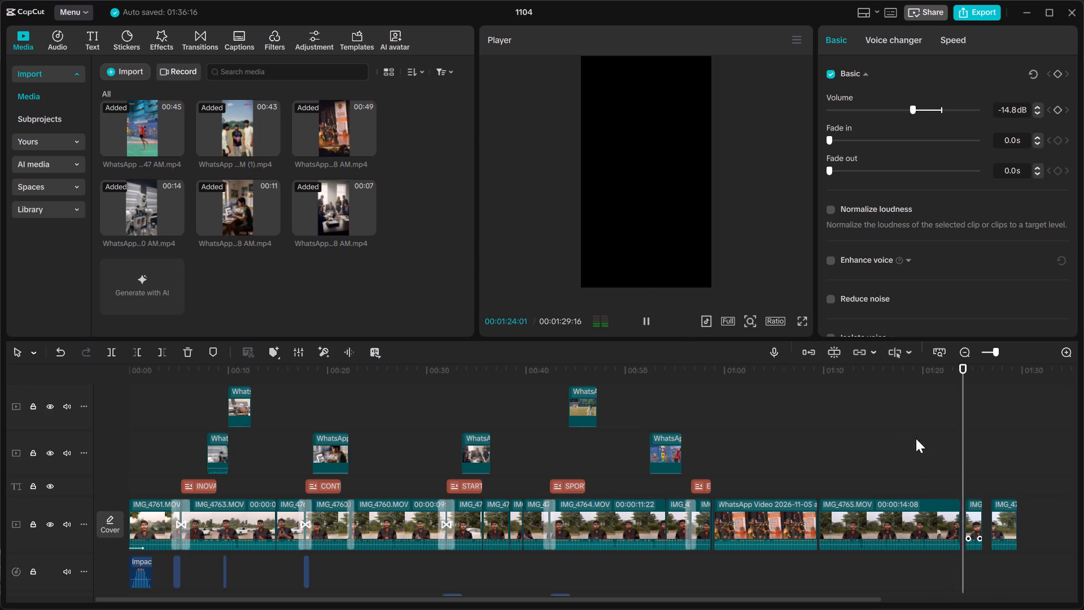
left_click_drag(973, 524, 964, 527)
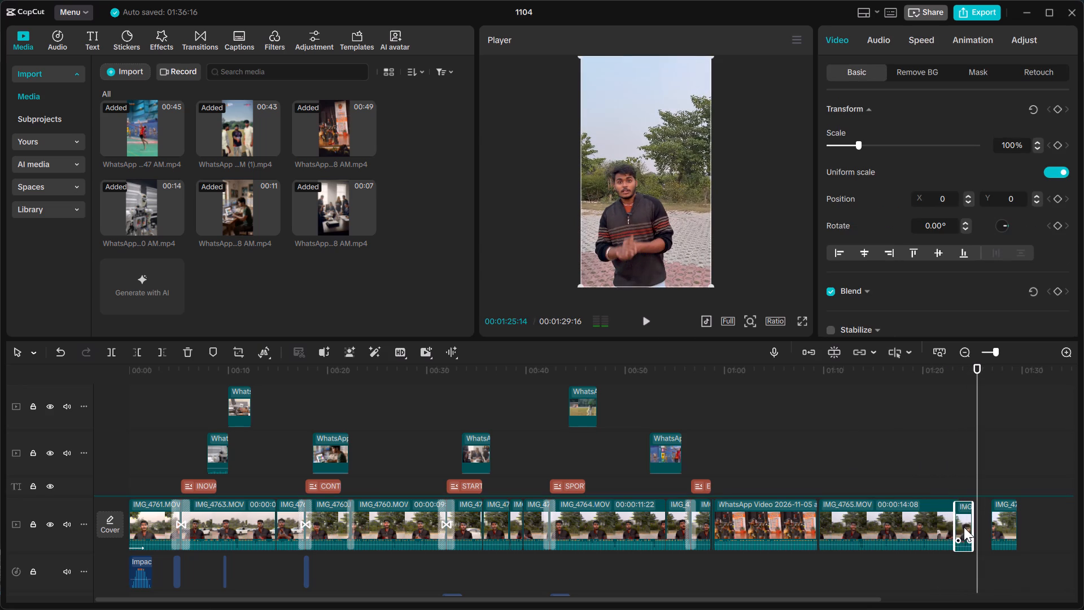
left_click_drag(964, 527, 979, 521)
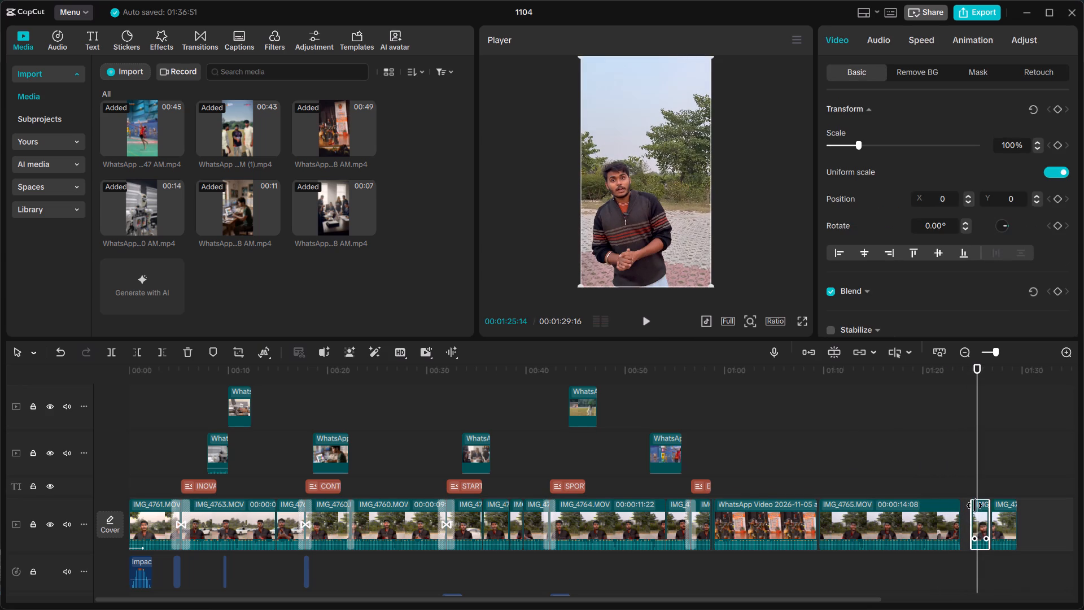
left_click_drag(974, 506, 962, 508)
left_click_drag(980, 517, 968, 522)
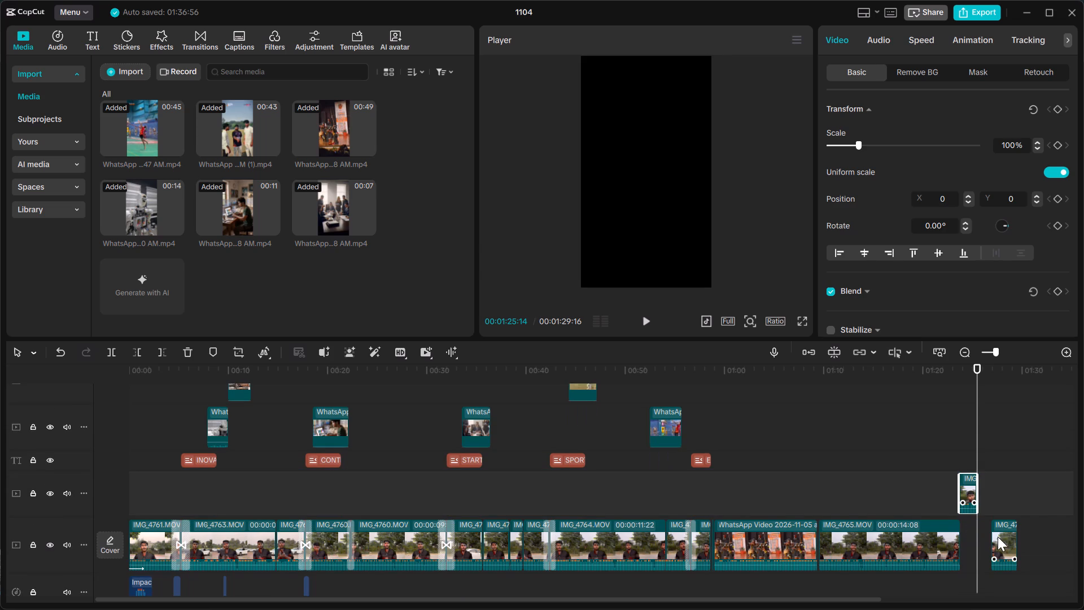
left_click_drag(968, 491, 977, 529)
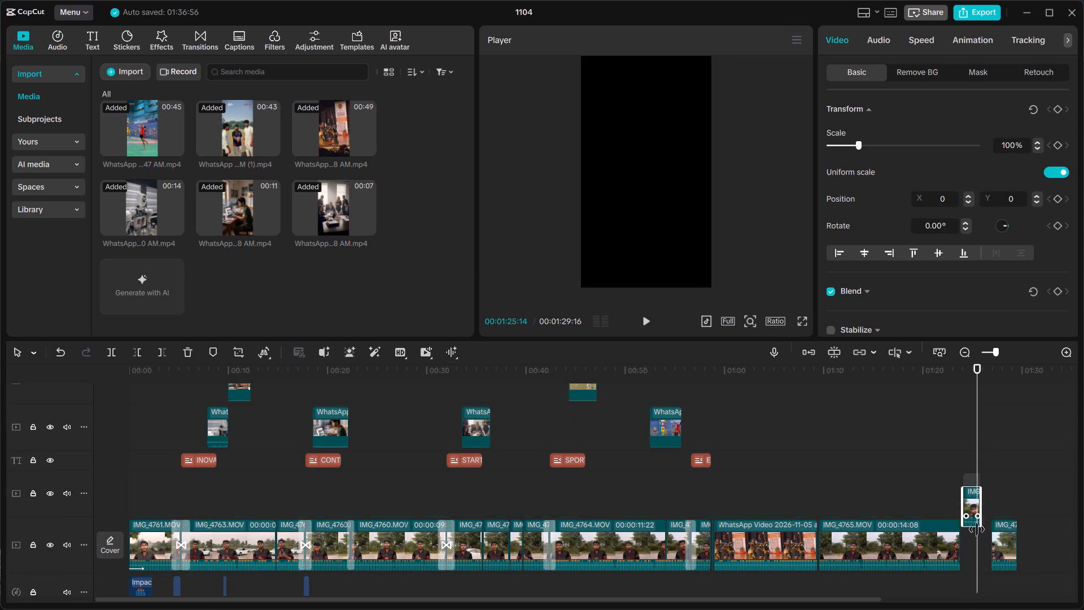
left_click_drag(977, 529, 969, 541)
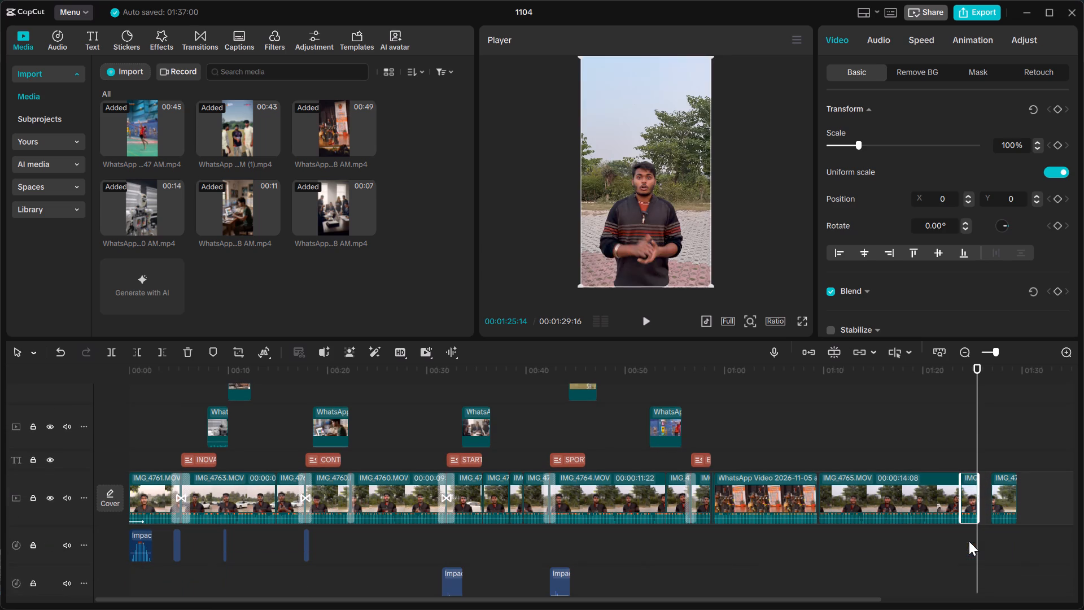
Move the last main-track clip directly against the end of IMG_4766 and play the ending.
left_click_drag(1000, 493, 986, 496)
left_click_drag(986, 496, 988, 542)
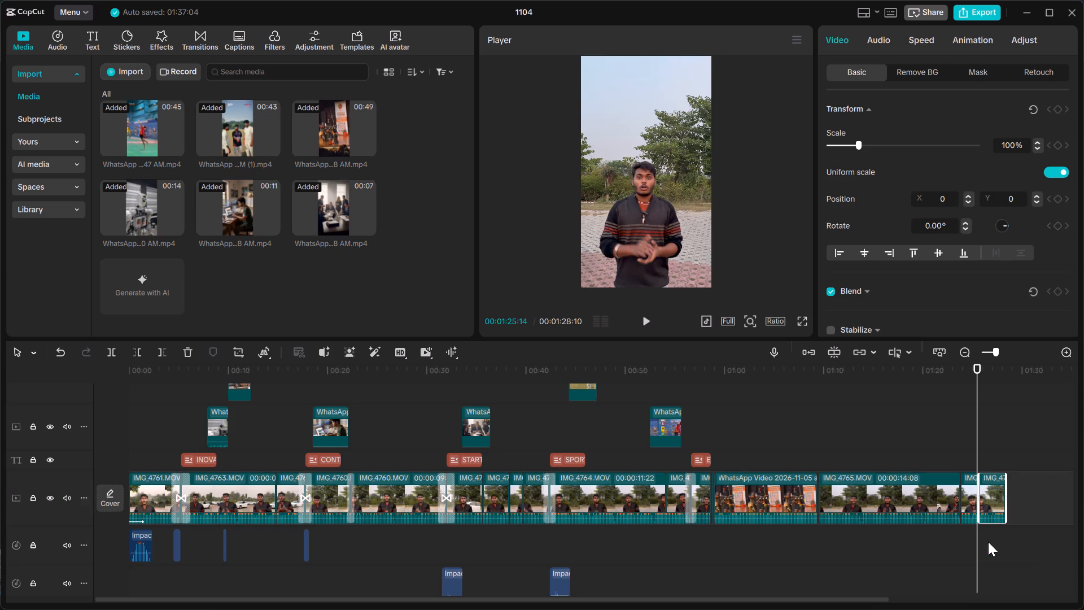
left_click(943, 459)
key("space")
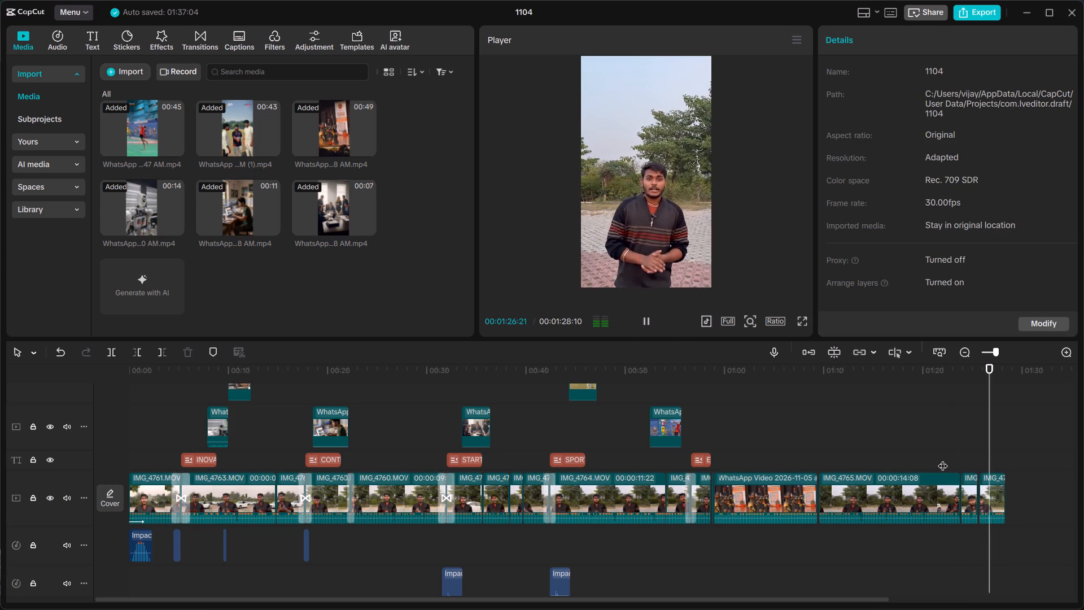
Delete the last clip on the main track, after IMG_4766.
left_click(990, 498)
key("BackSpace")
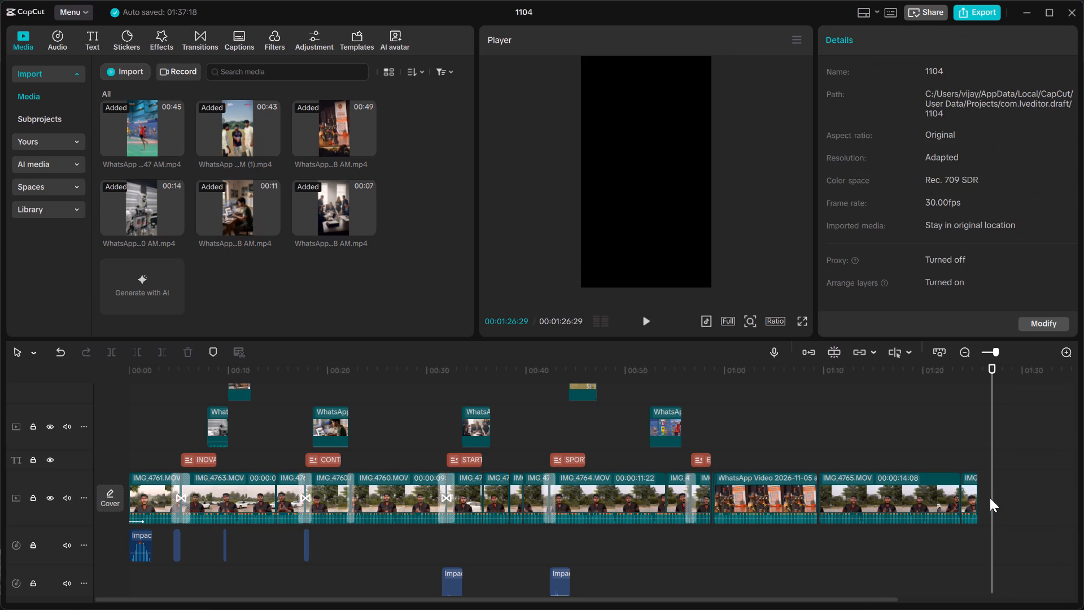
Extend the end of the IMG_4766 clip to 00:01:28:00 and play its closing seconds.
left_click(969, 498)
left_click_drag(978, 493, 1022, 491)
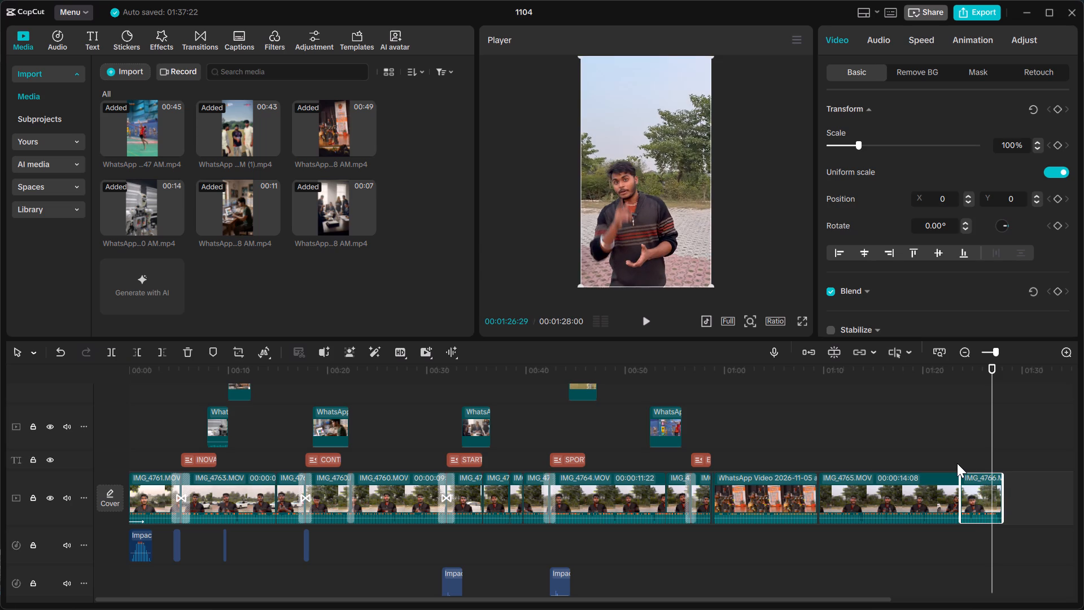
key("space")
key("space")
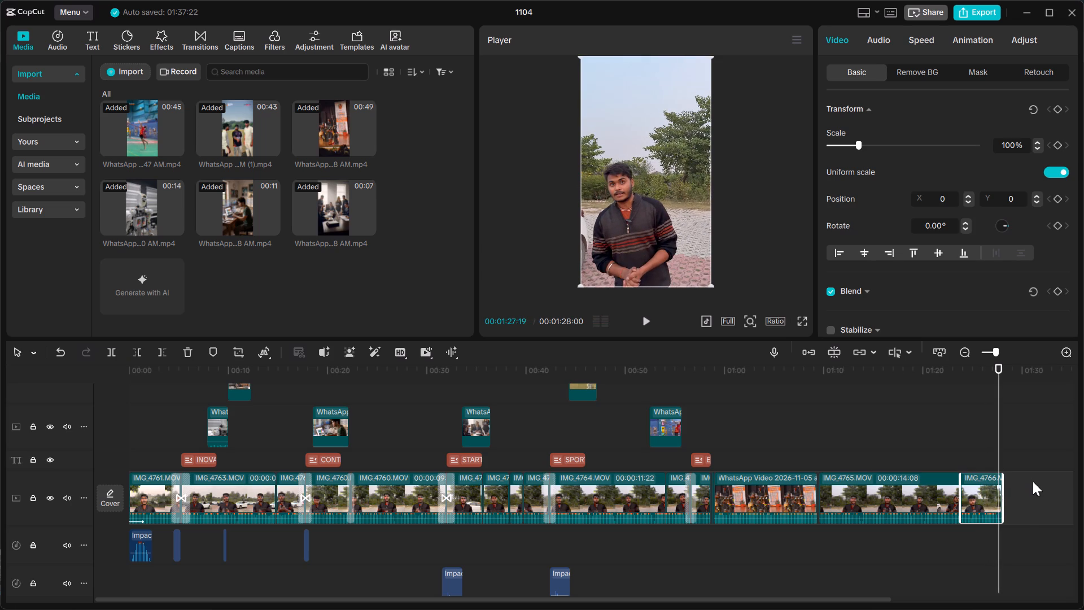
Trim the end of the IMG_4766 clip on the main track to 00:01:27:20.
left_click_drag(1003, 494, 997, 497)
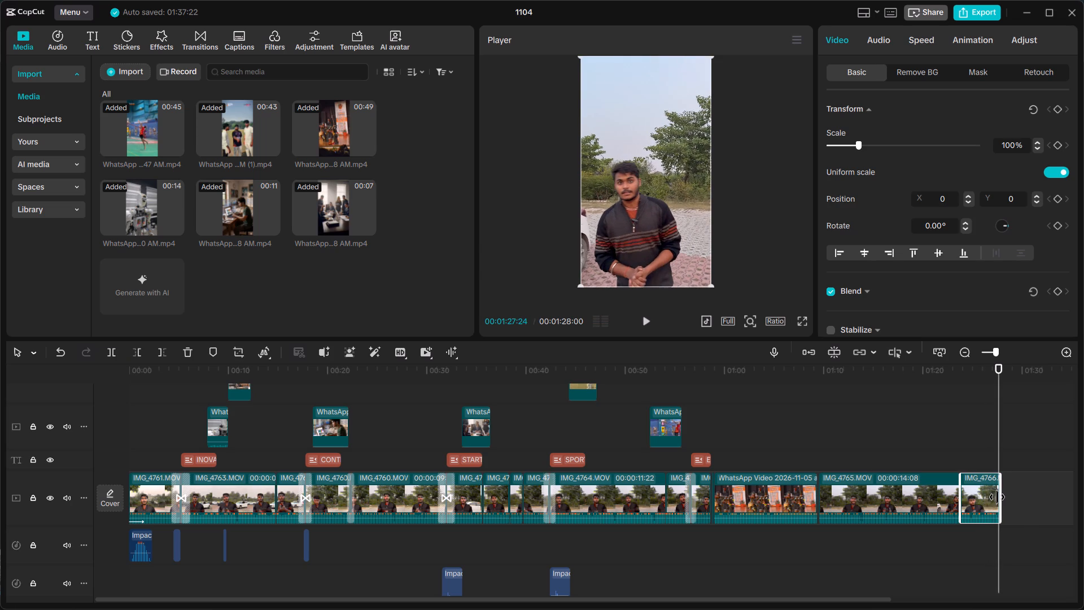
left_click_drag(997, 497, 996, 498)
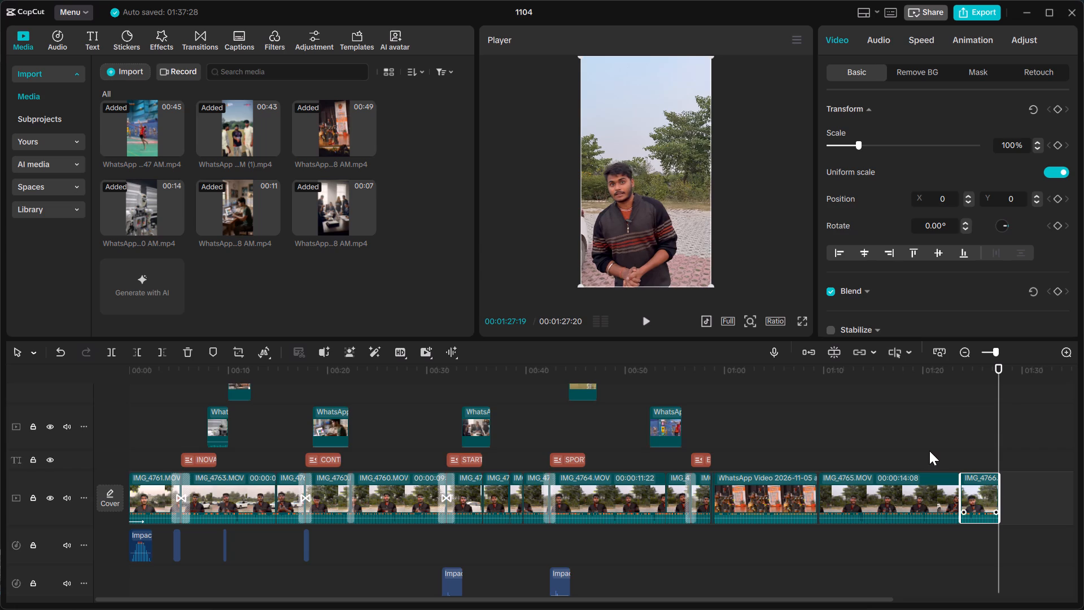
Extend the end of the last "i was only temporary" music clip to match the end of the video.
scroll(929, 450, "down", 1)
left_click_drag(960, 573, 963, 542)
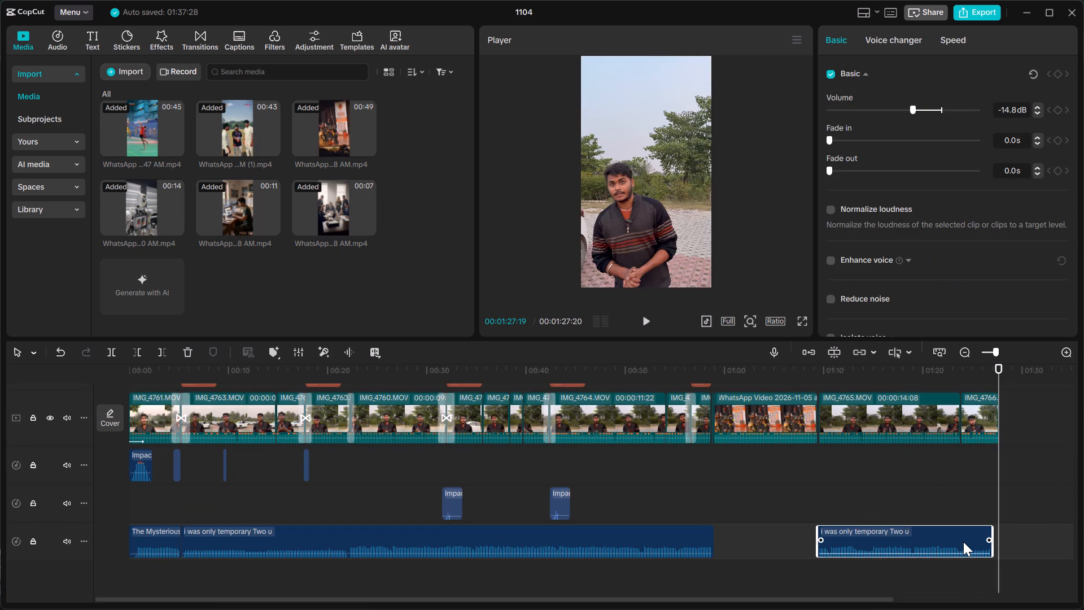
left_click(963, 542)
left_click(994, 531)
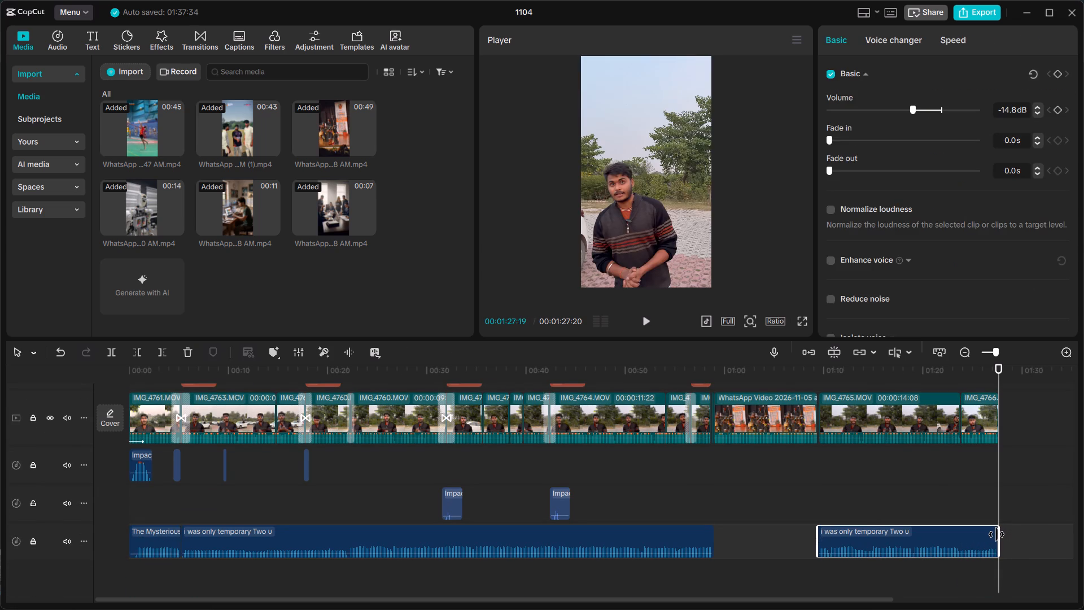
Extend the end of the Vivid Glam filter to the end of the IMG_4766 clip.
scroll(911, 487, "up", 2)
left_click(869, 407)
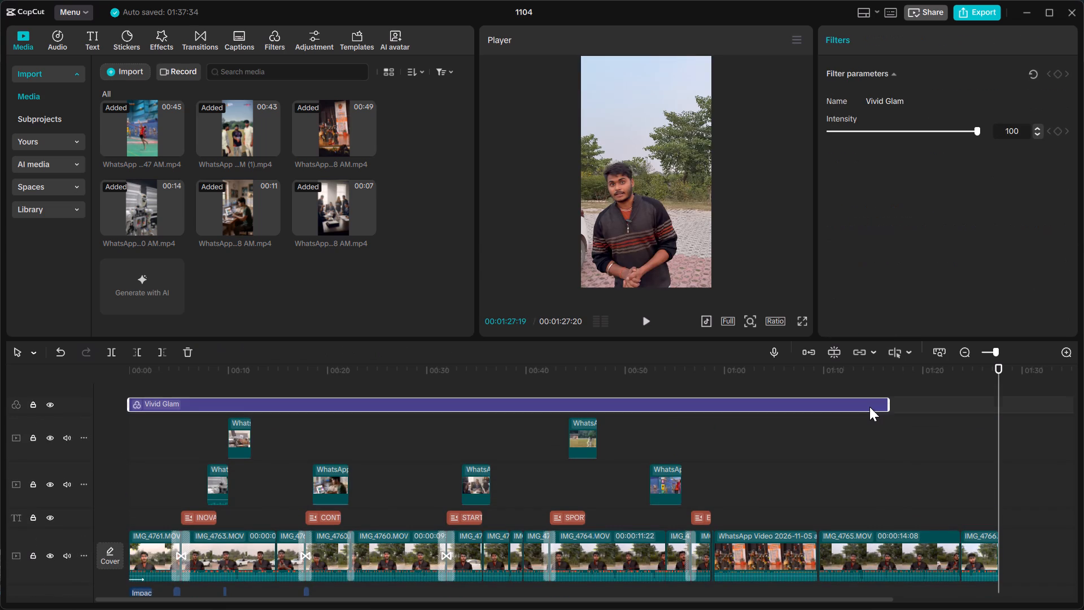
left_click_drag(889, 404, 987, 407)
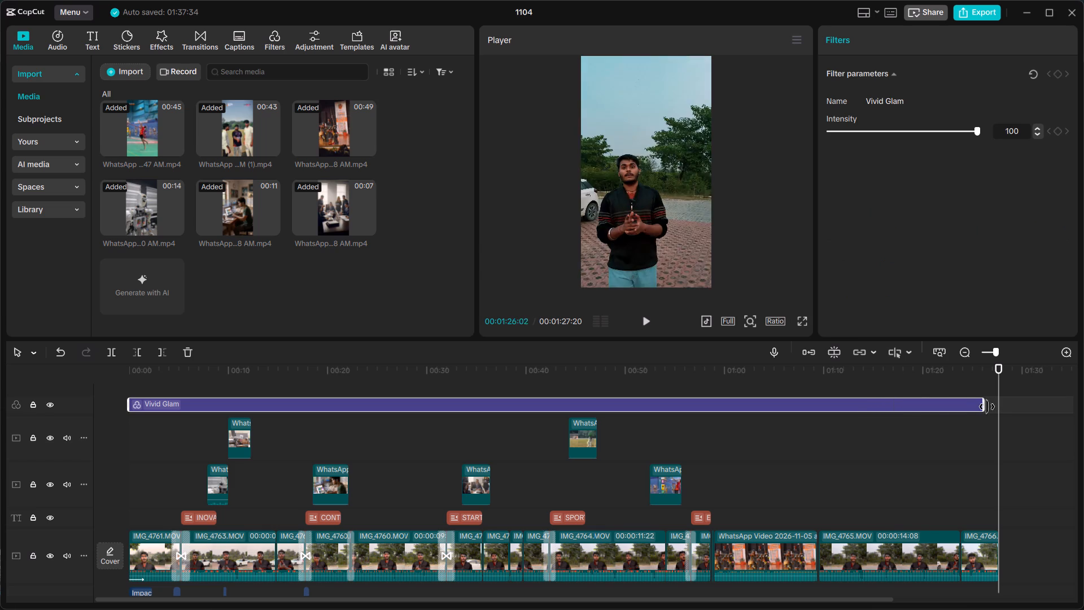
left_click_drag(987, 407, 996, 408)
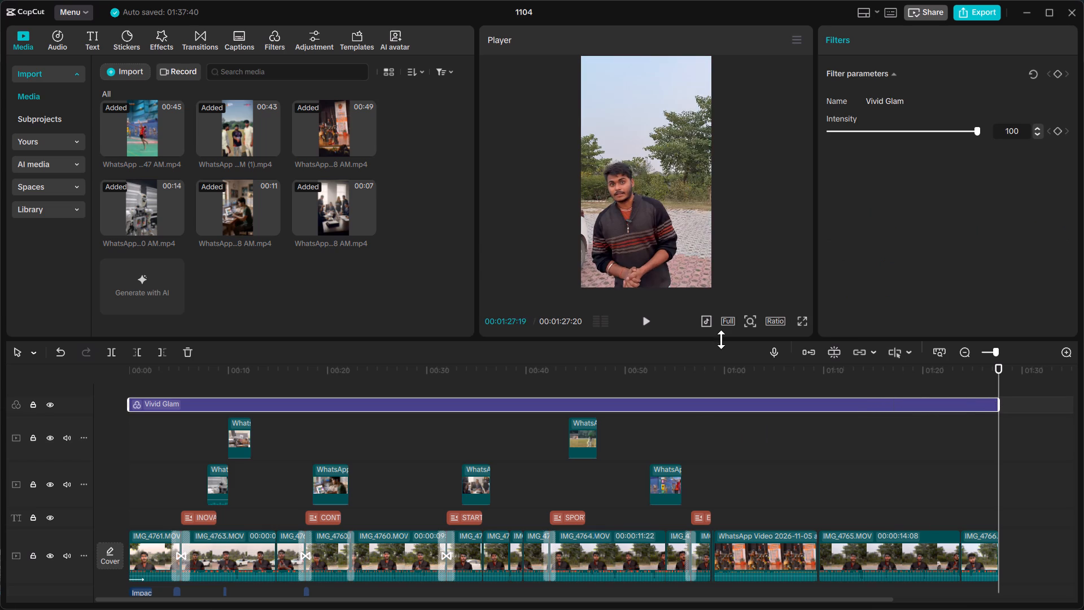
Play the video full screen from around 00:00:46 to the end, reviewing the stage performance and closing clips.
left_click(712, 368)
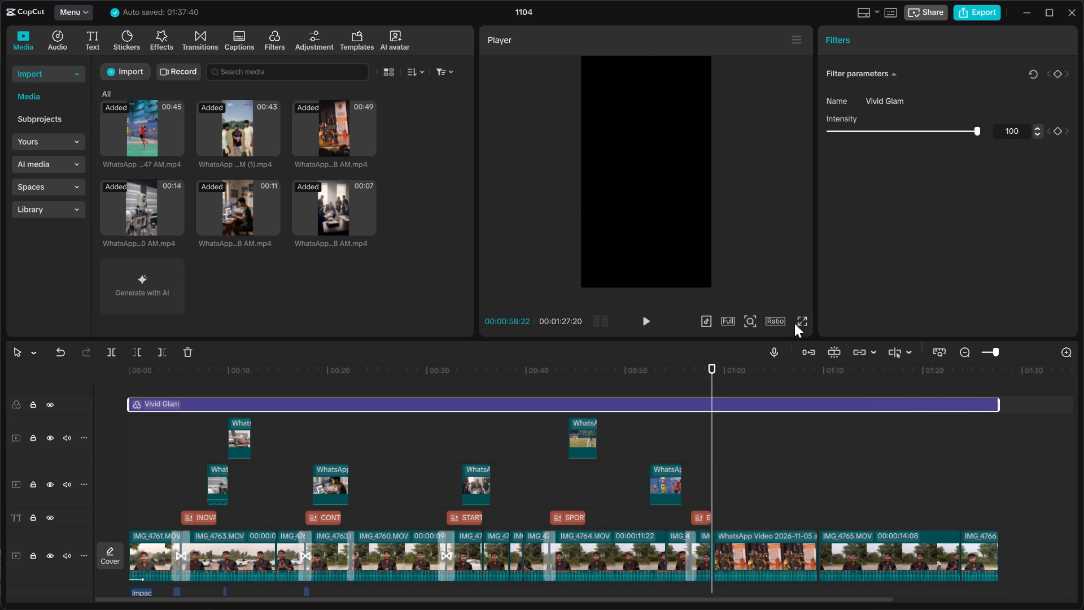
left_click(795, 323)
left_click(805, 319)
left_click(601, 550)
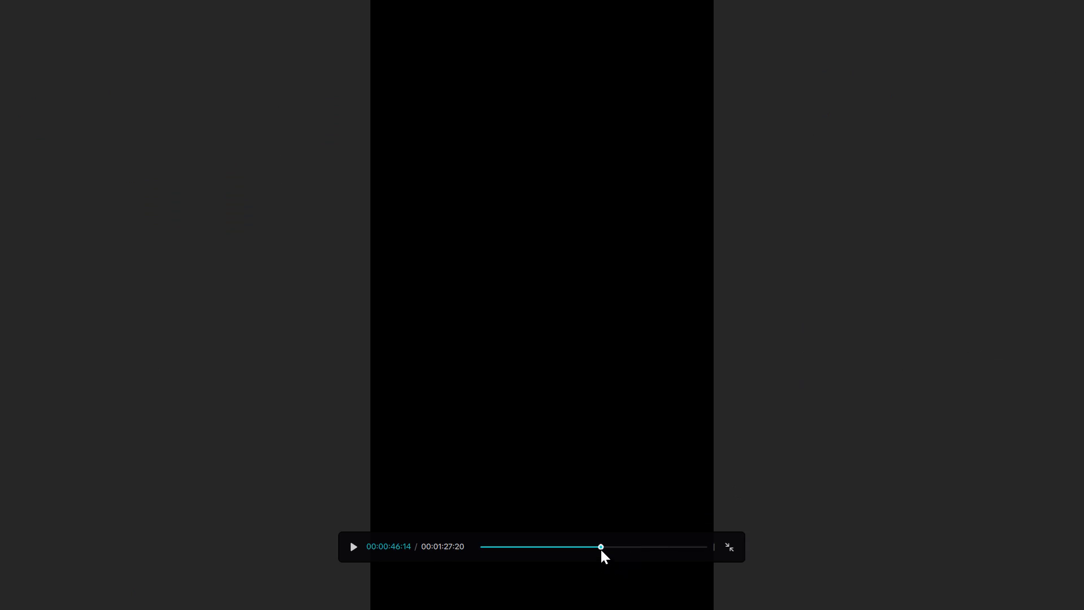
key("space")
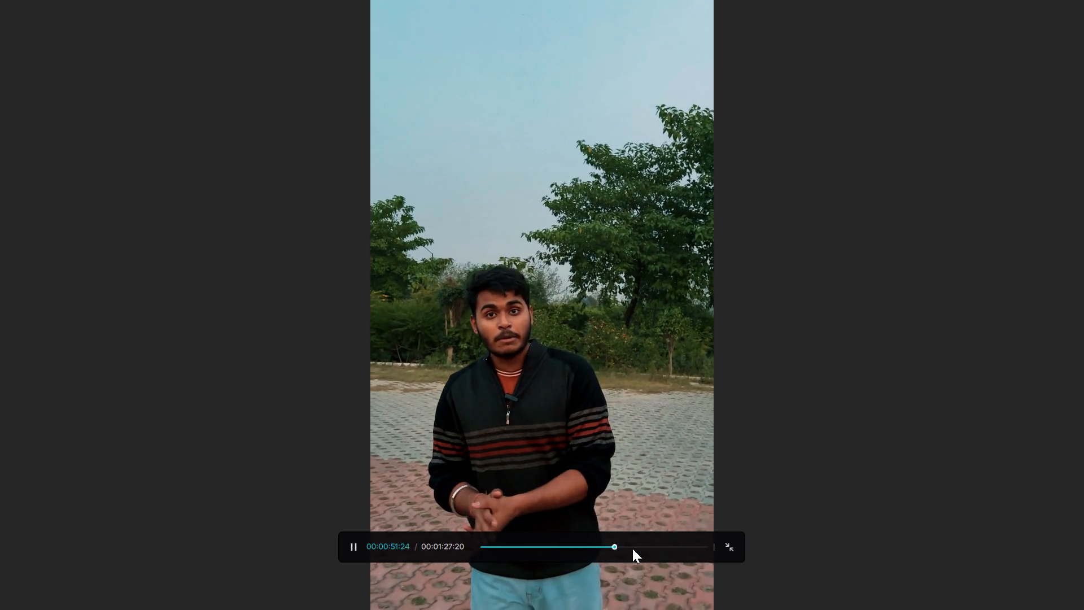
left_click(632, 548)
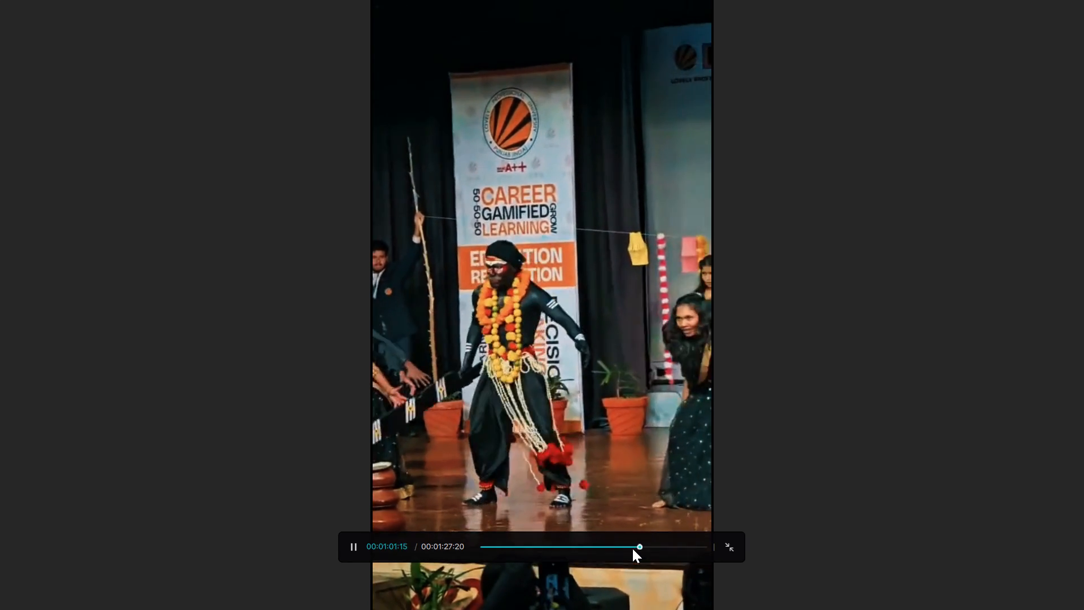
left_click(624, 544)
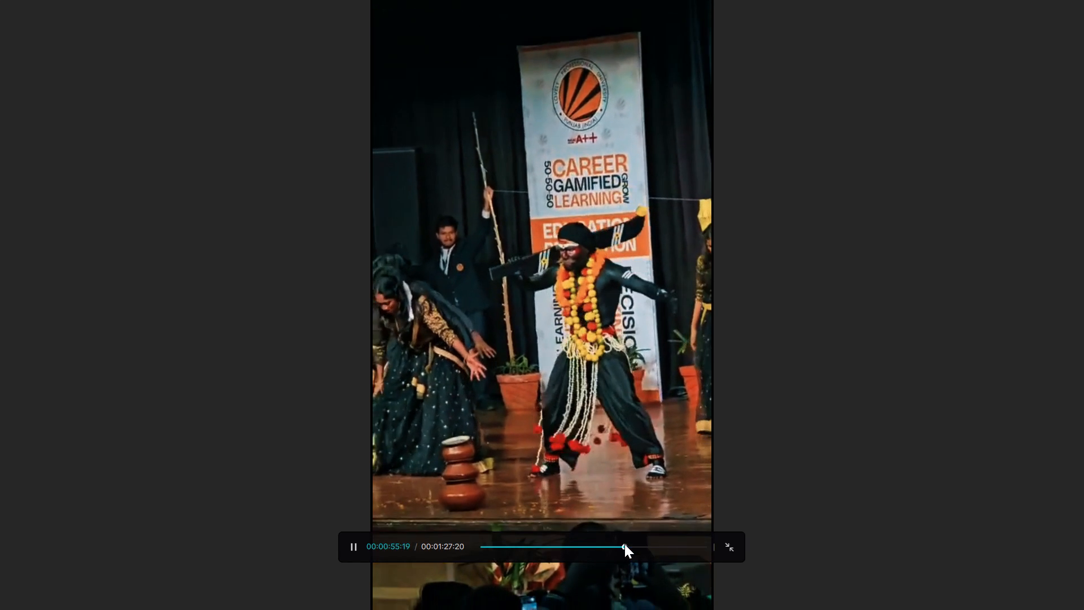
key("space")
key("space")
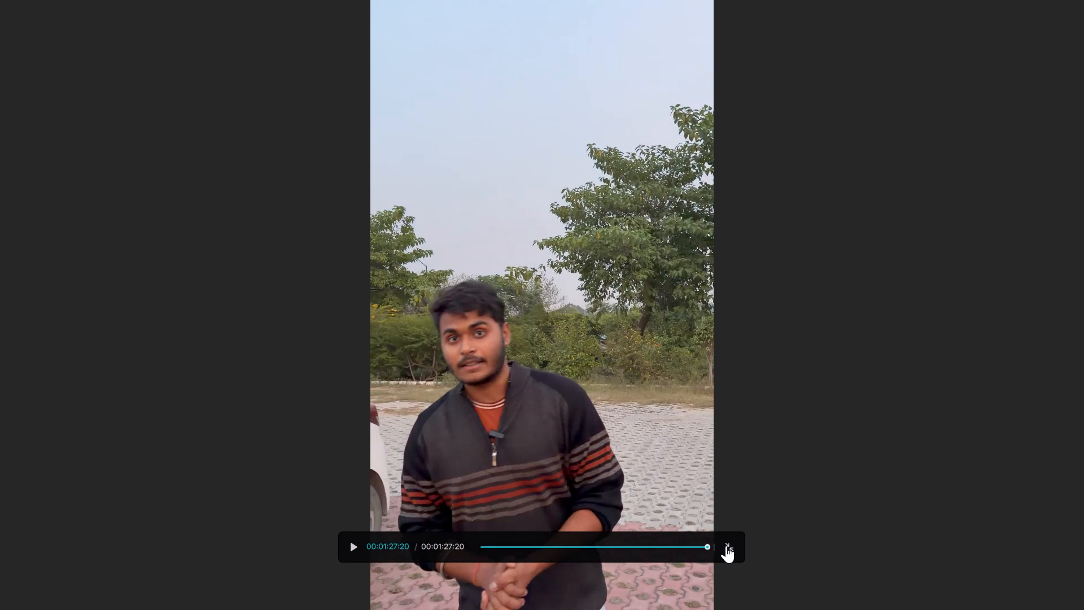
left_click(726, 546)
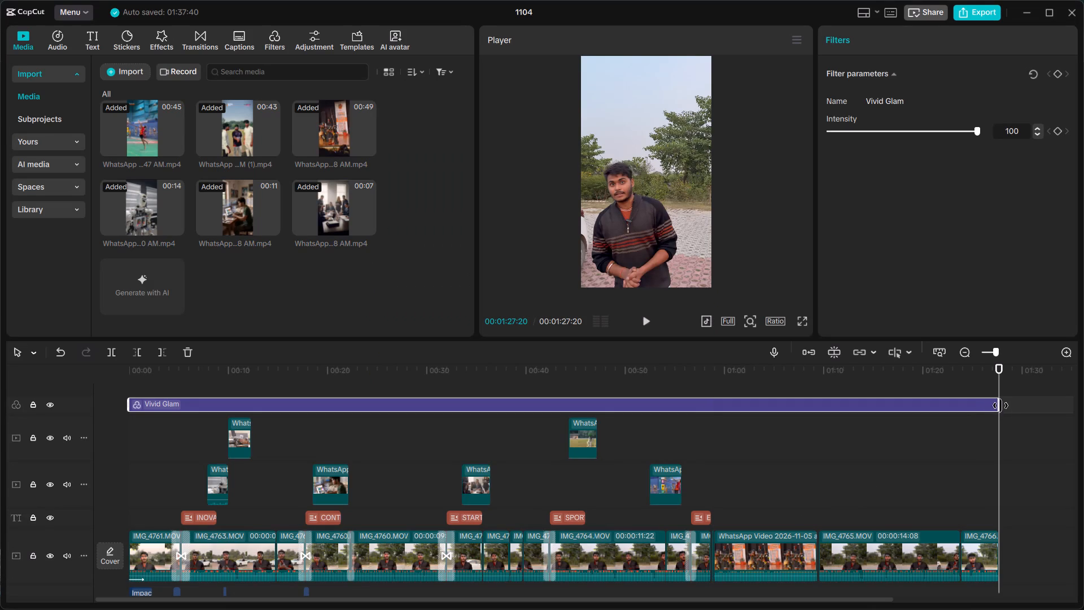
Extend the end of the Vivid Glam filter slightly further, to 00:01:27:29.
left_click(999, 405)
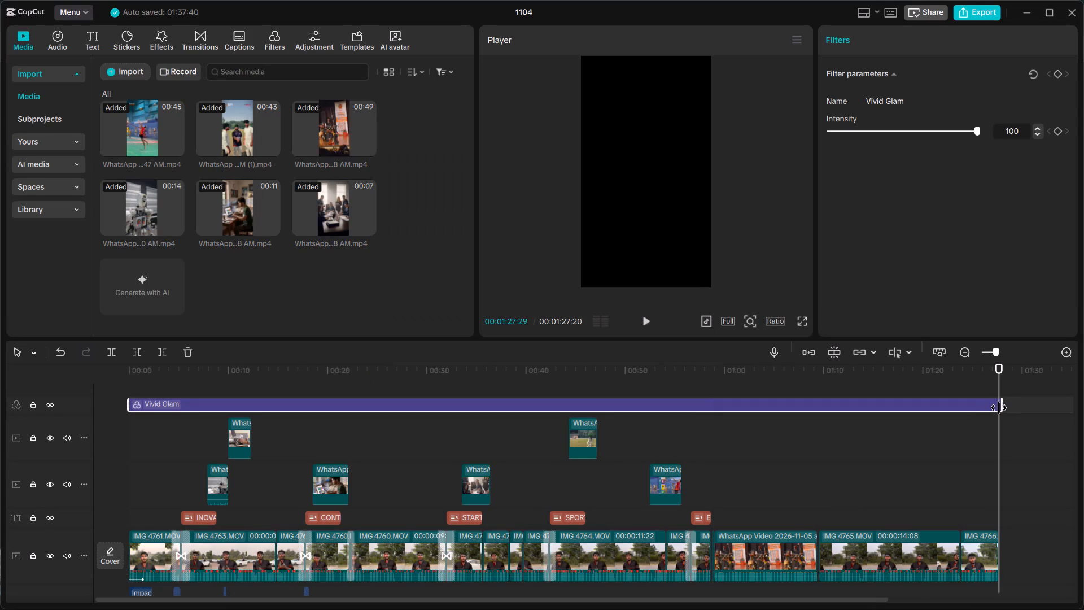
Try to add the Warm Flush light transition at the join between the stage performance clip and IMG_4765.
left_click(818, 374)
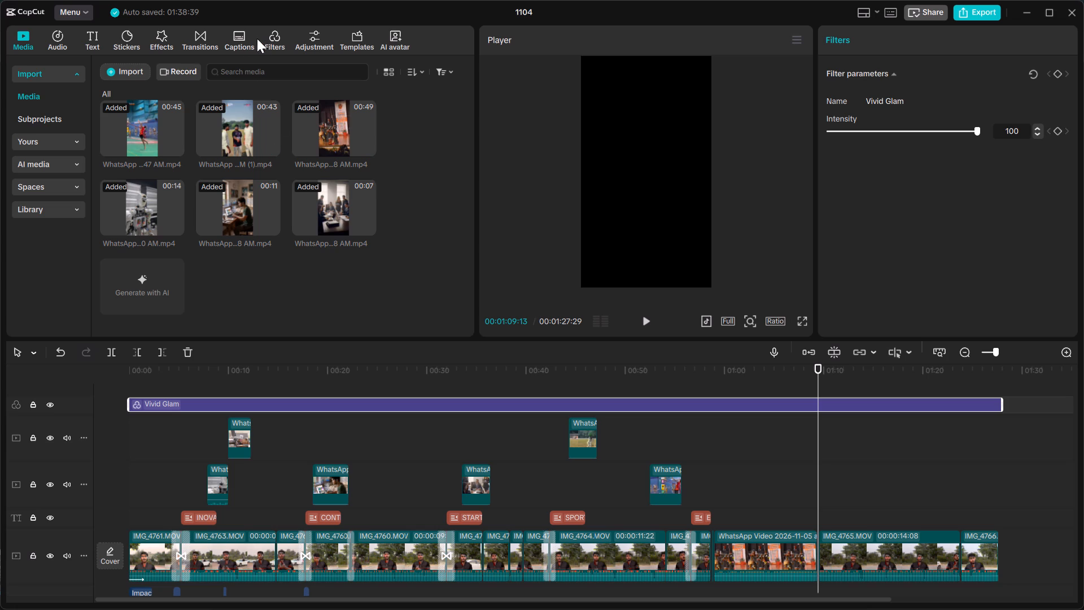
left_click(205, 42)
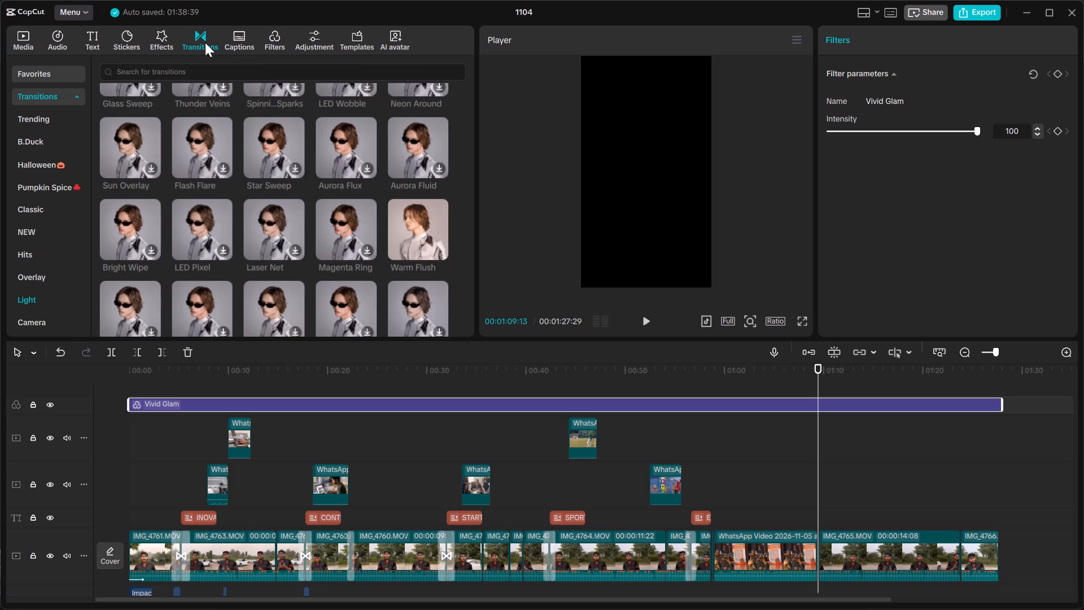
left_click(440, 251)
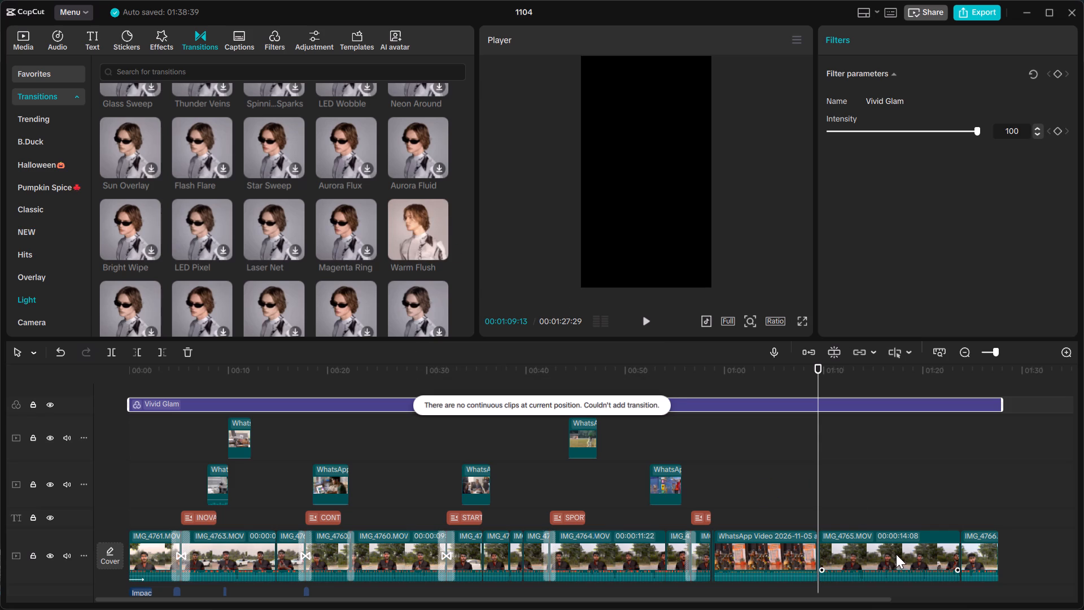
Extend the start of IMG_4765 back to the end of the stage performance clip, giving 00:00:14:13, and play from the join.
left_click(850, 548)
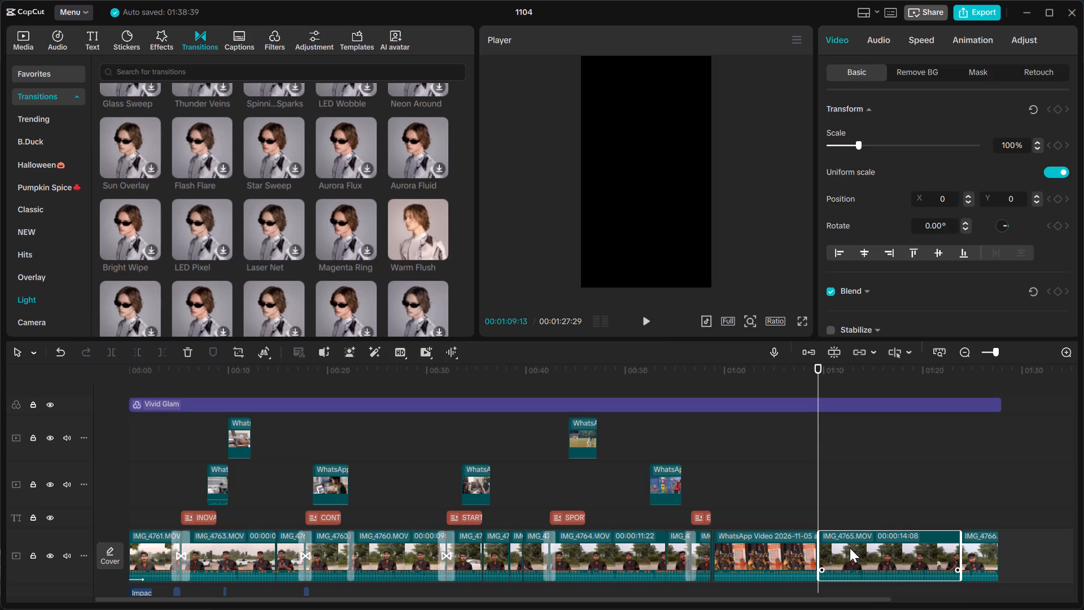
left_click(814, 545)
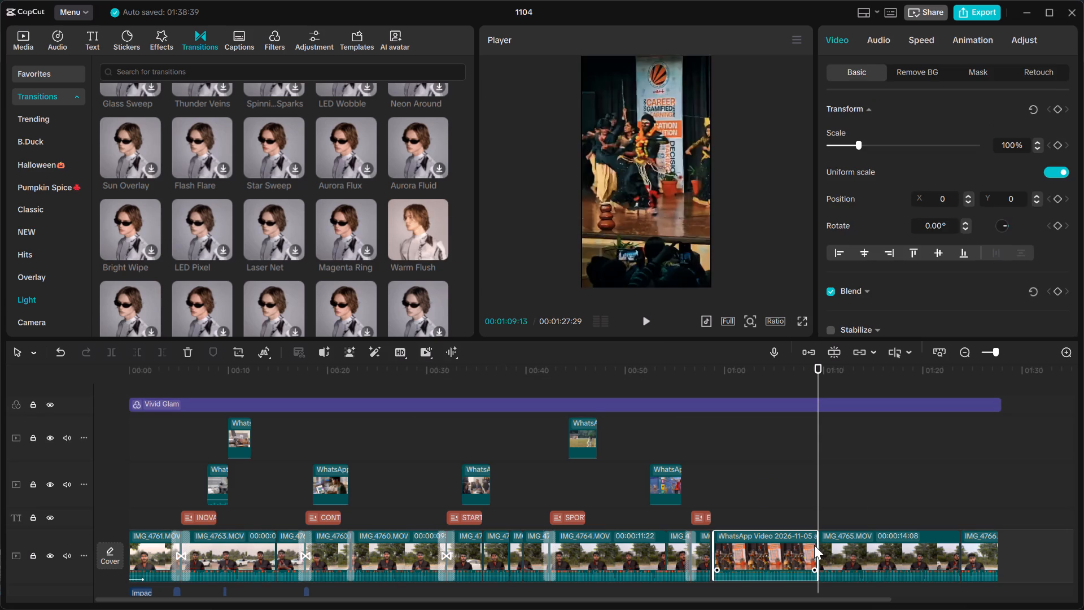
left_click(832, 544)
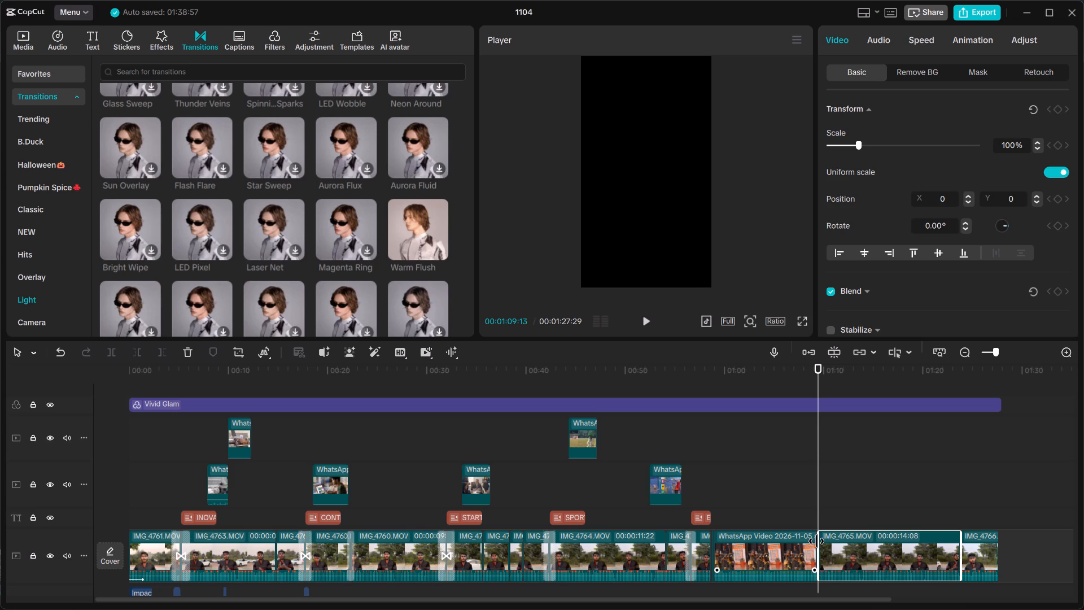
left_click_drag(816, 541, 811, 541)
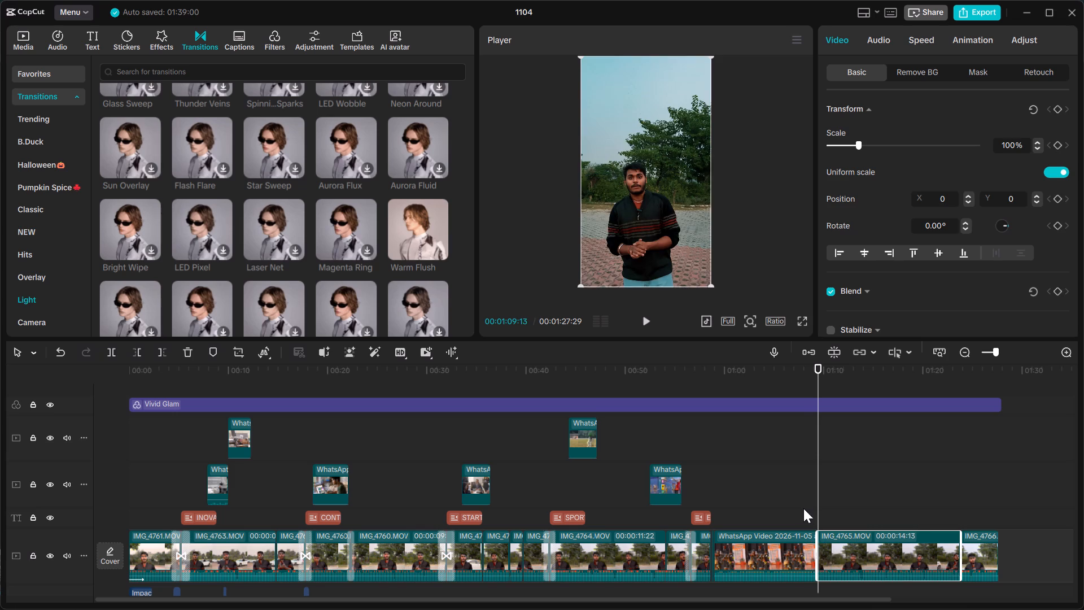
left_click(803, 505)
key("space")
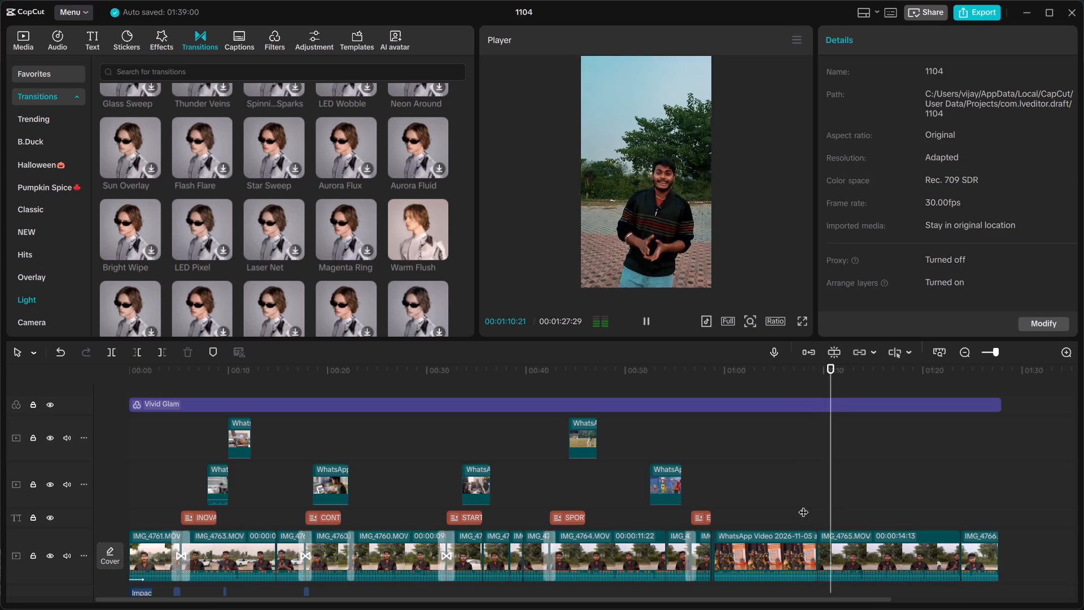
Extend the end of the EXTRA ACTIVITES title slightly so it reaches the start of the stage performance clip.
left_click(702, 517)
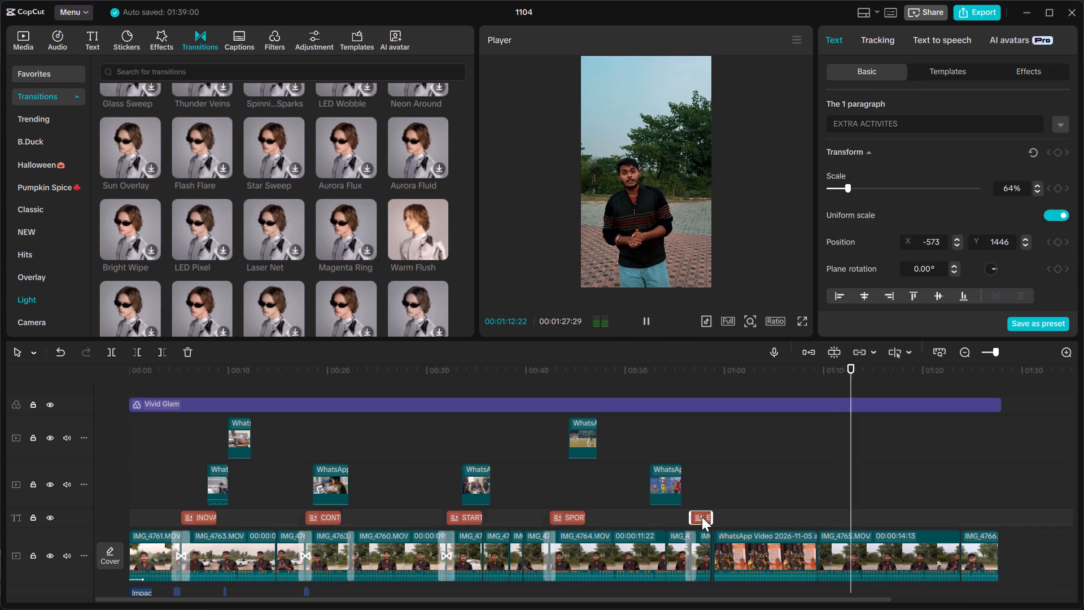
left_click(710, 516)
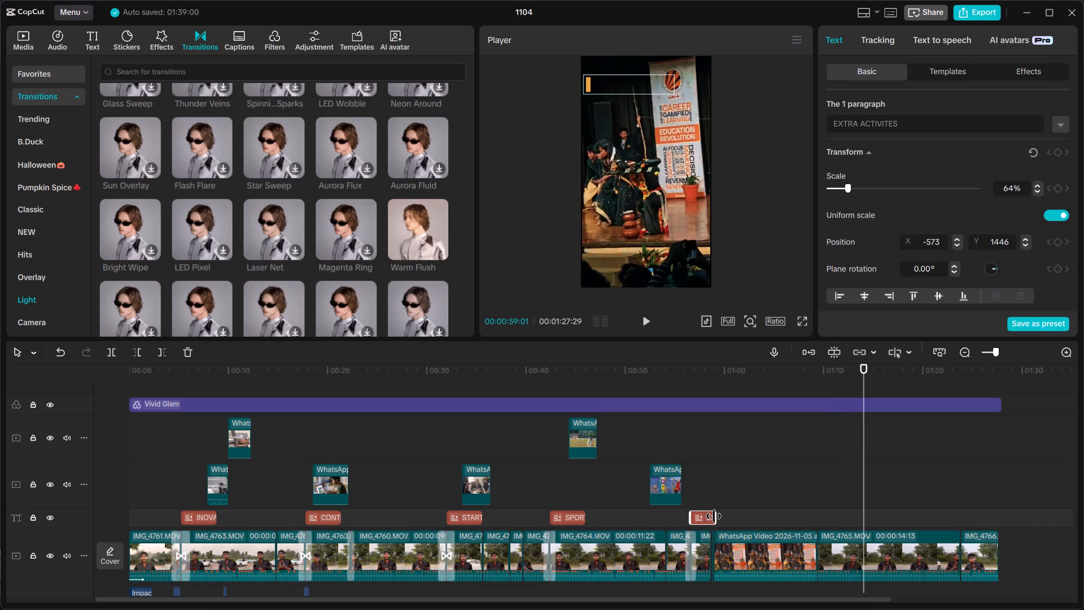
Play from 00:00:55:08 through the stage performance clip and stop at its join with IMG_4765.
left_click(677, 382)
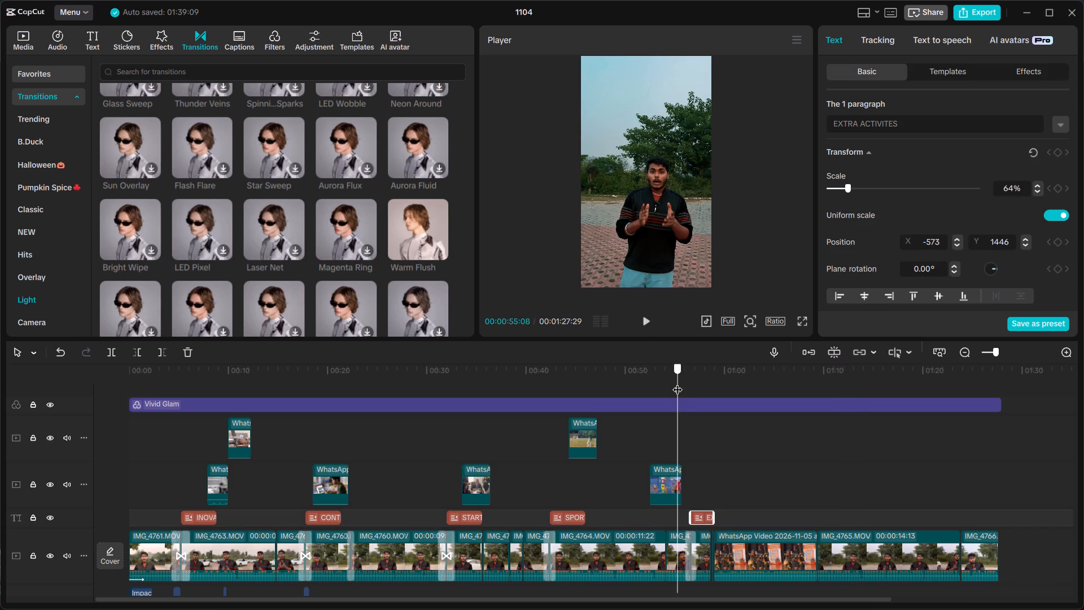
key("space")
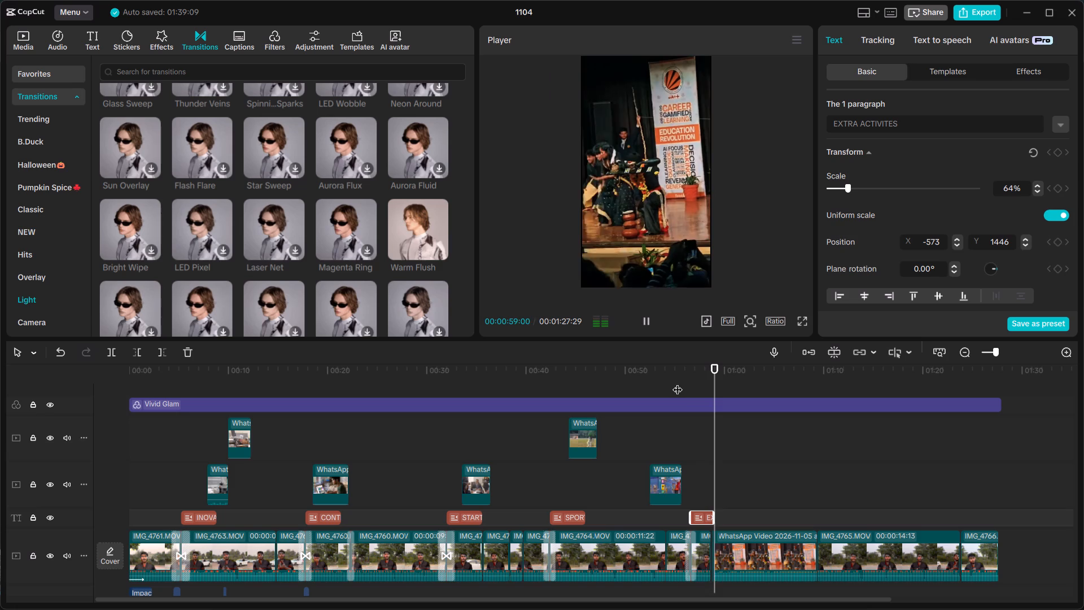
scroll(769, 470, "down", 3)
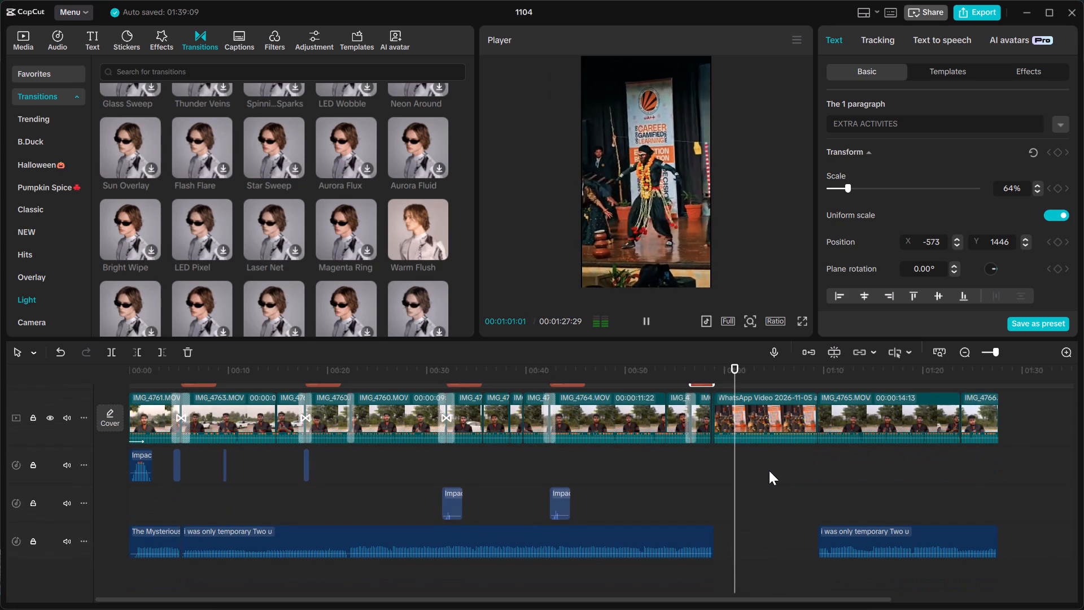
scroll(769, 470, "down", 2)
scroll(769, 470, "up", 1)
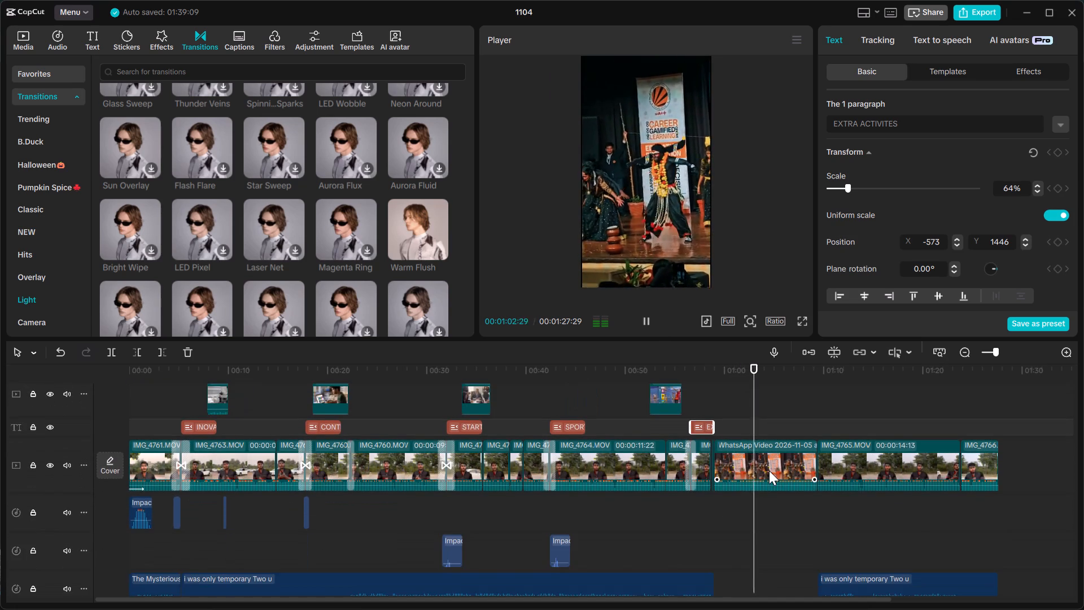
scroll(769, 470, "up", 1)
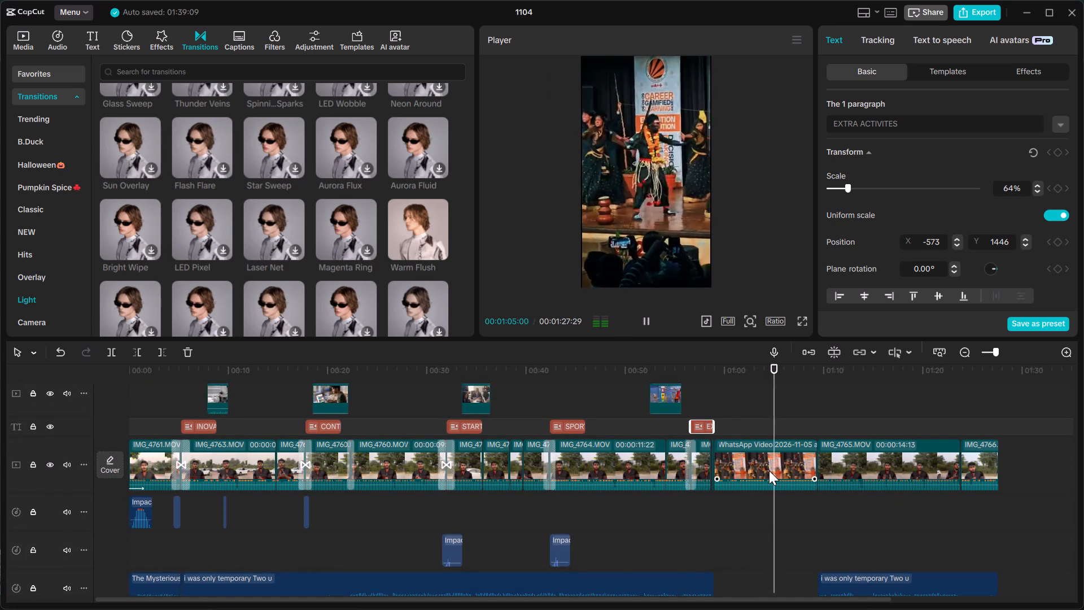
scroll(769, 470, "up", 1)
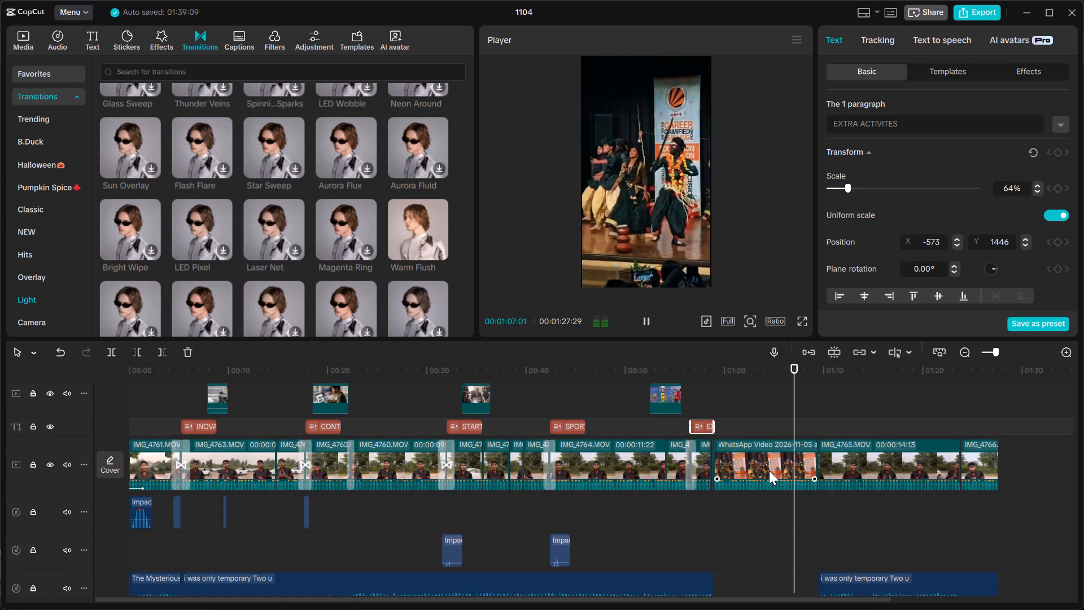
scroll(769, 470, "up", 1)
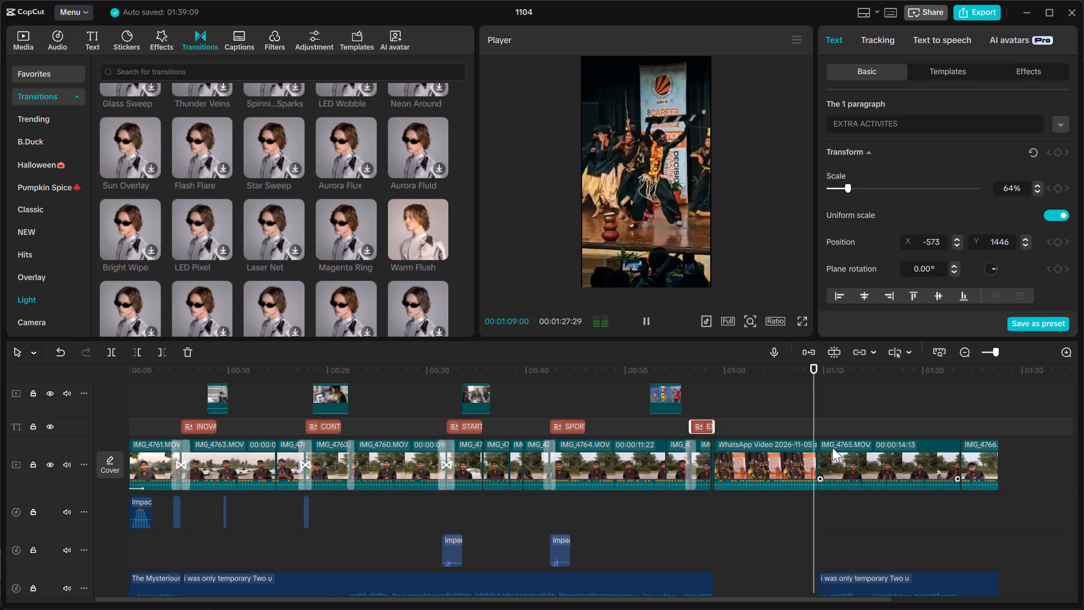
left_click(814, 374)
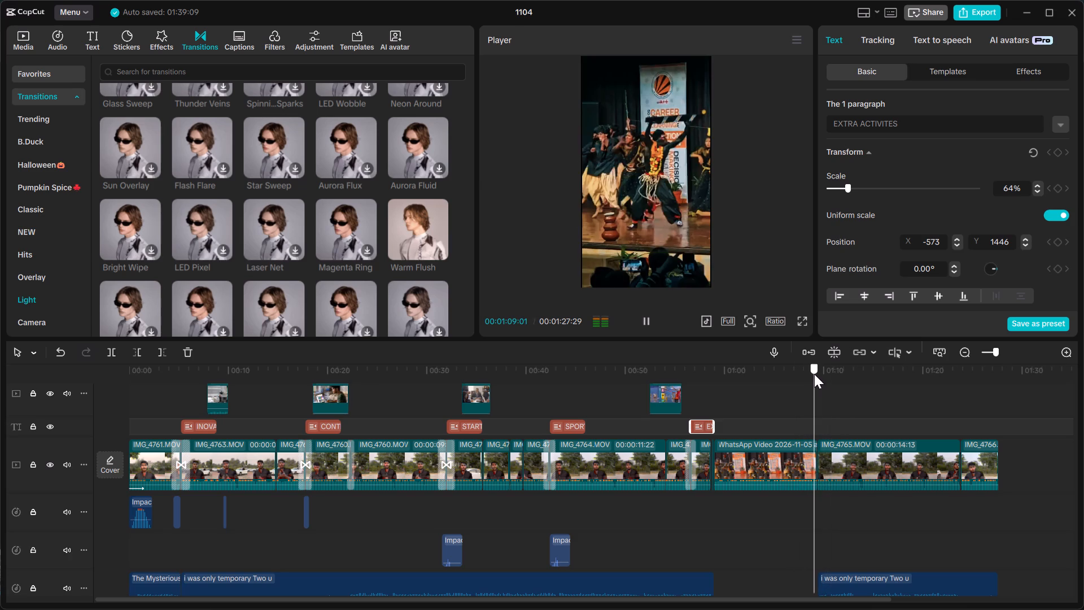
left_click(814, 374)
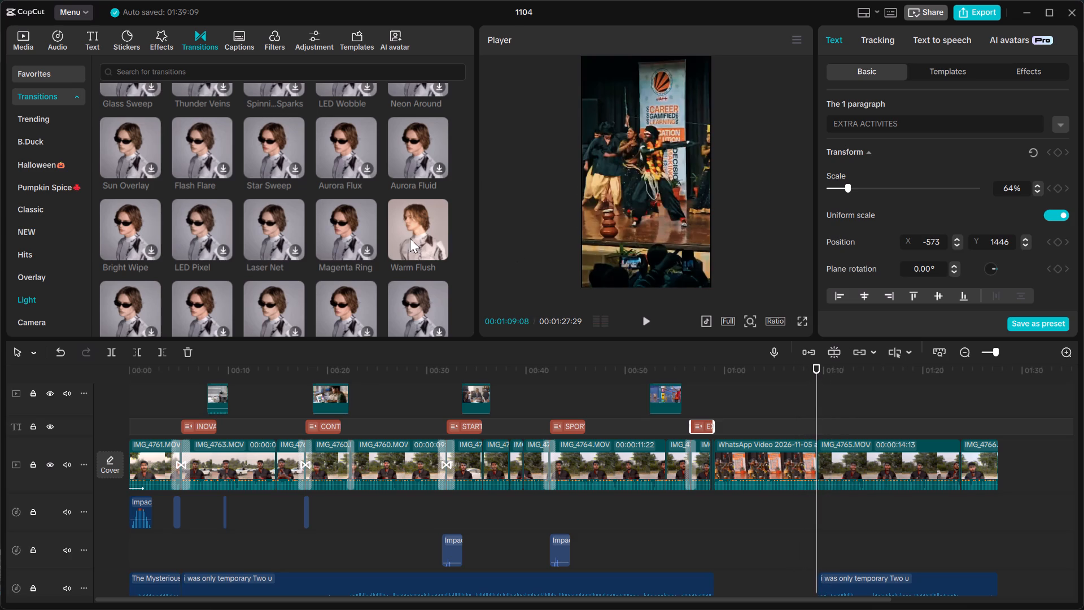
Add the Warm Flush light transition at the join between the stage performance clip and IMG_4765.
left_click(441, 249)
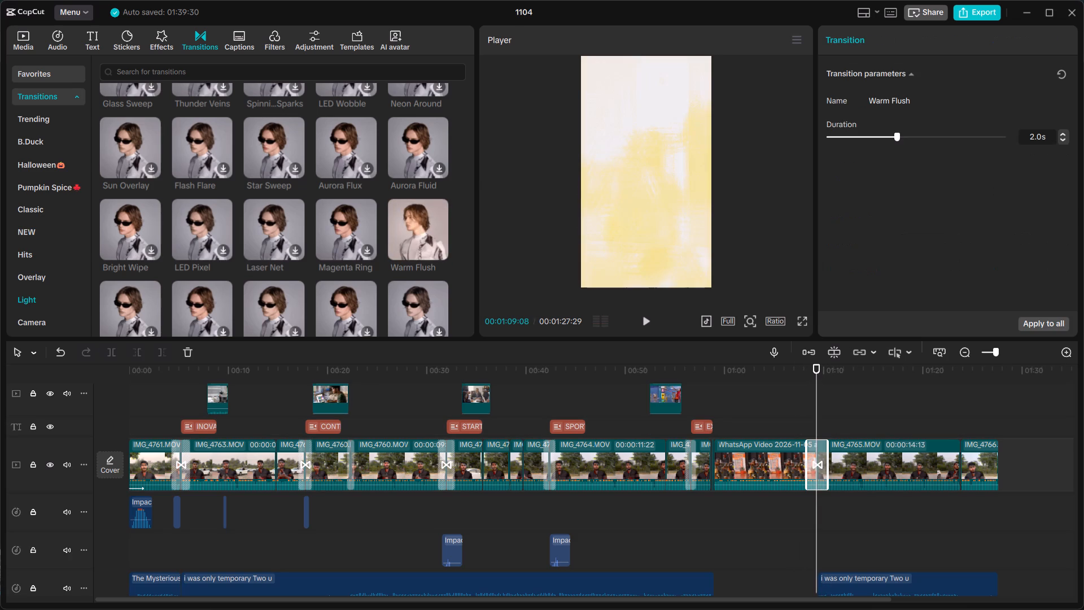
Add the "Impact sound, impact, cinematic" sound effect at 00:01:09:08 and shift it slightly earlier onto the join with IMG_4765.
left_click(64, 41)
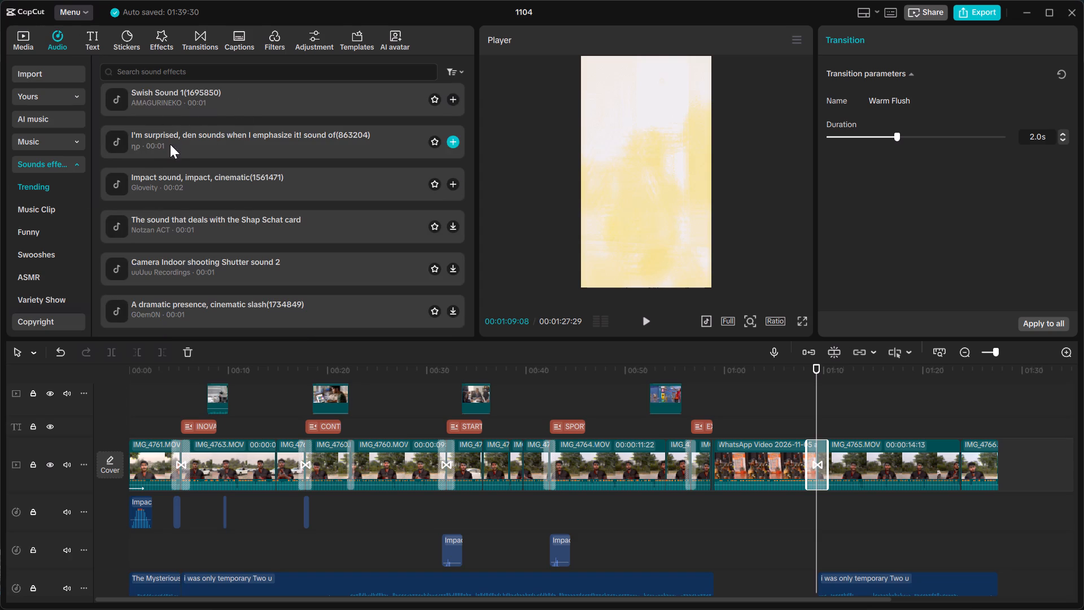
left_click(176, 99)
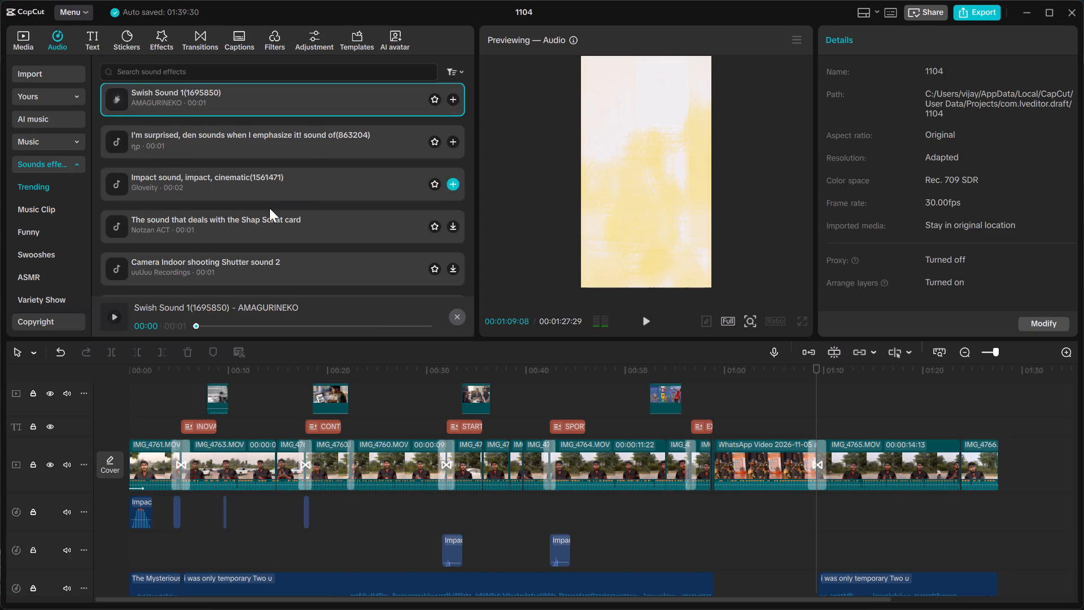
left_click(252, 169)
scroll(252, 169, "up", 1)
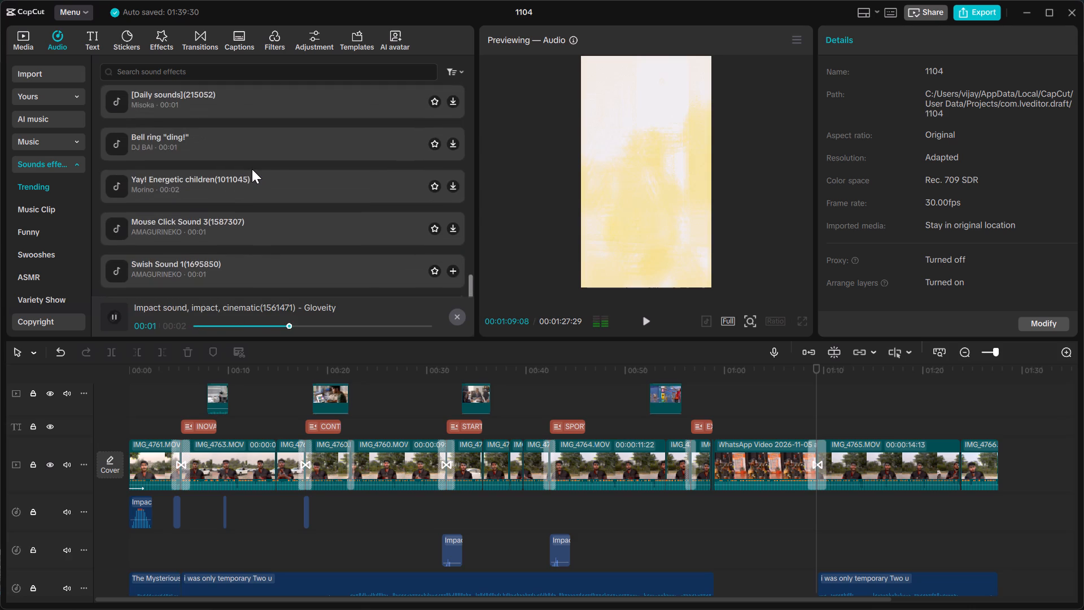
scroll(252, 169, "down", 1)
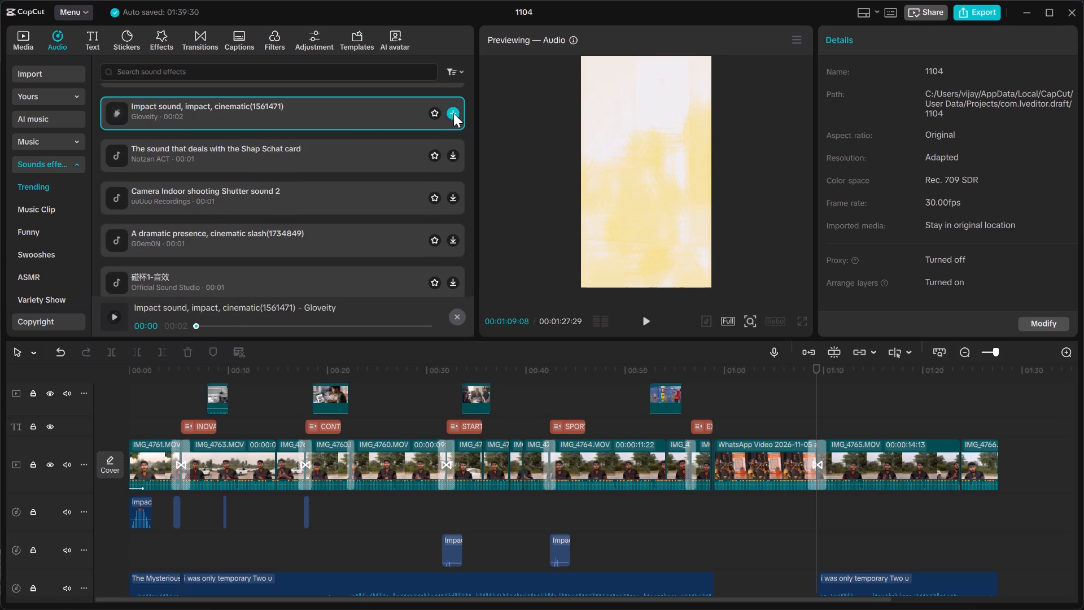
left_click(451, 114)
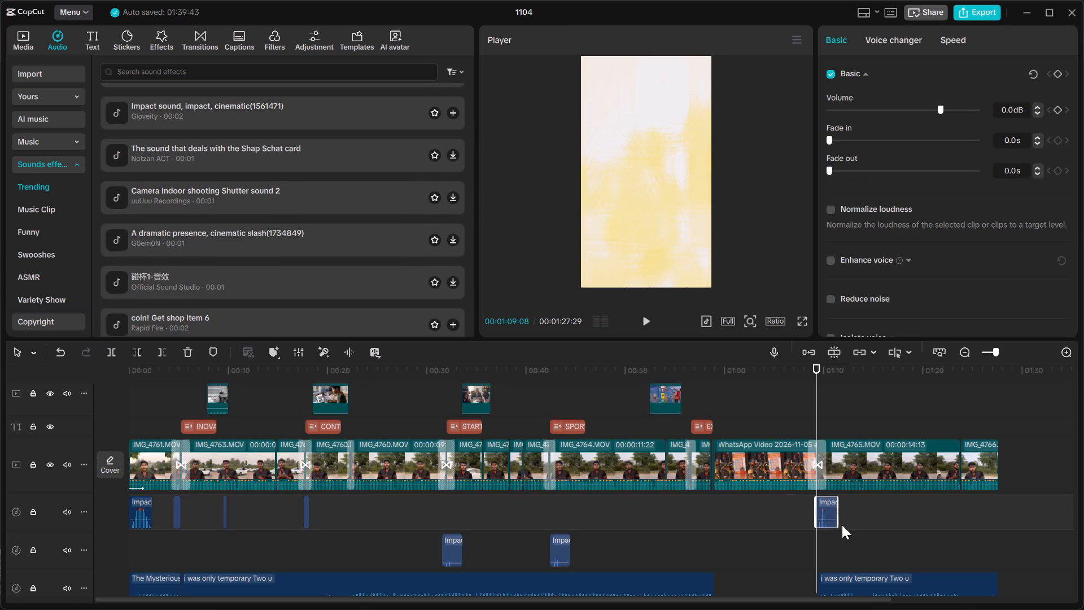
left_click(828, 516)
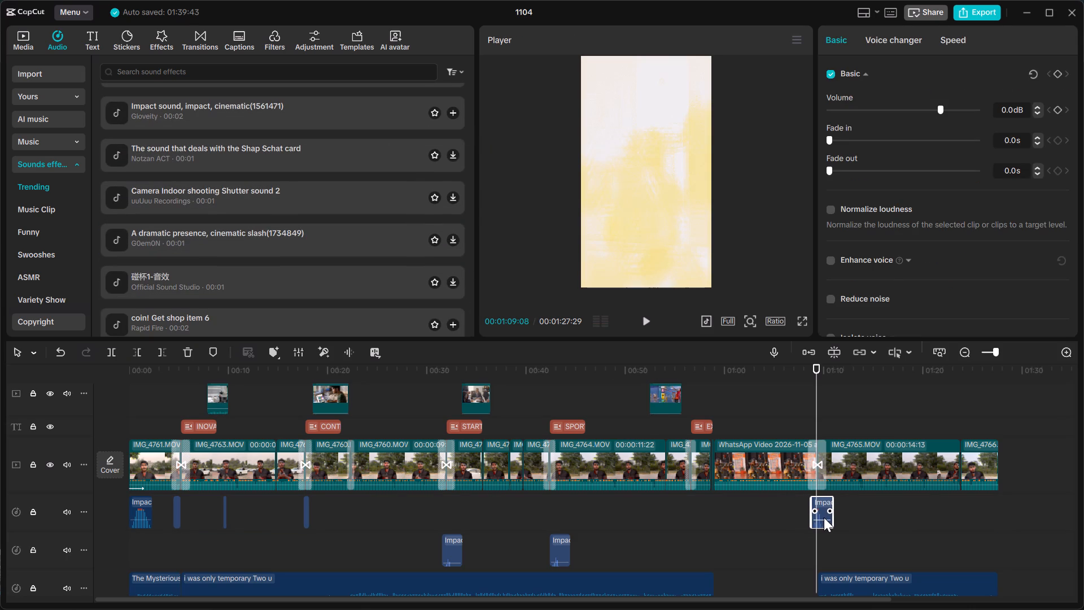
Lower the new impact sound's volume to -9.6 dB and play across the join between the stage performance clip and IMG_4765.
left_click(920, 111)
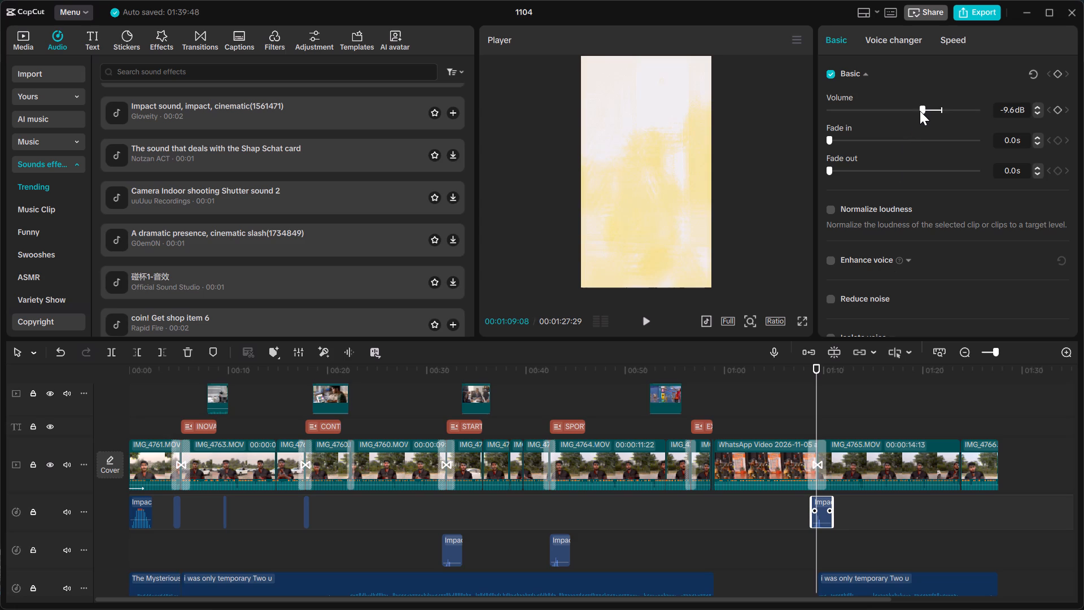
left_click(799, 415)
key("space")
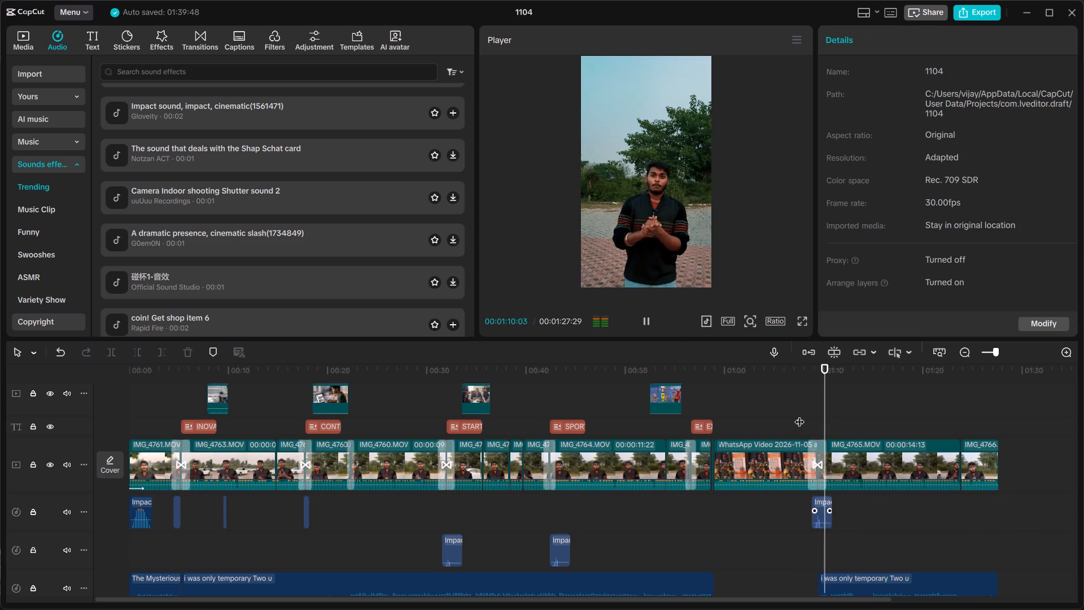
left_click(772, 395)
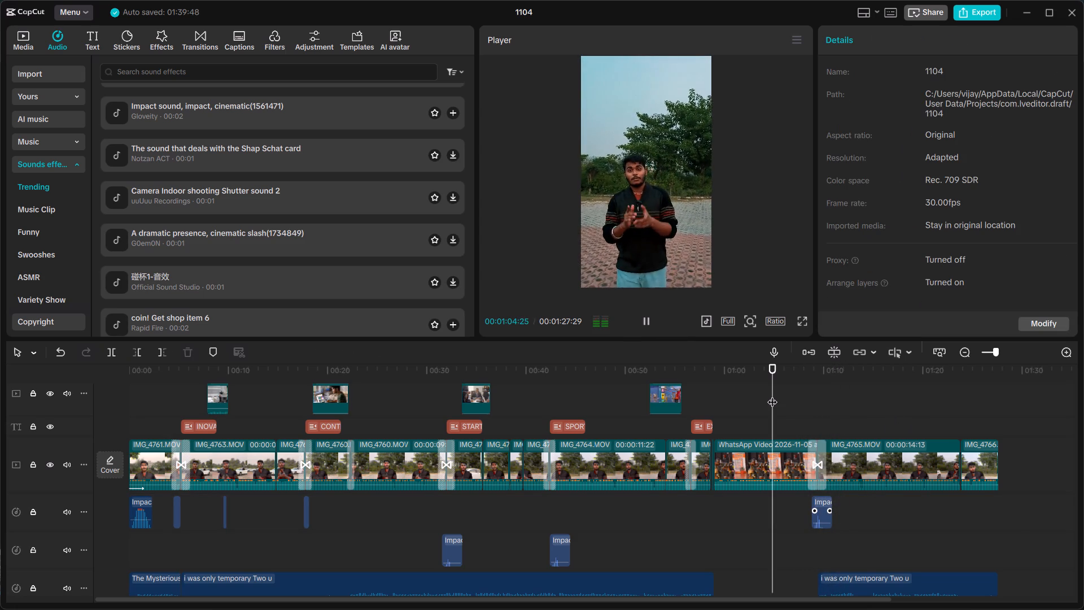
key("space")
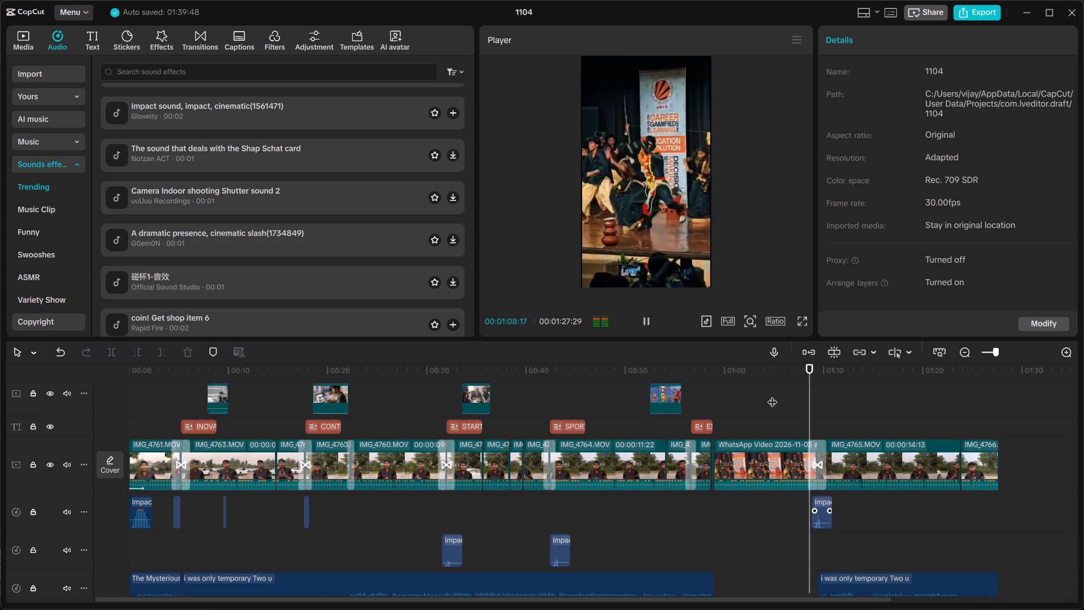
Trim the start of IMG_4765 to a duration of 00:00:14:04 and play across the join from 00:01:06:25.
scroll(798, 426, "down", 1)
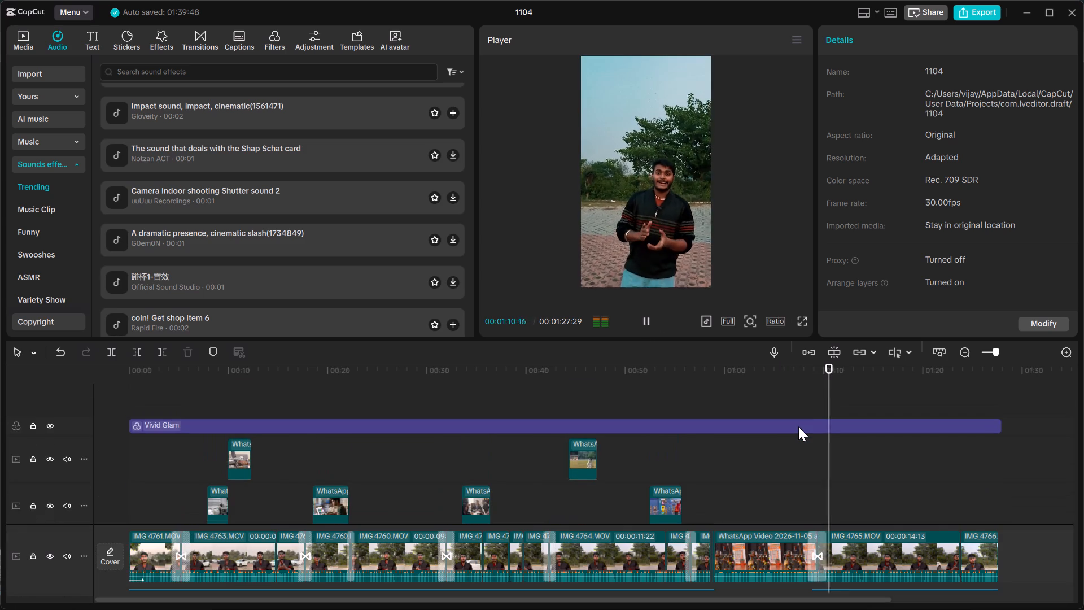
scroll(798, 426, "down", 1)
left_click(837, 426)
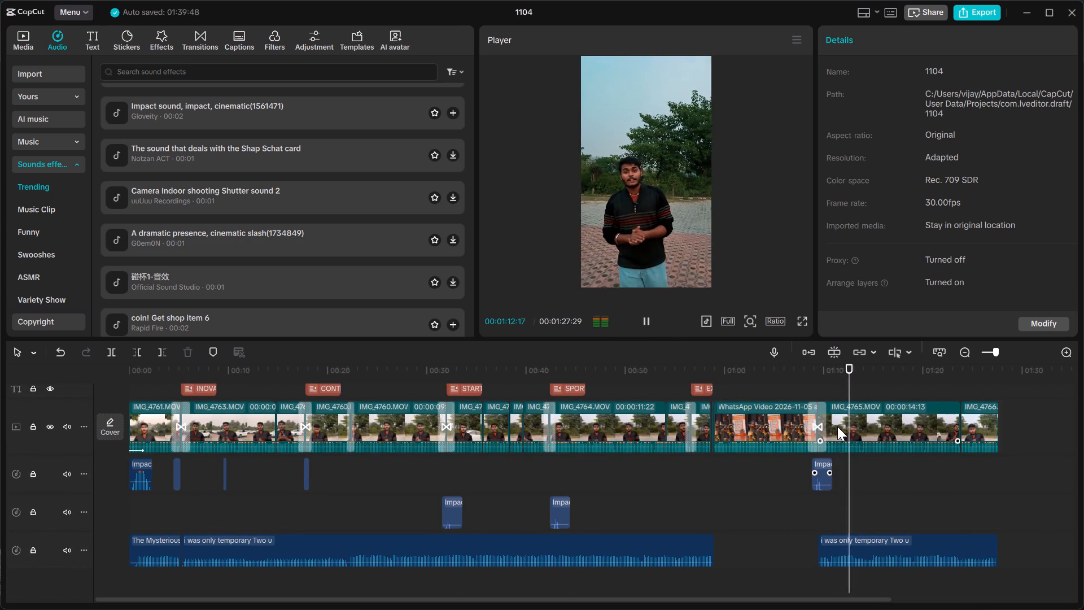
left_click_drag(815, 411, 819, 411)
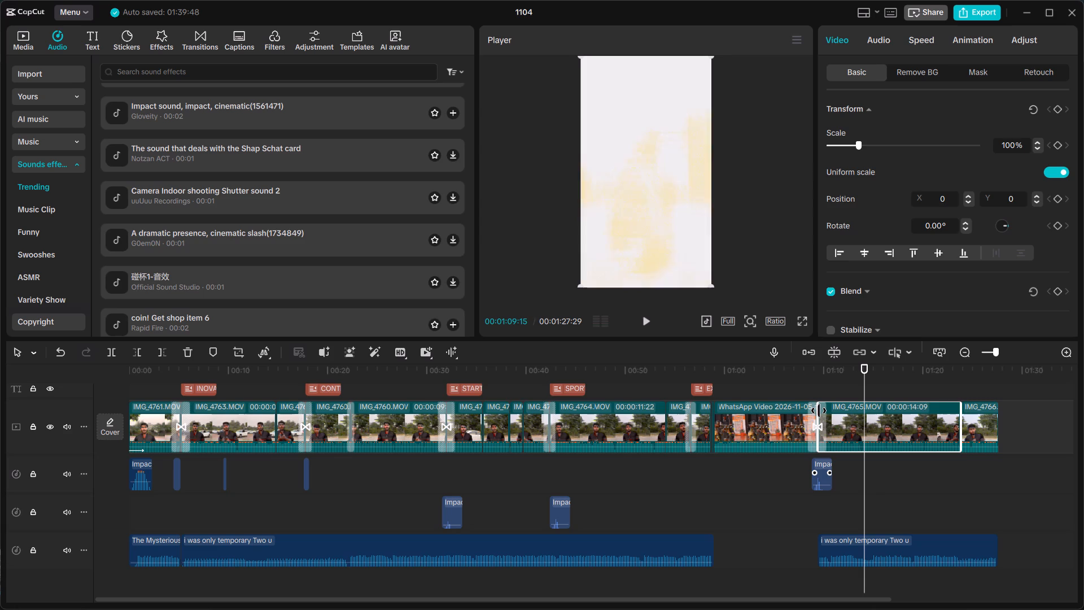
left_click_drag(819, 411, 820, 411)
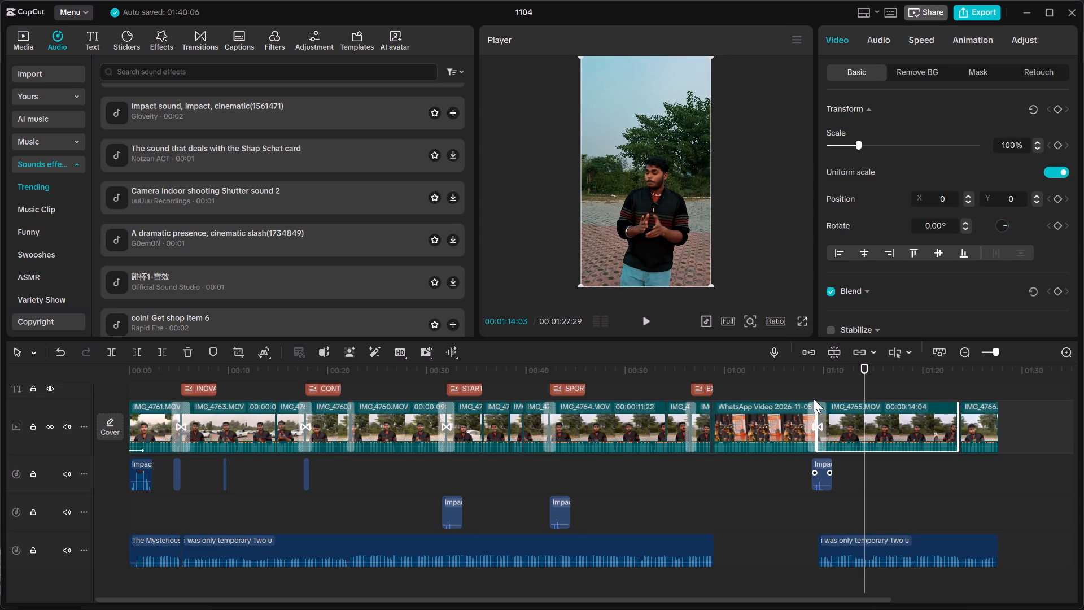
left_click(814, 399)
left_click(792, 389)
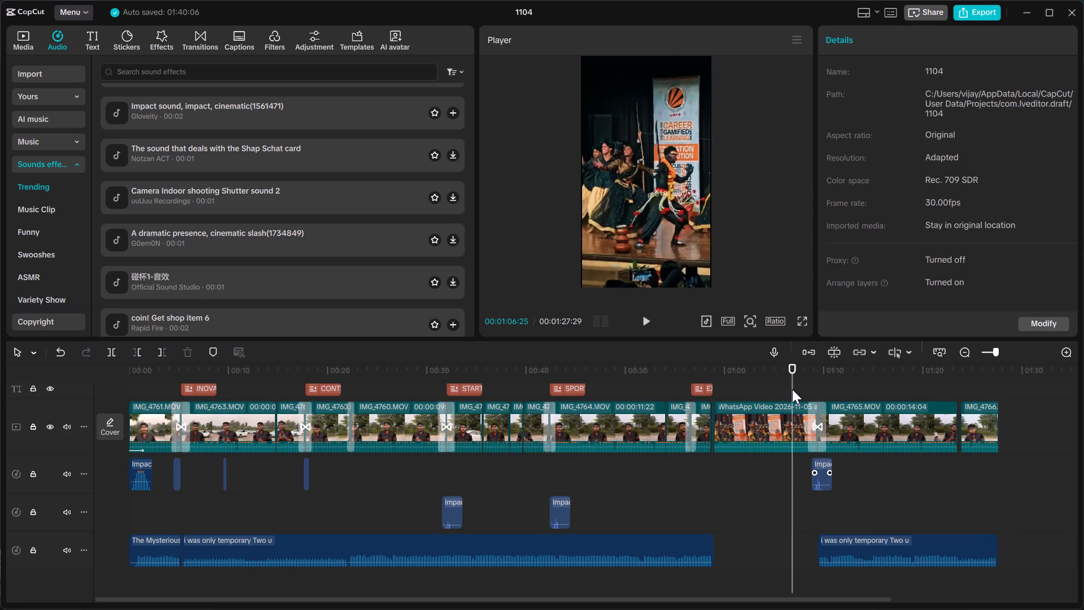
key("space")
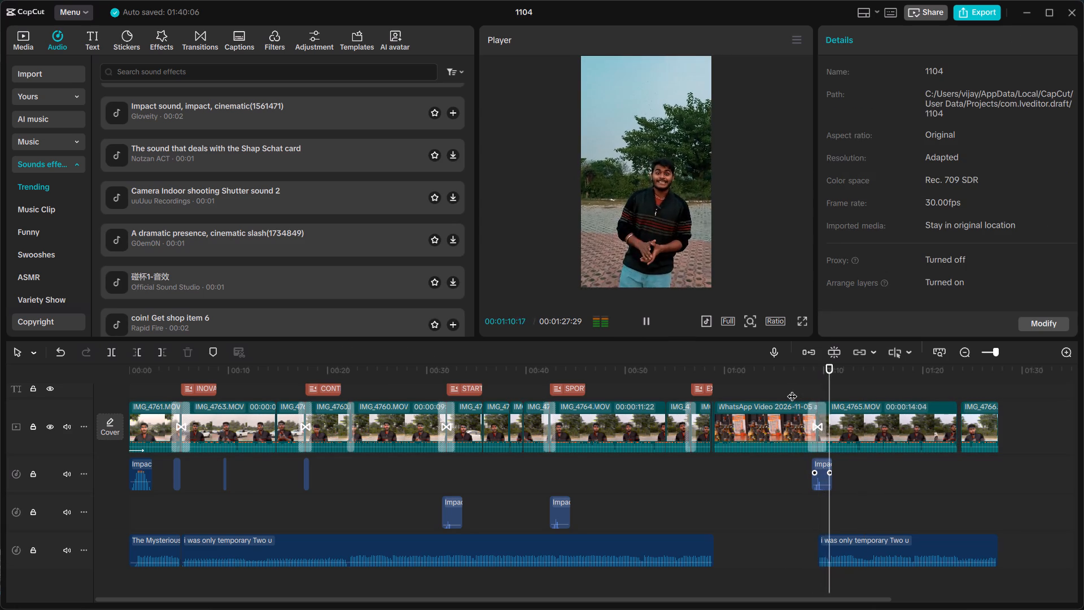
Trim the end of the stage performance clip slightly earlier and play across its join with IMG_4765.
left_click(792, 407)
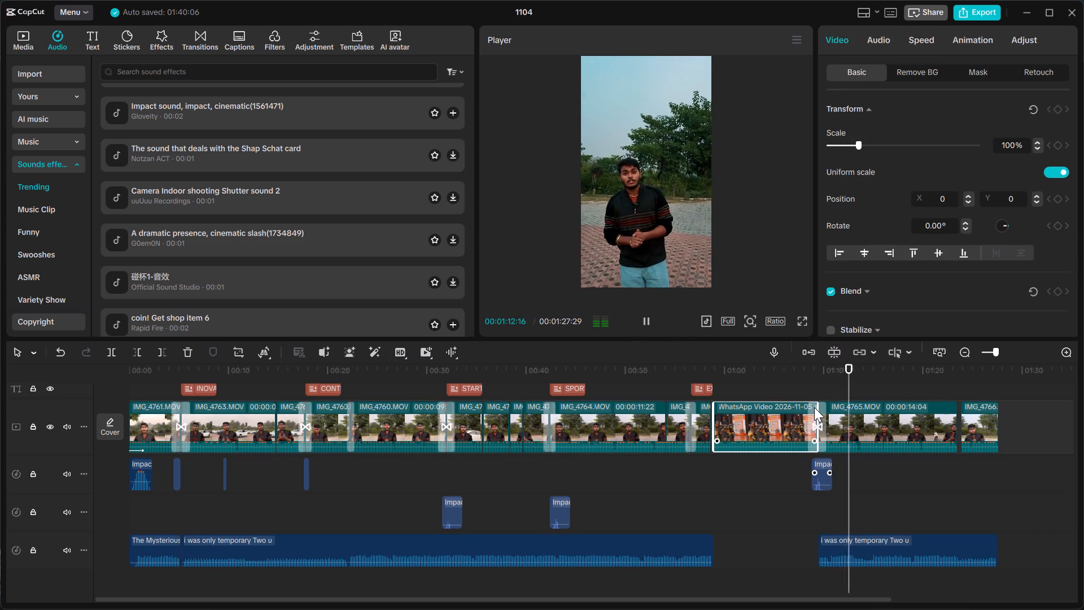
left_click_drag(818, 407, 812, 410)
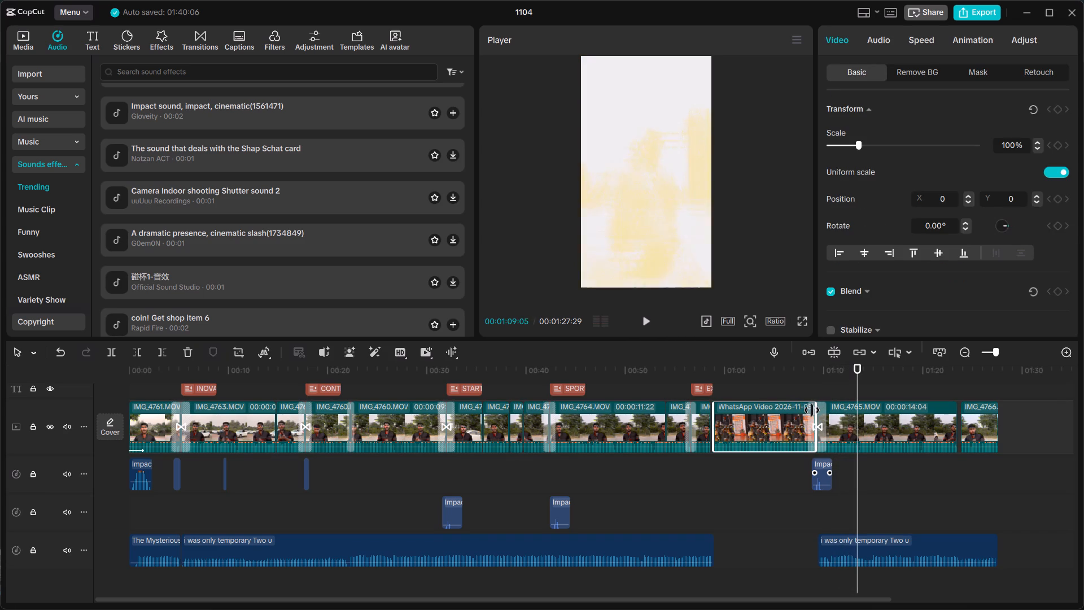
left_click_drag(812, 410, 808, 411)
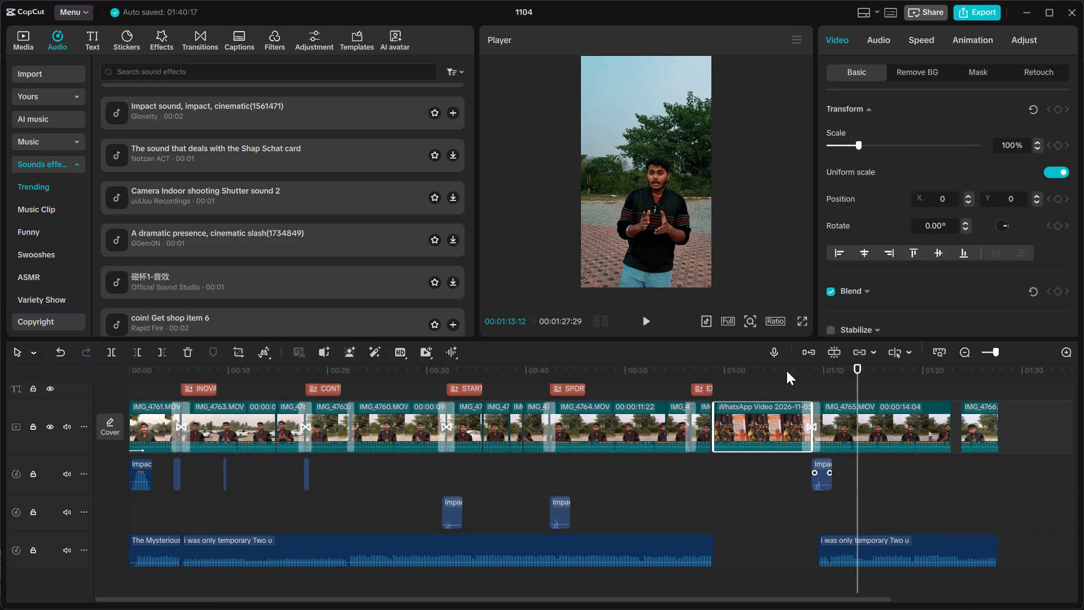
left_click(786, 374)
key("space")
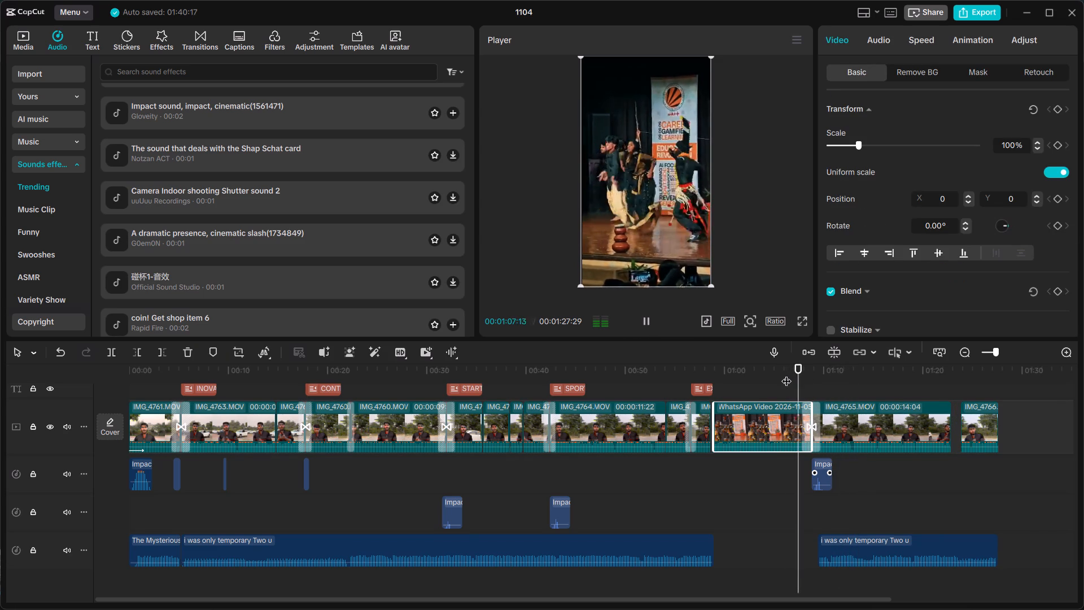
Move the impact sound earlier onto the new join before IMG_4765 and set its volume to 0.0 dB.
left_click(827, 481)
left_click_drag(827, 481, 818, 482)
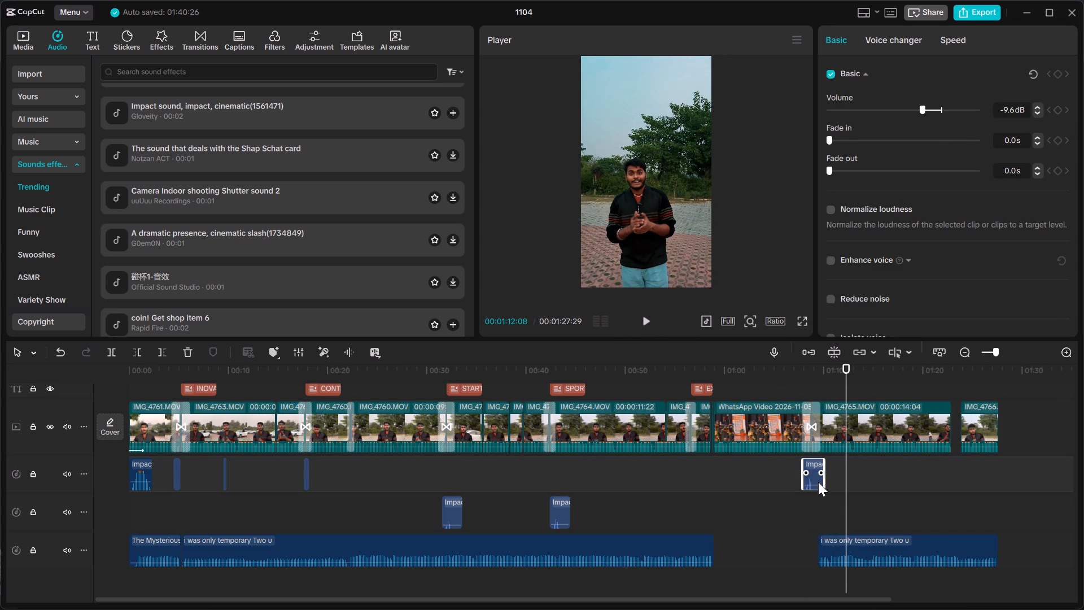
left_click(939, 111)
Give the stage performance clip's audio a 3.8 s fade-out and play the clip through into IMG_4765.
left_click(776, 407)
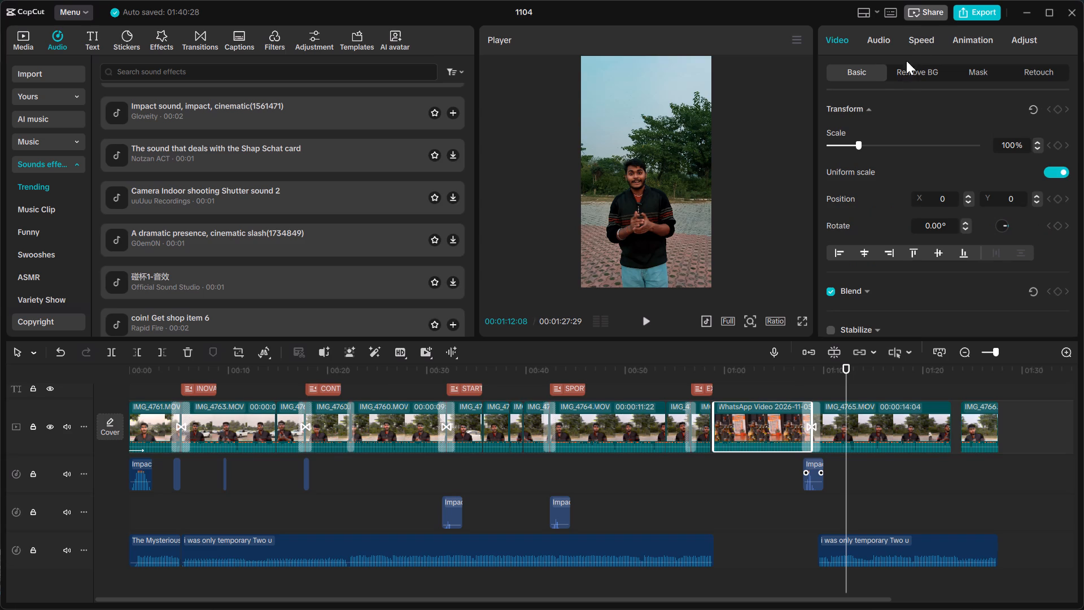
left_click(886, 47)
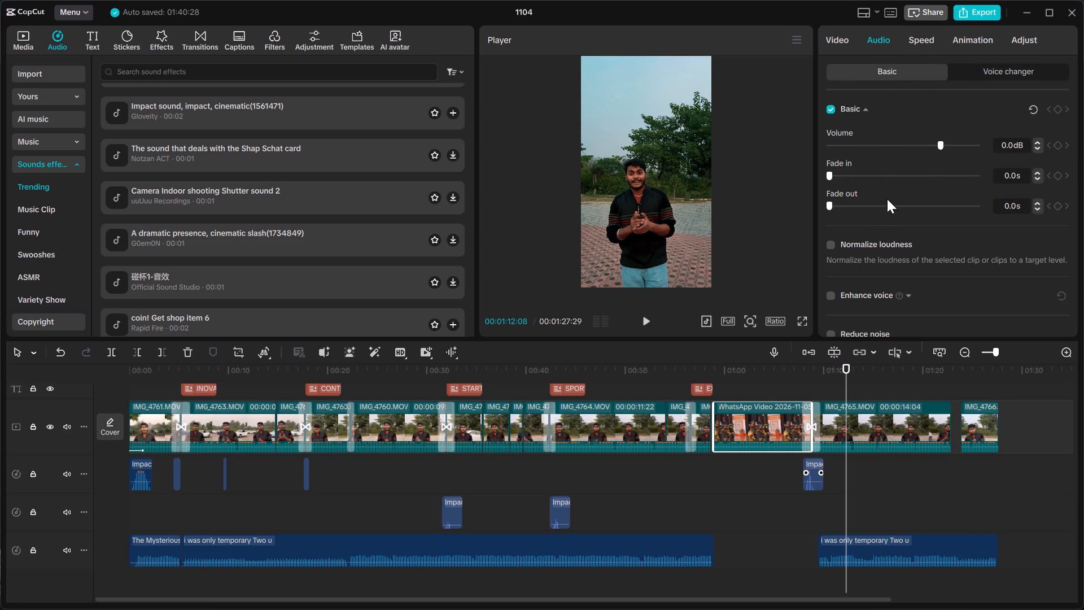
left_click(887, 202)
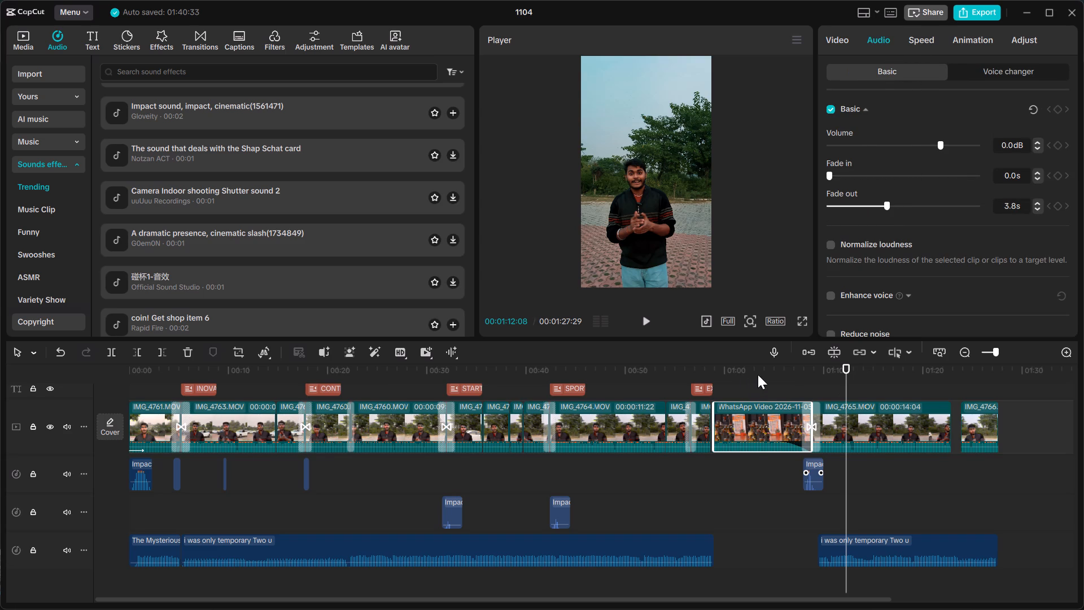
left_click(758, 374)
key("space")
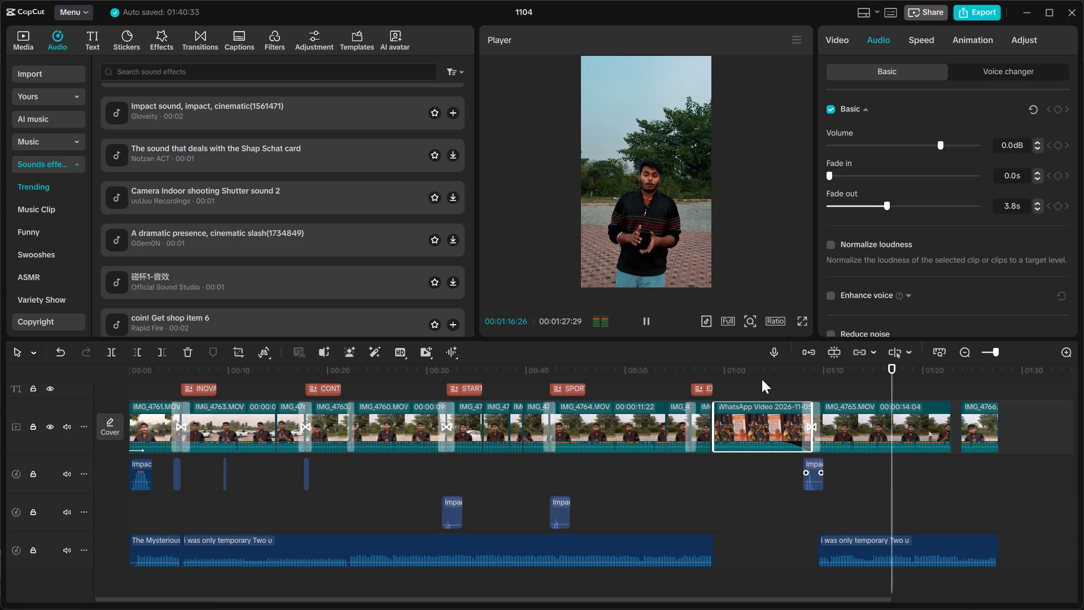
Trim the start of IMG_4765 further to a duration of 00:00:13:17 and play across the join.
left_click(829, 417)
left_click_drag(810, 416, 818, 415)
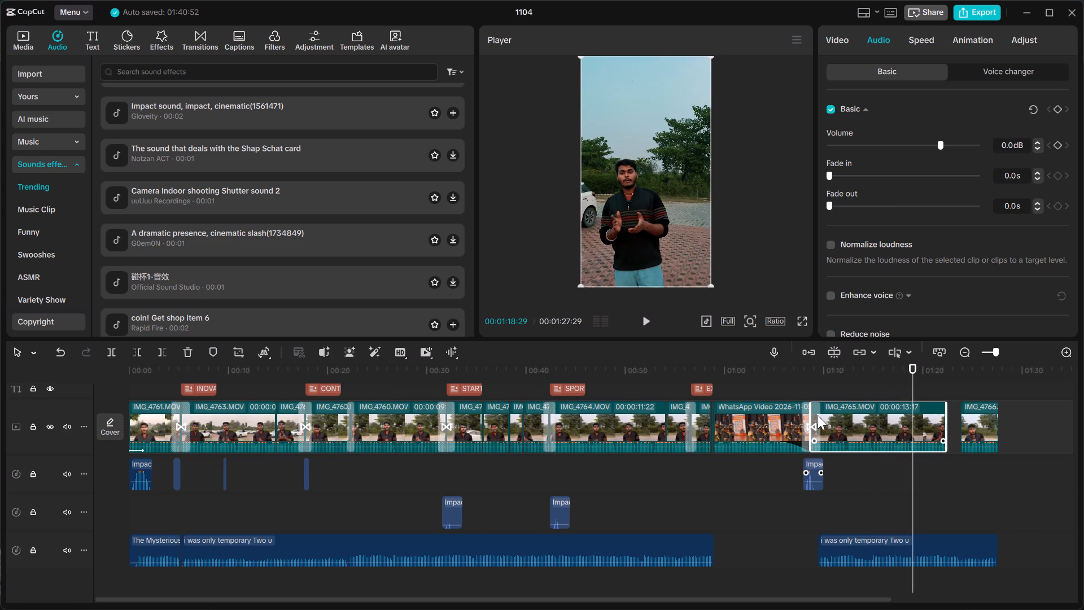
left_click(796, 381)
key("space")
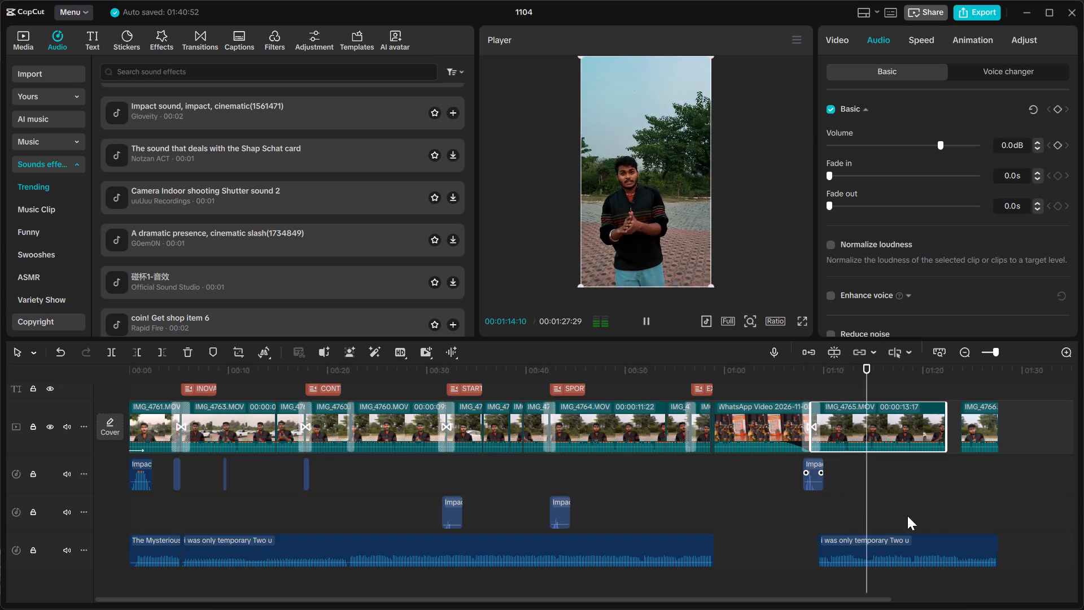
Move IMG_4766 earlier so it directly follows the end of IMG_4765.
left_click_drag(971, 426, 957, 430)
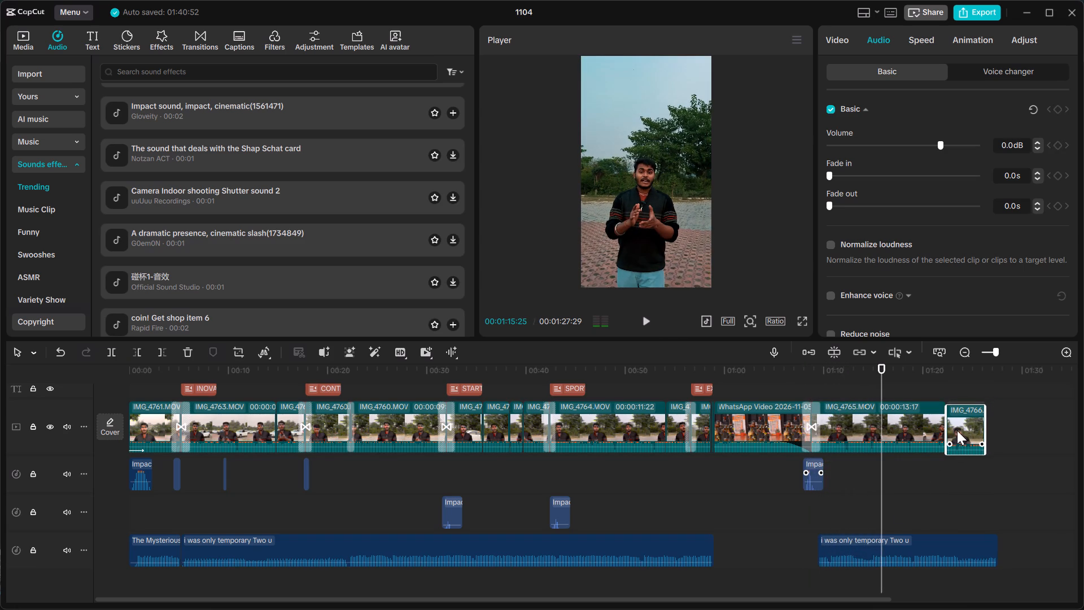
left_click_drag(957, 430, 957, 429)
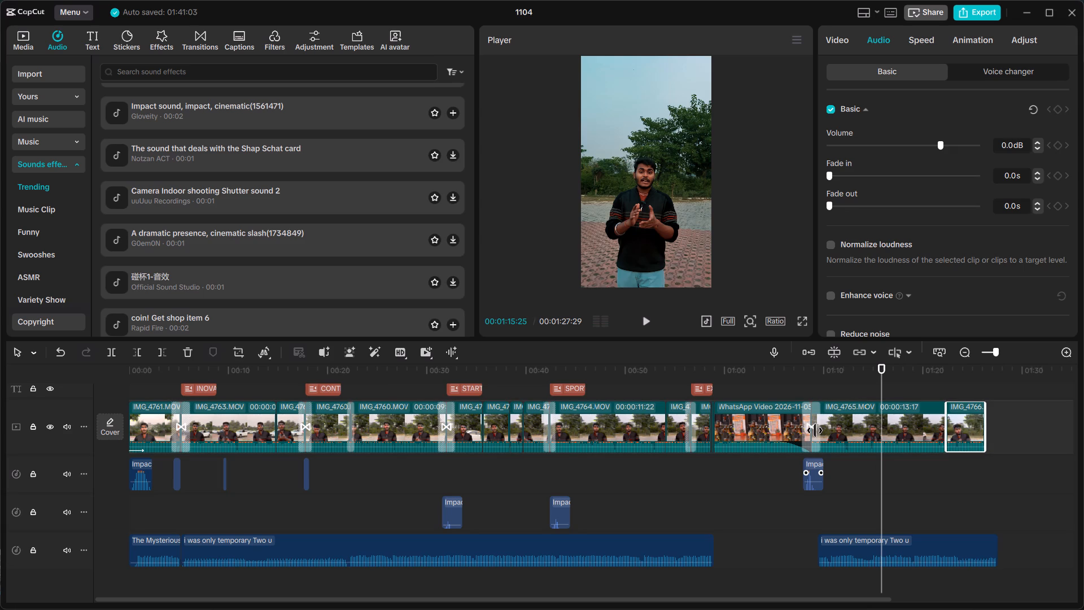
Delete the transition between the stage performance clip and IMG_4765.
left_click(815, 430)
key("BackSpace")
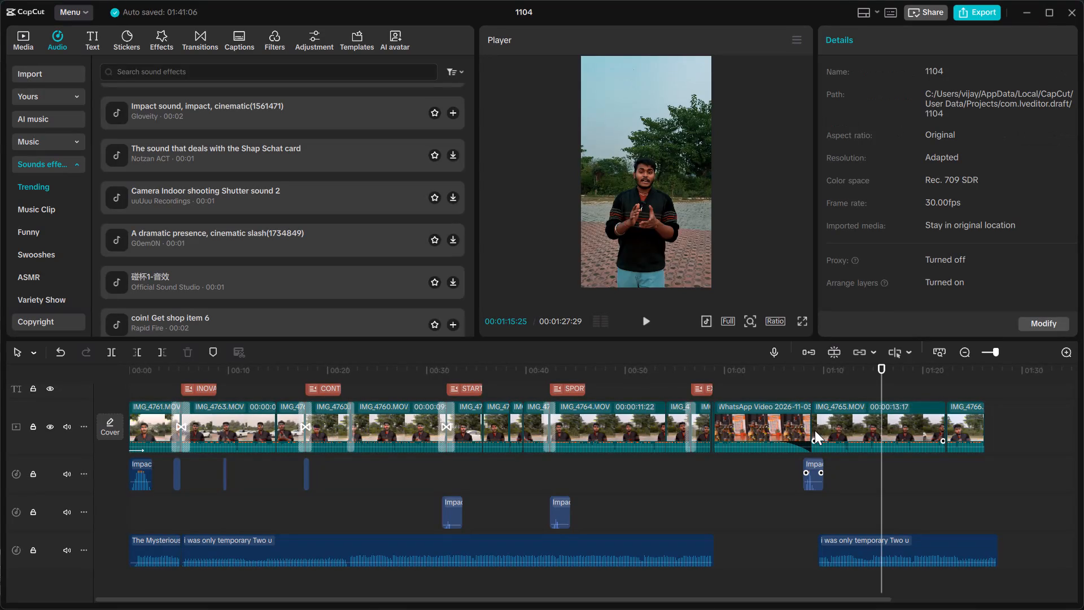
Play from just before the EXTRA ACTIVITES title through the stage performance clip and into IMG_4765.
left_click(828, 423)
left_click(783, 423)
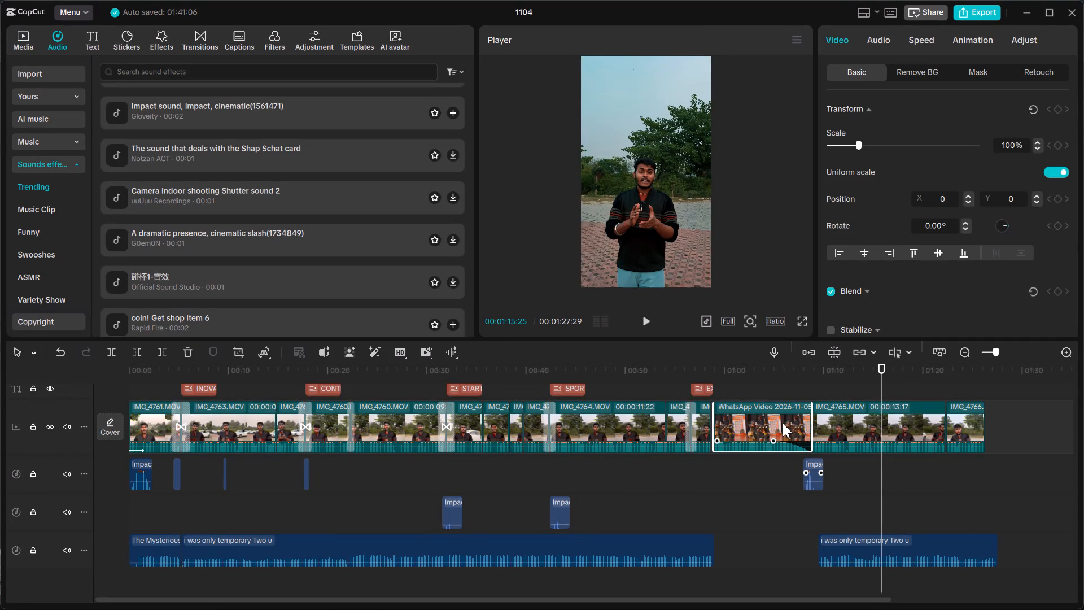
left_click(687, 373)
key("space")
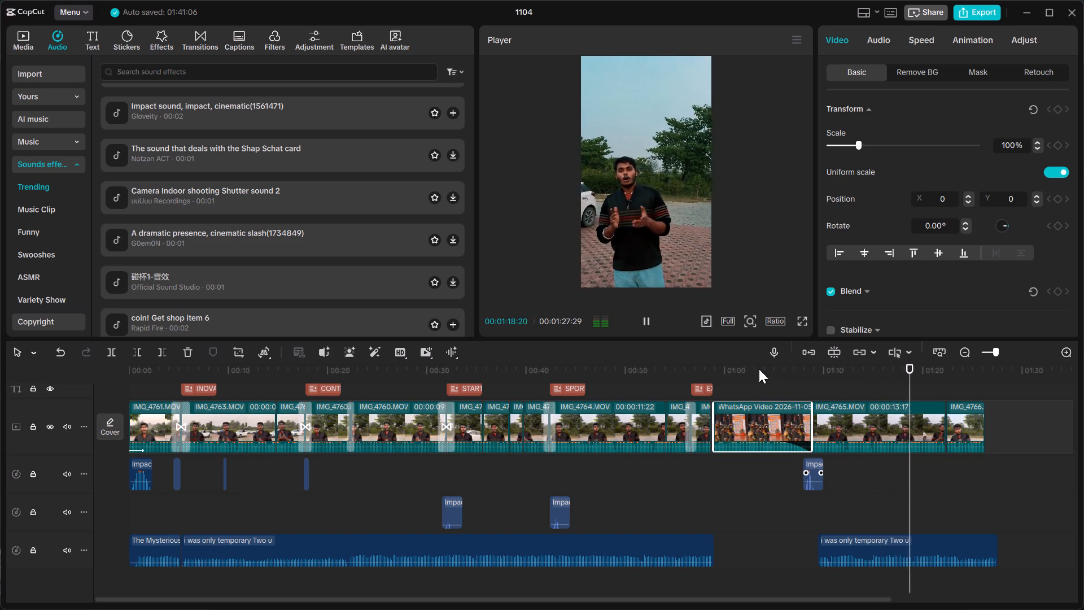
key("a")
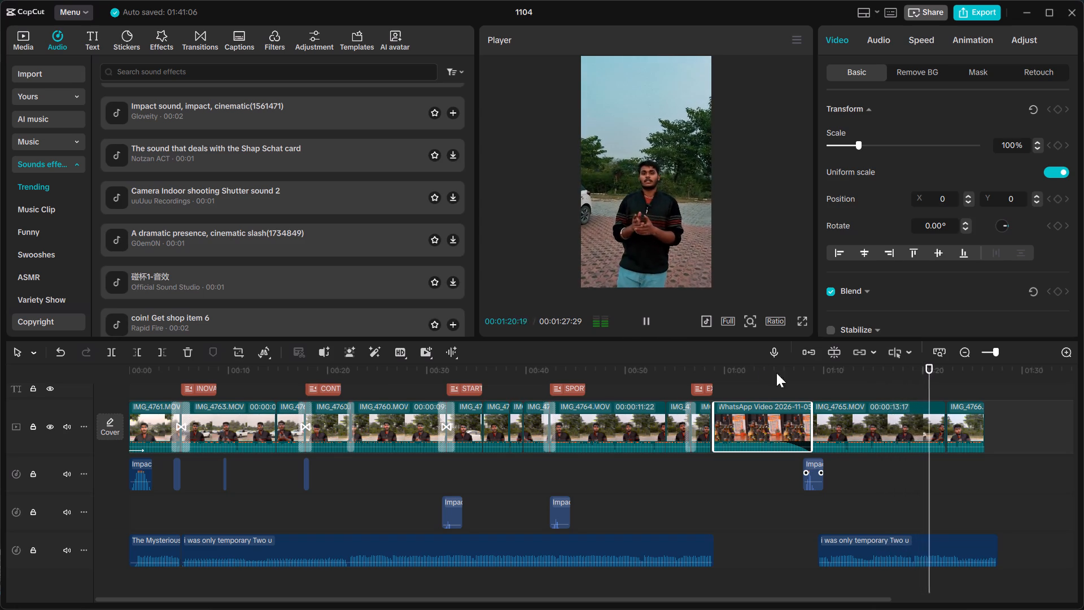
Move IMG_4766 later to open a gap, and shift IMG_4765 slightly later, away from the stage performance clip's end.
triple_click(839, 415)
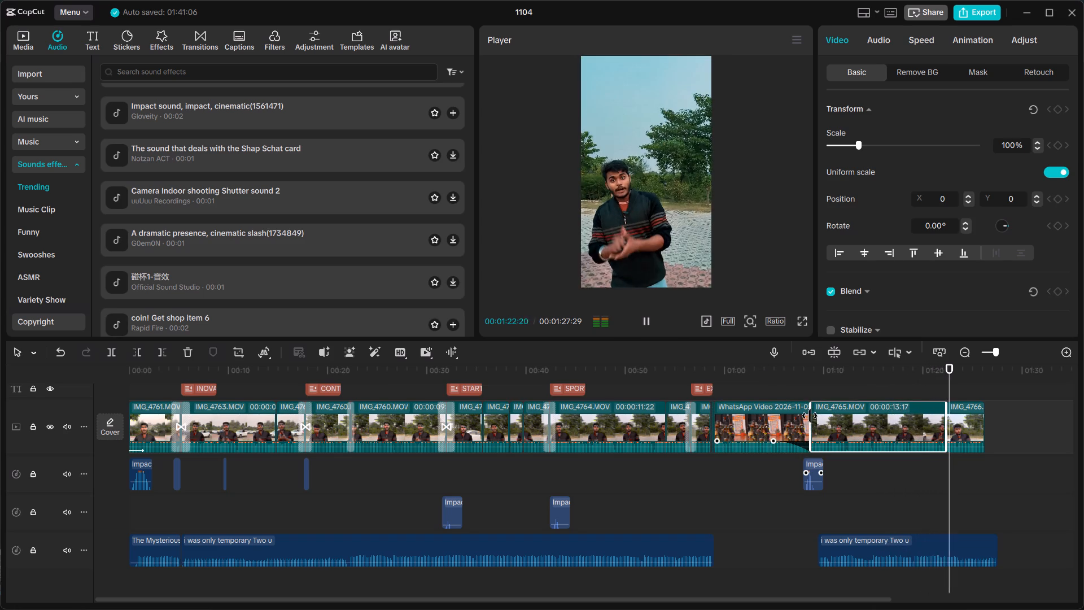
left_click_drag(808, 416, 797, 417)
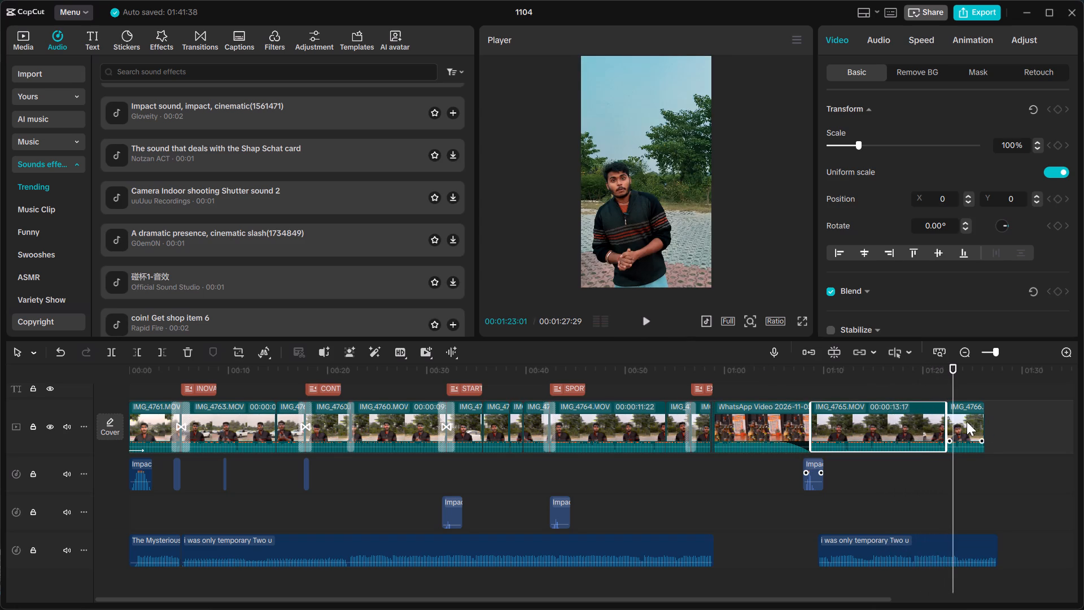
left_click_drag(957, 424, 1011, 422)
left_click(933, 434)
left_click_drag(933, 434, 943, 434)
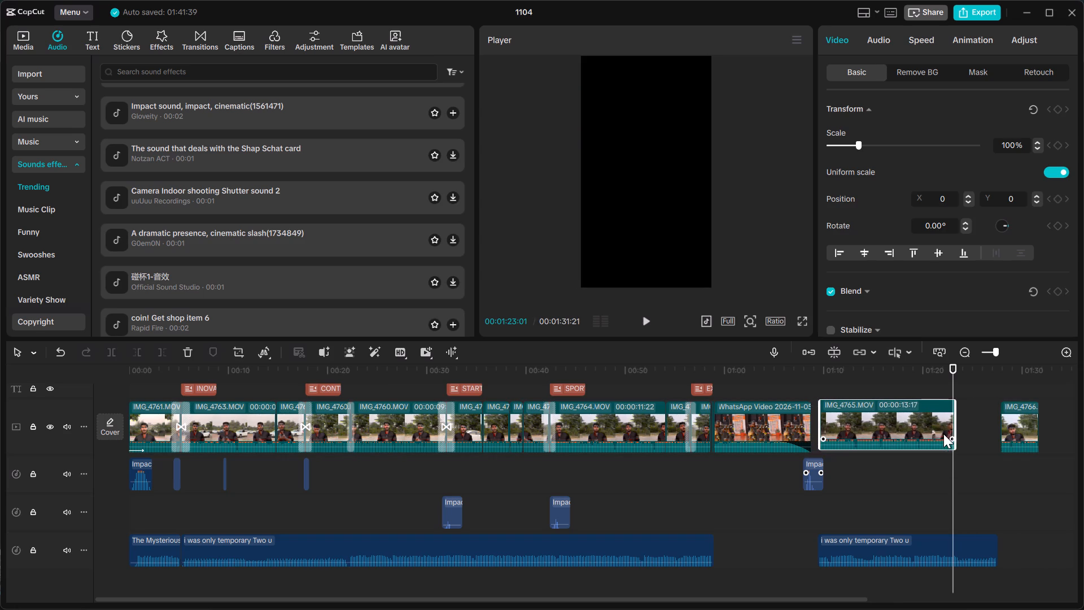
left_click_drag(943, 434, 944, 434)
Extend the start of IMG_4765 back to the stage performance clip for a duration of 00:00:14:18, playing across the join.
left_click_drag(820, 419, 815, 419)
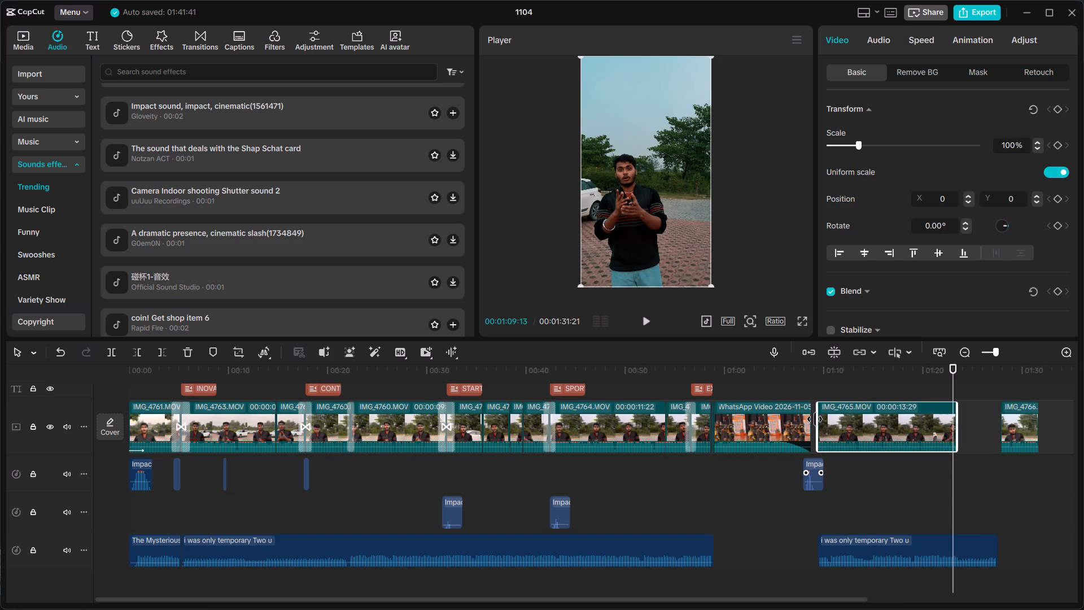
left_click_drag(815, 419, 814, 419)
left_click(807, 387)
key("space")
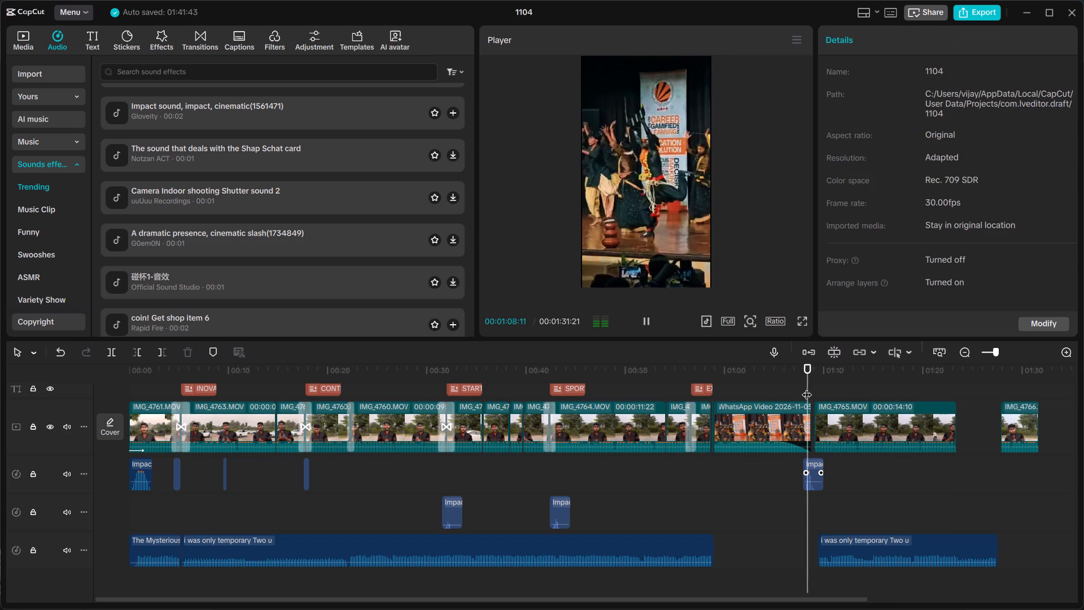
left_click(834, 408)
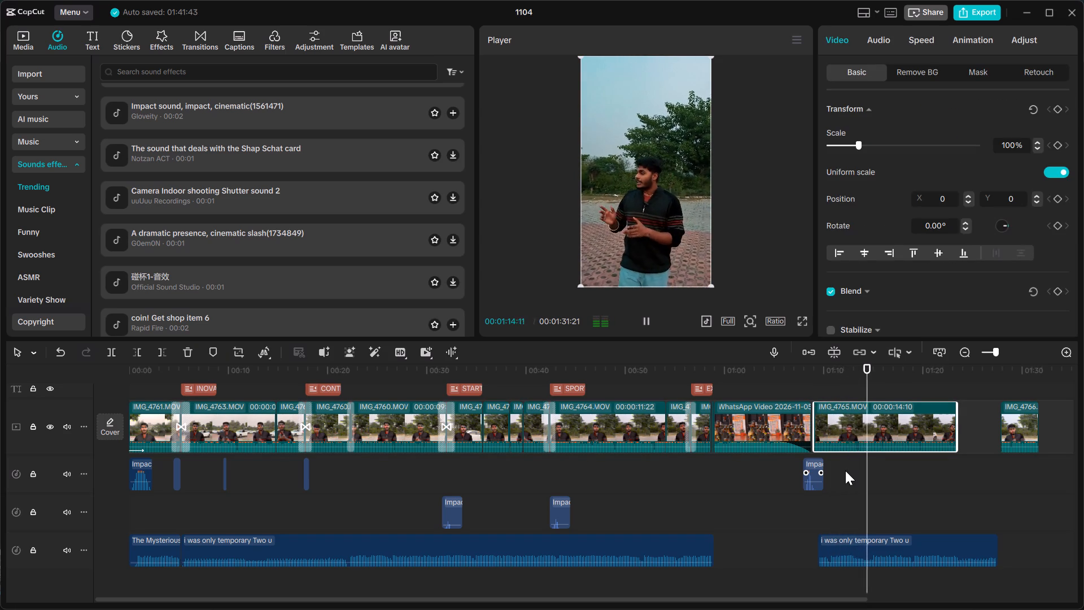
left_click(811, 422)
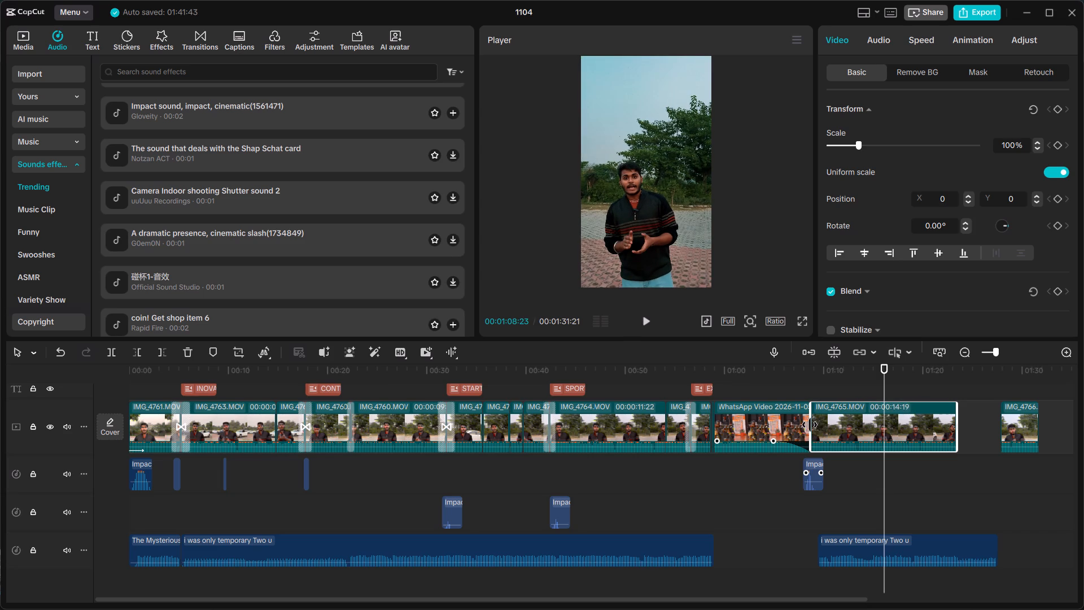
left_click(849, 424)
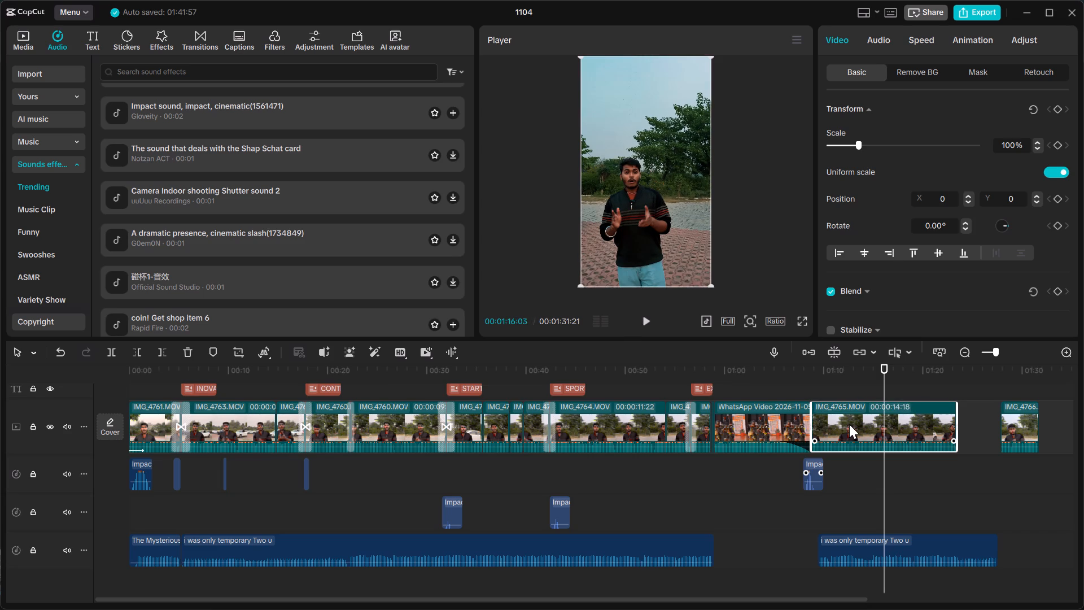
left_click(852, 470)
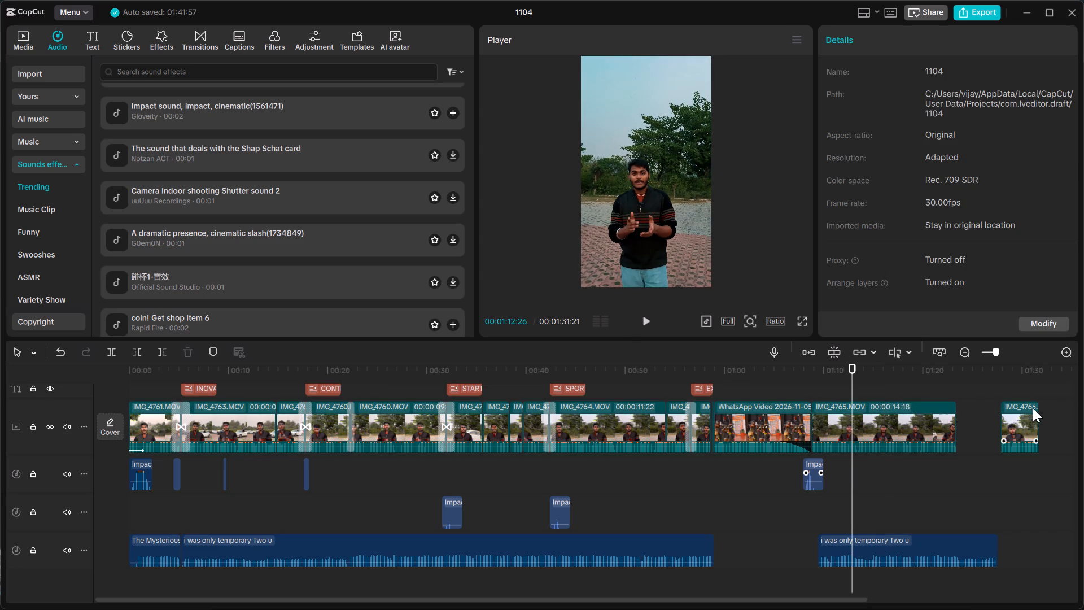
Move IMG_4766 back to directly follow IMG_4765 and play from before the EXTRA ACTIVITES title into IMG_4765.
left_click_drag(1029, 414, 986, 416)
left_click(680, 367)
key("space")
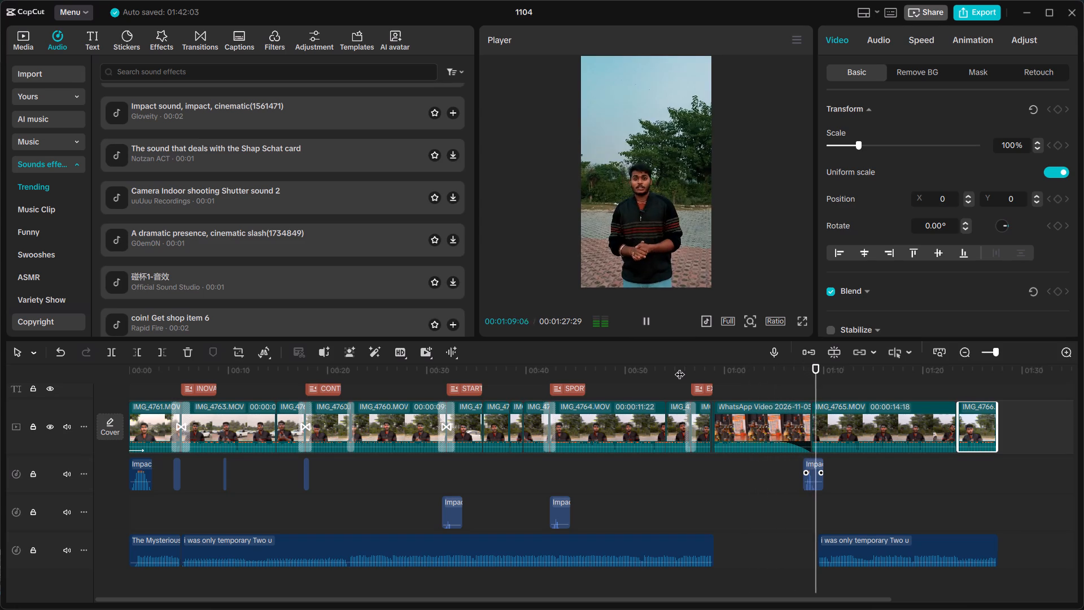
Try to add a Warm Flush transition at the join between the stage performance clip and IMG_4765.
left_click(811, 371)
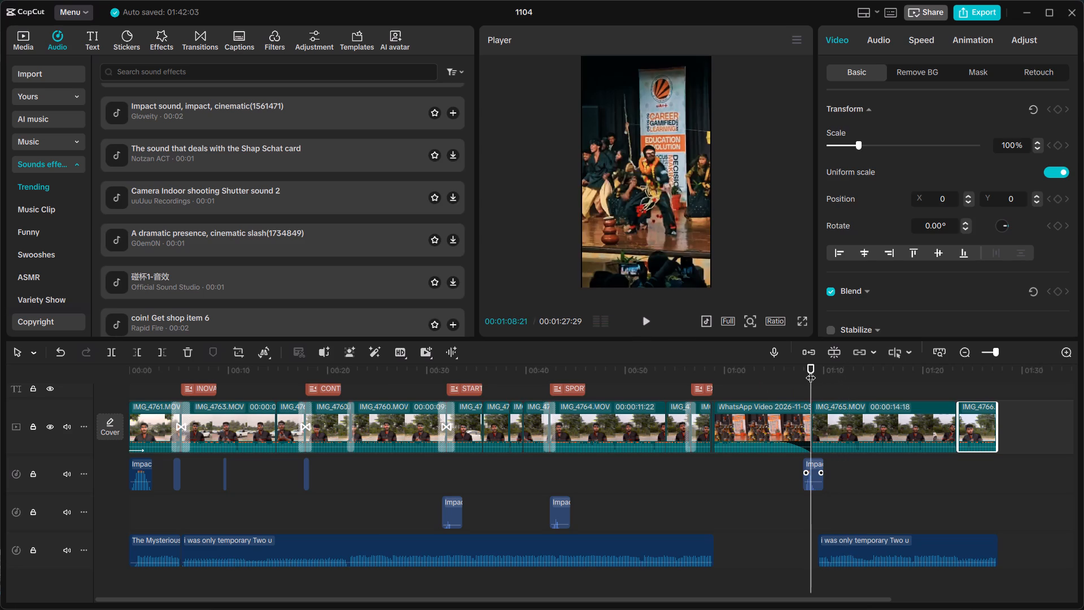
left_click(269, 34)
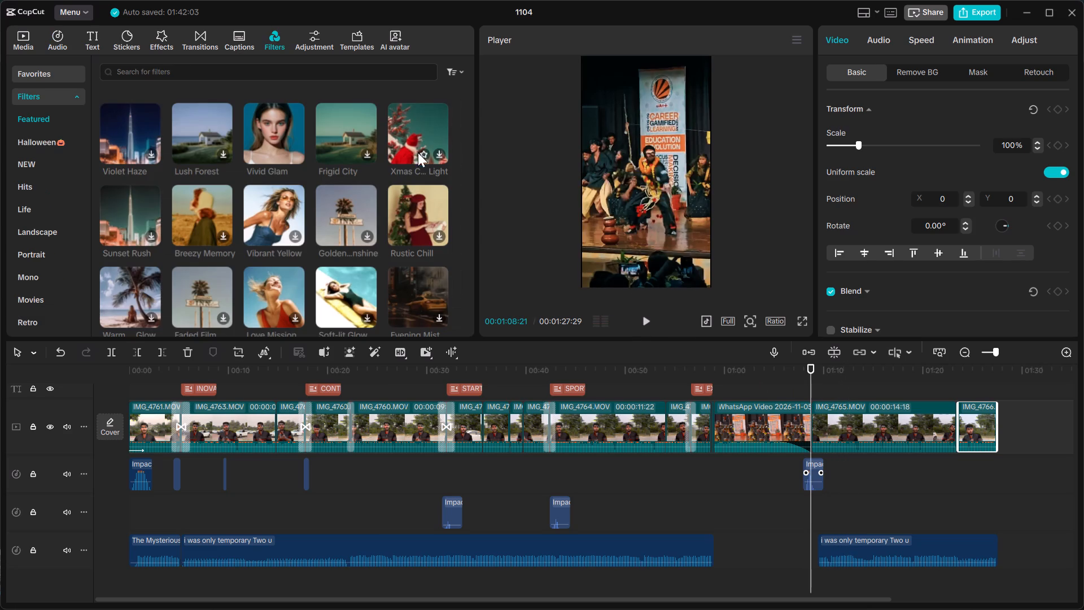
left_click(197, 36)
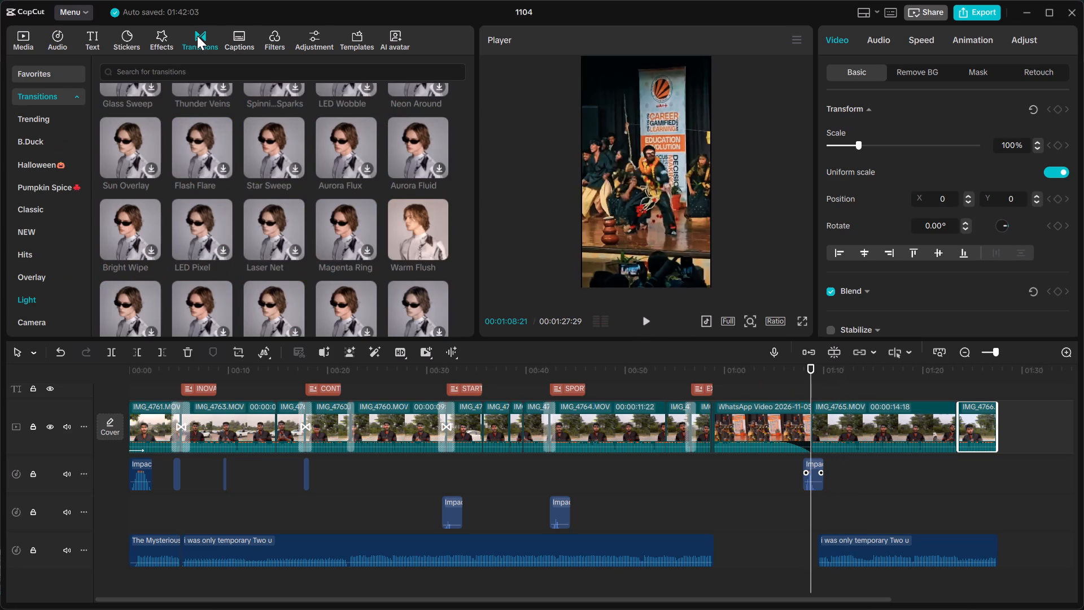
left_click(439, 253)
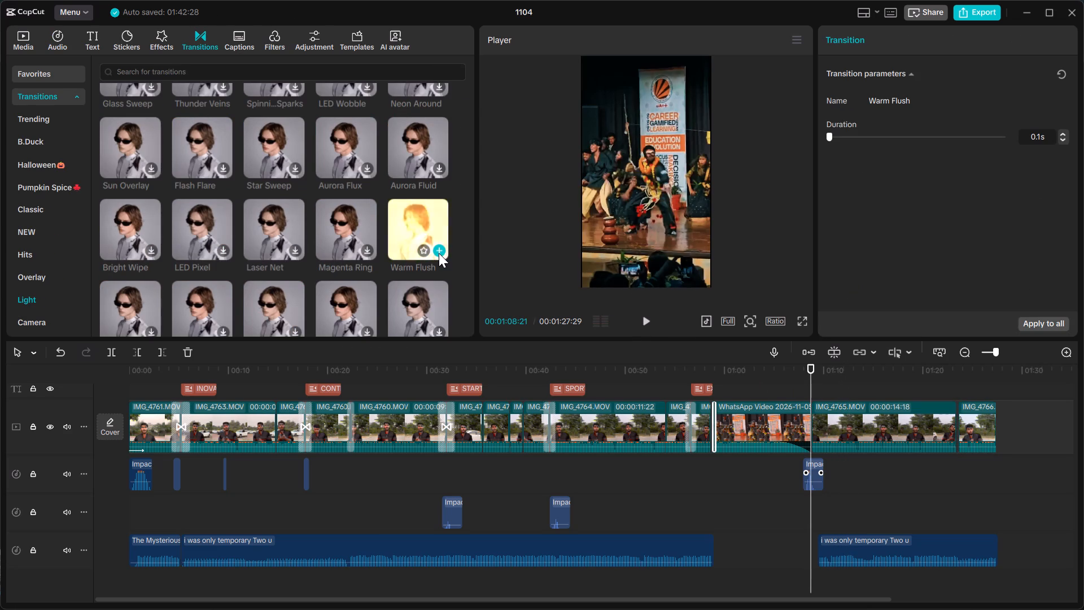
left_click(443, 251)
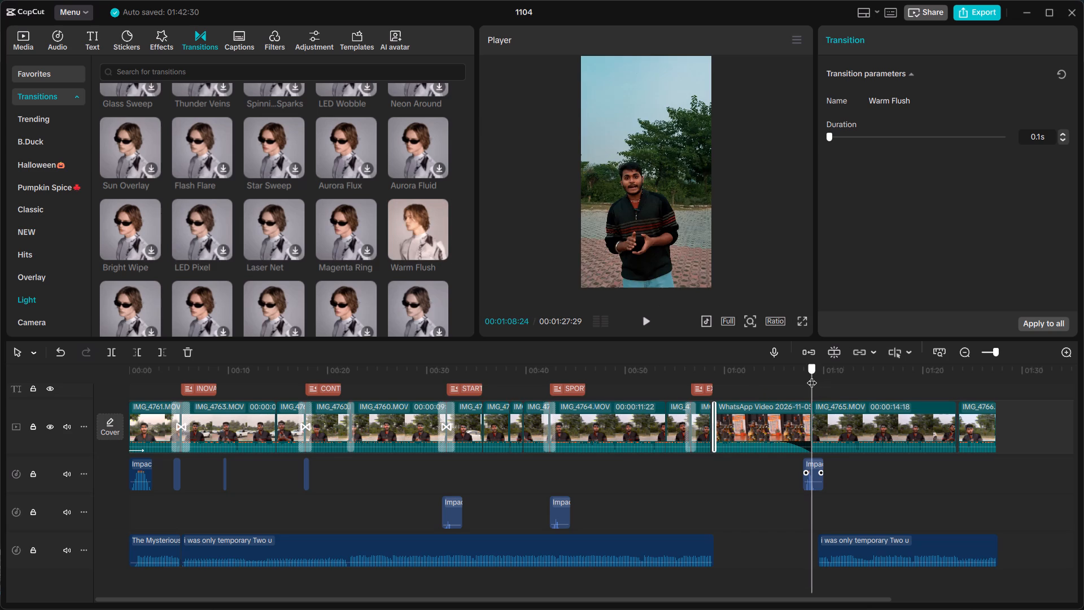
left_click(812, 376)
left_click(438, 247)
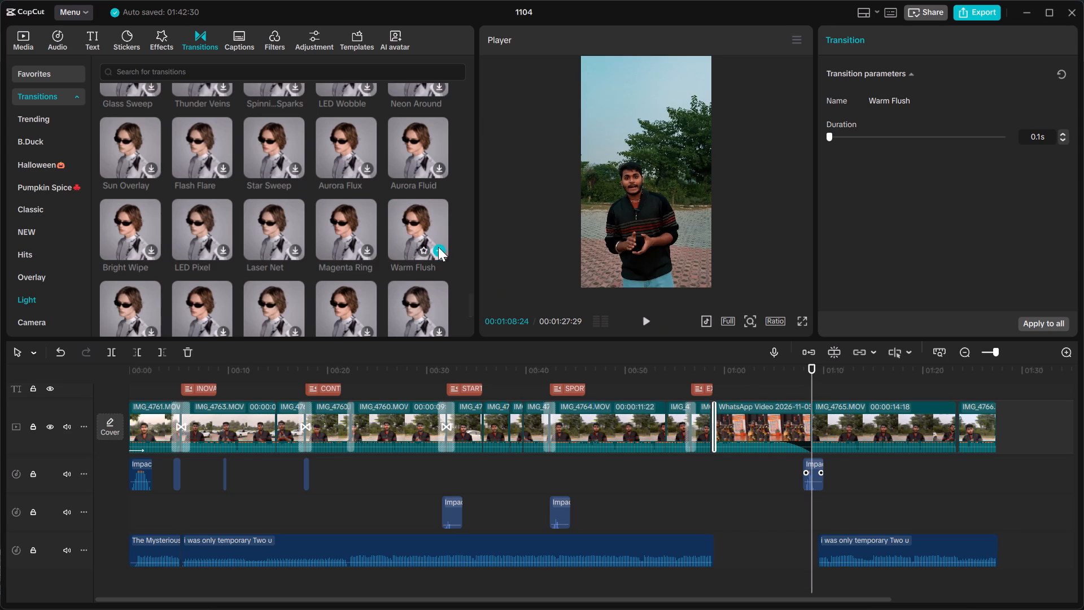
Reseat IMG_4765 against the stage performance clip, add a 2.0 s Warm Flush transition between them, and play to the video's end.
left_click(879, 423)
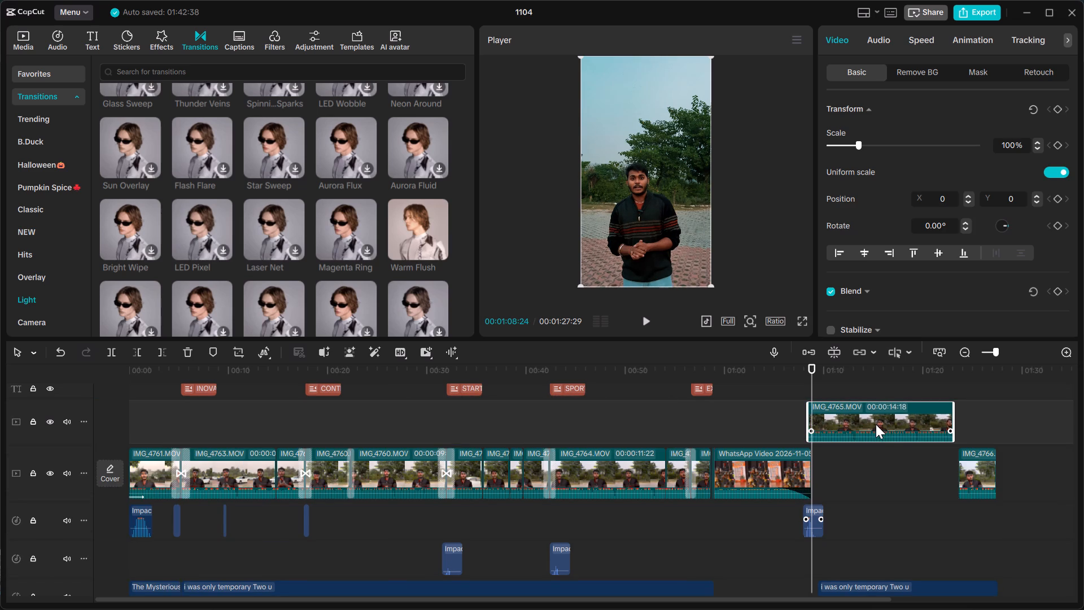
left_click_drag(876, 424, 881, 474)
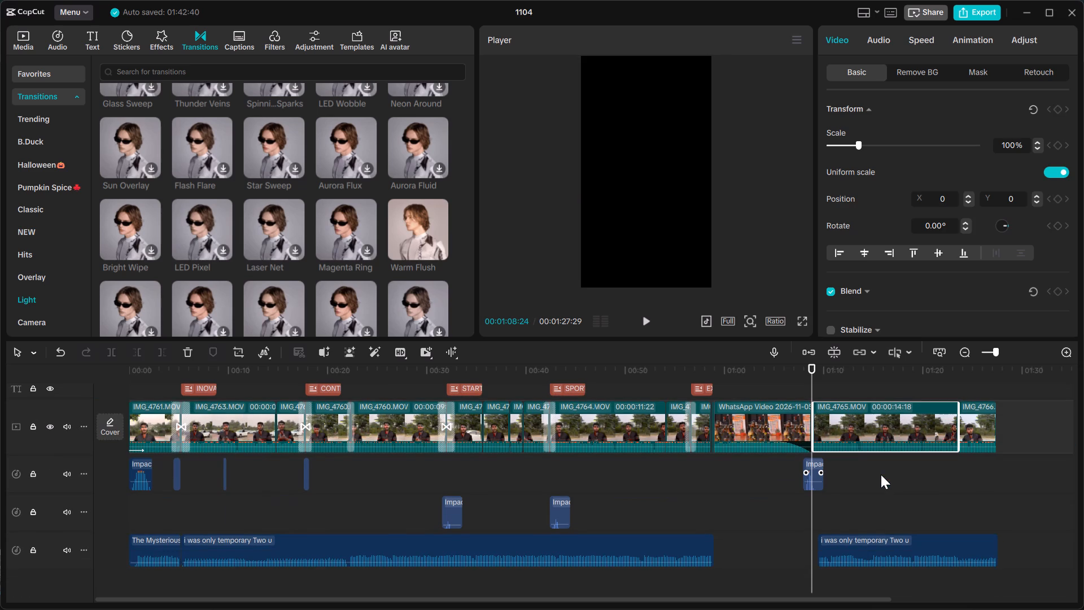
left_click(784, 417)
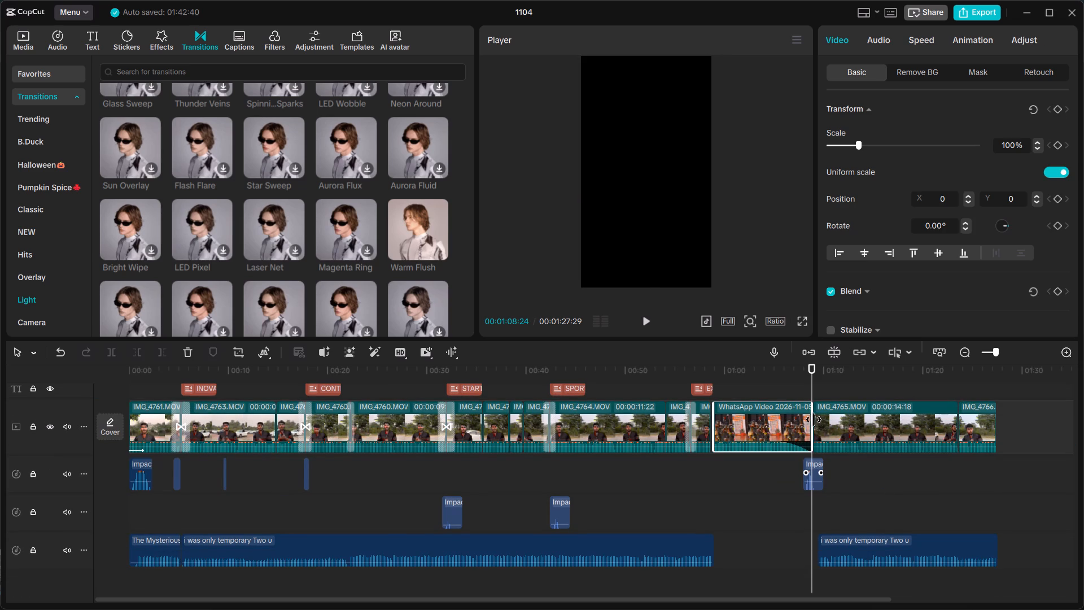
left_click(811, 420)
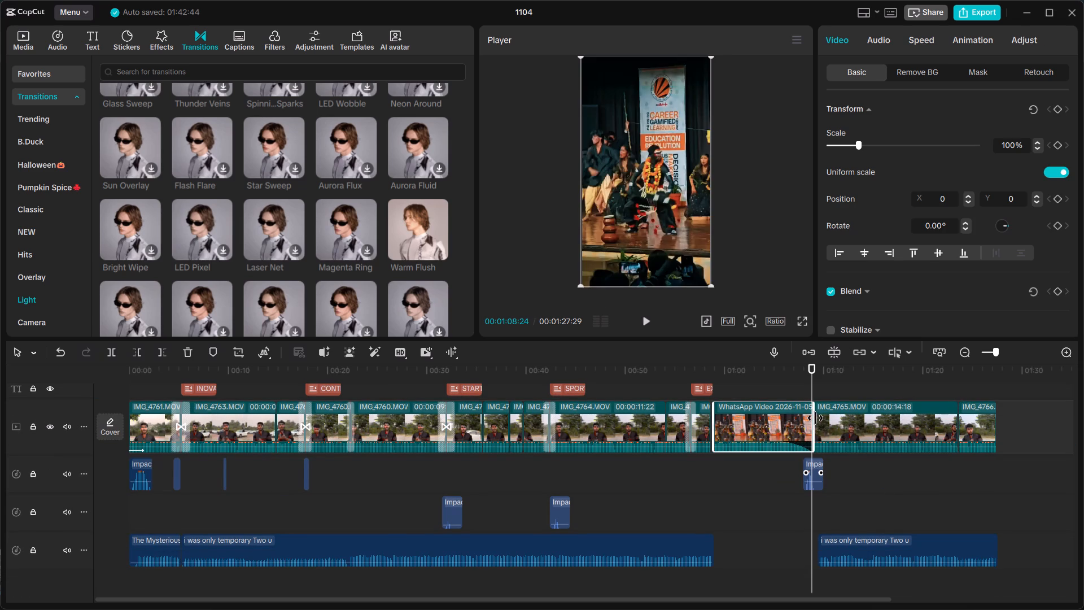
left_click(440, 250)
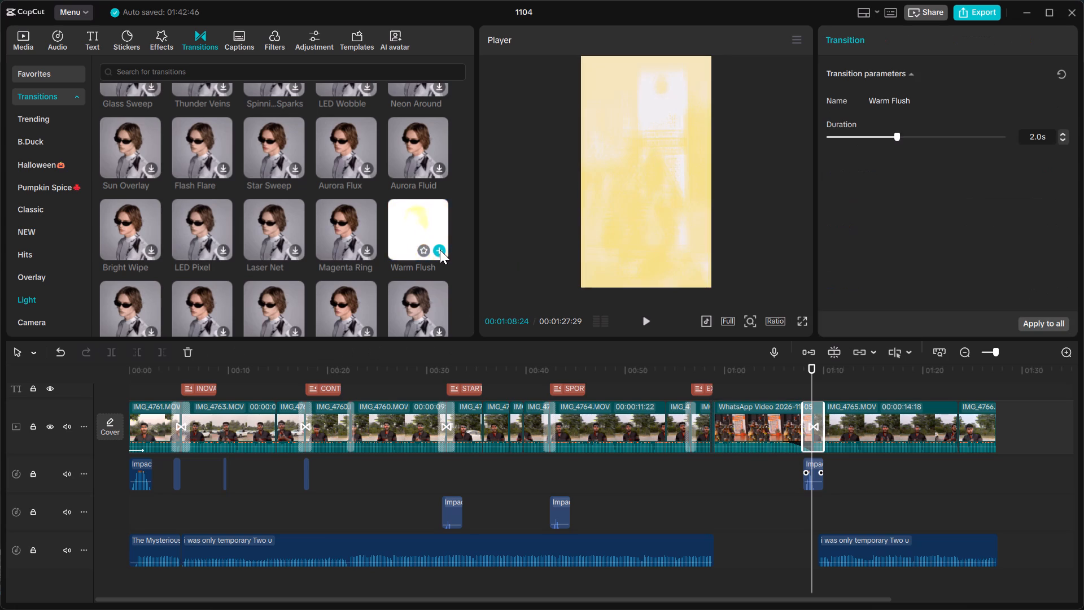
left_click(773, 377)
key("space")
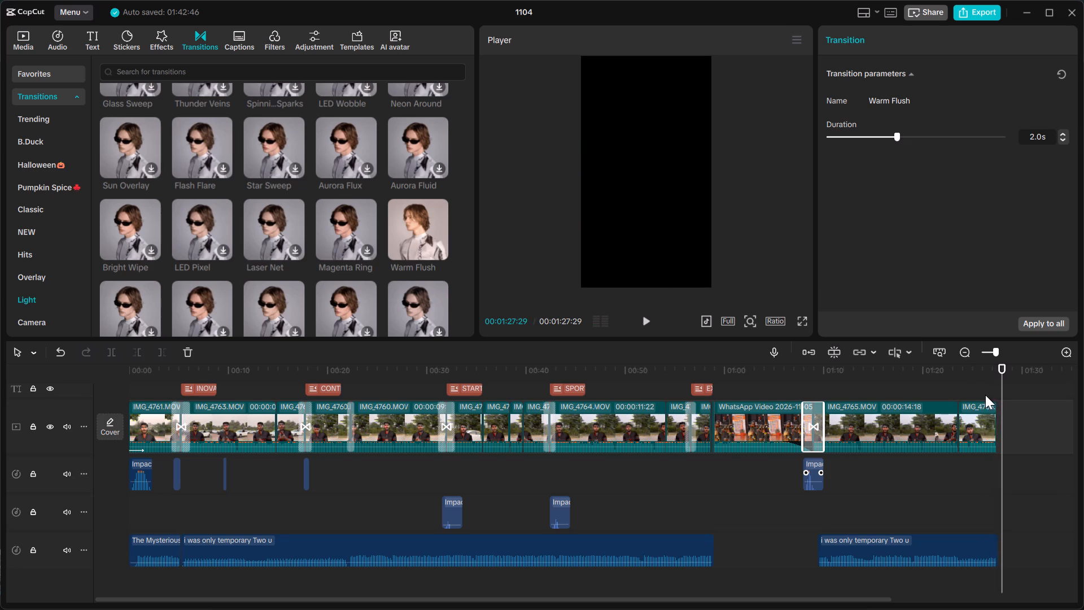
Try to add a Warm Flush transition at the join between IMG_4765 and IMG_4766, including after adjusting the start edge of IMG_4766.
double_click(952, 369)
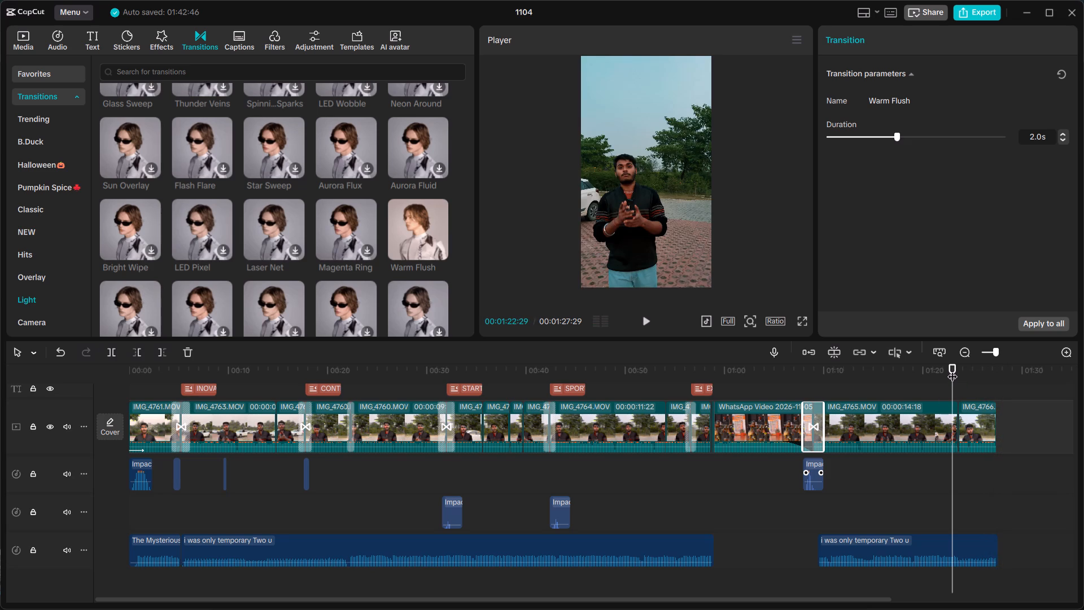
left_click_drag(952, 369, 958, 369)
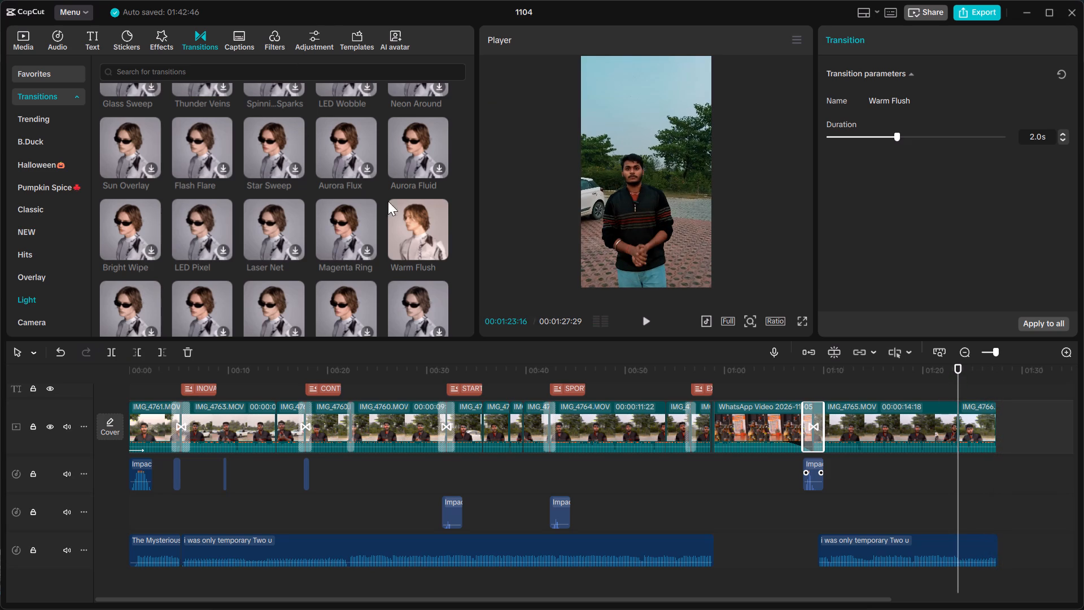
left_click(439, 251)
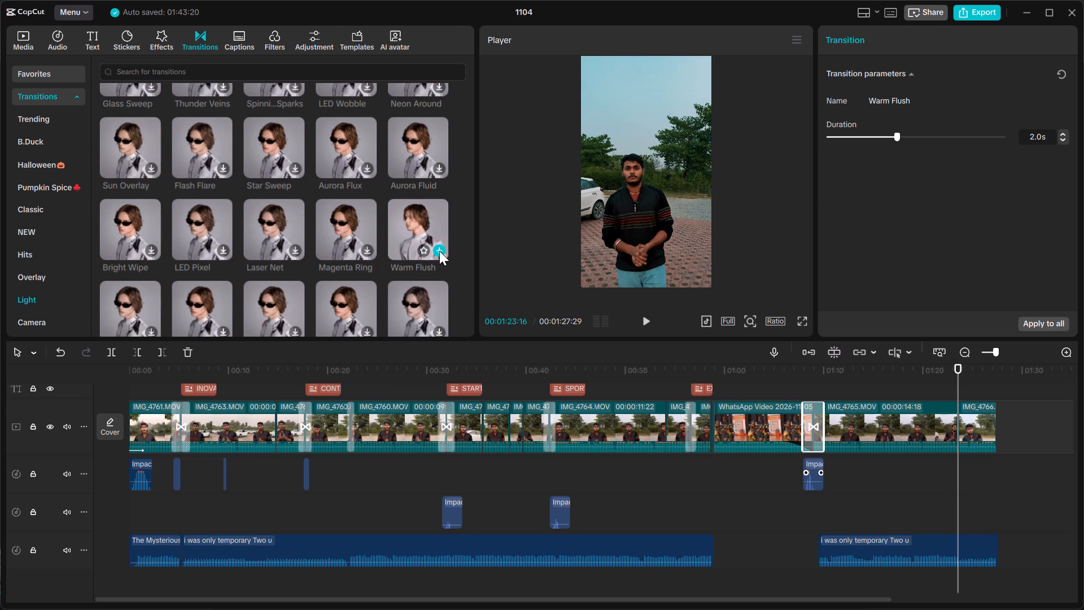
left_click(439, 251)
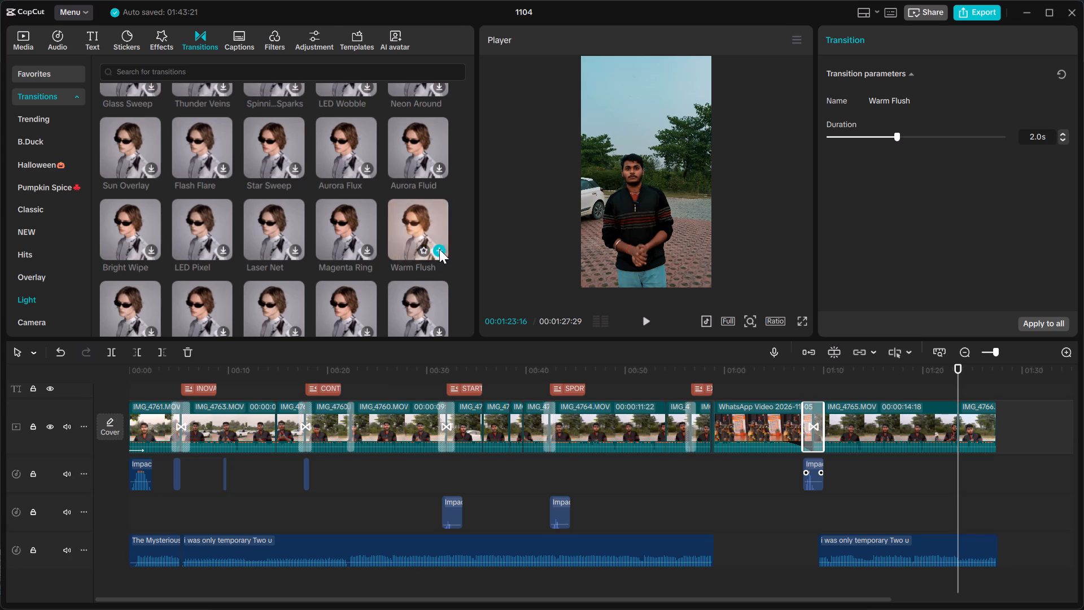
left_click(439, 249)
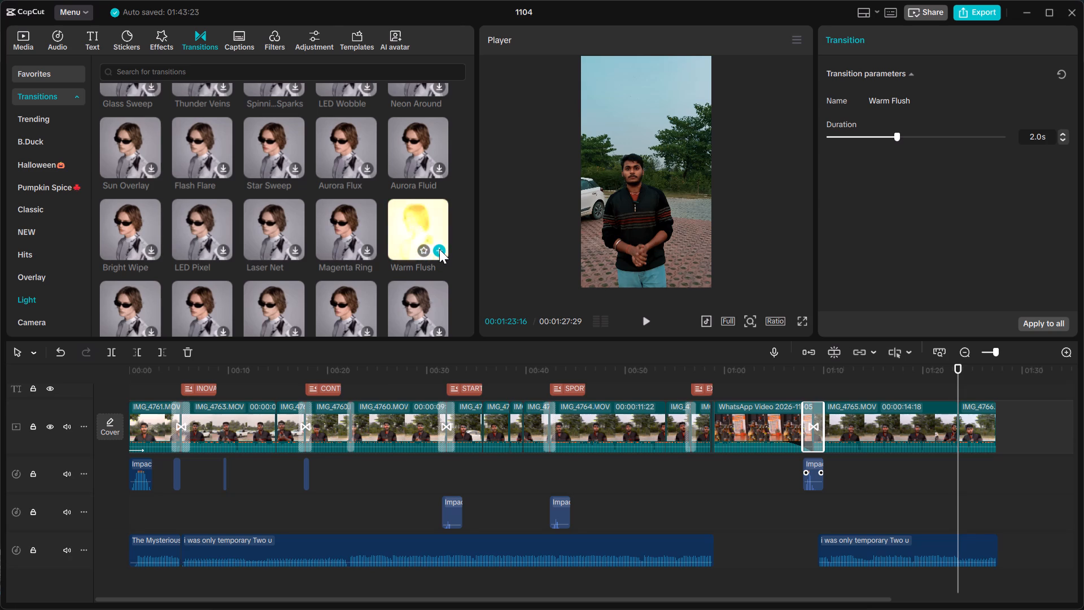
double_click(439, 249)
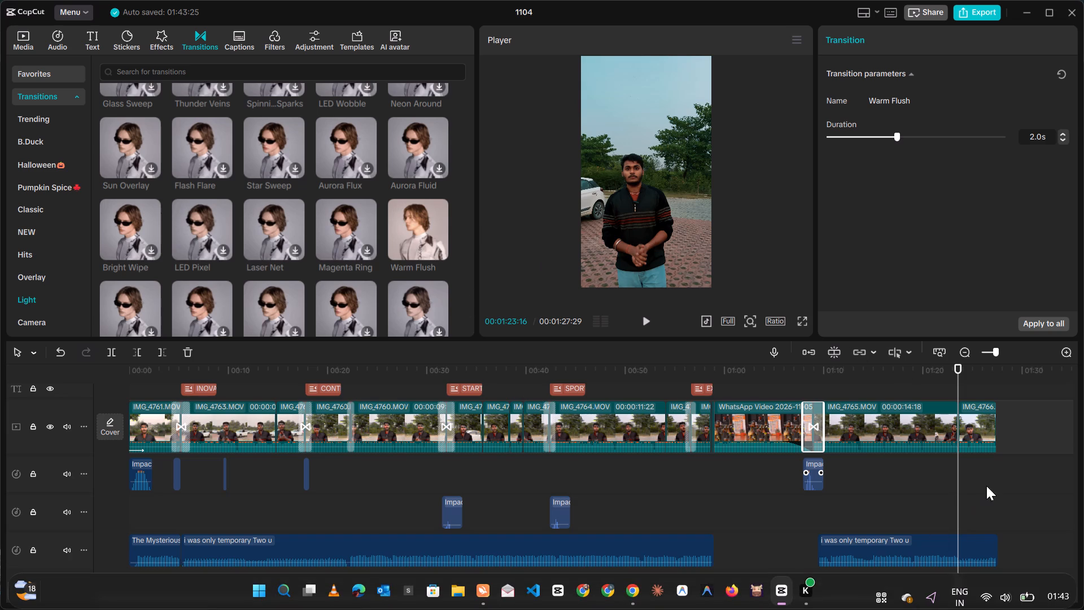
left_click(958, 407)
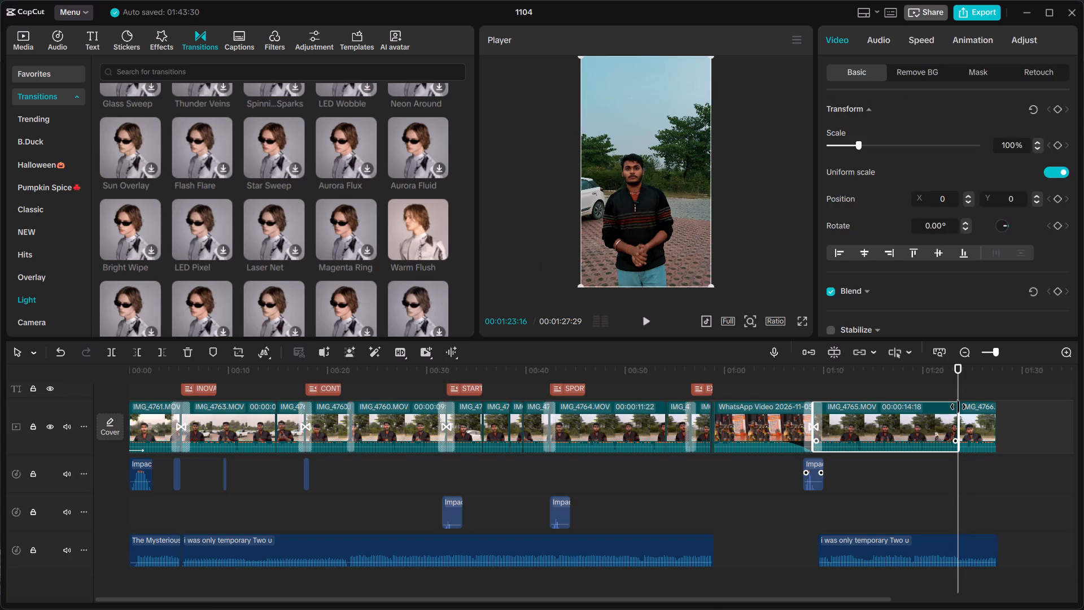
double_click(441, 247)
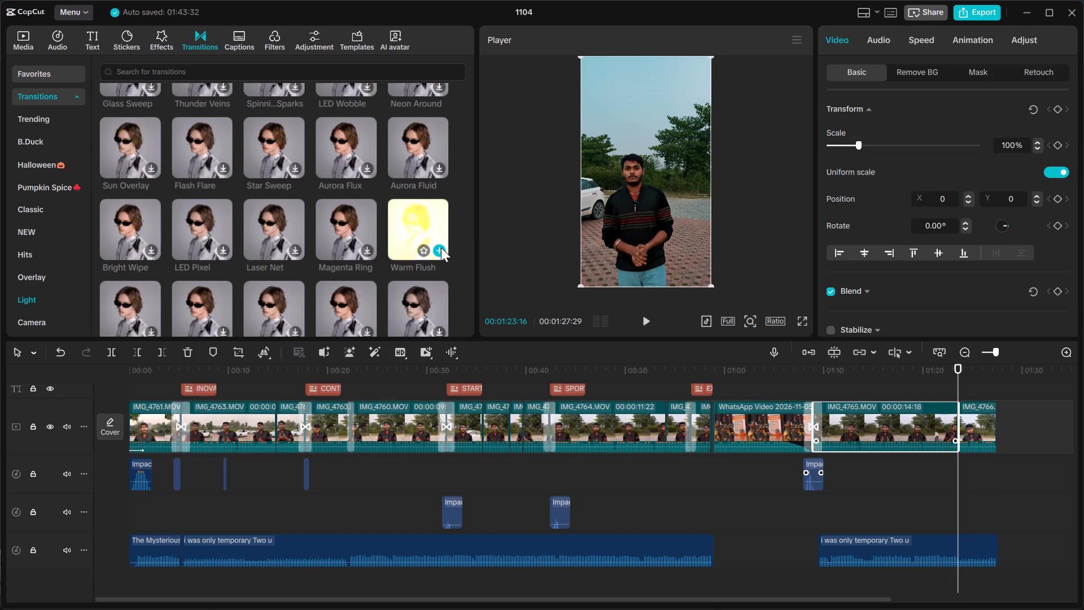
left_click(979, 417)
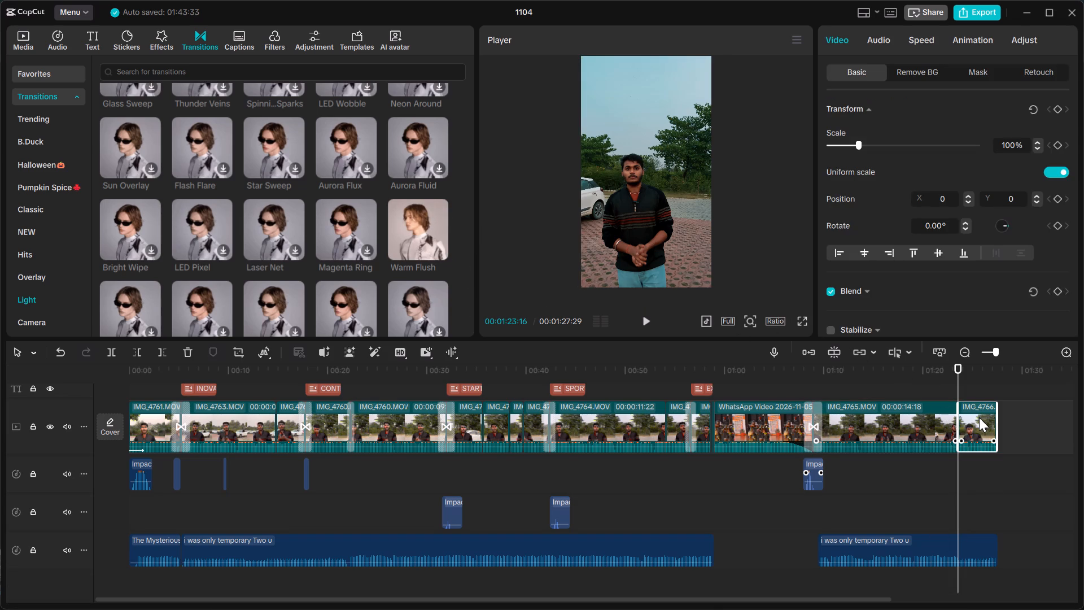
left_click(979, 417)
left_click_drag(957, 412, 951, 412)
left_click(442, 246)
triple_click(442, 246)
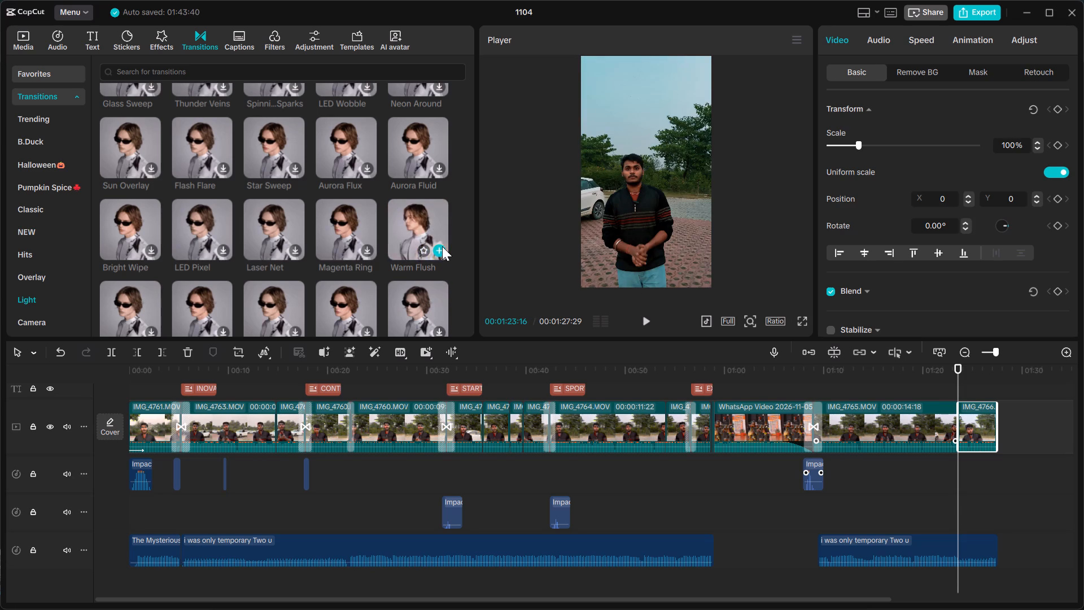
Extend the end of IMG_4765 to meet IMG_4766 and add a 1.9 s Warm Flush transition at their join.
left_click(935, 515)
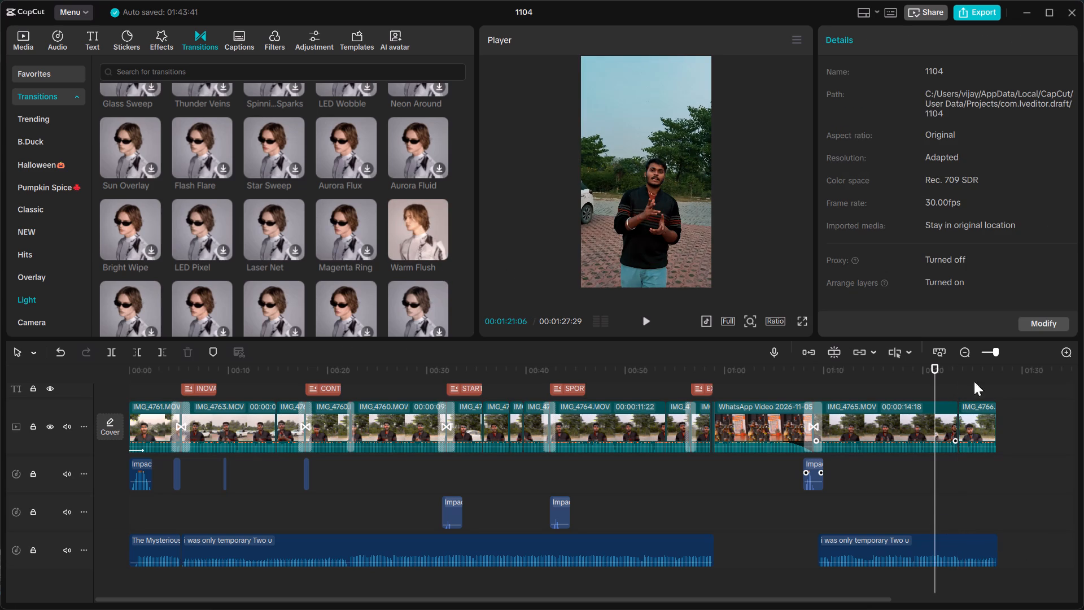
left_click(963, 372)
left_click(963, 372)
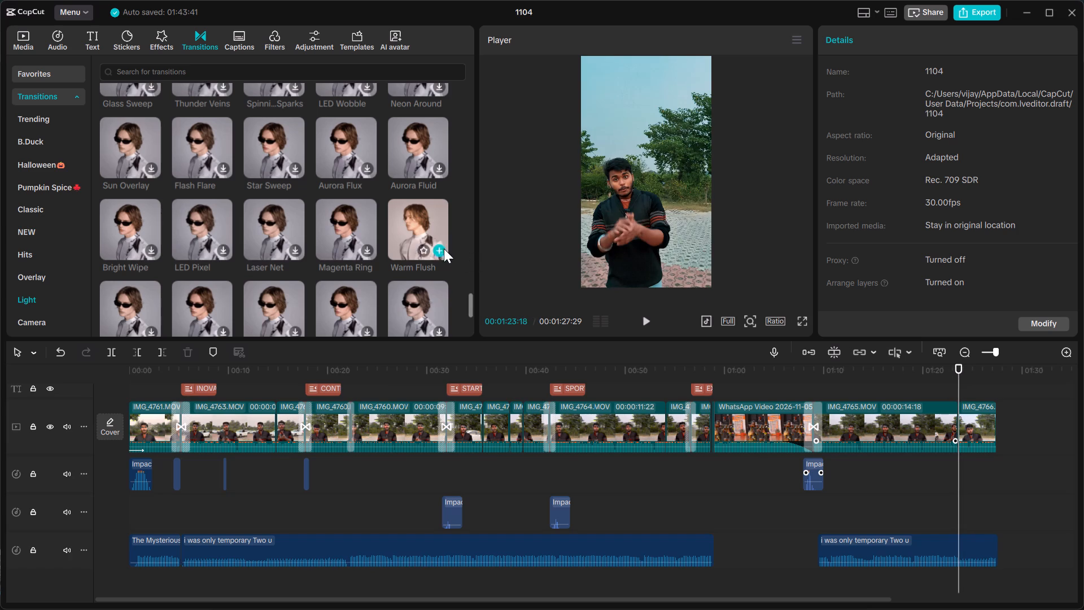
left_click(436, 245)
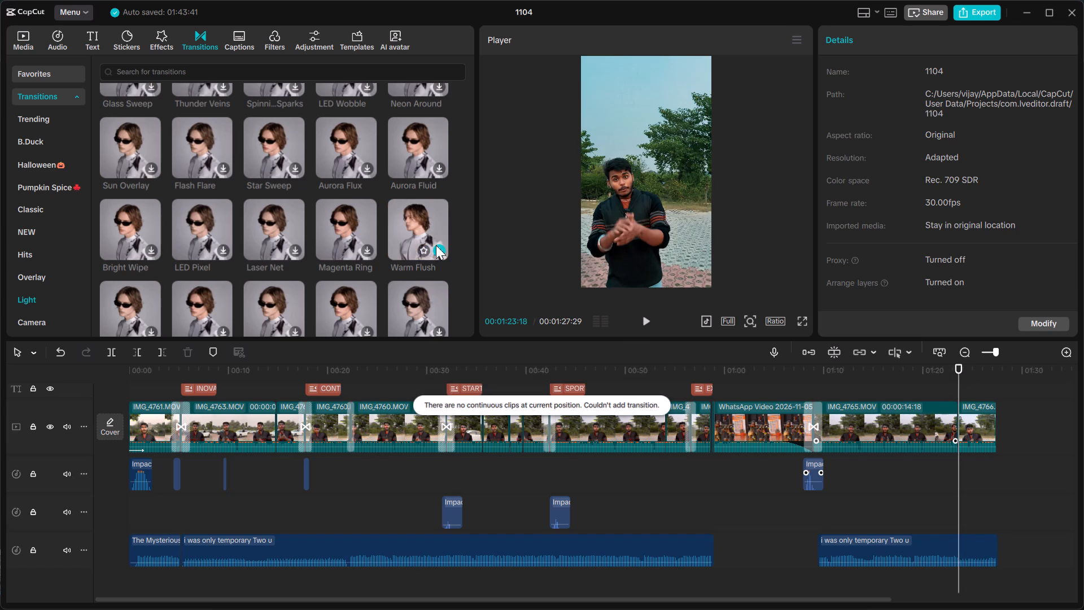
left_click(939, 425)
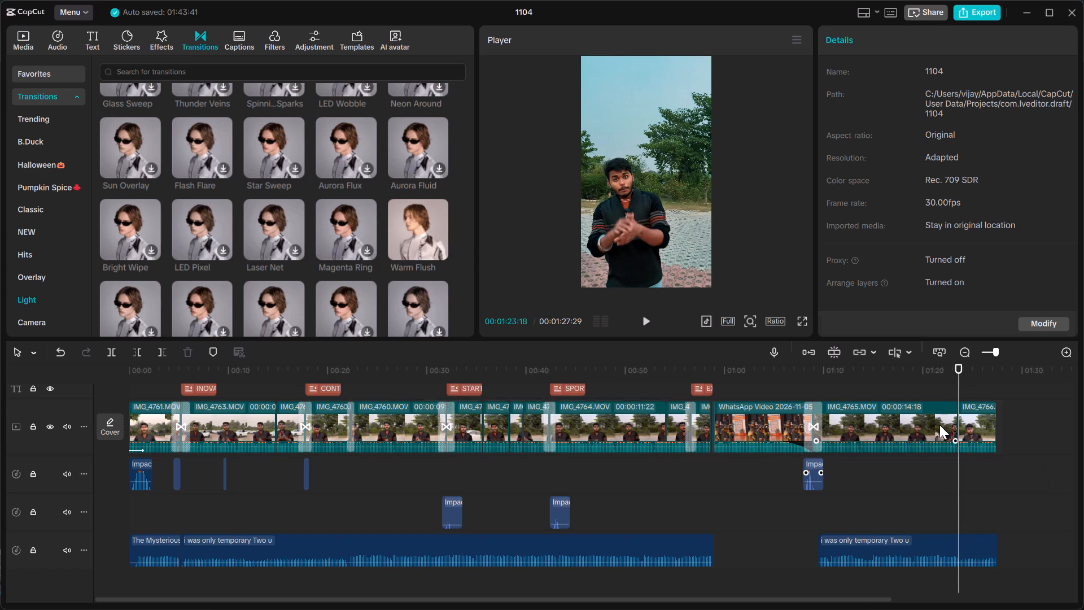
left_click_drag(959, 407, 962, 407)
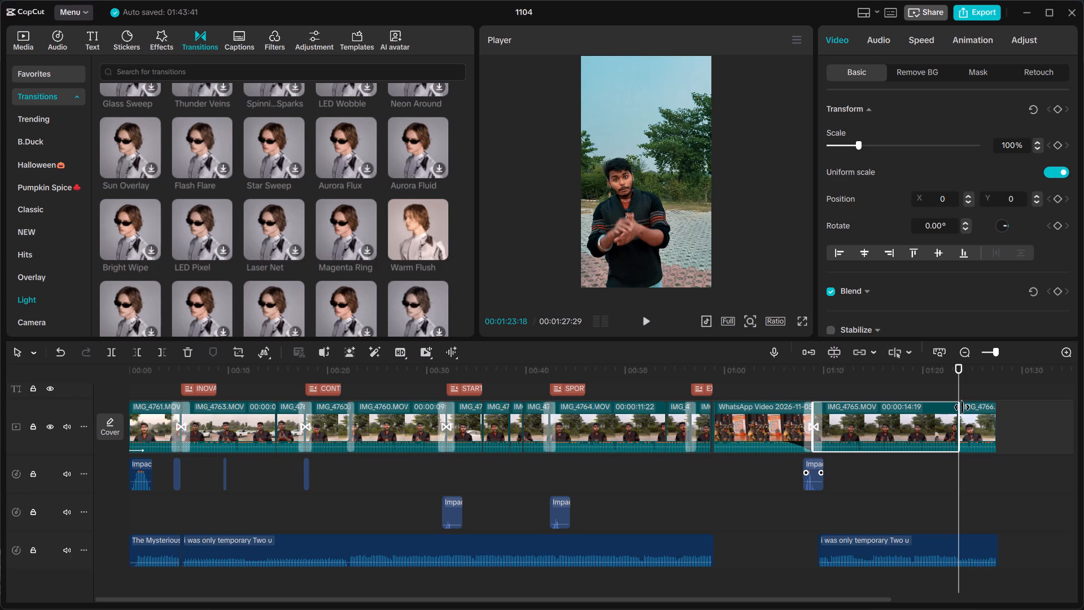
left_click_drag(962, 407, 964, 407)
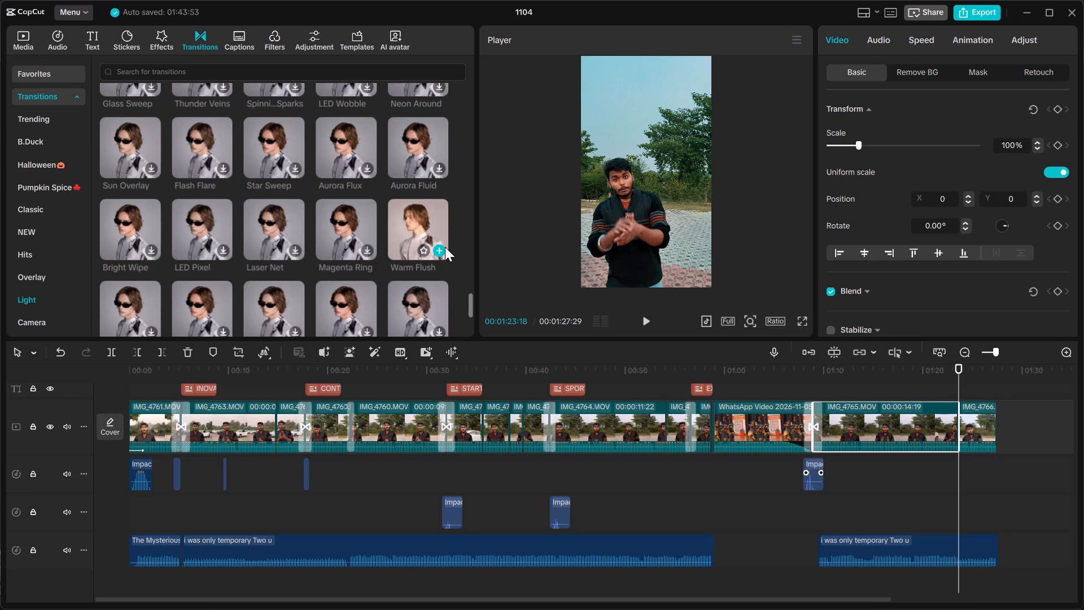
left_click(441, 247)
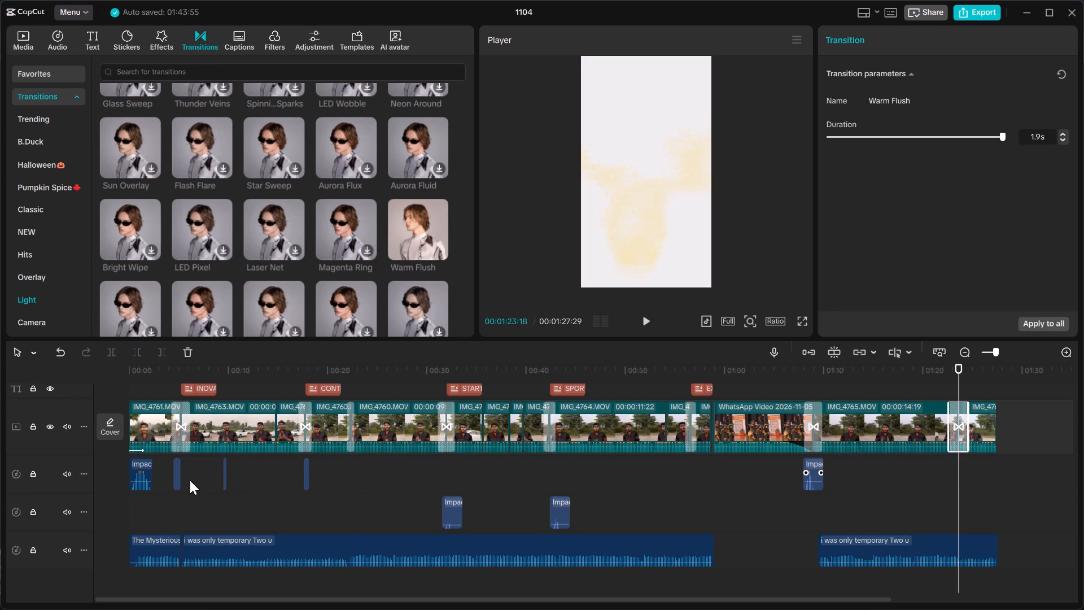
Copy the short sound effect at the first transition to the IMG_4765 and IMG_4766 join, and play to the video's end.
left_click(175, 481)
key("ctrl+c")
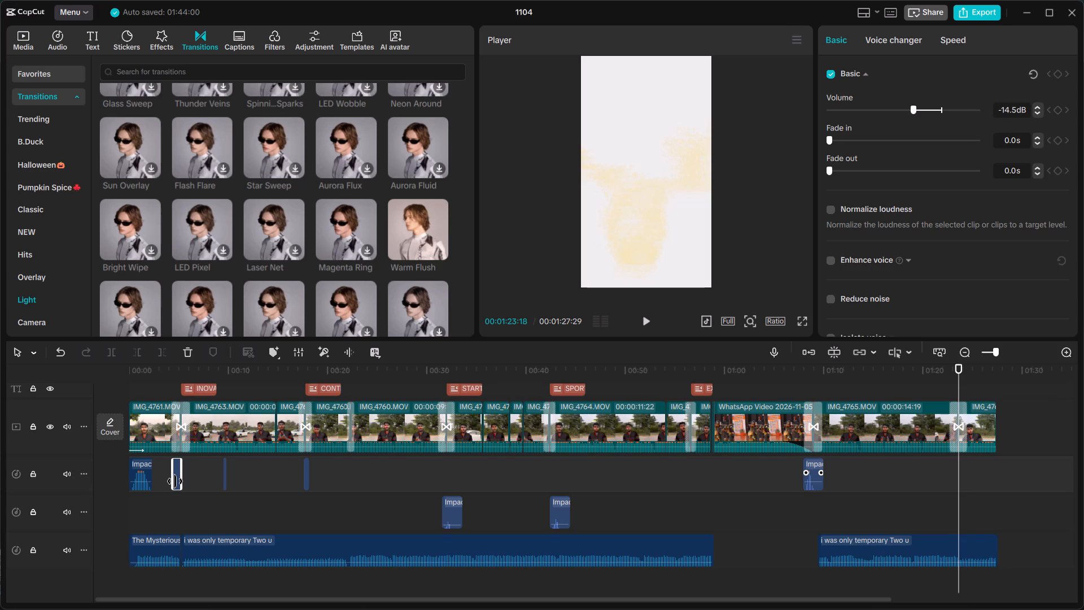
key("ctrl+v")
key("space")
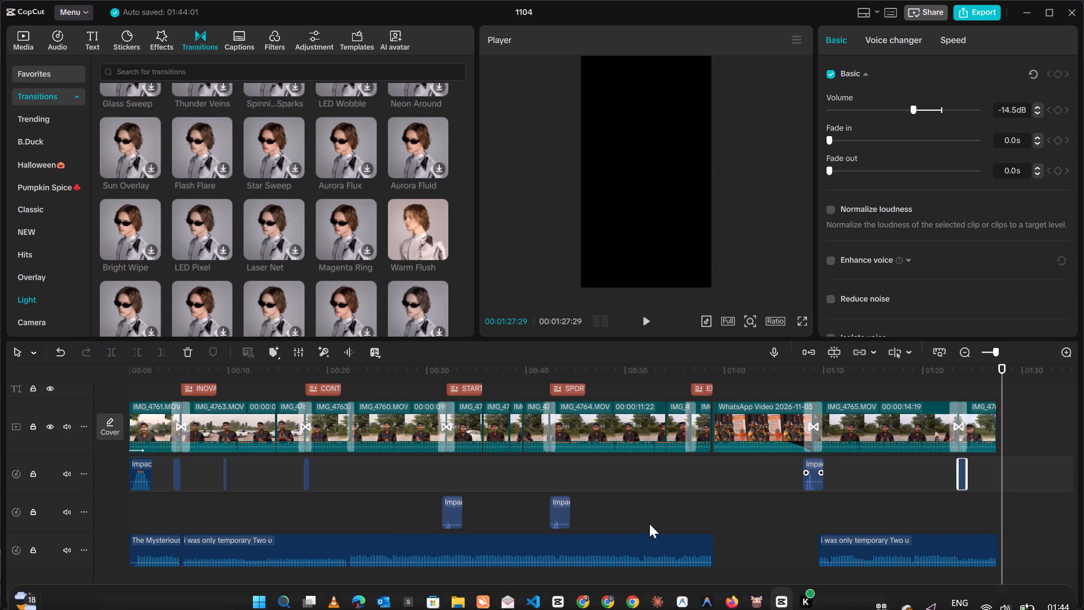
Open the In animation options for the closing IMG_4766 clip.
left_click(980, 429)
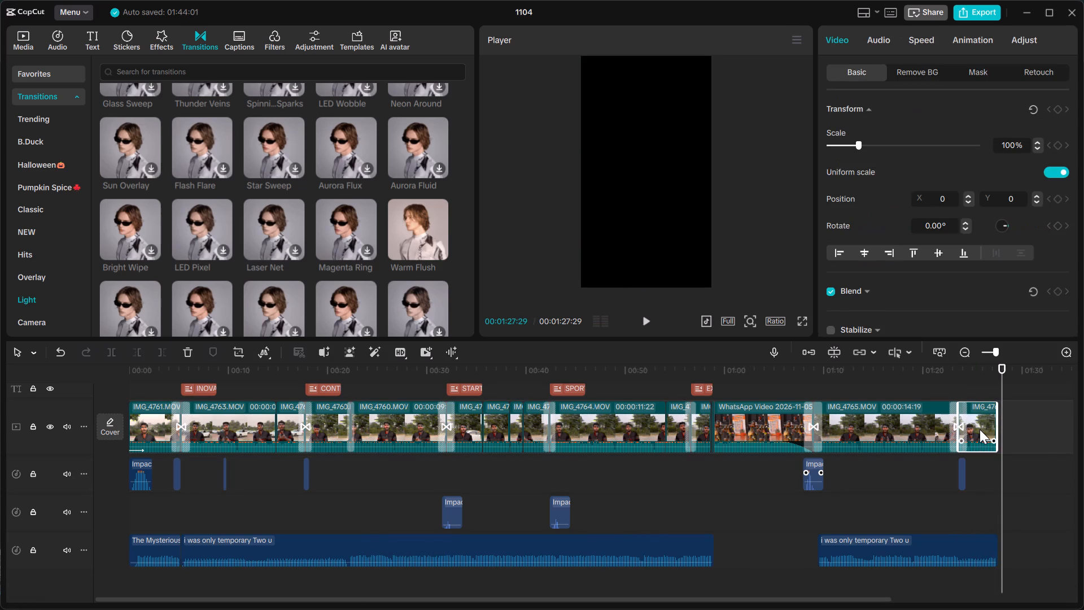
left_click(973, 45)
scroll(864, 492, "up", 2)
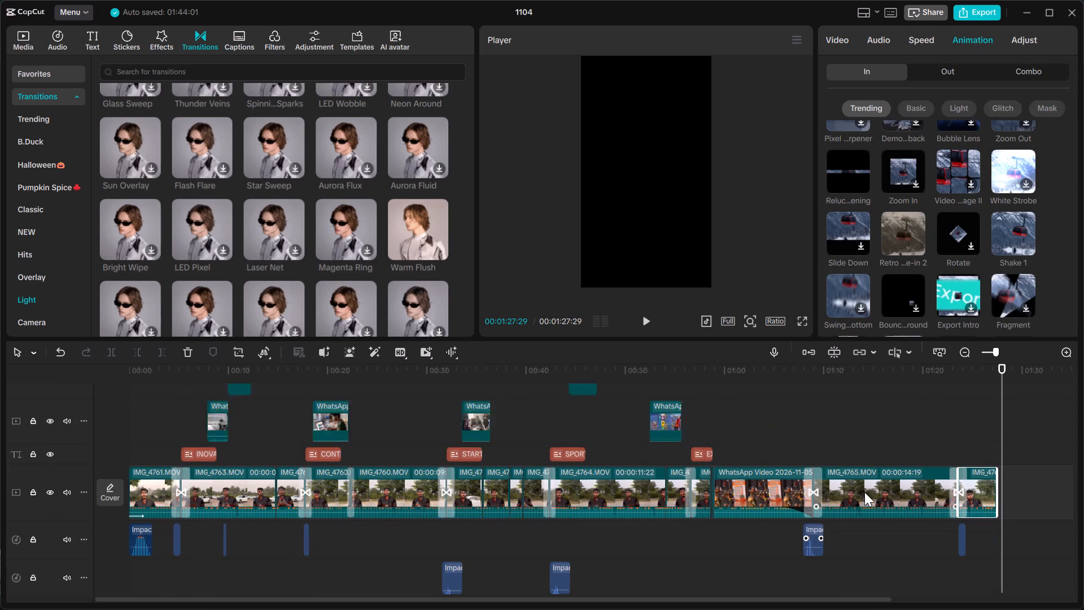
scroll(864, 492, "up", 3)
Review the video full screen from the beginning, restarting playback near the start after the opening section.
left_click(801, 320)
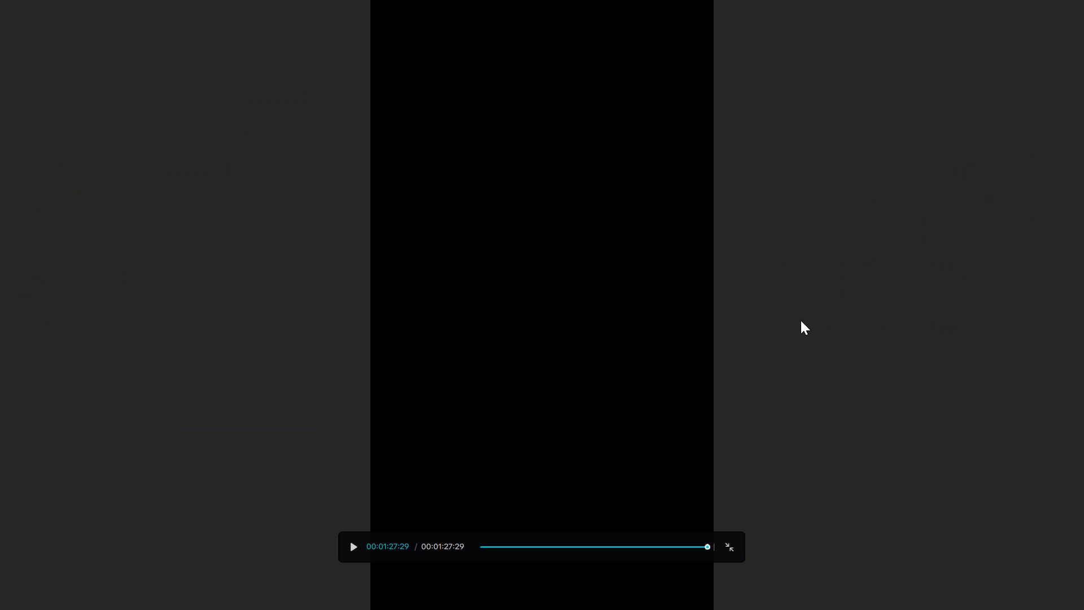
left_click(484, 544)
left_click_drag(484, 544, 437, 545)
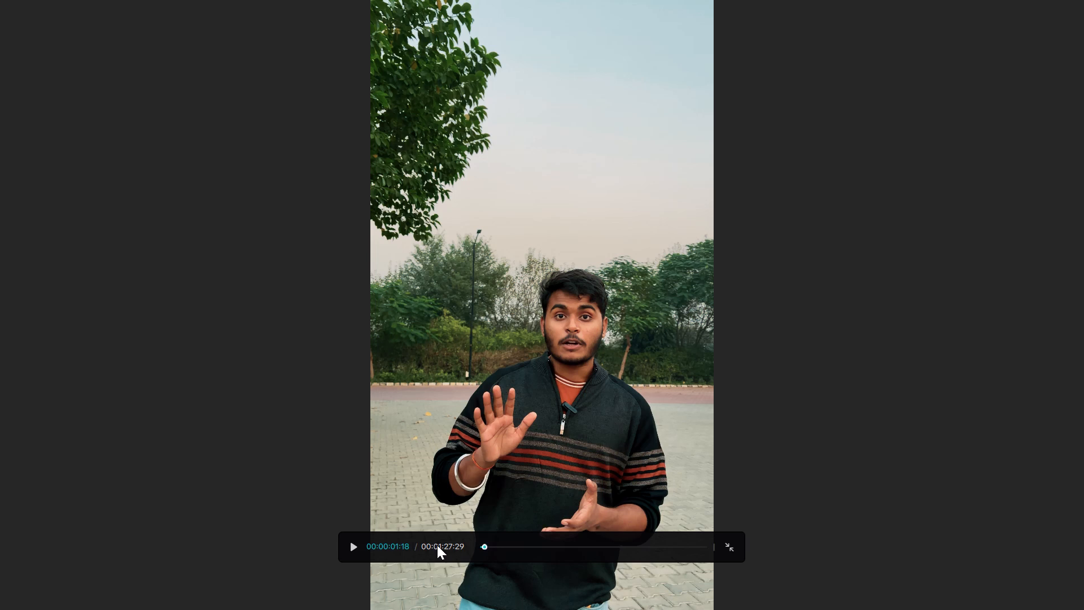
left_click_drag(487, 547, 474, 547)
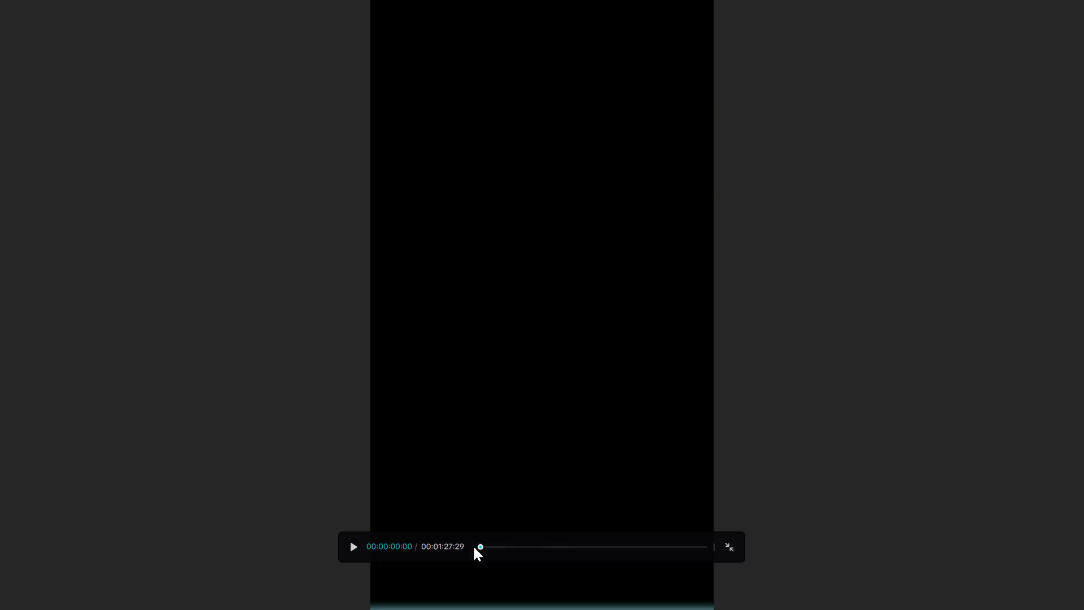
key("space")
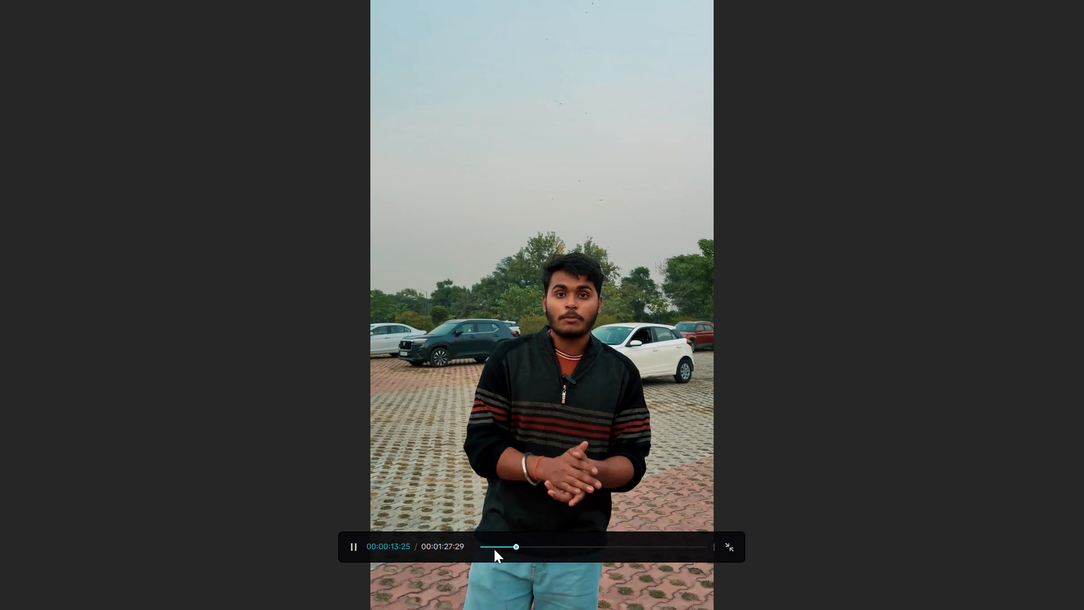
left_click_drag(516, 546, 482, 549)
key("space")
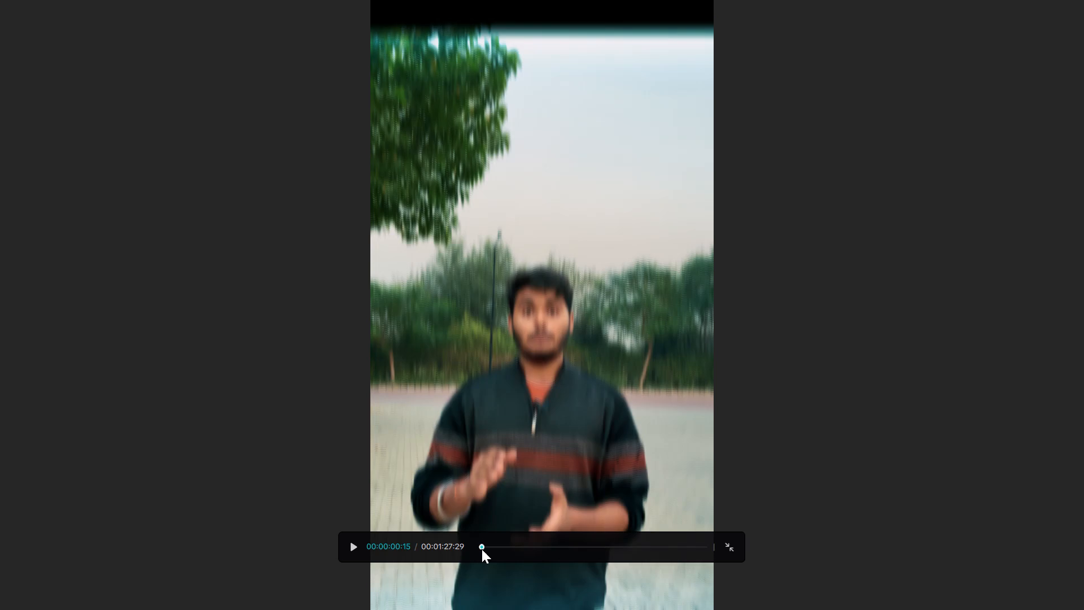
key("space")
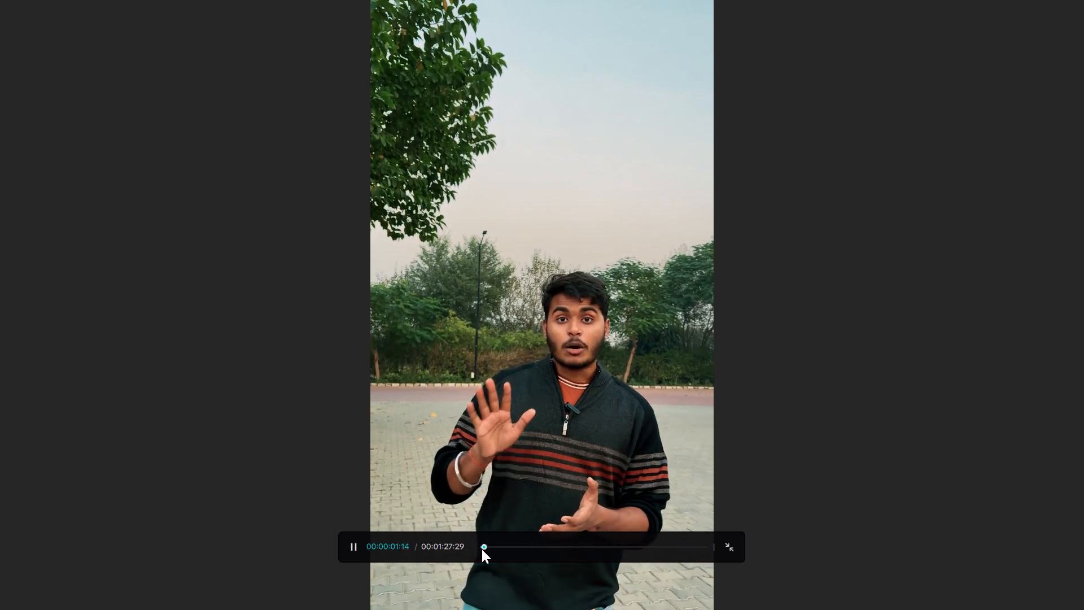
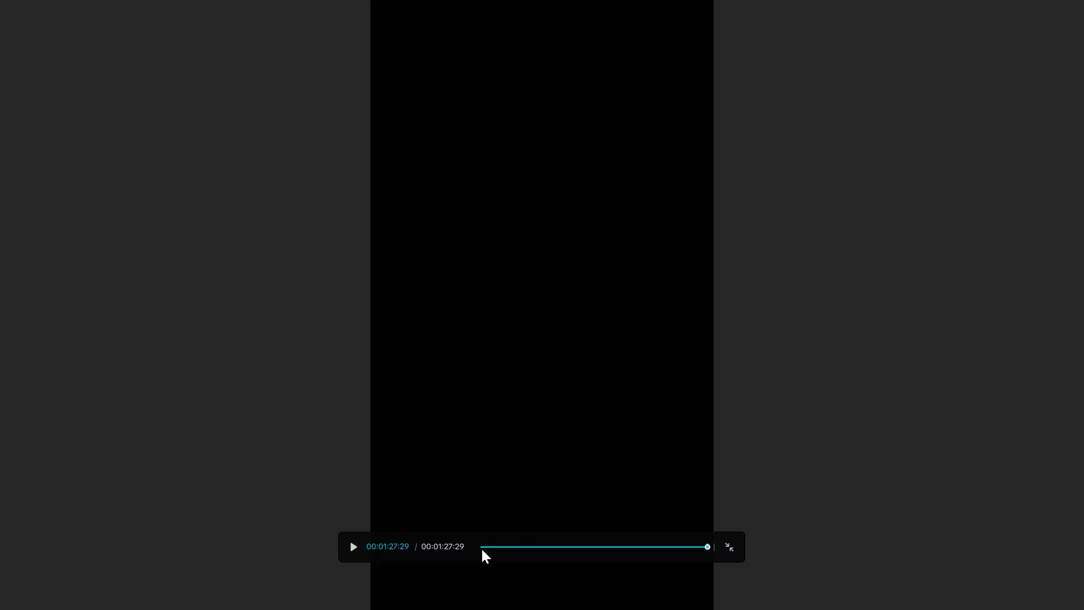
Shorten the Warm Flush transition between the WhatsApp video and IMG_4765.MOV to 1.0 s and preview it.
left_click(736, 542)
scroll(859, 483, "down", 1)
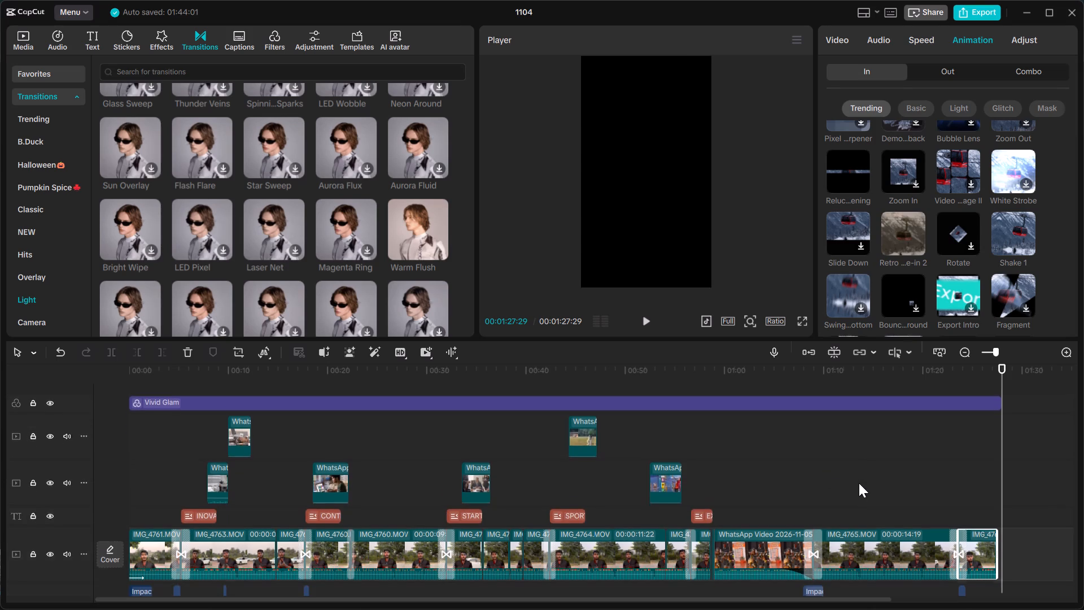
scroll(859, 483, "down", 2)
left_click(816, 425)
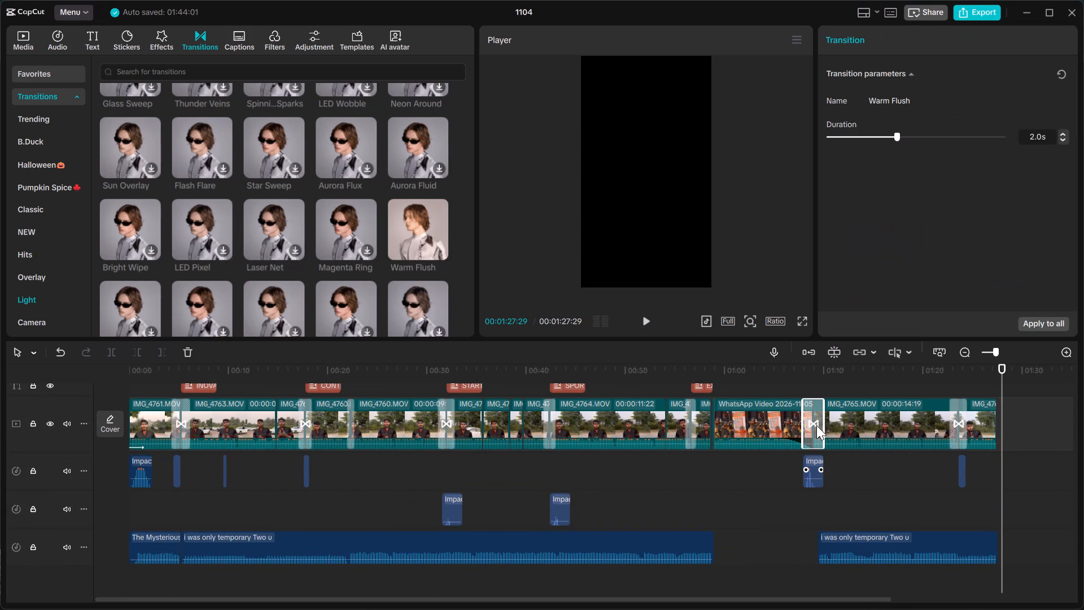
left_click_drag(897, 130, 876, 134)
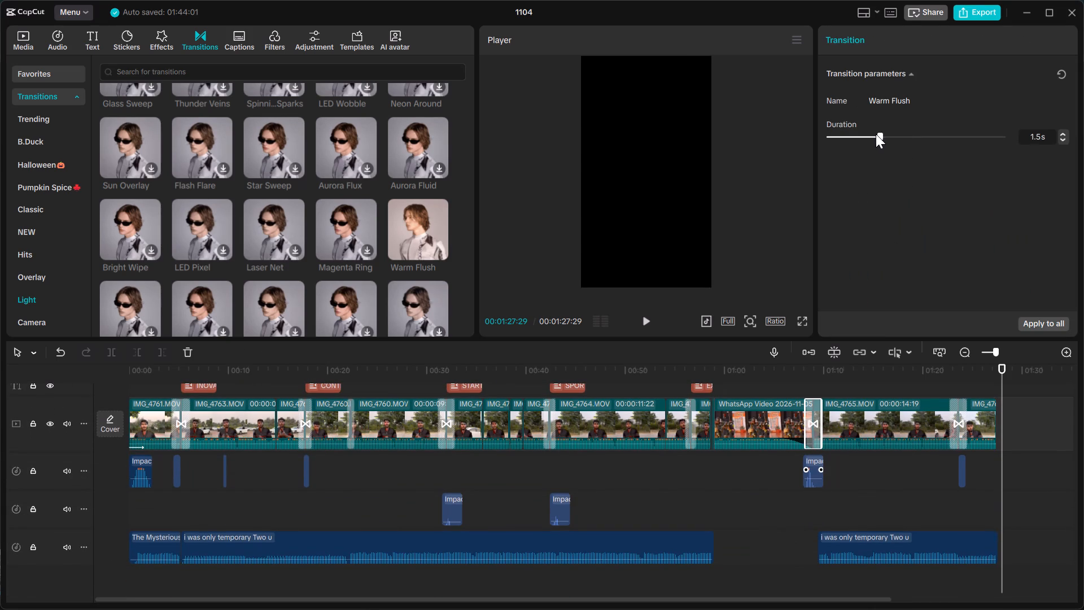
left_click_drag(876, 134, 862, 145)
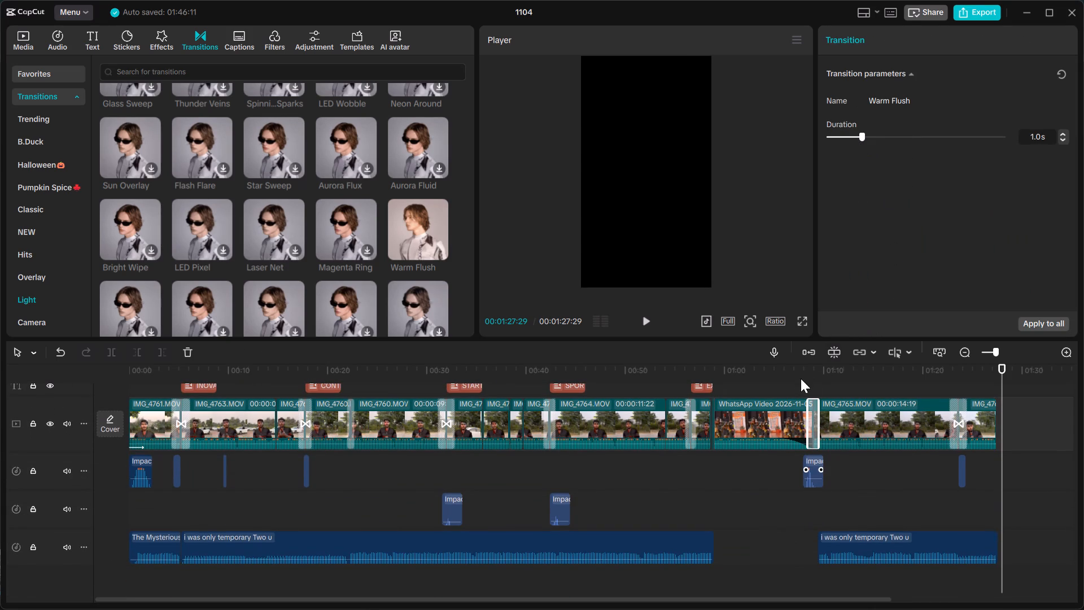
left_click(801, 378)
key("space")
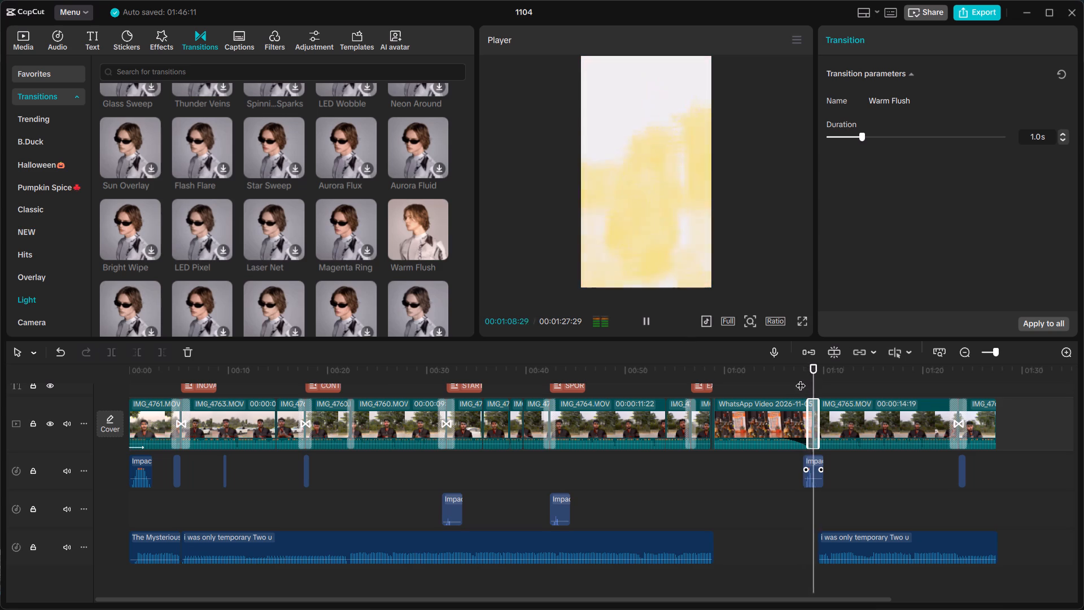
Trim the start of the IMG_4765.MOV clip after the WhatsApp video to a duration of 00:00:13:28, previewing the cut.
left_click(834, 420)
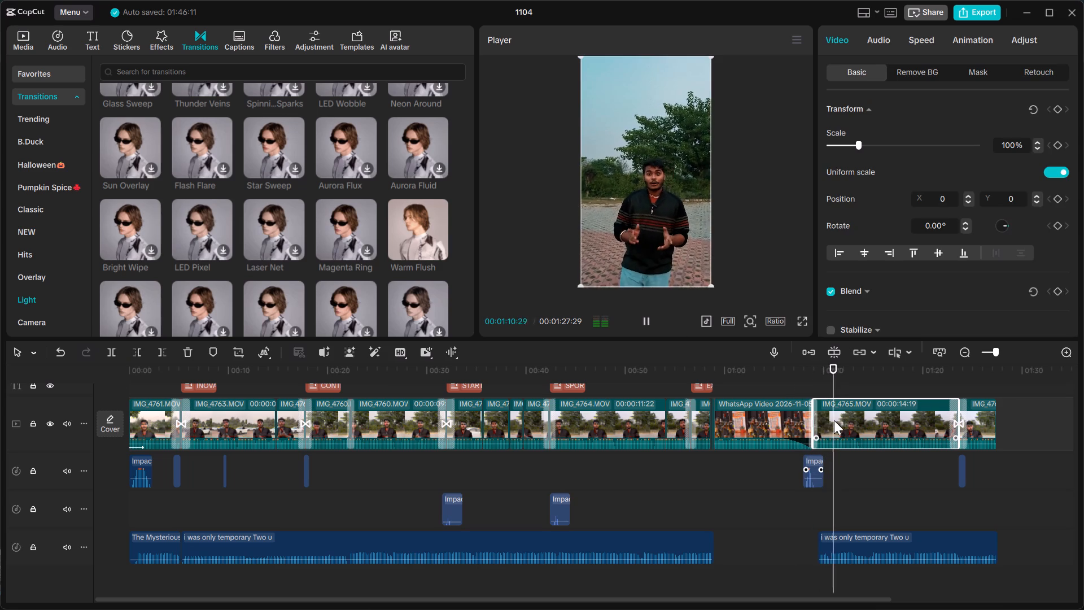
left_click_drag(813, 418, 819, 416)
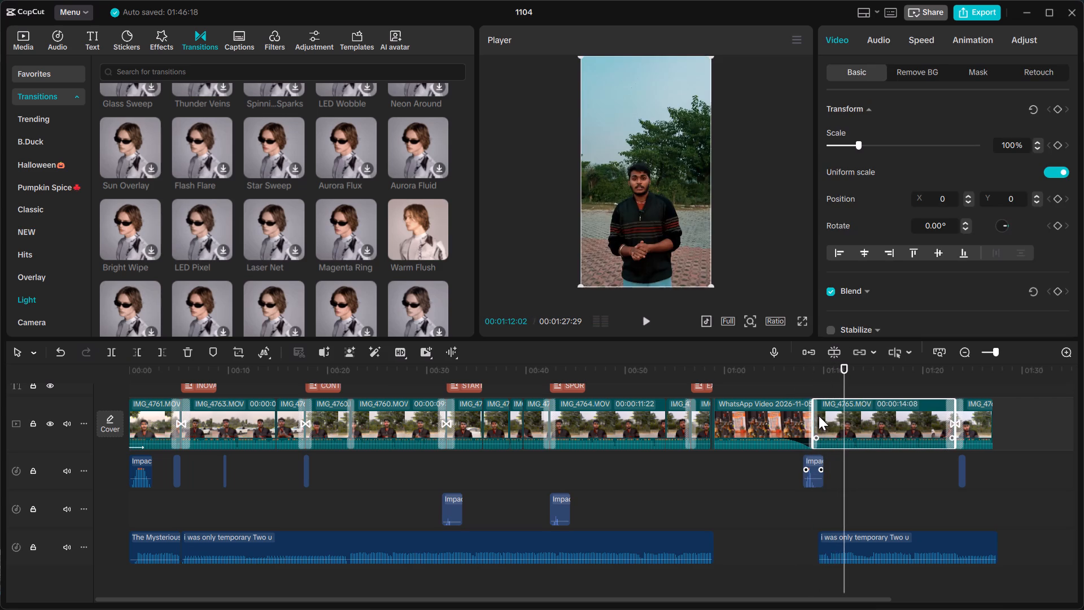
left_click(802, 369)
key("space")
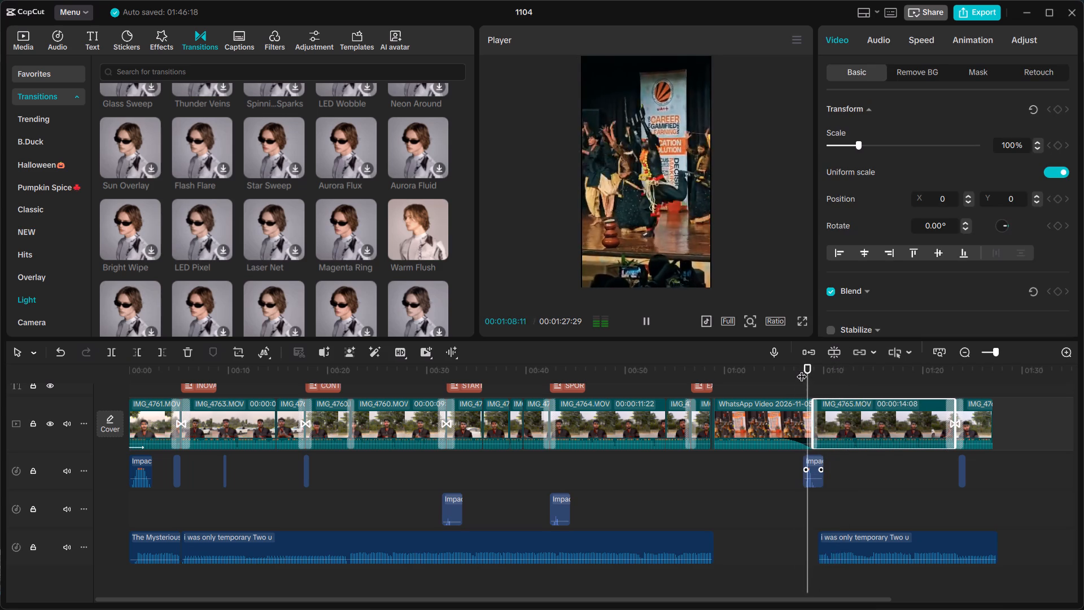
left_click(812, 408)
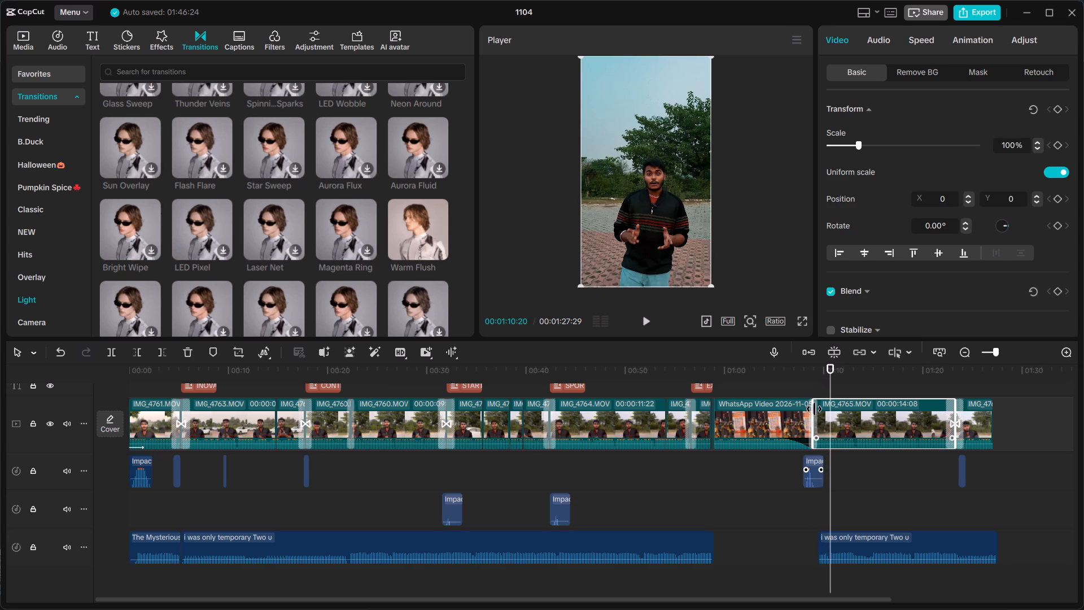
left_click(811, 412)
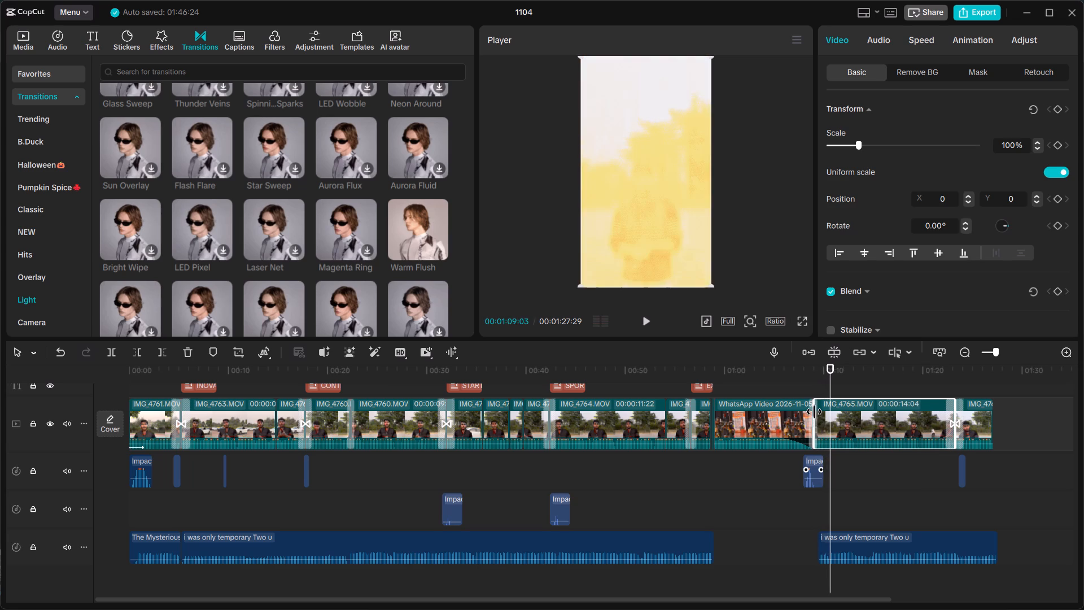
left_click(805, 387)
key("space")
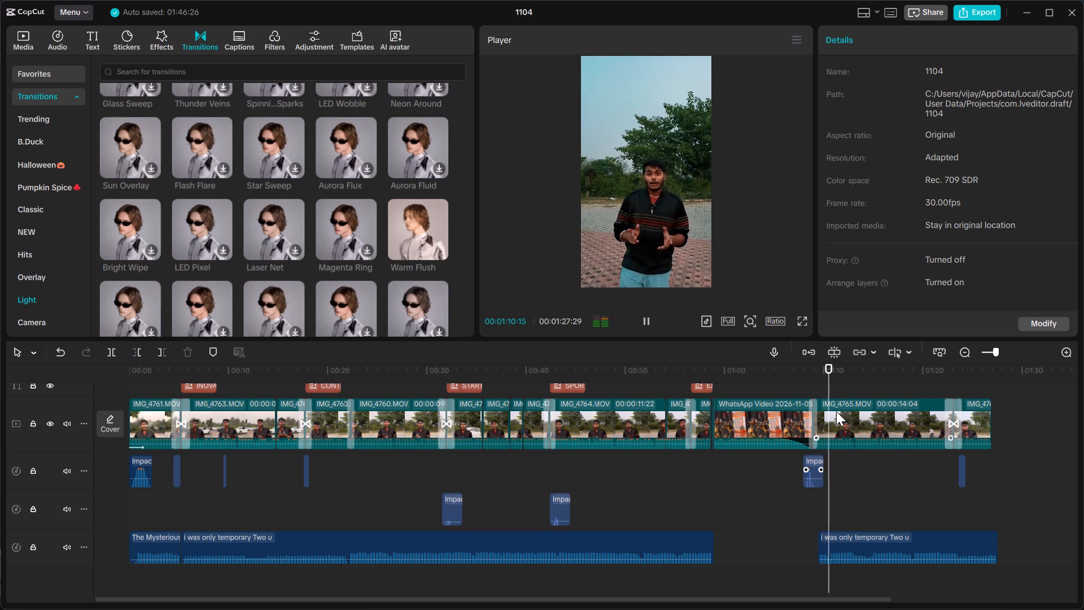
left_click(816, 414)
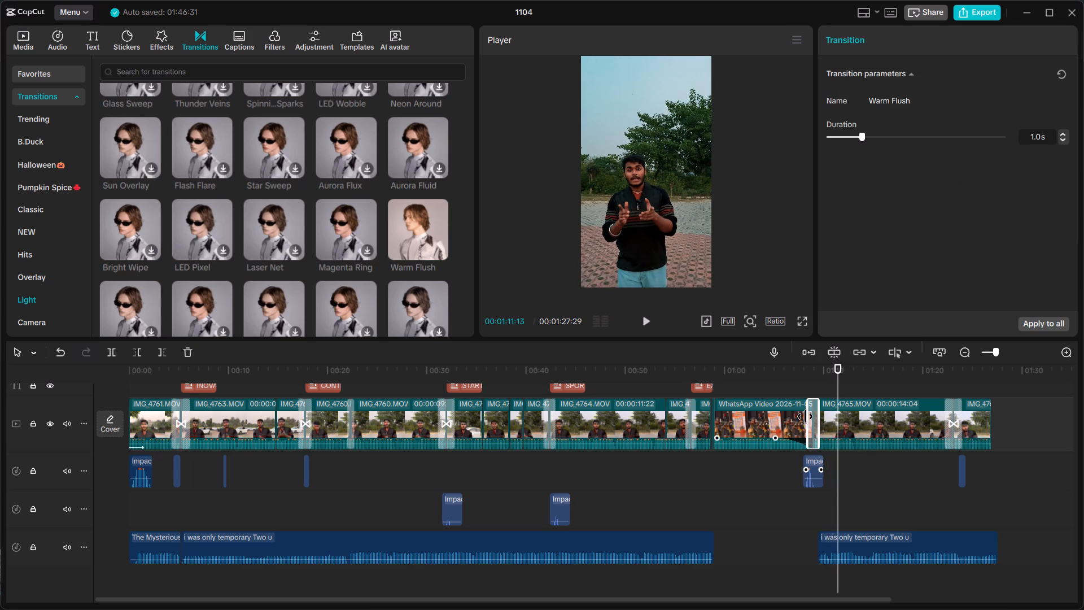
left_click(827, 413)
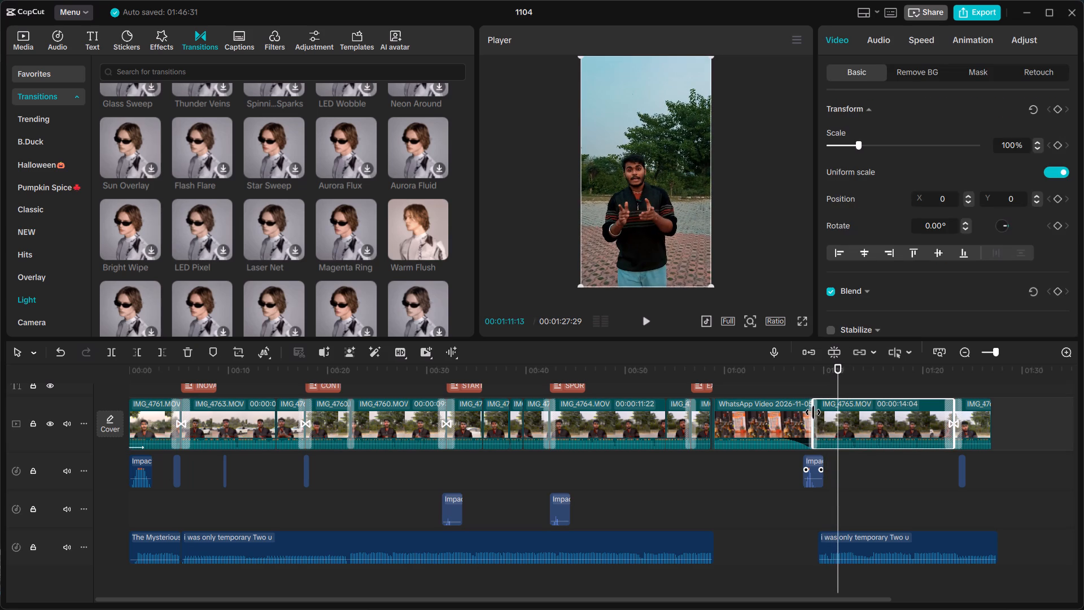
left_click(813, 412)
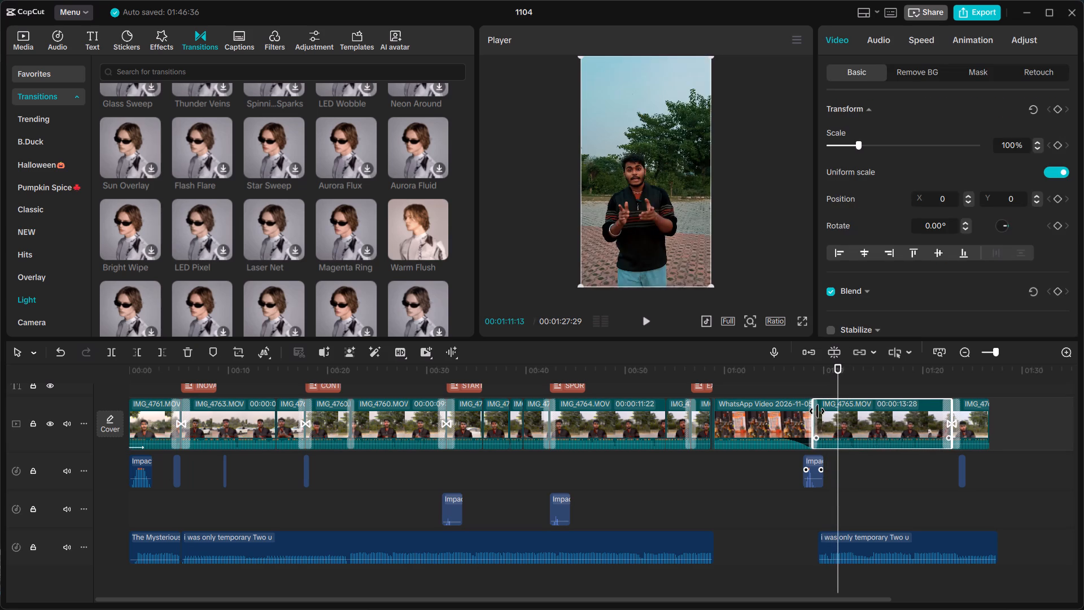
left_click(800, 389)
key("space")
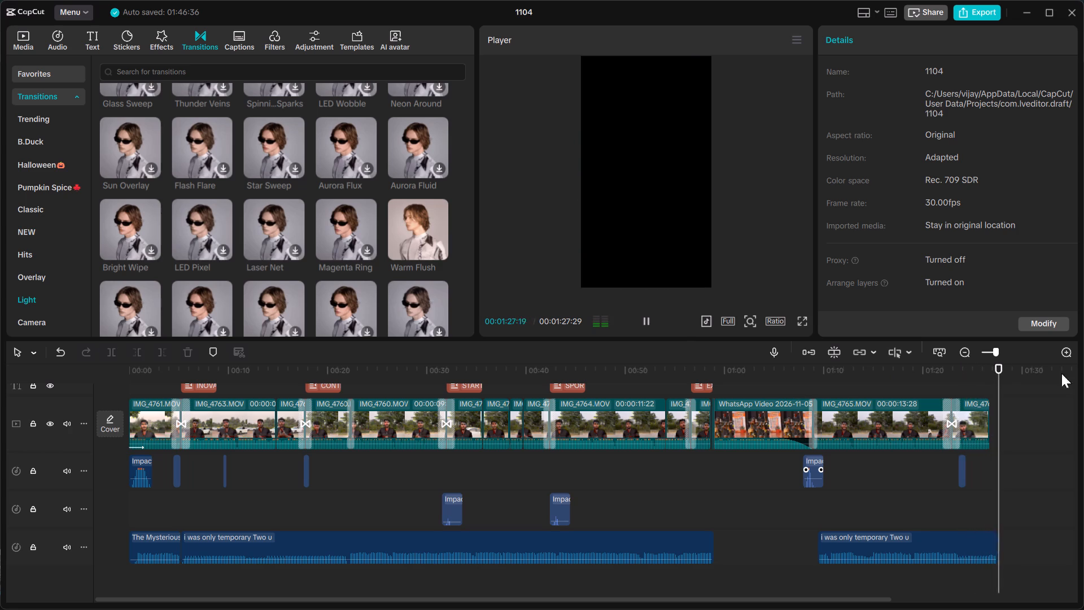
Split the last music clip at the end of the main video, 00:01:26:20, and delete the leftover tail.
left_click(992, 387)
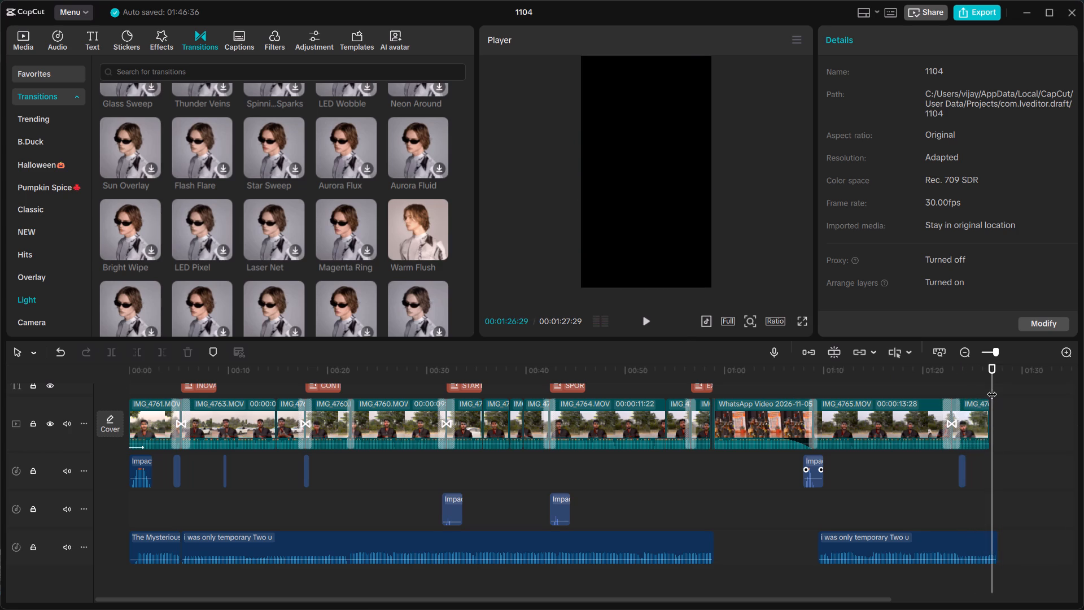
left_click(992, 387)
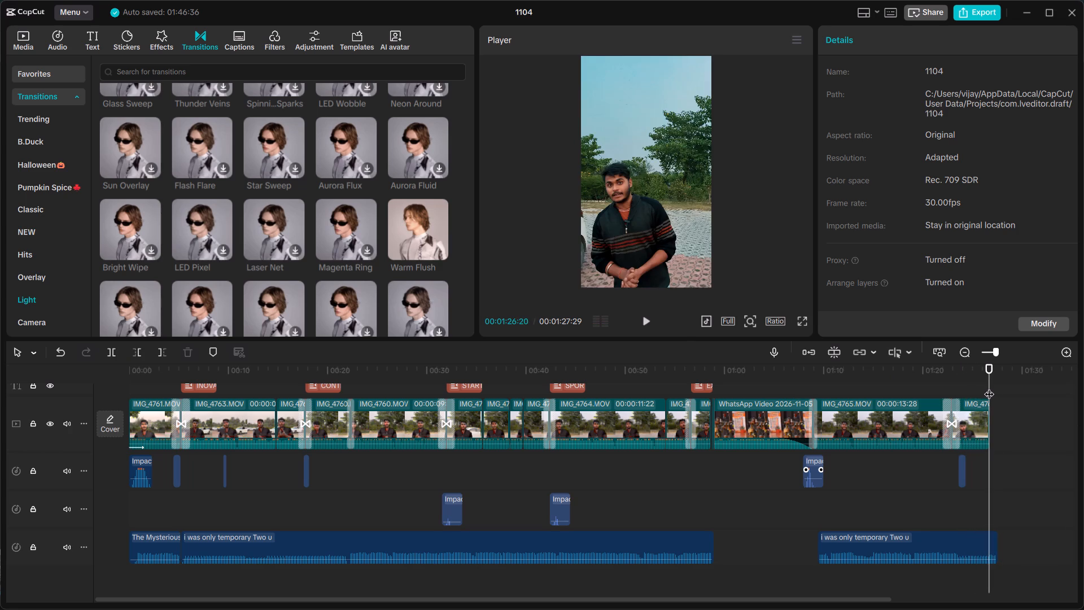
left_click(950, 547)
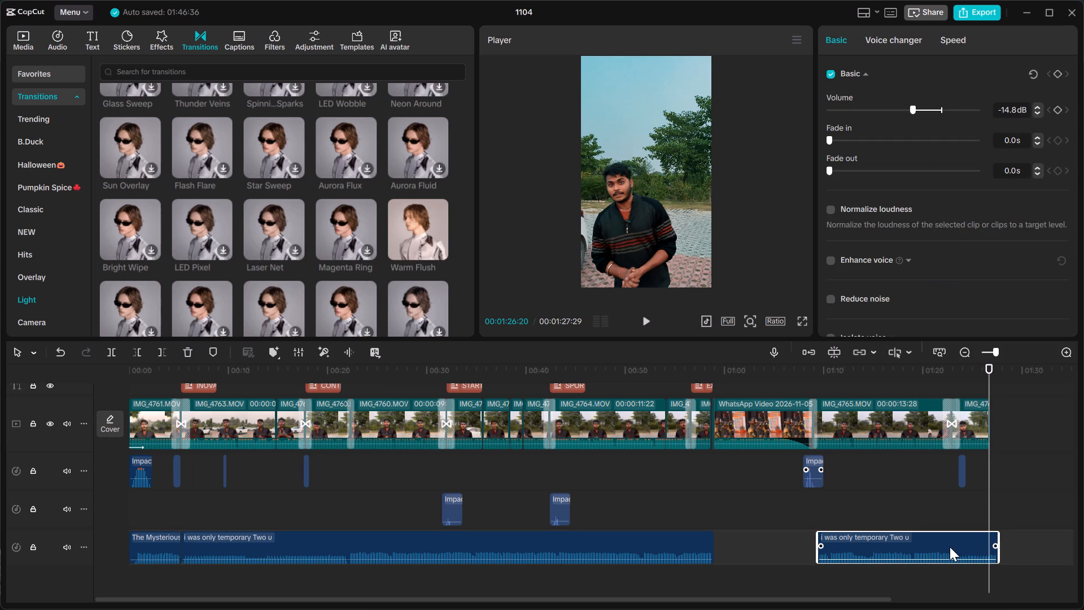
key("ctrl+b")
key("BackSpace")
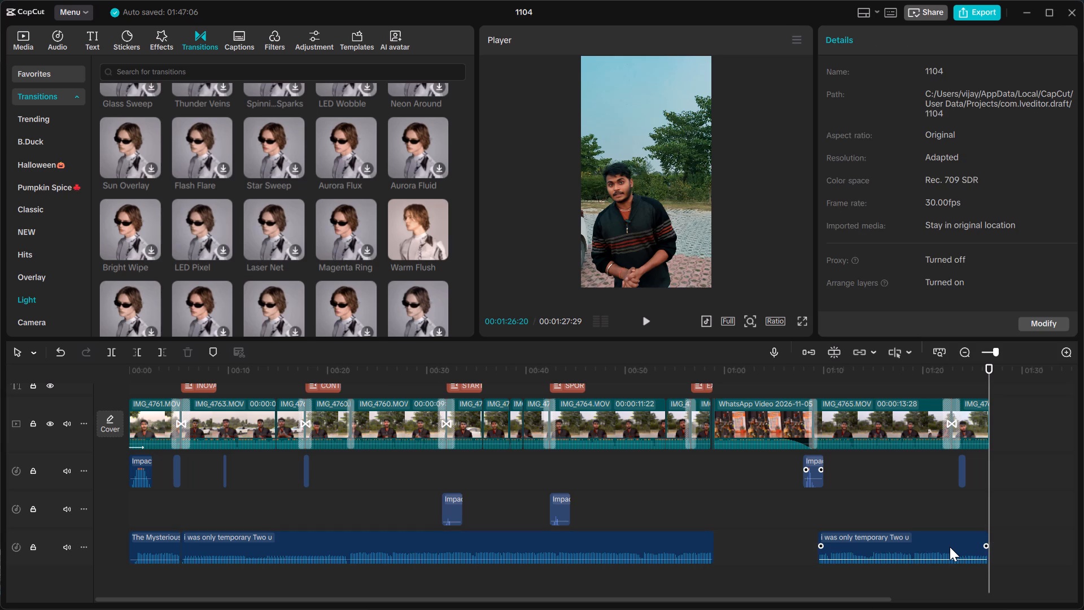
Play the video full screen from the beginning to review the opening and its first overlay clips.
scroll(669, 544, "up", 1)
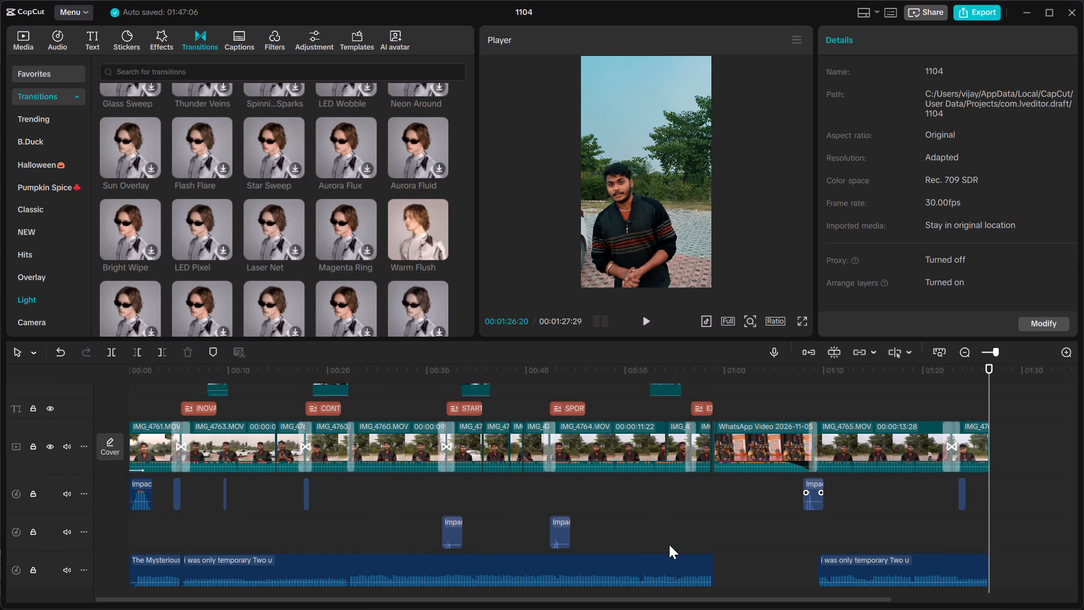
scroll(669, 544, "up", 1)
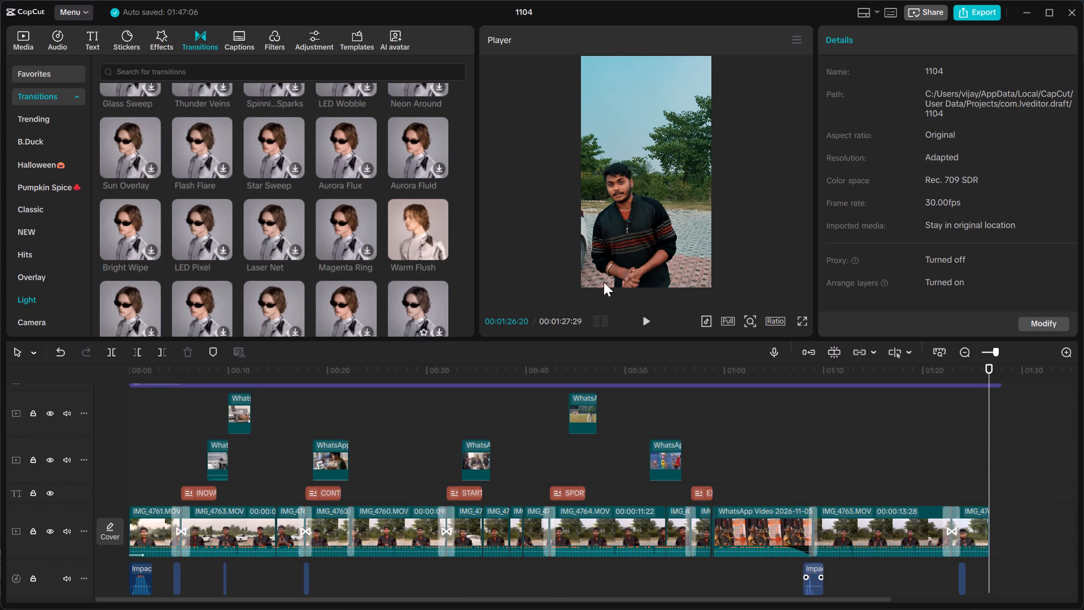
left_click(807, 321)
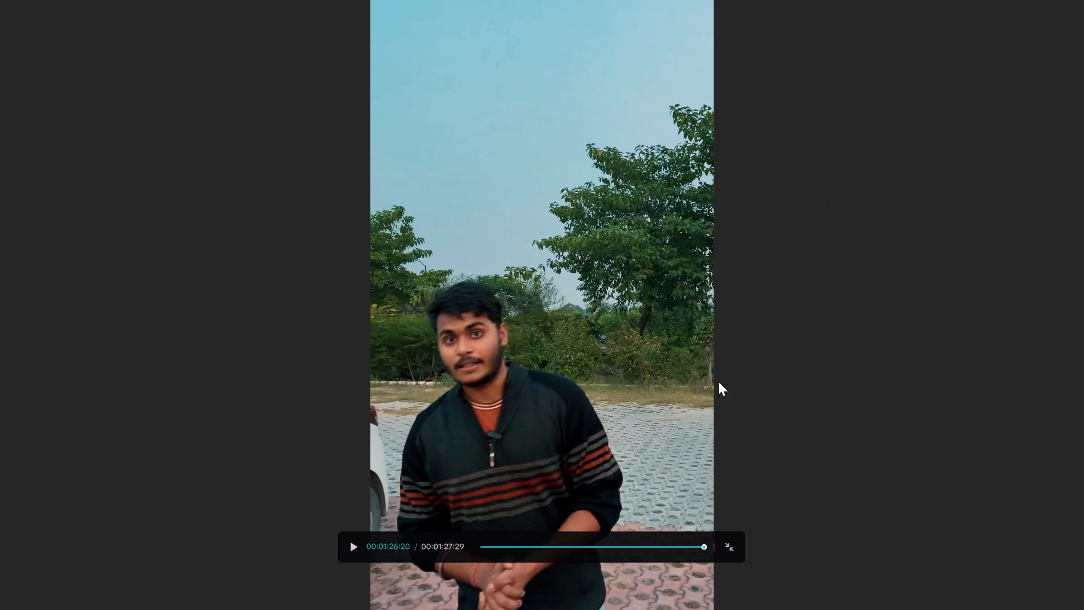
left_click(481, 545)
key("space")
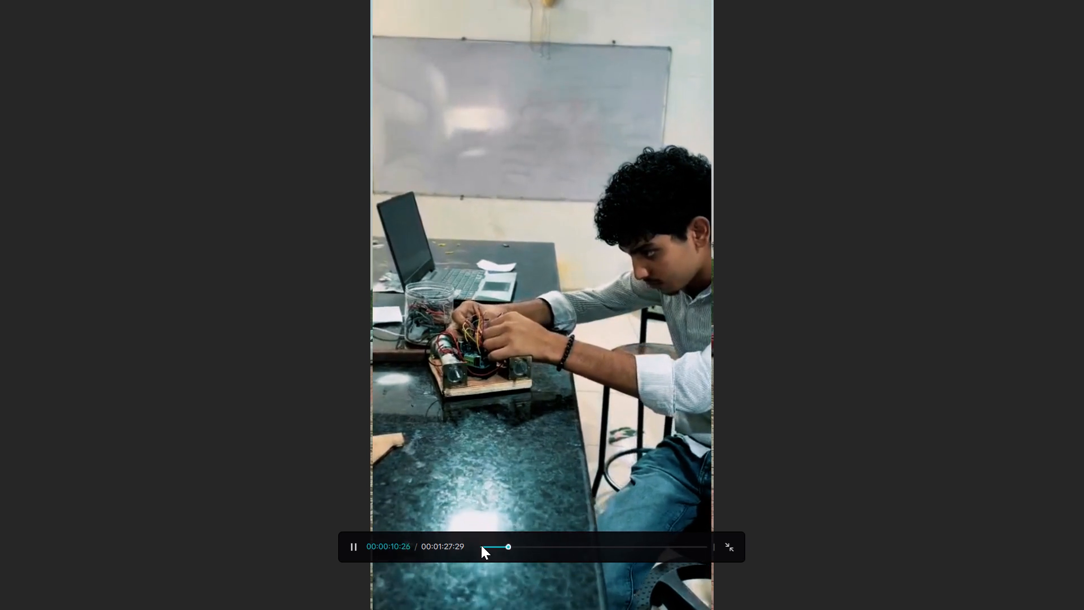
key("f")
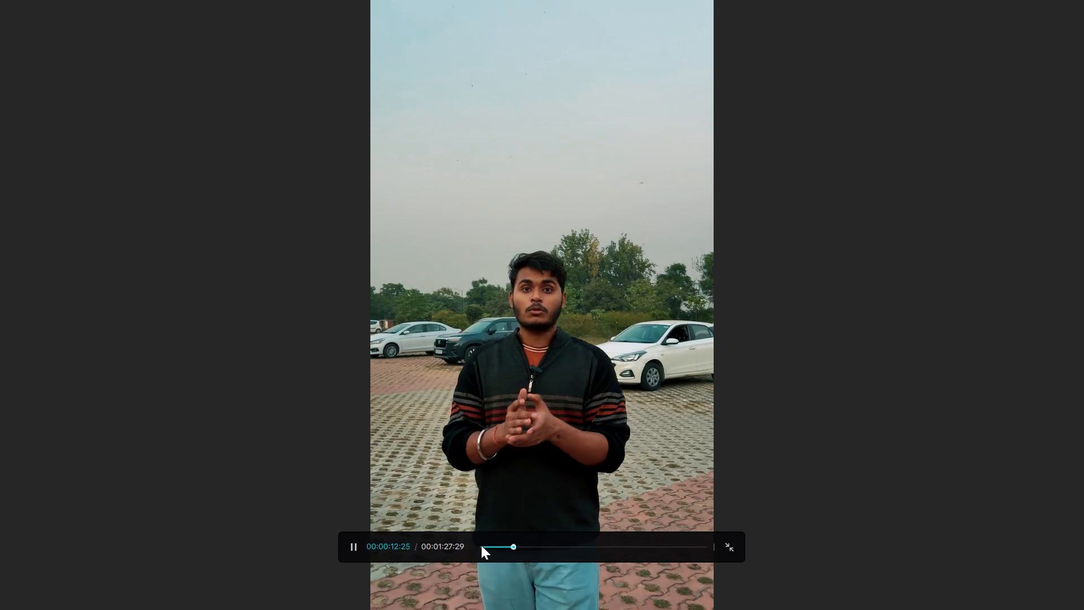
left_click(731, 546)
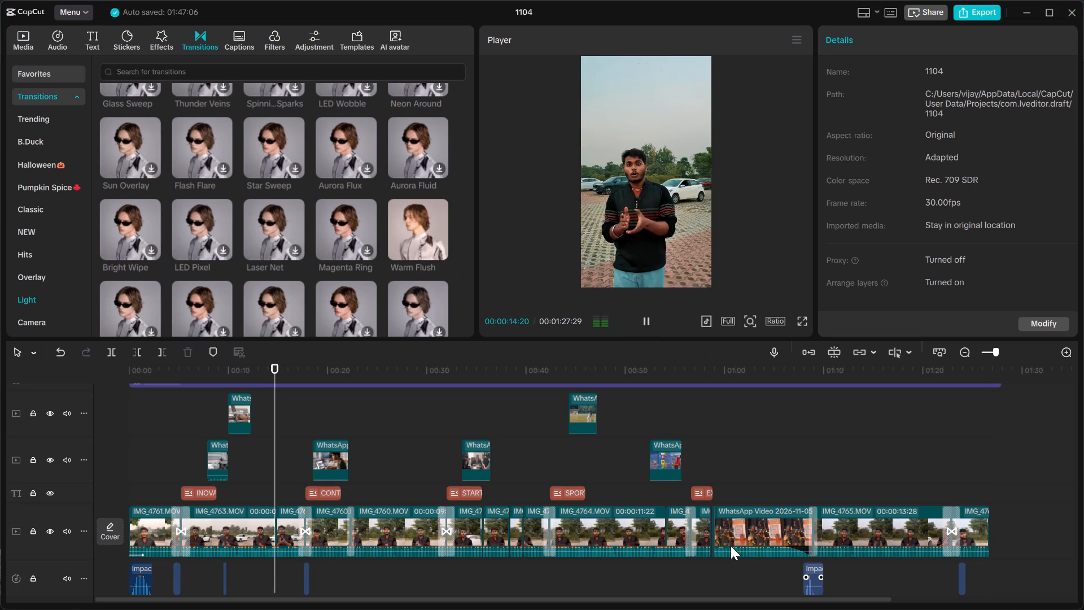
Scale the overlay clip at about 00:00:10 up to 106% so it covers the frame.
left_click_drag(225, 417, 229, 416)
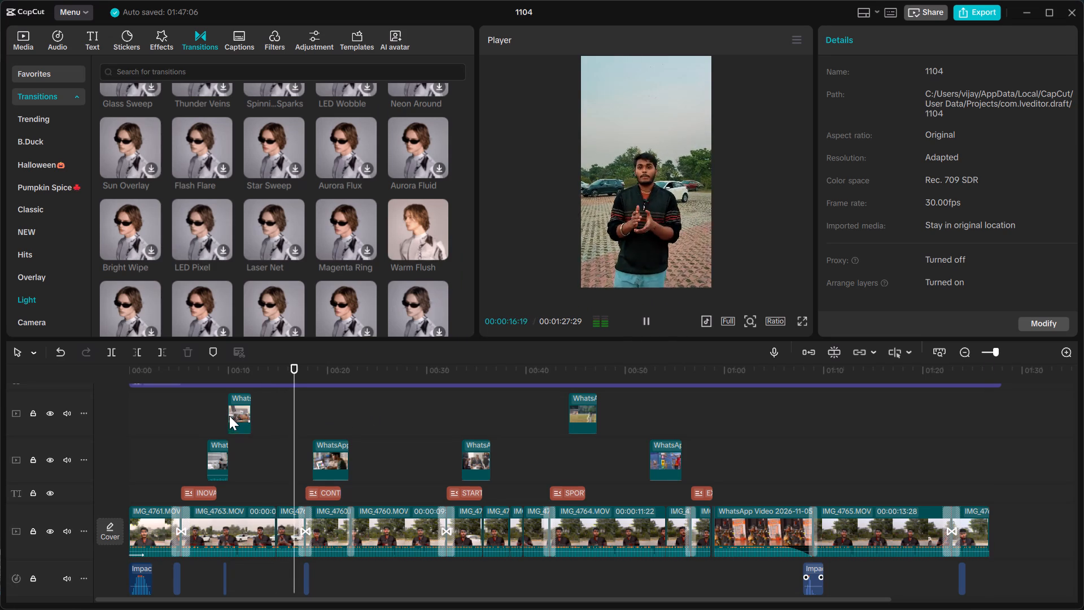
left_click_drag(229, 416, 246, 413)
left_click(246, 413)
left_click(235, 367)
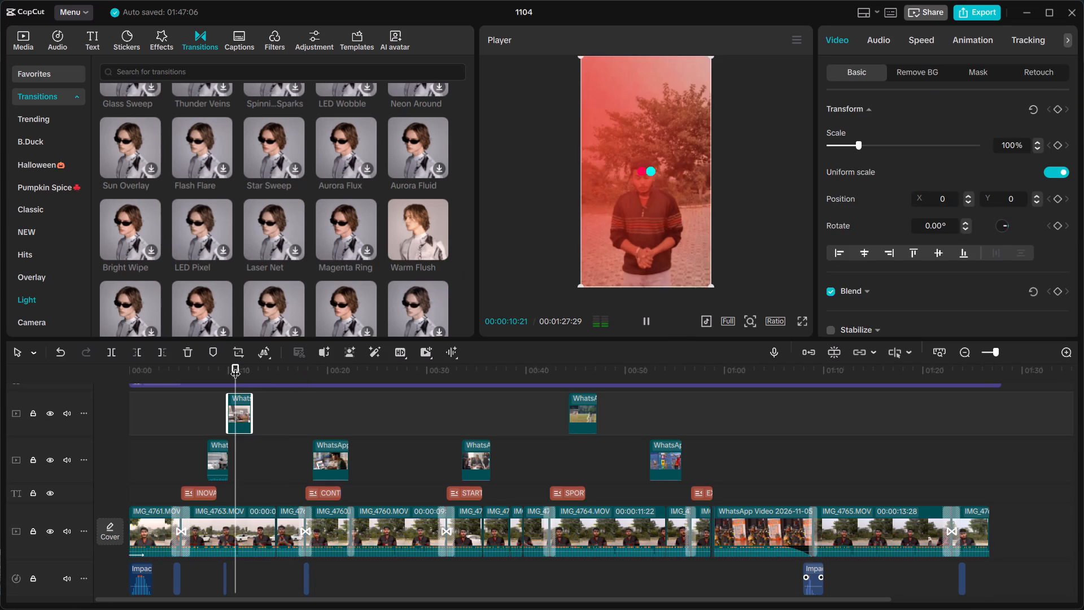
key("space")
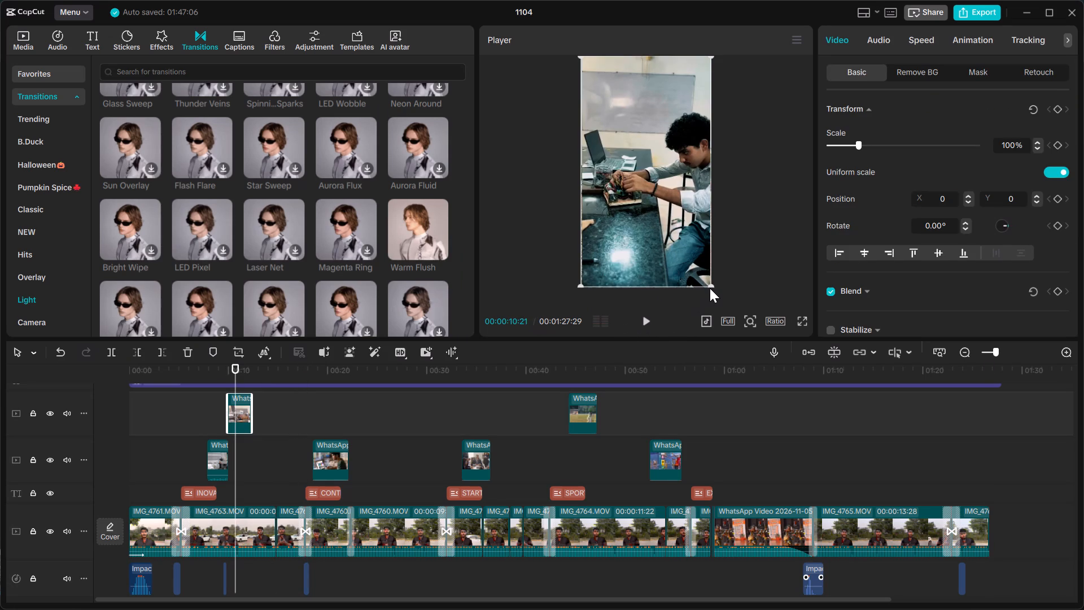
left_click_drag(710, 288, 723, 297)
left_click_drag(723, 297, 727, 298)
left_click_drag(580, 282, 565, 287)
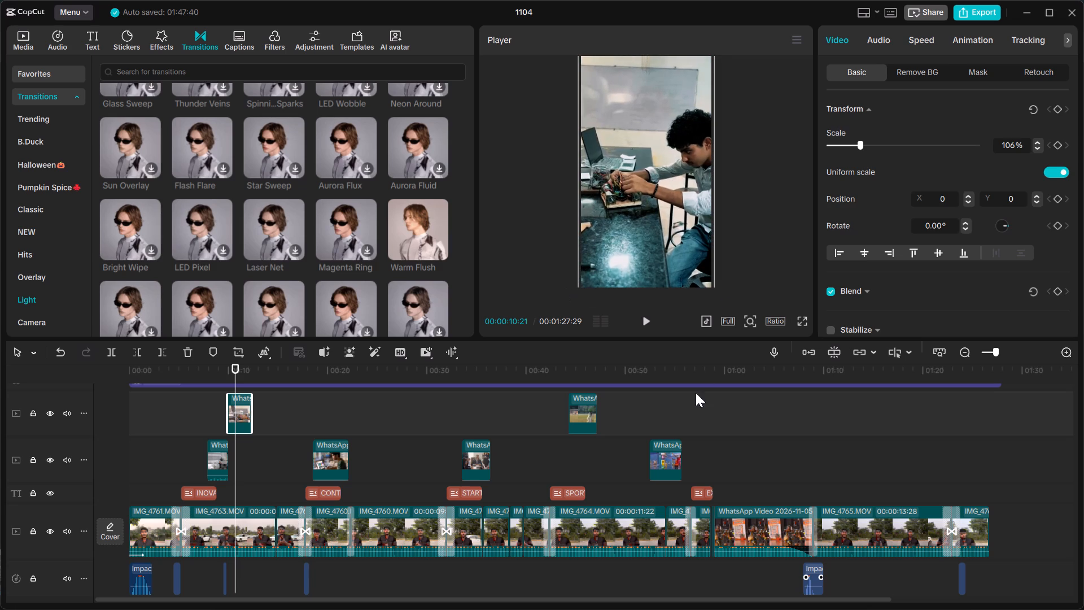
Scale the overlay clip at 00:00:20:24 up to 106% so it covers the frame edges.
left_click(335, 400)
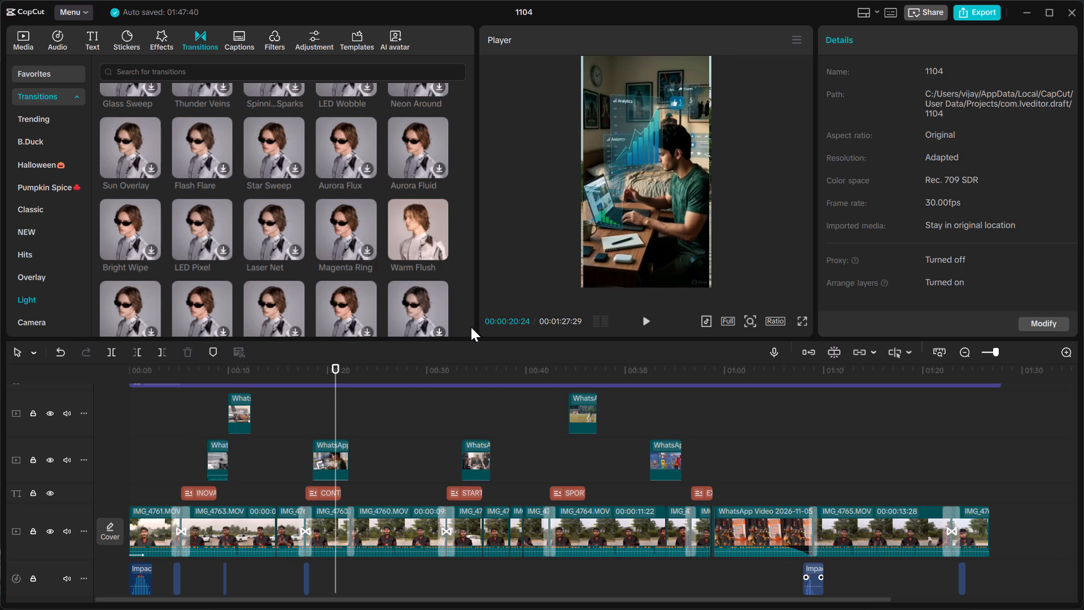
left_click(610, 249)
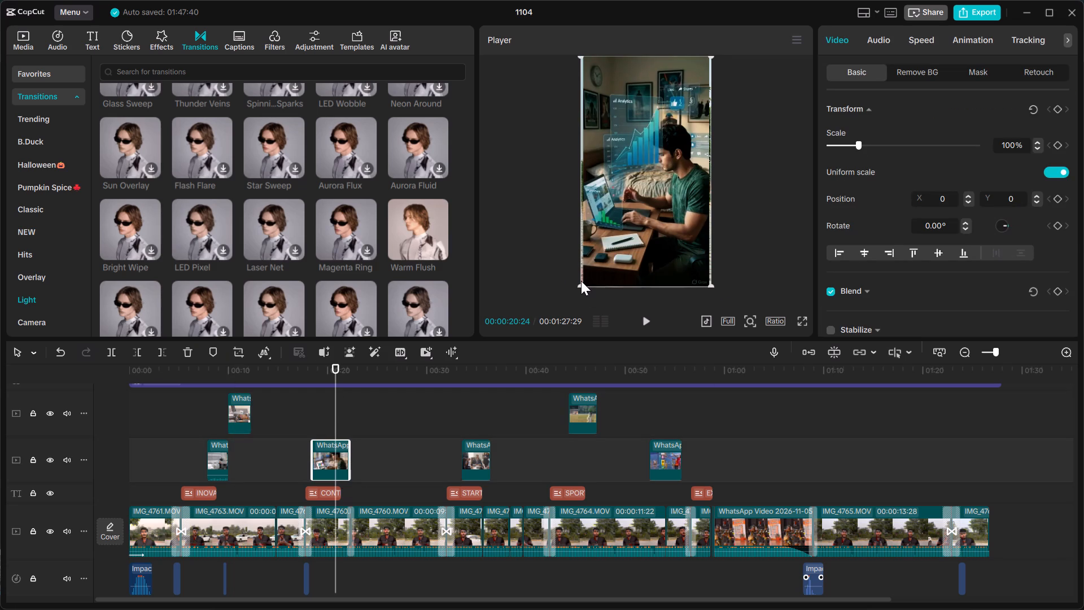
left_click_drag(579, 284, 566, 290)
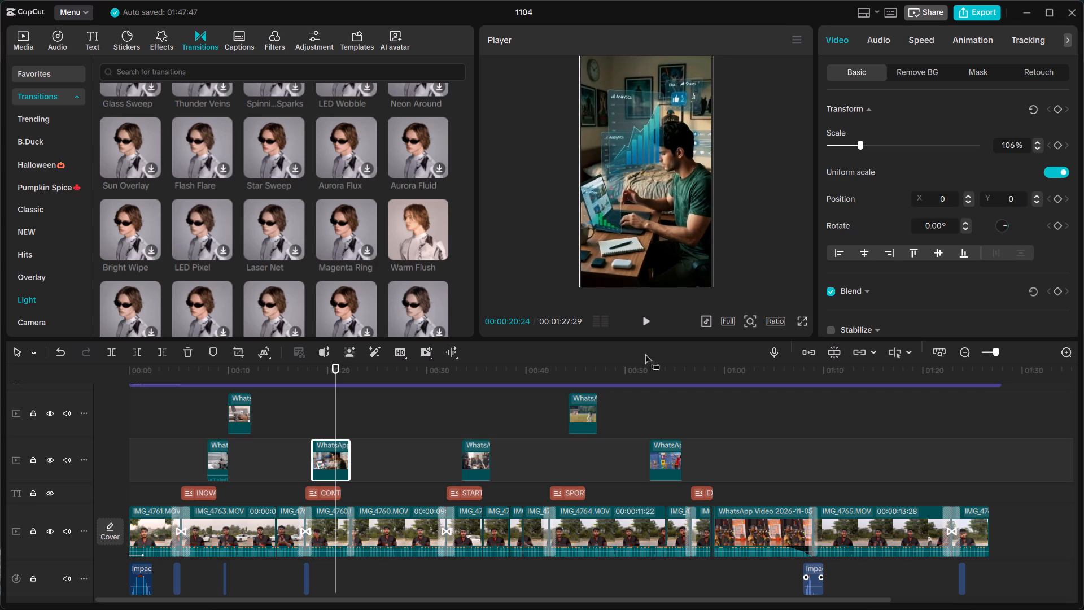
Check the remaining overlay clips and scale the one at 00:00:53:22 up to 111% so it covers the frame.
left_click(473, 391)
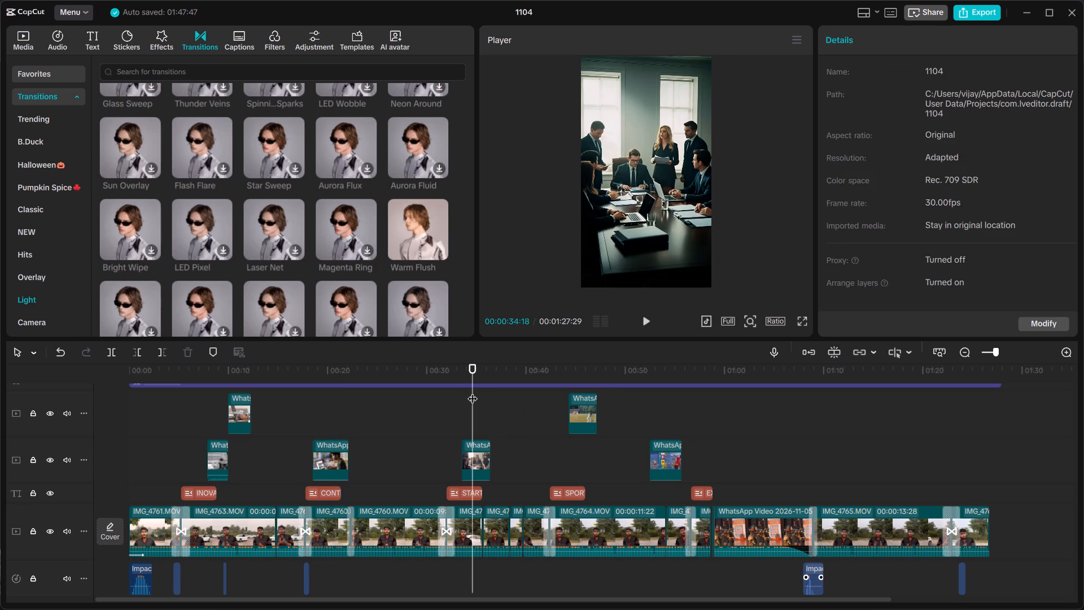
left_click(585, 373)
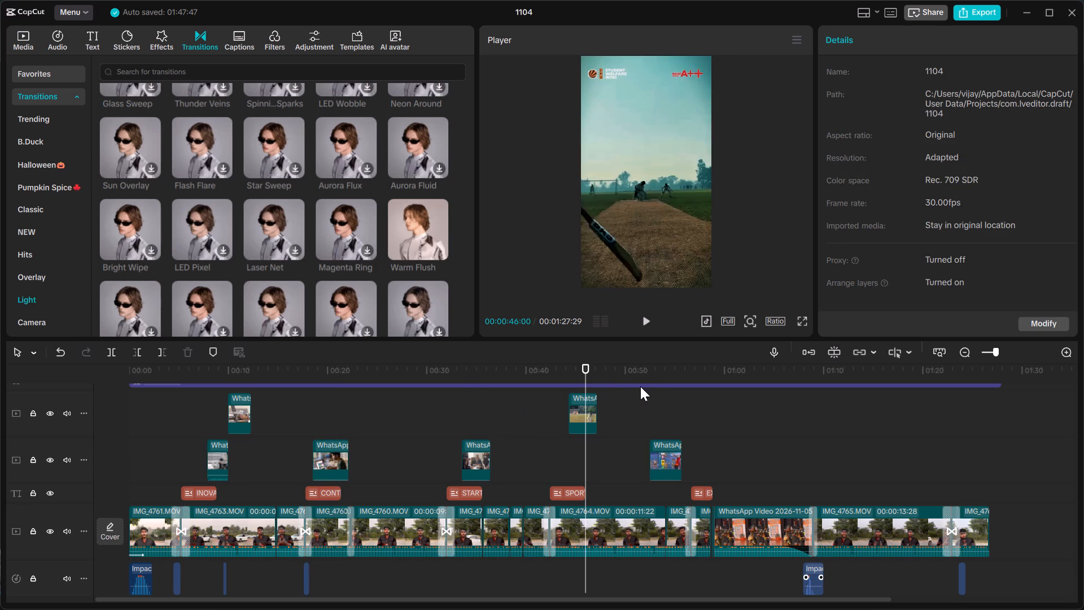
left_click(662, 389)
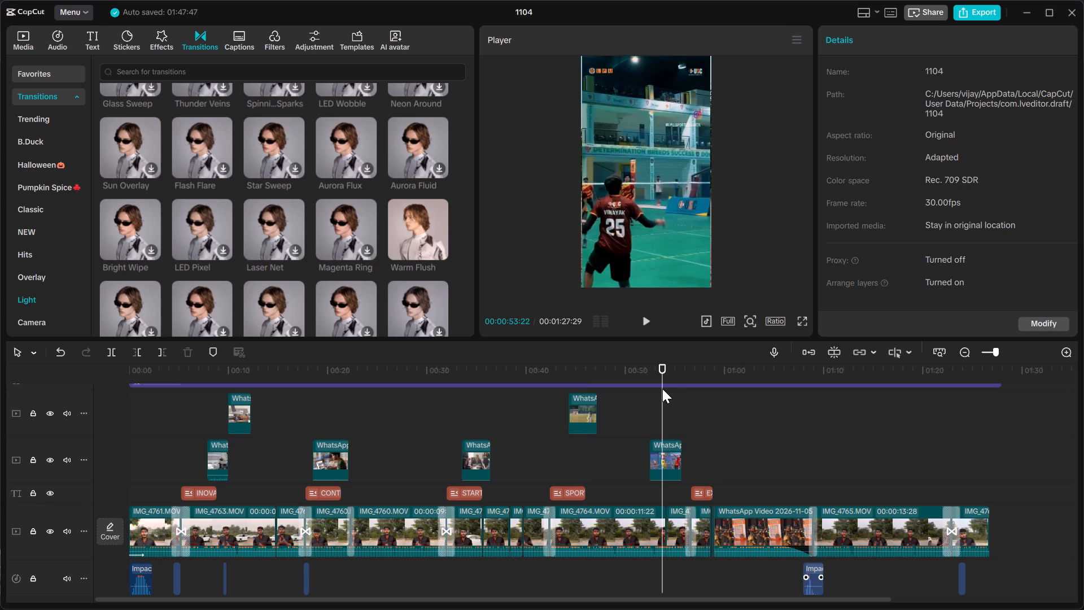
left_click(646, 182)
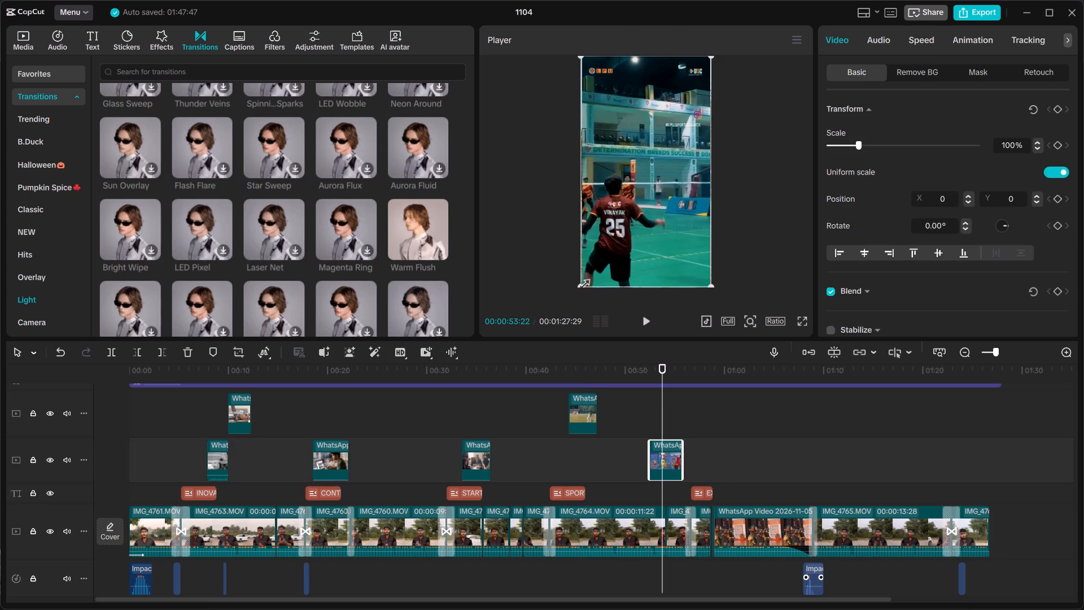
left_click_drag(580, 286, 566, 302)
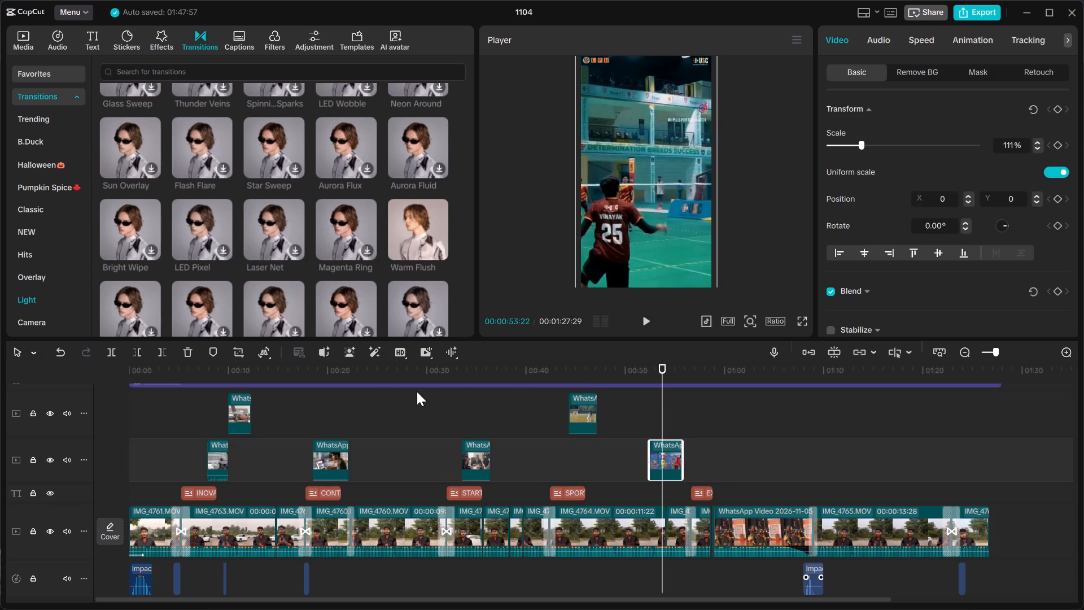
Play the video full screen from about 00:00:14 to 00:00:18 to review the transition into the next title and overlay section.
left_click(802, 324)
left_click(523, 547)
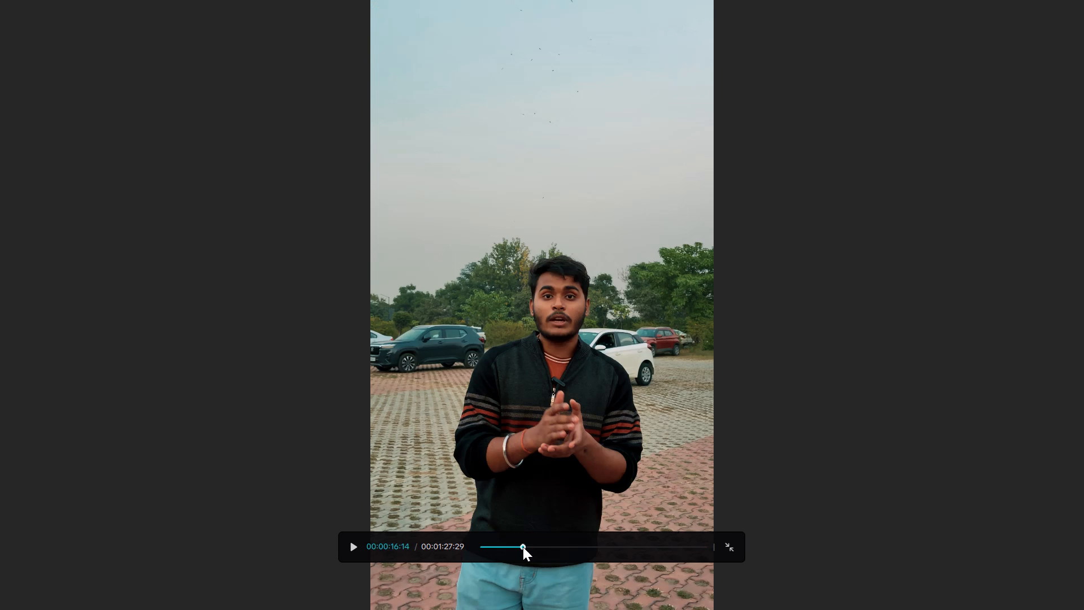
left_click_drag(523, 547, 510, 551)
key("space")
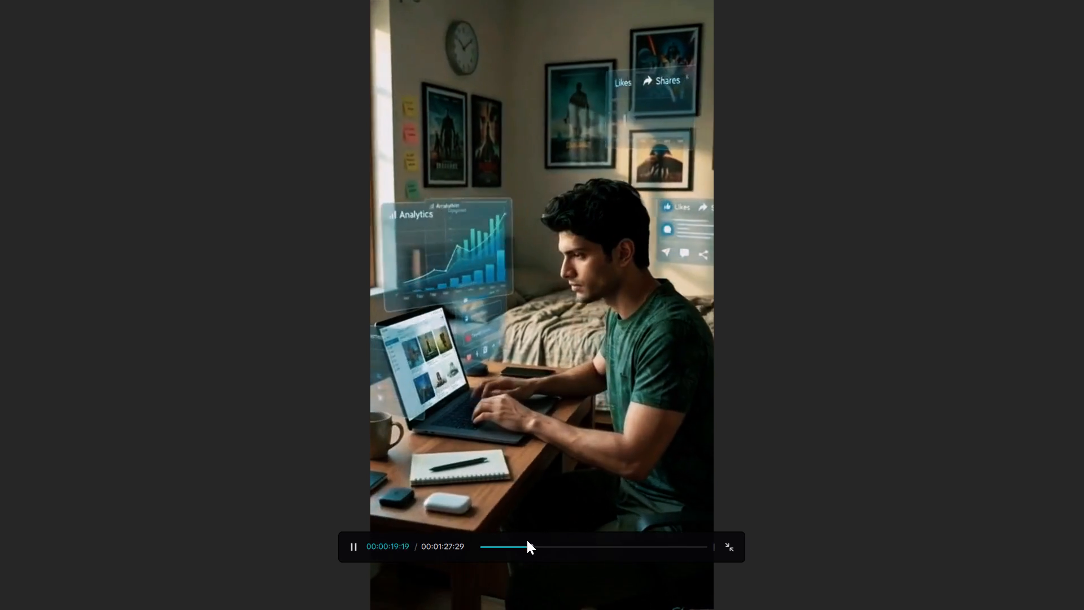
left_click(518, 547)
key("space")
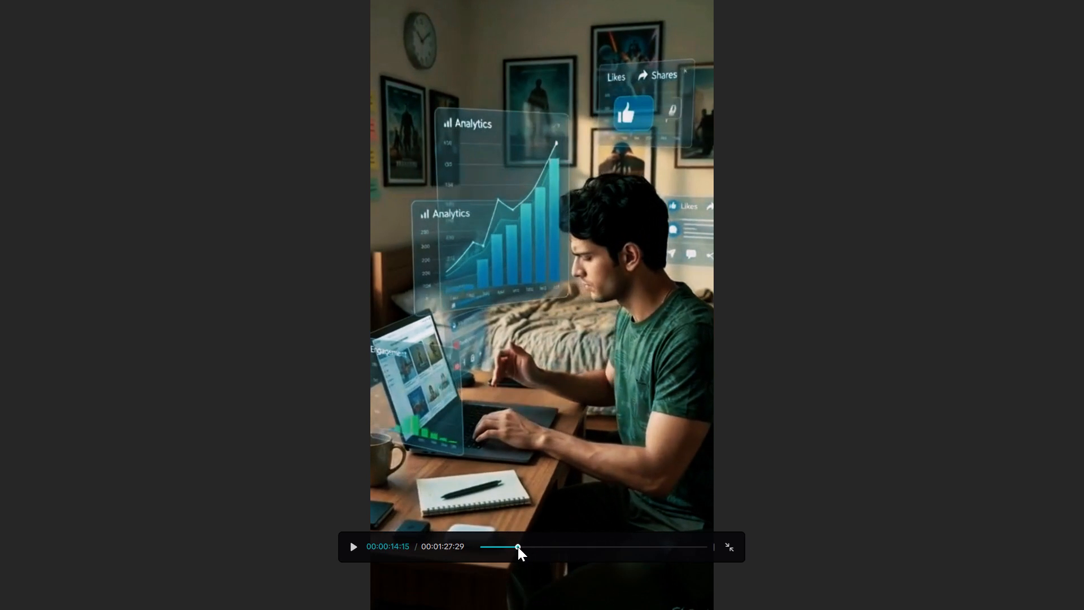
key("space")
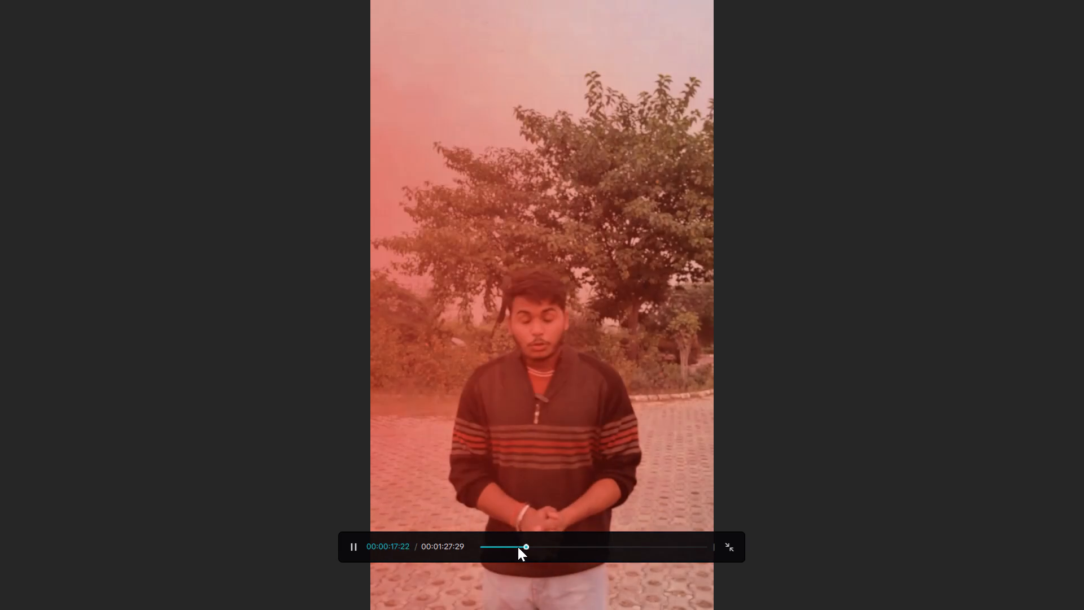
key("space")
type("F")
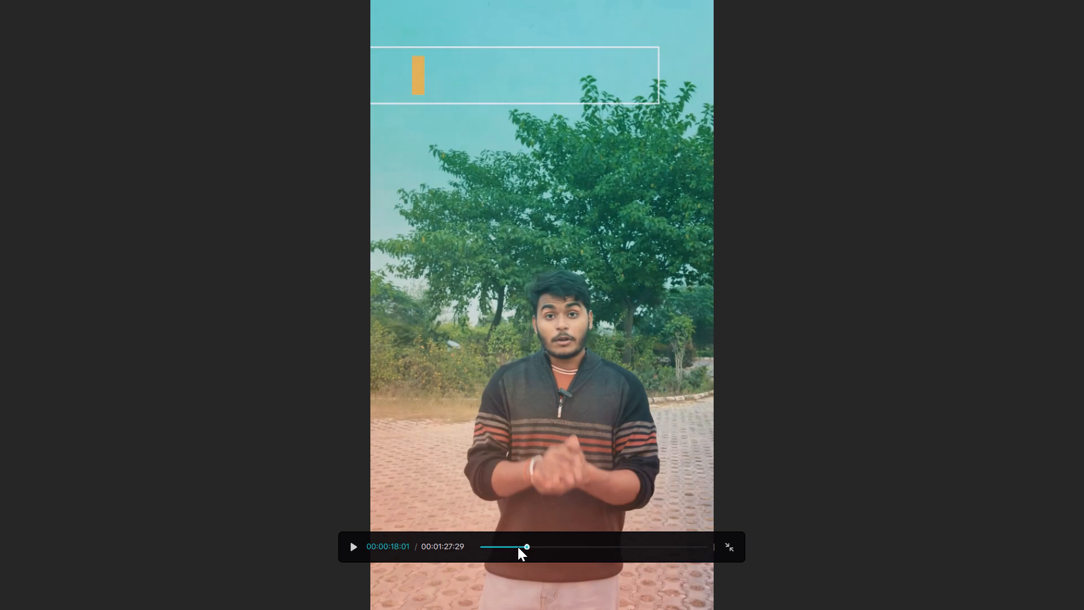
Leave the full-screen preview and shorten the Red Shade transition at about 00:00:18 on the main track.
left_click(731, 548)
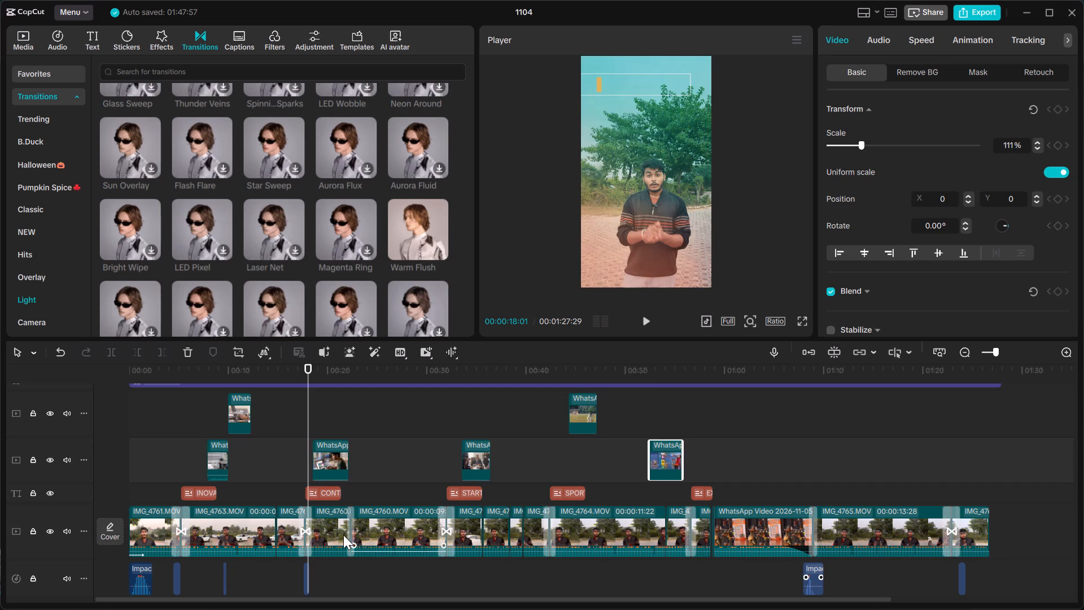
left_click(308, 522)
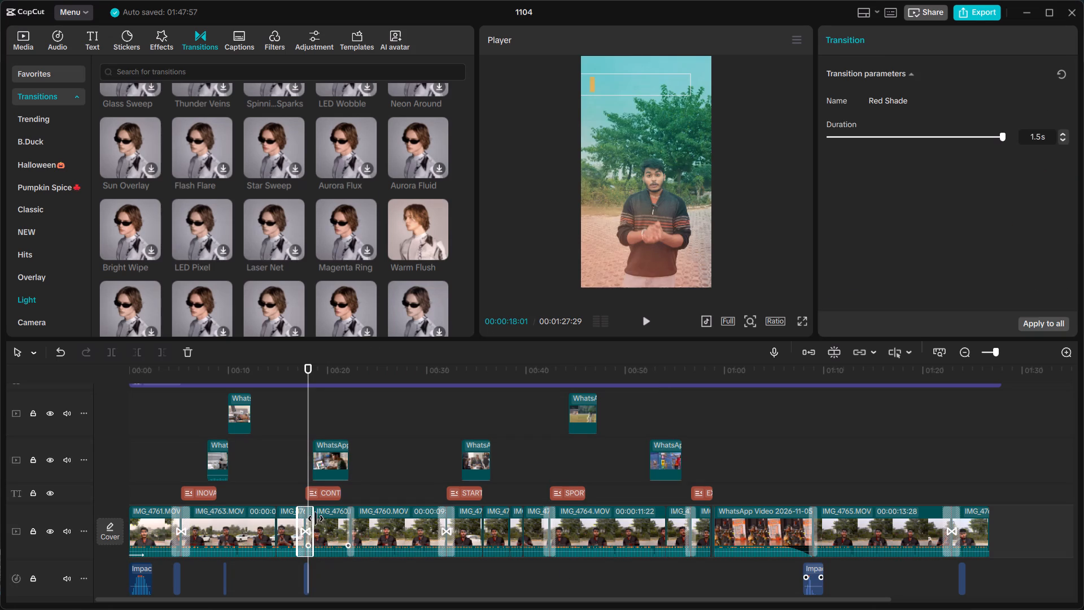
left_click_drag(312, 520, 311, 520)
left_click_drag(311, 520, 307, 523)
Play the video from 00:00:17:13 to about 00:00:23 to review the shortened transition, and select the overlay clip at about 00:00:20.
left_click(302, 483)
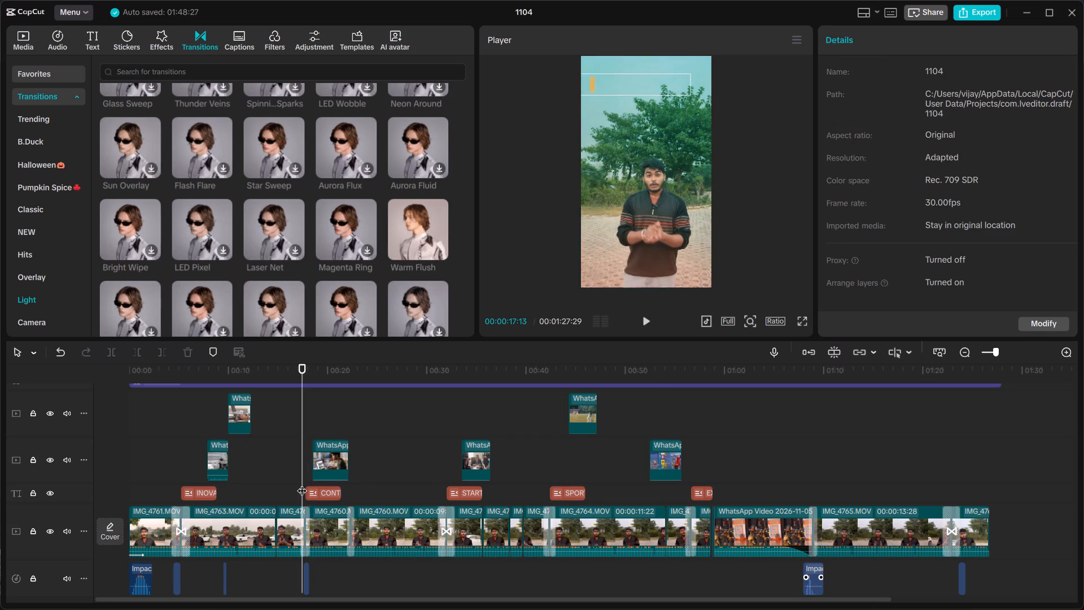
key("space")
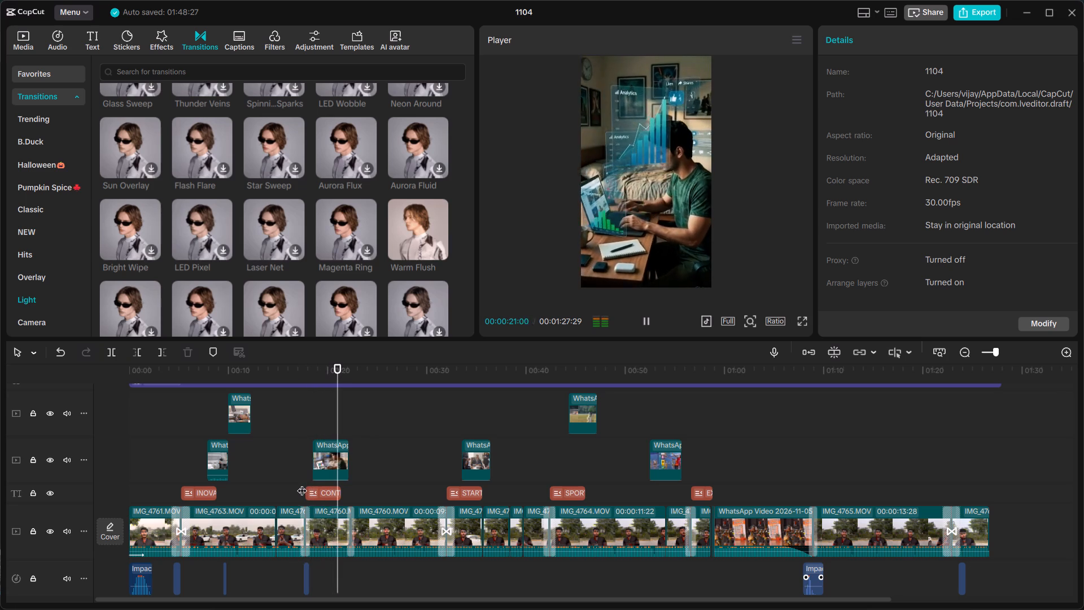
left_click(332, 471)
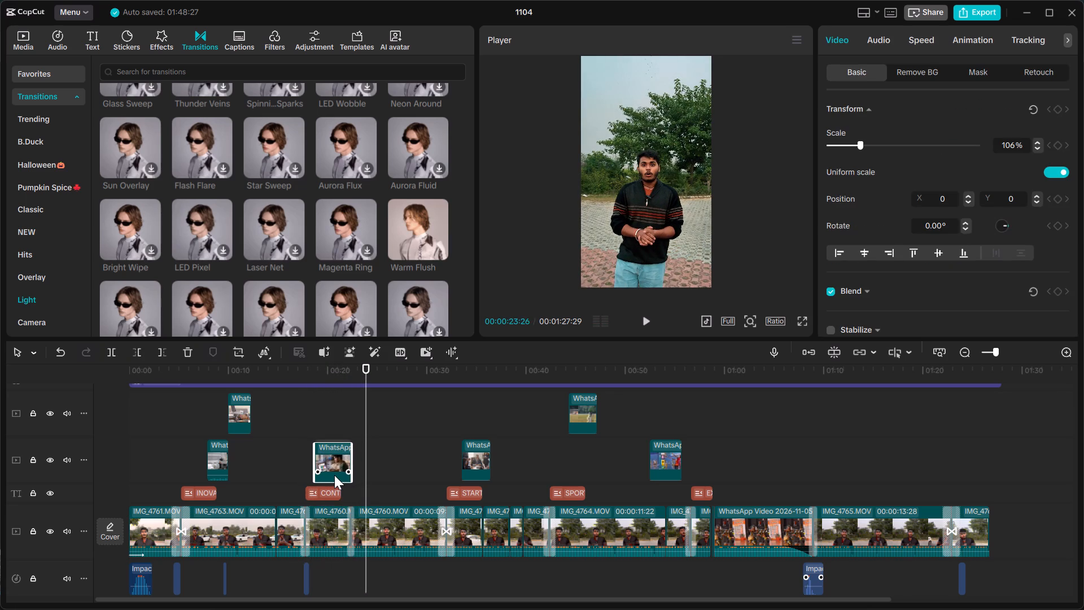
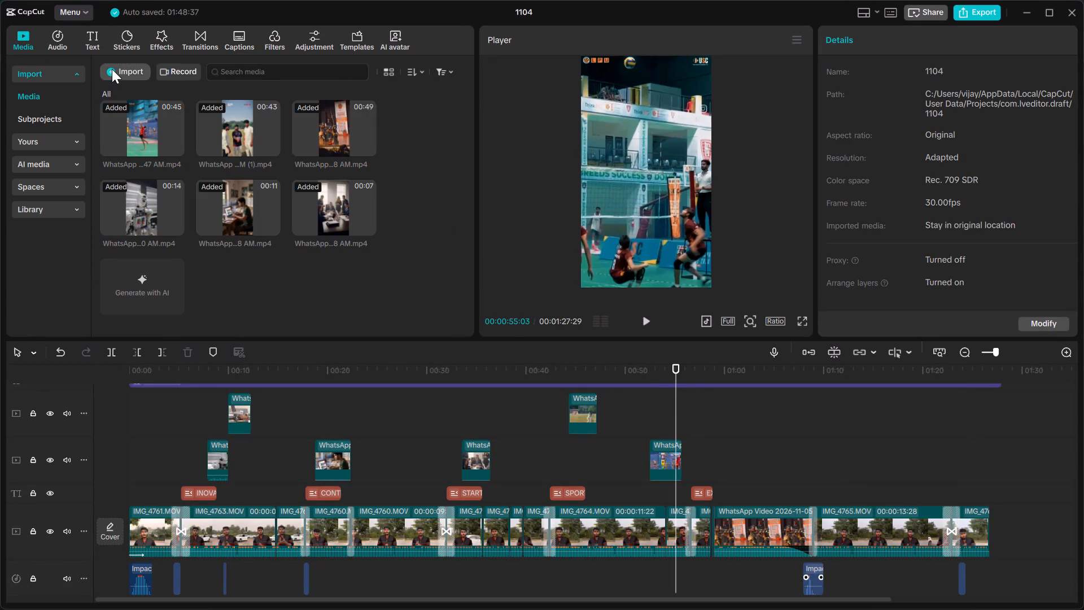
Import the file WhatsApp Video 2026-11-05 at 1.51.30 AM from Downloads into the project media.
left_click(112, 69)
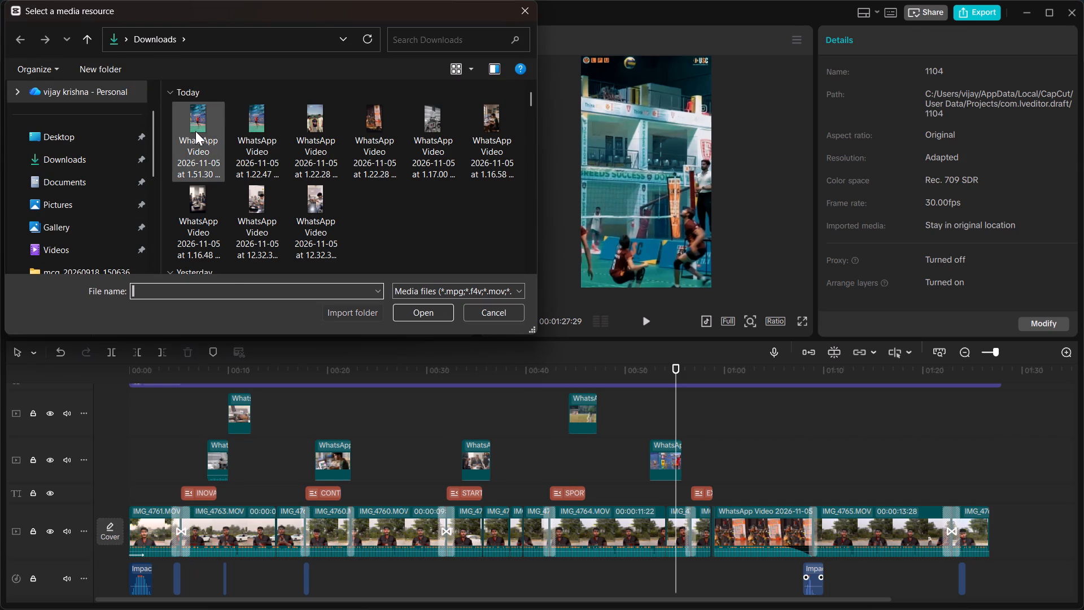
left_click(195, 131)
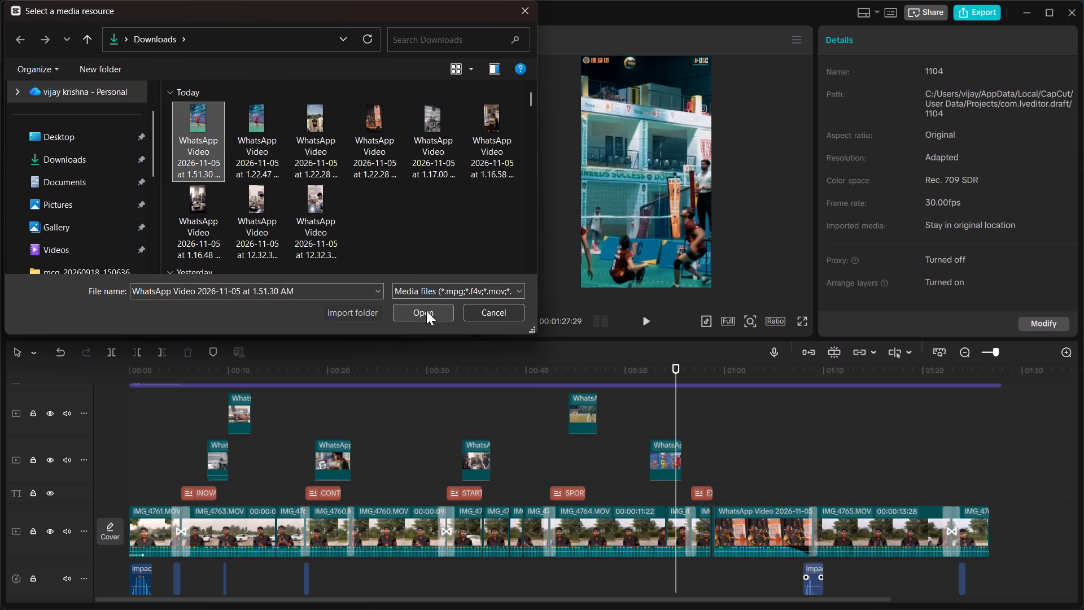
left_click(426, 311)
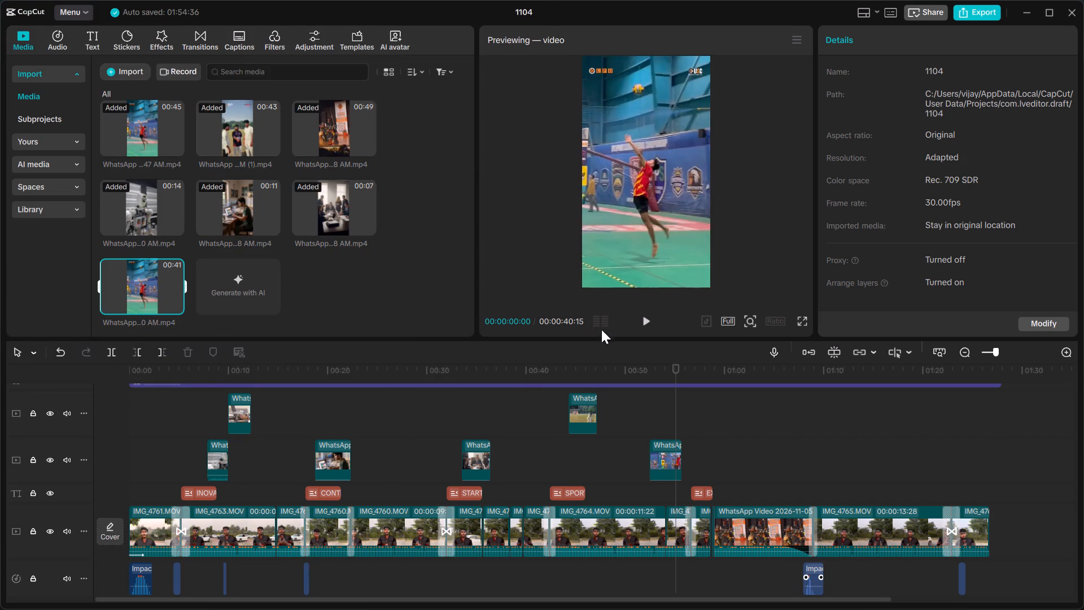
Preview the imported volleyball clip and play the timeline from about 00:00:52 to compare it with the existing overlay there.
left_click(640, 317)
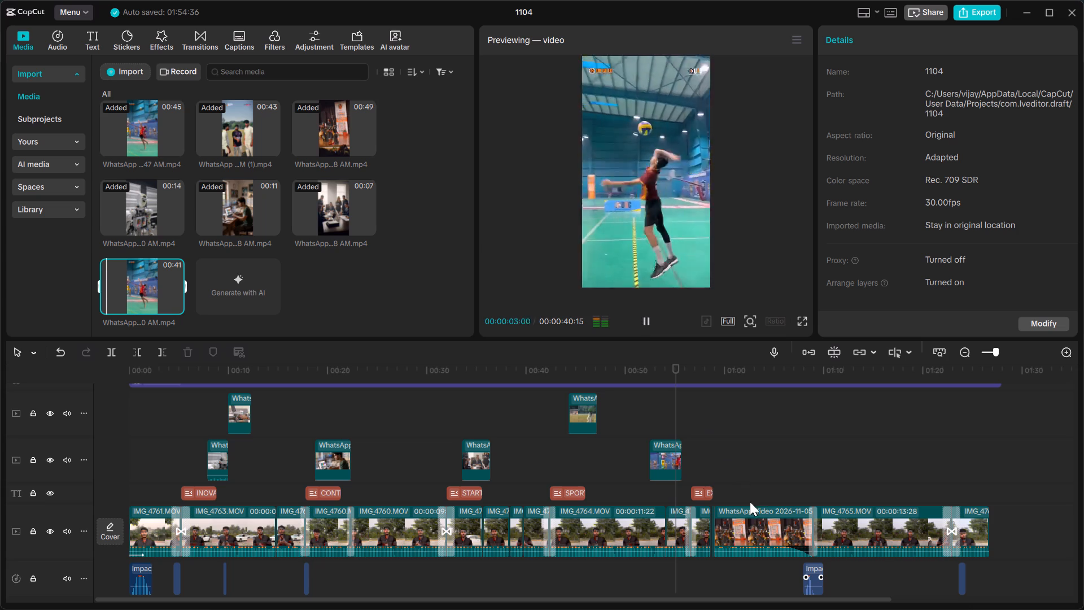
left_click(647, 374)
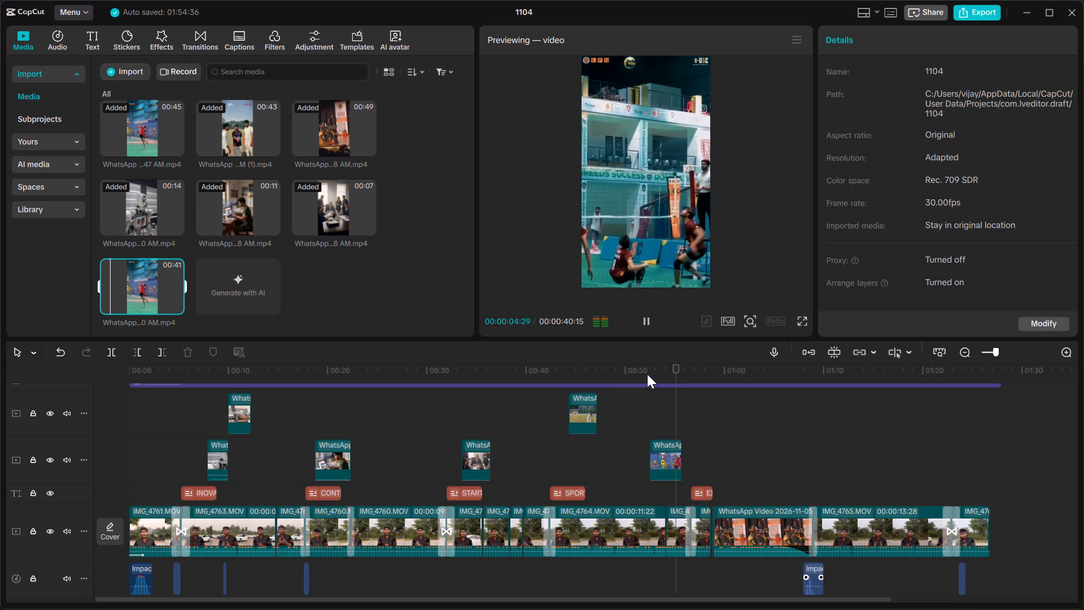
key("space")
key("space")
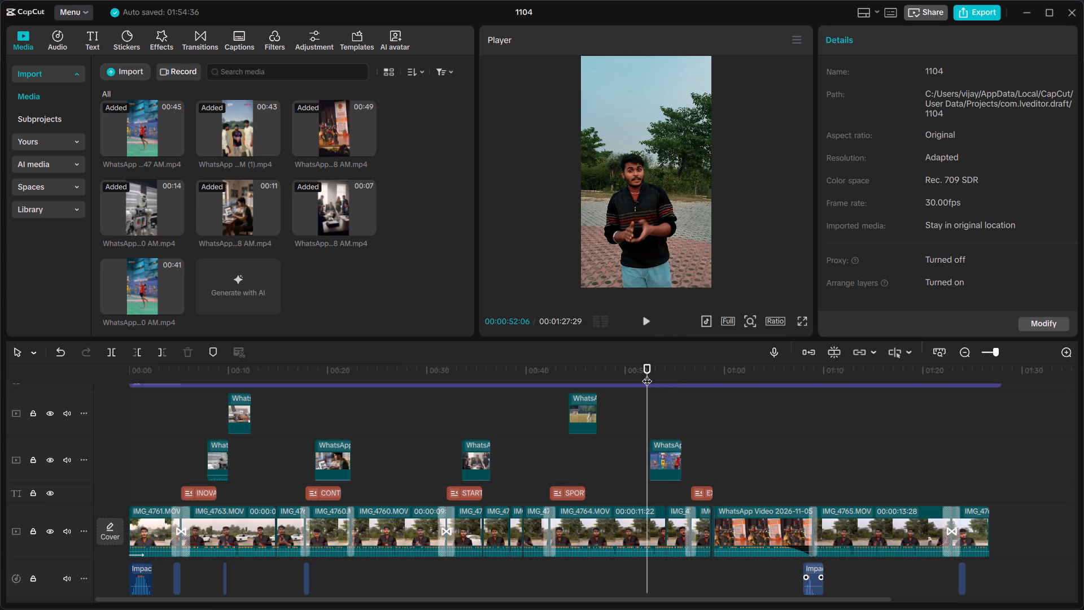
left_click(648, 320)
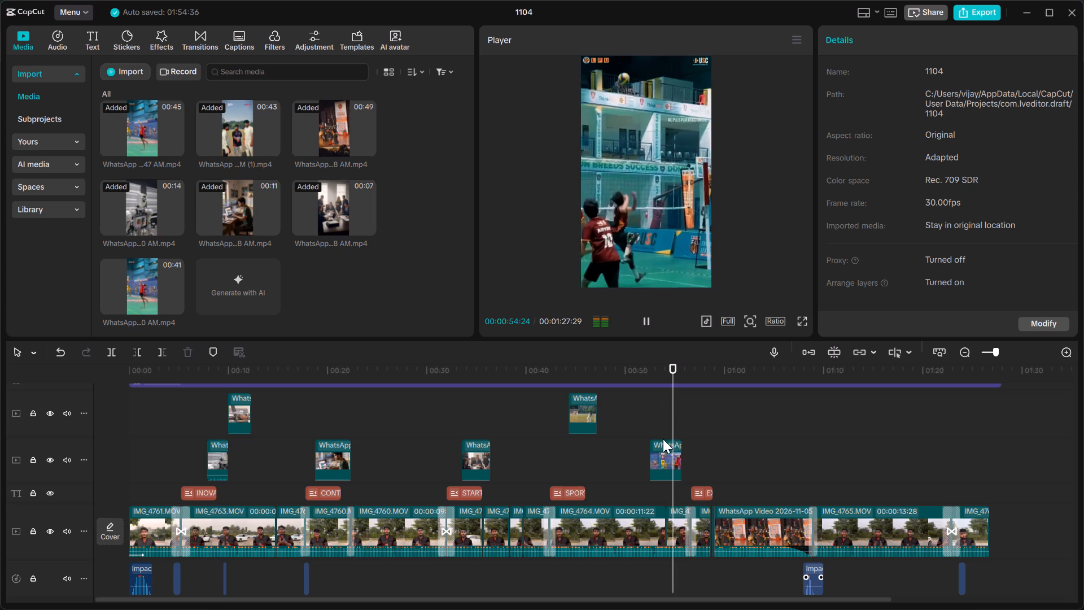
Add the imported clip as an overlay near 00:00:52:11, trim its start to leave 00:00:38:03, and align it with the existing overlay's start.
left_click(646, 368)
left_click(646, 368)
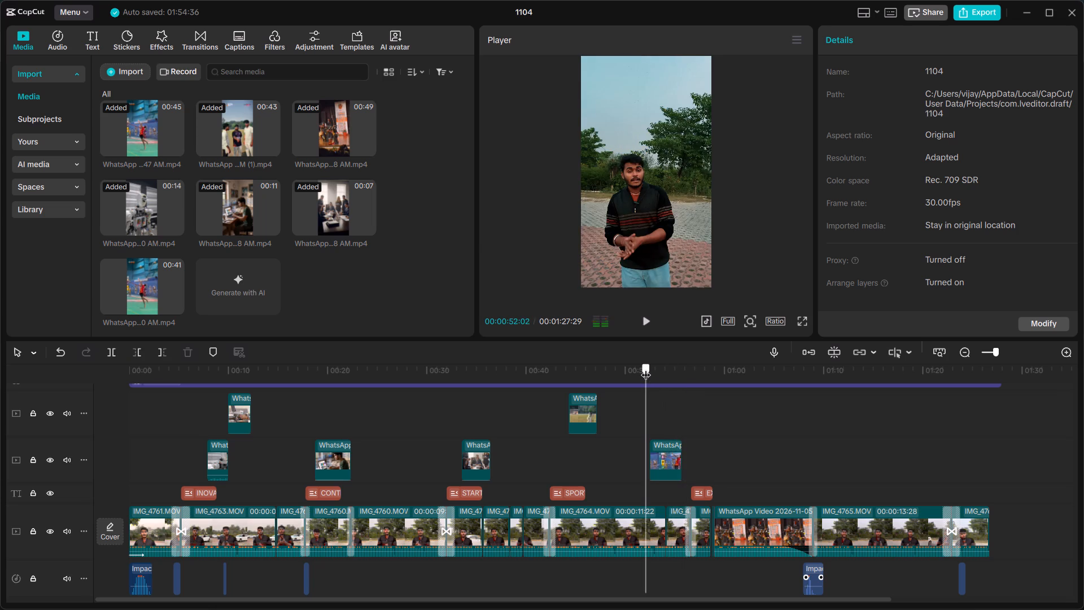
left_click(167, 272)
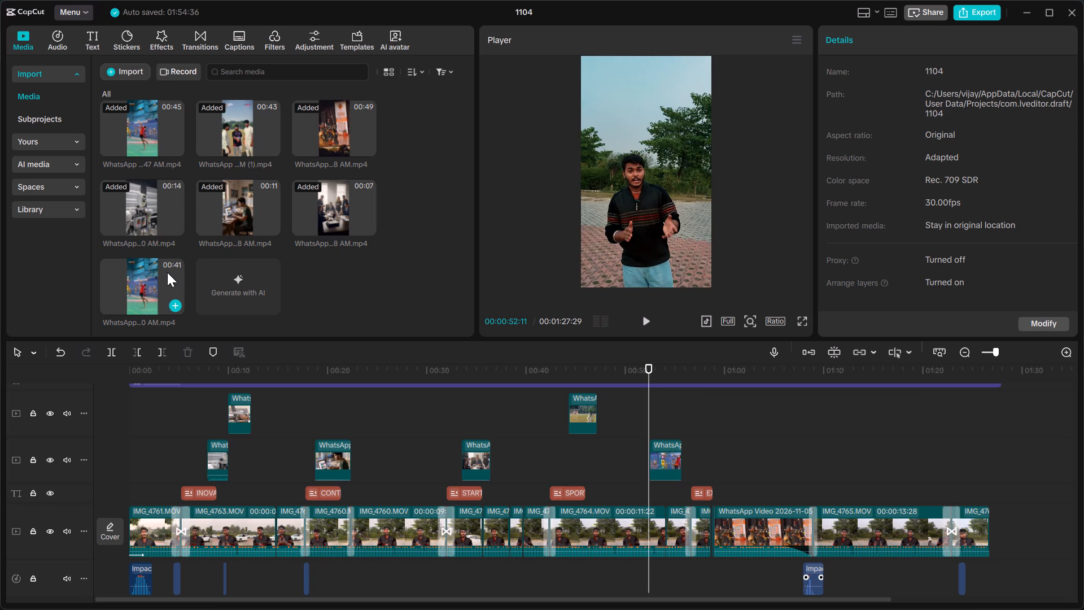
left_click(177, 308)
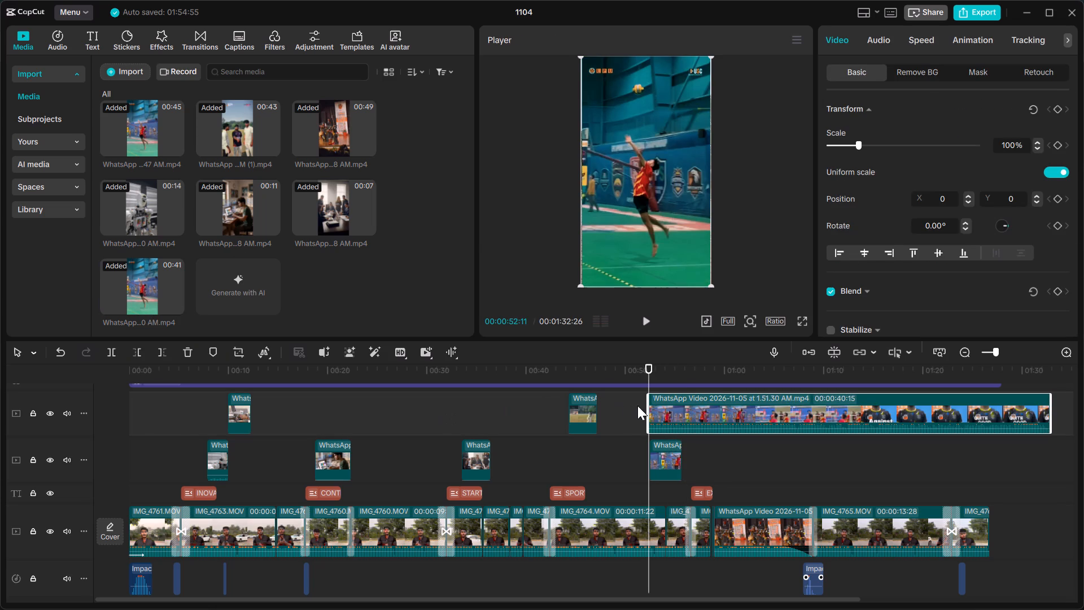
left_click_drag(648, 403, 674, 403)
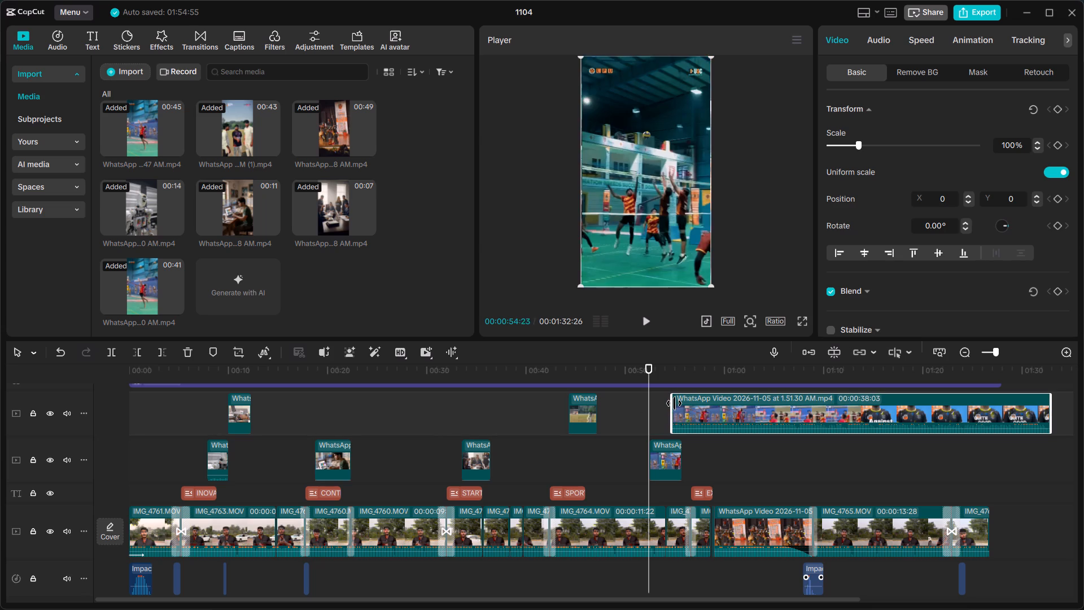
left_click_drag(767, 417, 744, 419)
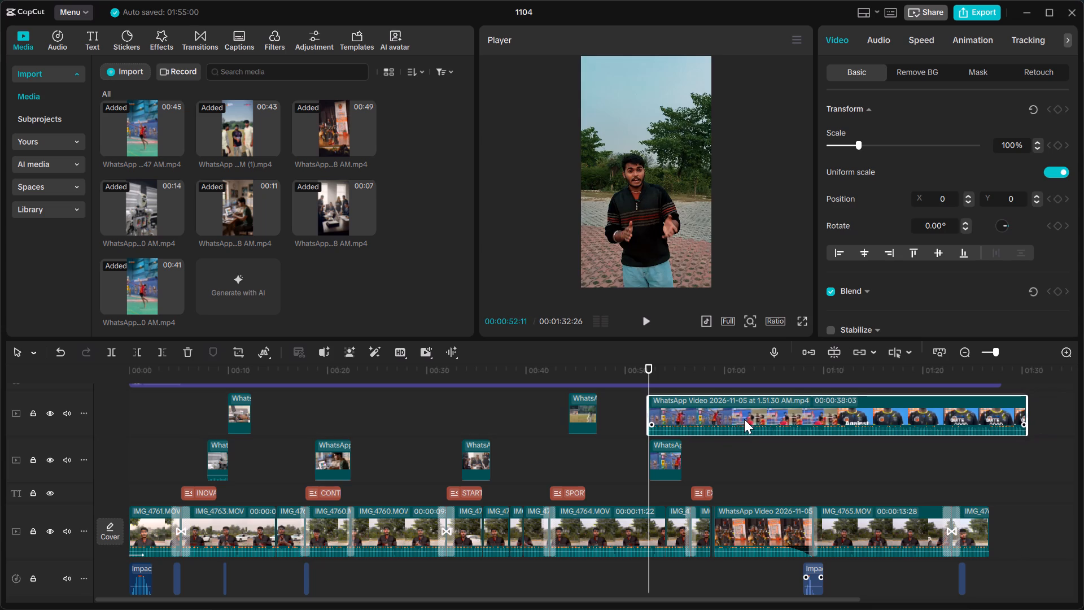
left_click_drag(744, 419, 745, 422)
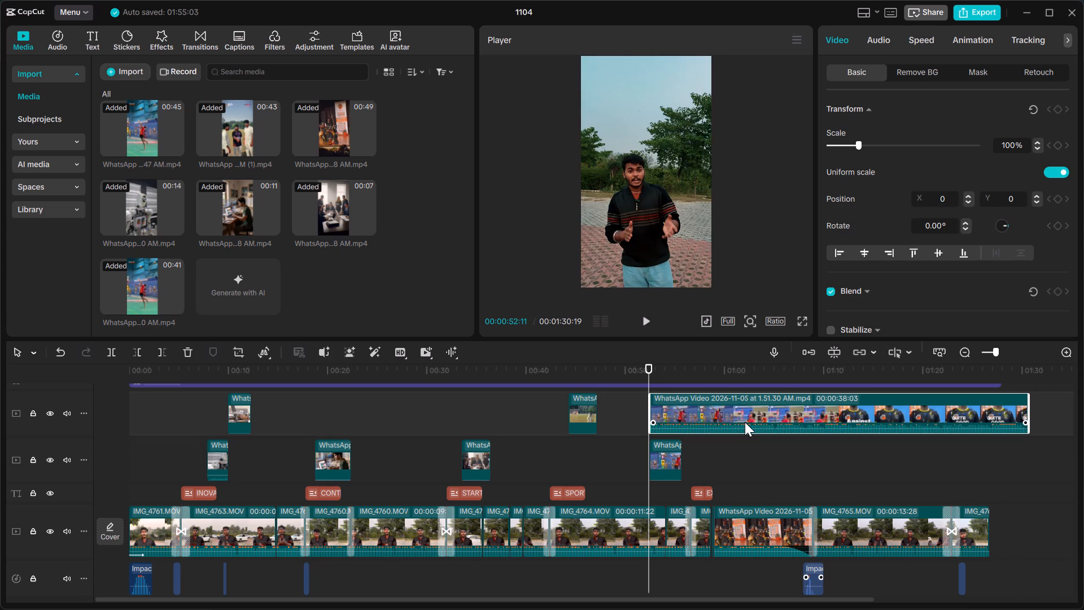
Mute the new overlay clip by lowering its volume to -∞ dB.
left_click(875, 40)
left_click(830, 143)
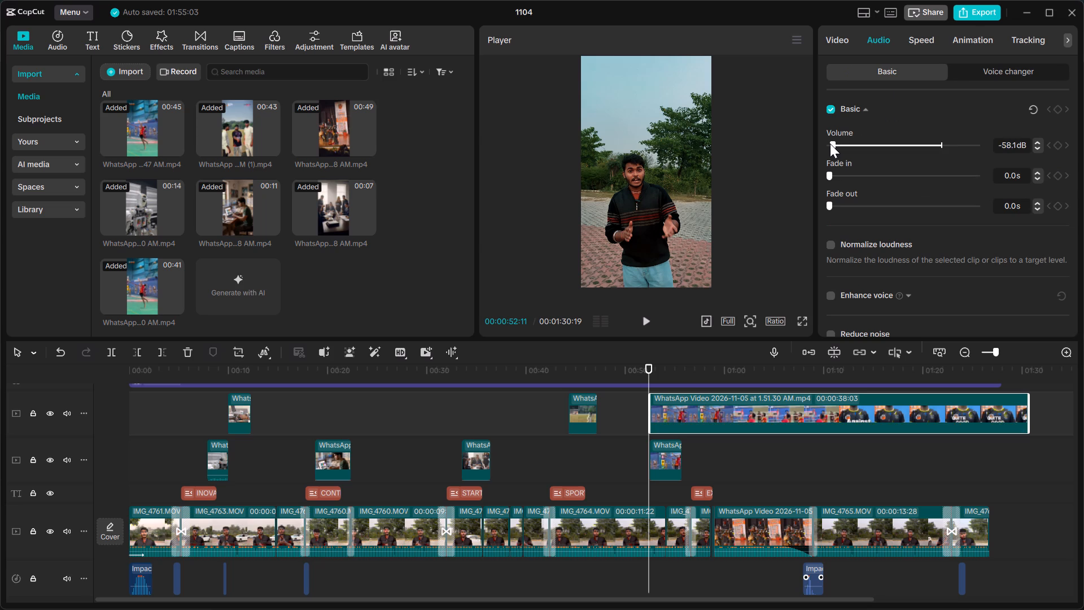
left_click_drag(830, 143, 809, 155)
Split the new overlay clip at 00:00:56:21 and delete the part after the cut.
left_click(688, 371)
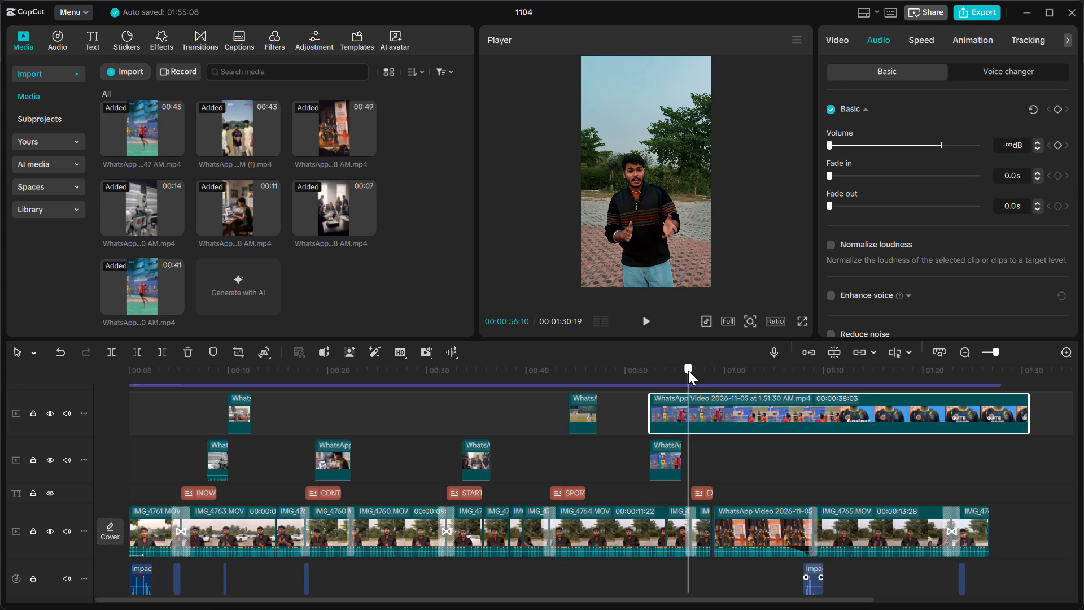
left_click_drag(688, 371, 684, 372)
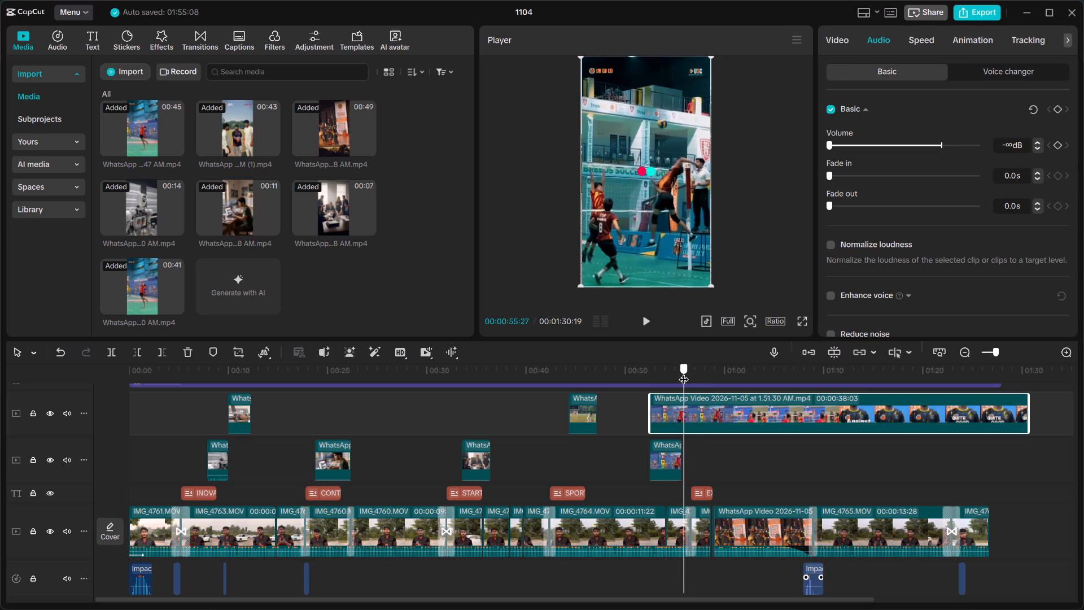
left_click_drag(684, 372, 692, 365)
left_click(679, 407)
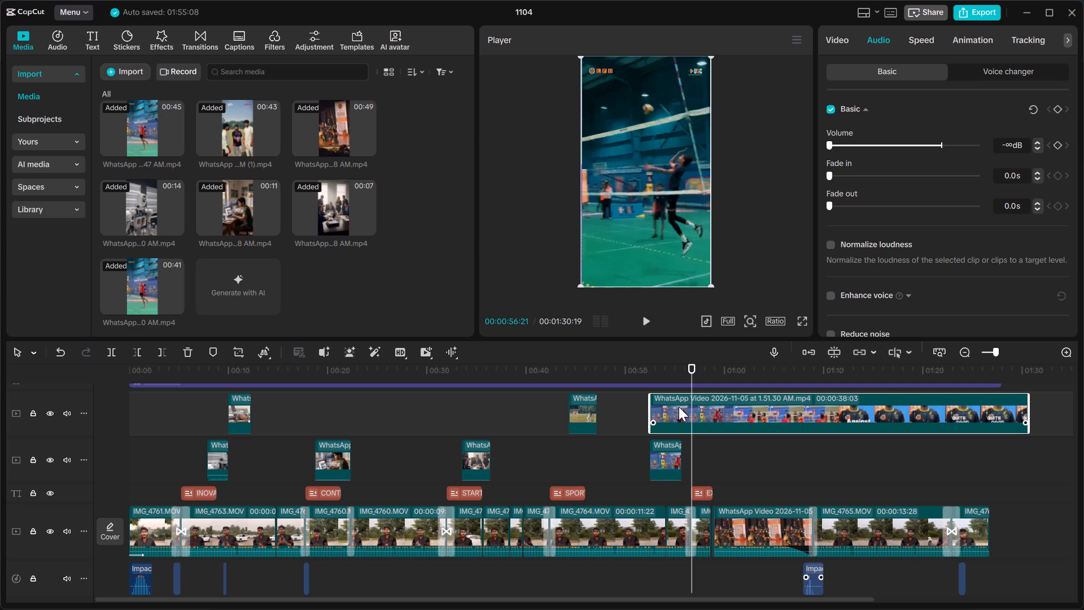
key("ctrl+b")
key("BackSpace")
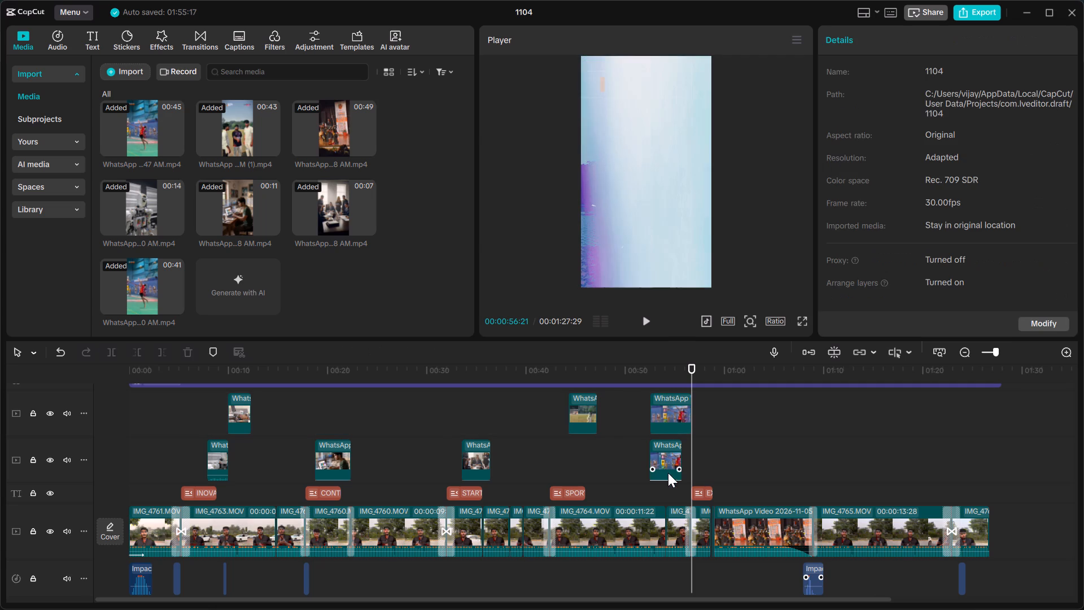
Delete the old volleyball overlay clip on the track directly below the new one.
left_click(666, 474)
key("BackSpace")
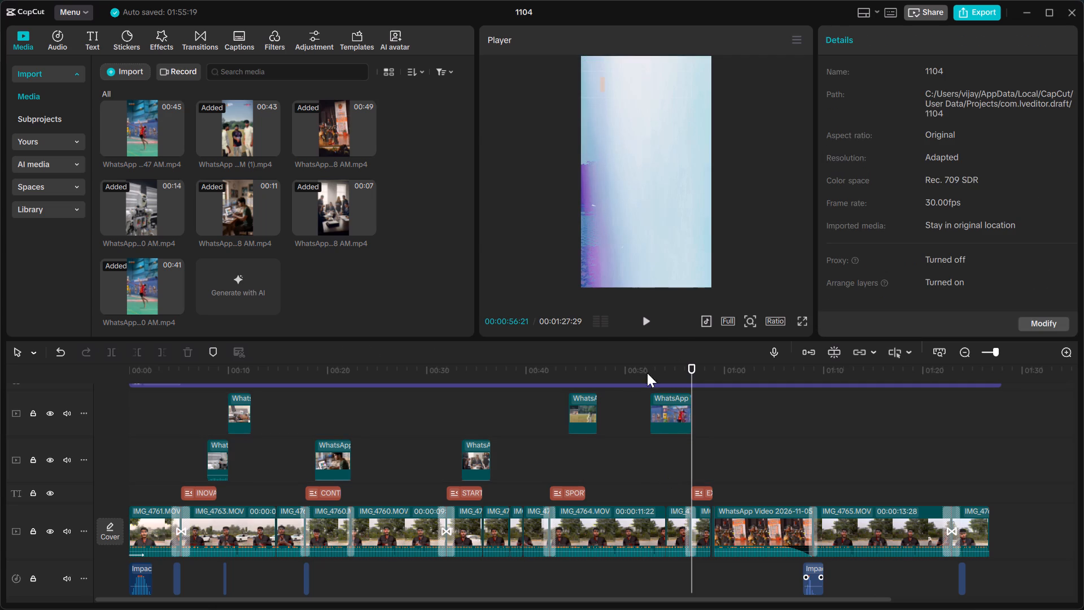
Play the timeline from about 00:00:51 to 00:01:06 to review the replaced overlay and the section following it.
left_click(640, 381)
key("space")
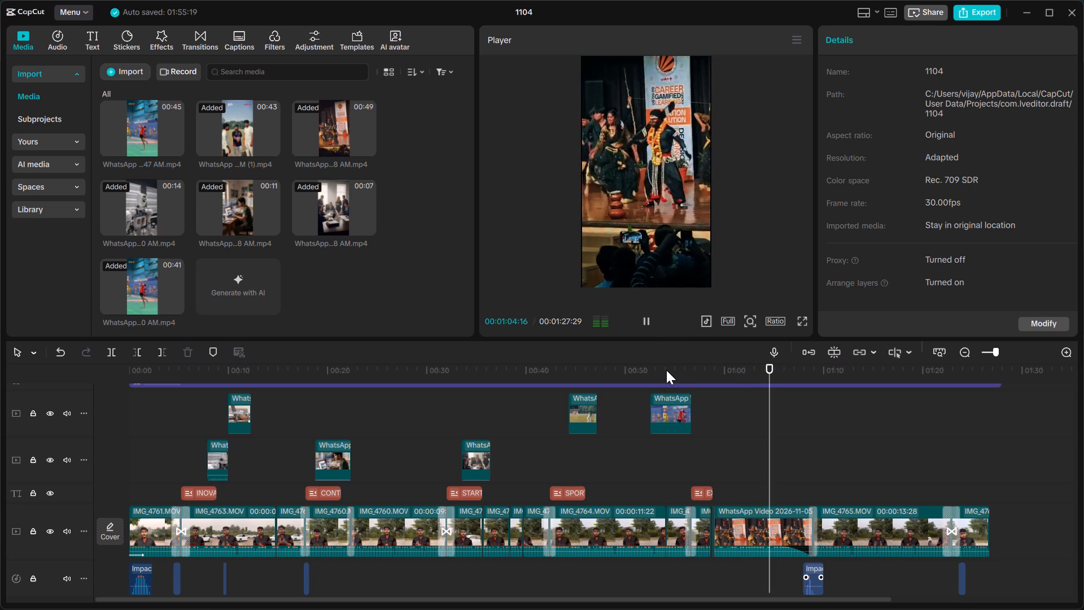
left_click(651, 451)
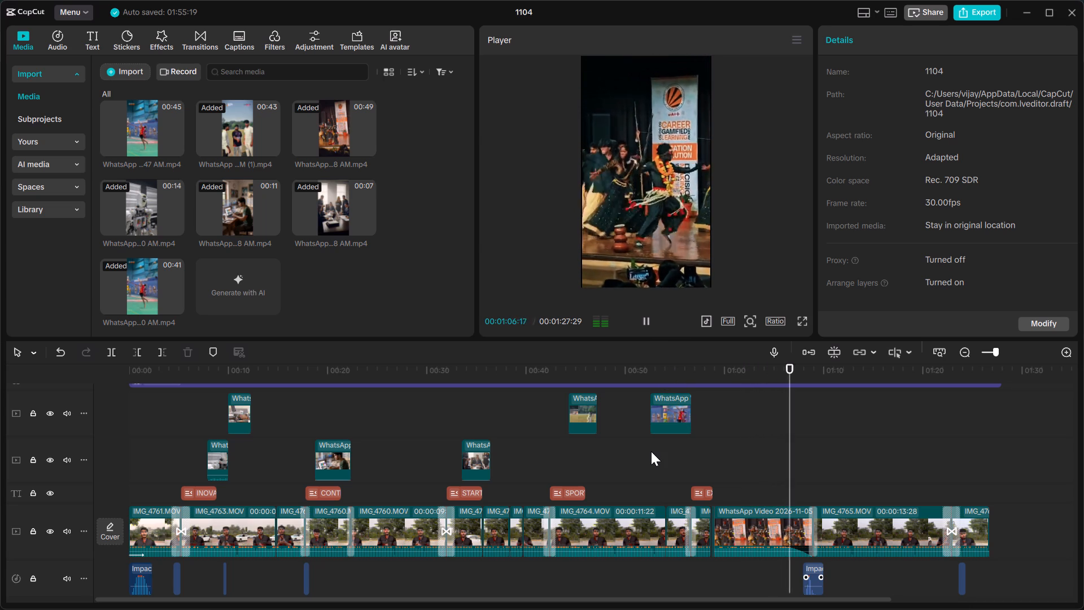
Trim the end of the new volleyball overlay back to about 00:00:55:00.
left_click(670, 425)
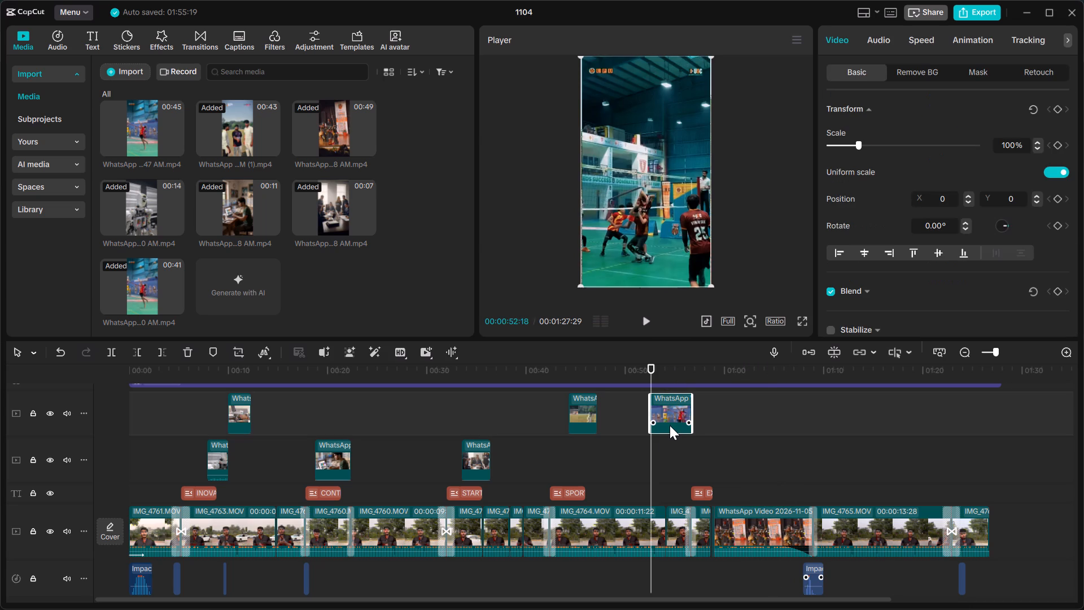
left_click_drag(692, 411, 671, 415)
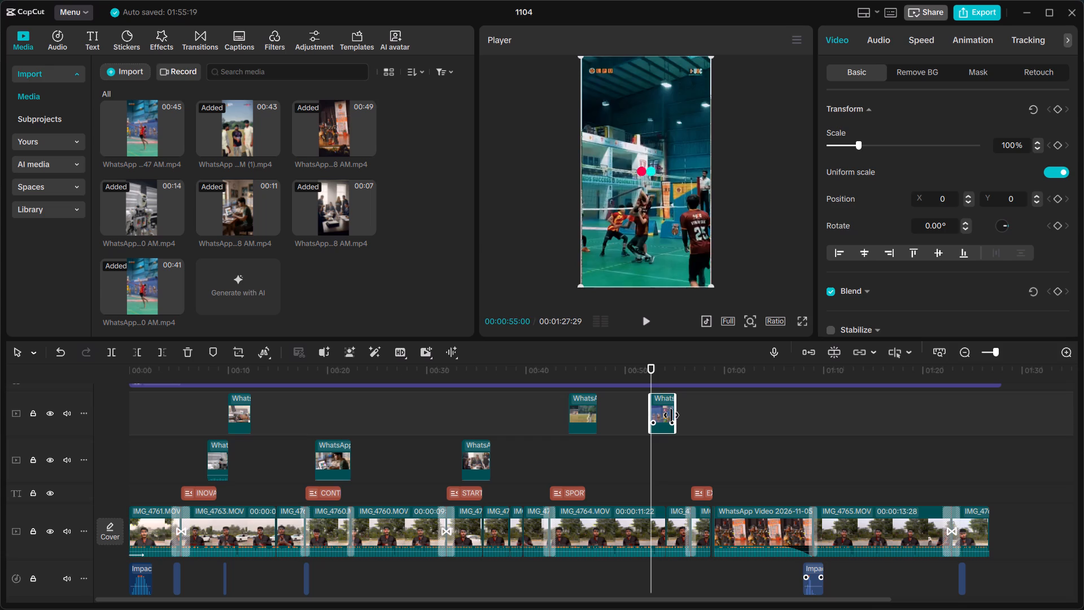
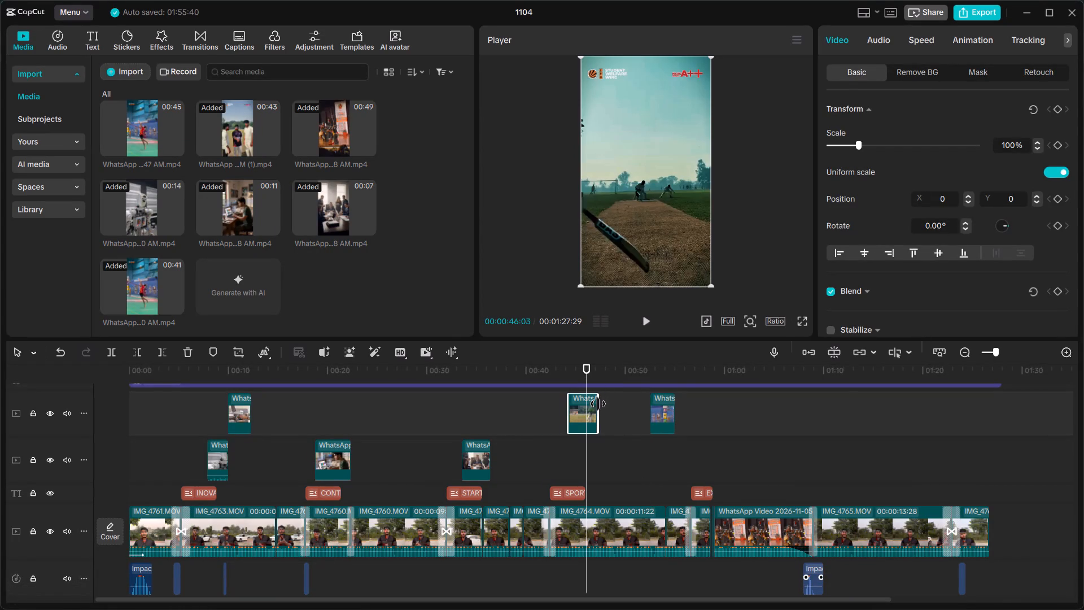
Trim the end of the cricket overlay clip back to about 00:00:46:15.
left_click_drag(598, 404, 588, 408)
Import the 38-second badminton court video into the project media.
scroll(226, 225, "up", 1)
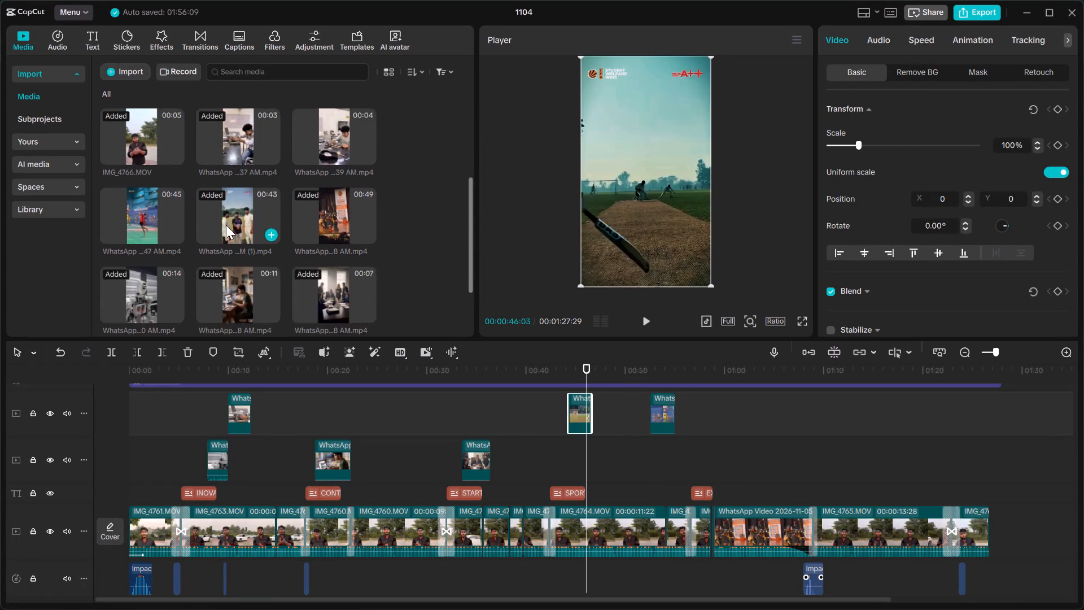
scroll(226, 225, "up", 3)
scroll(226, 225, "down", 4)
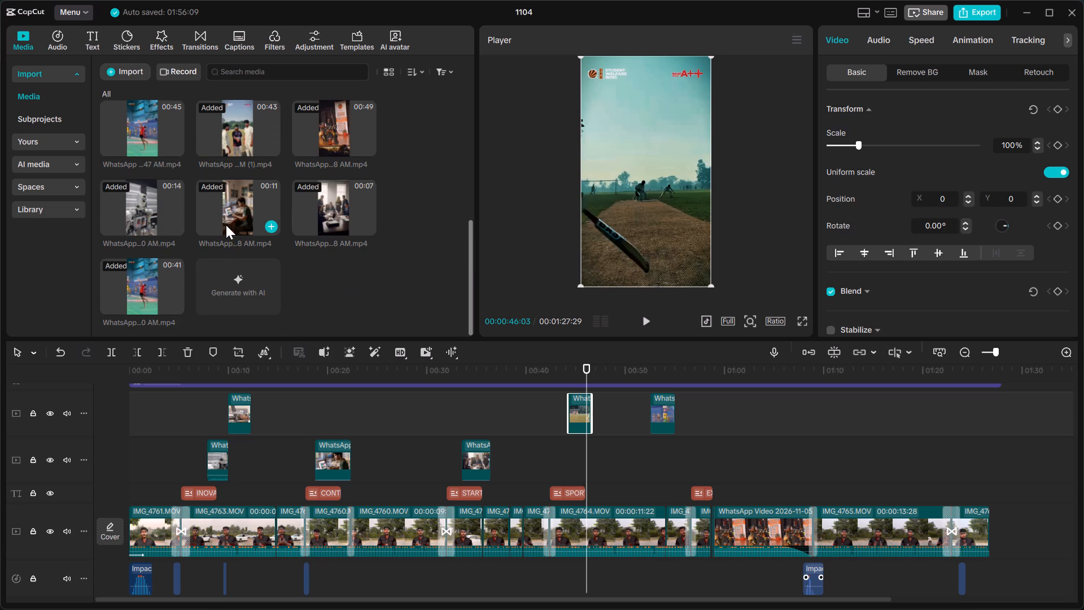
left_click(139, 275)
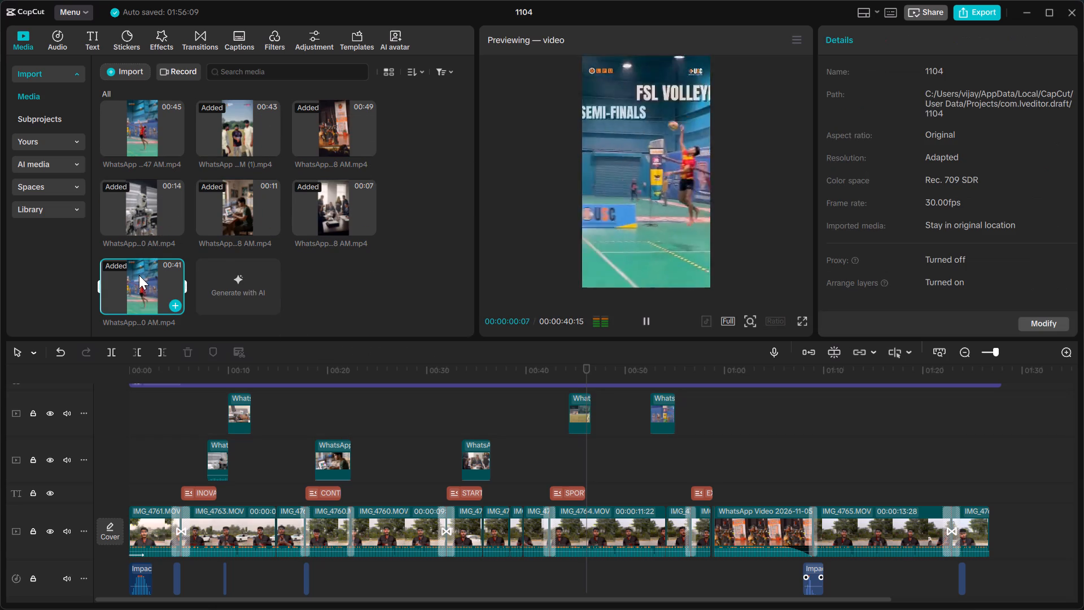
left_click(110, 68)
left_click(200, 125)
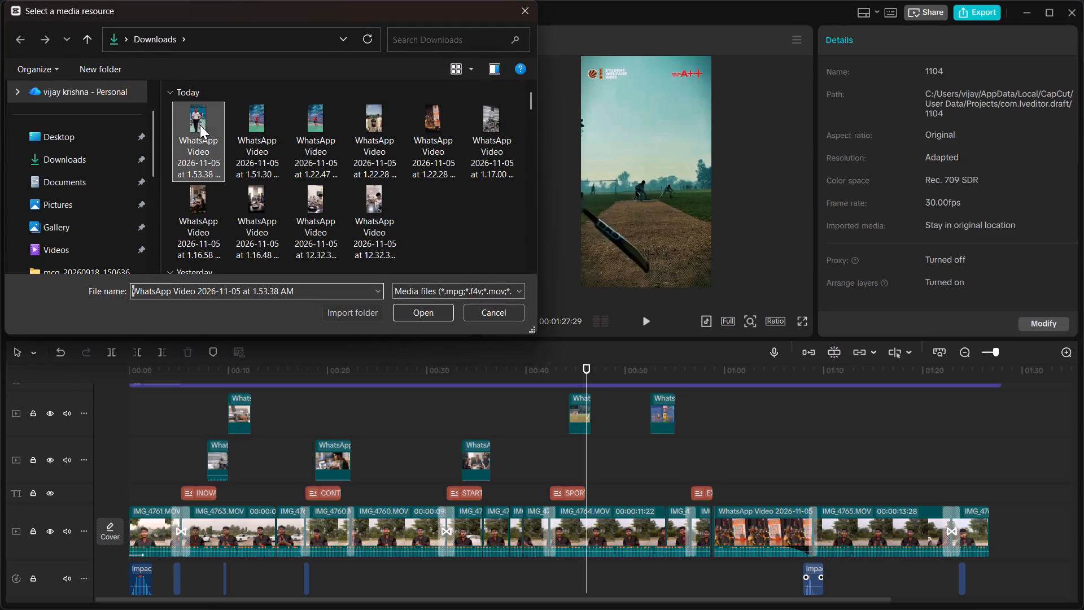
Import the selected 38-second badminton court video and add it to the timeline as an overlay starting at about 00:00:46.
left_click(414, 315)
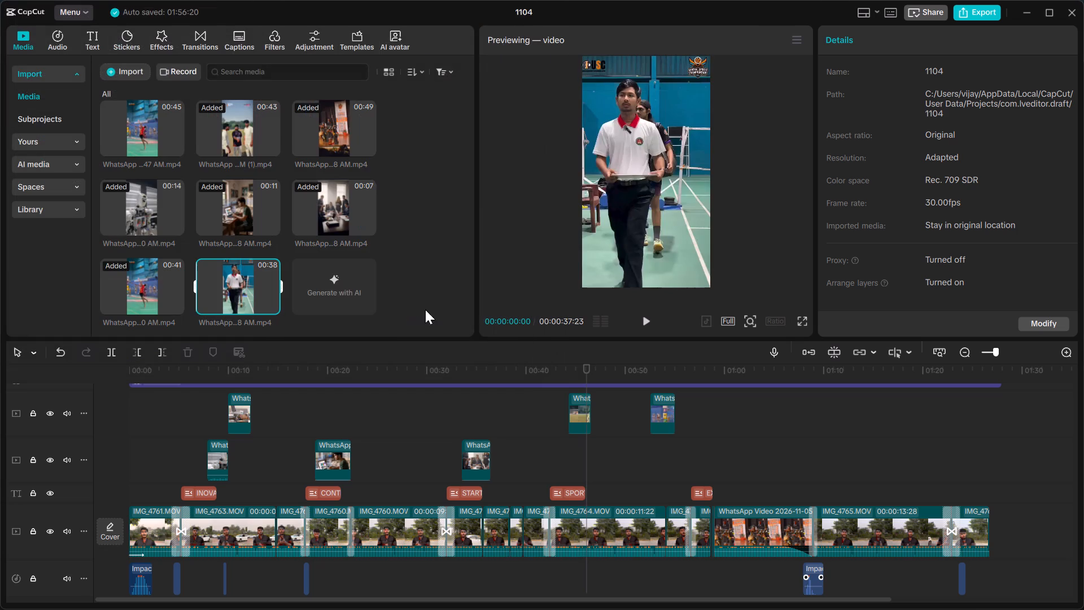
left_click(274, 305)
Split the badminton court overlay at 00:00:47:14 and delete the part after the cut.
left_click(612, 369)
left_click_drag(612, 369, 600, 373)
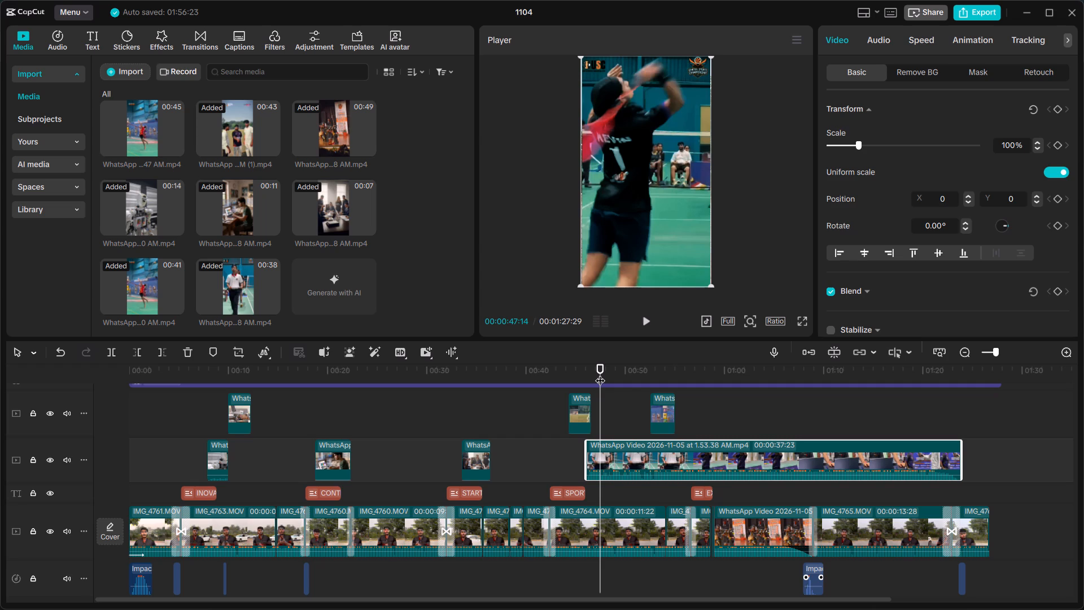
key("ctrl+b")
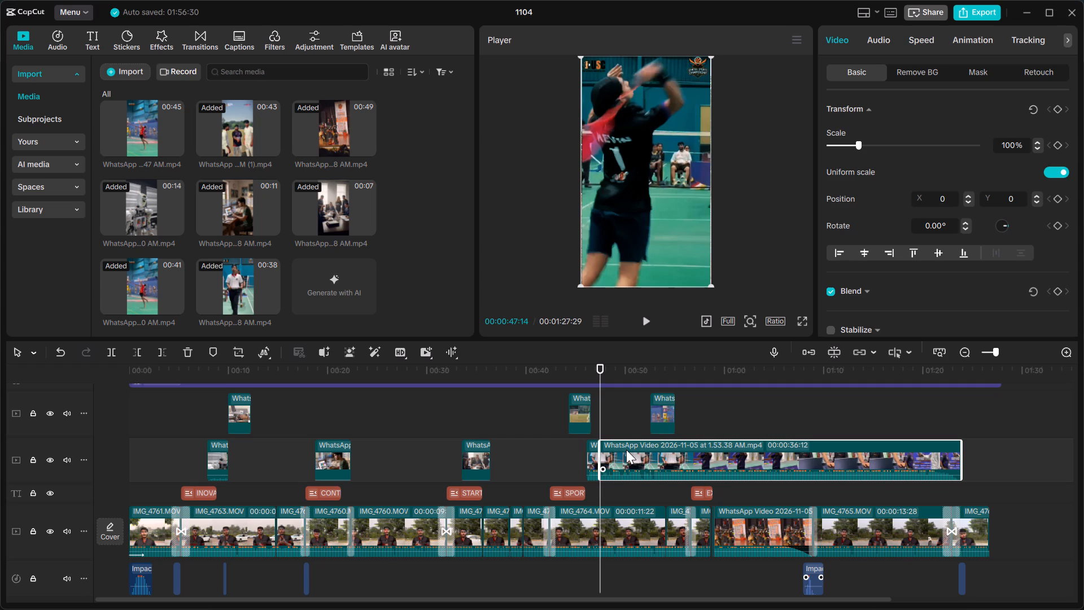
key("BackSpace")
Play the section from about 00:00:46, and trim the end of the cricket overlay back to about 00:00:45.
left_click(584, 367)
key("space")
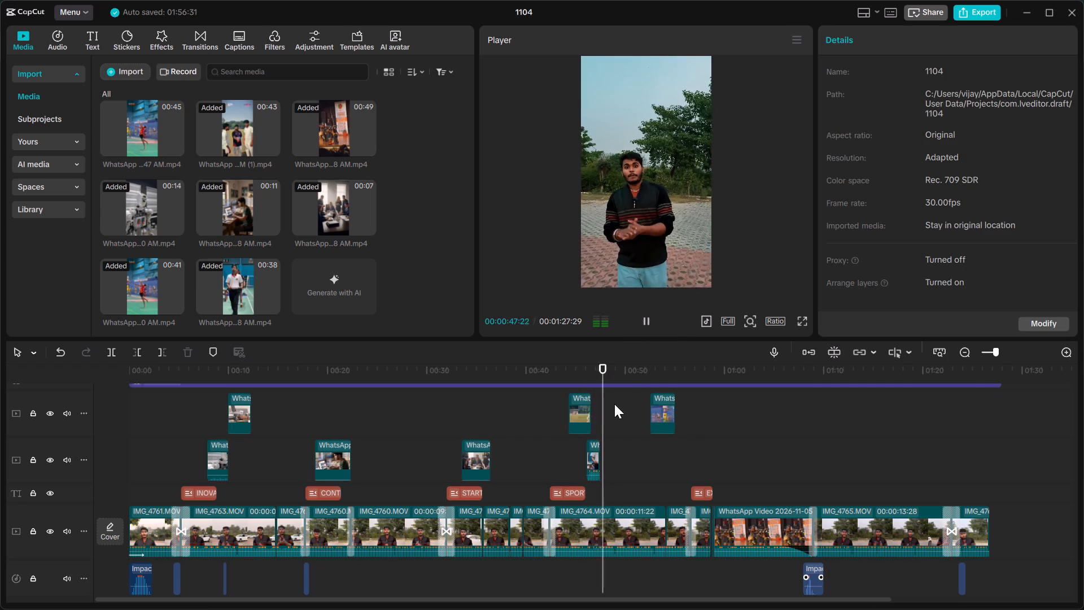
left_click(589, 460)
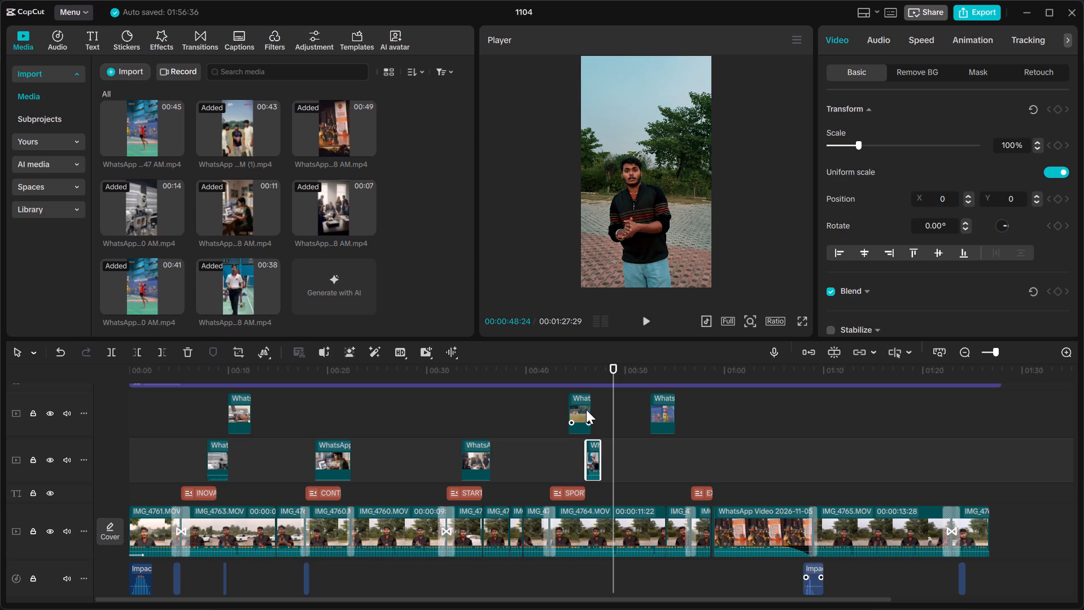
left_click(584, 409)
left_click_drag(589, 404, 578, 409)
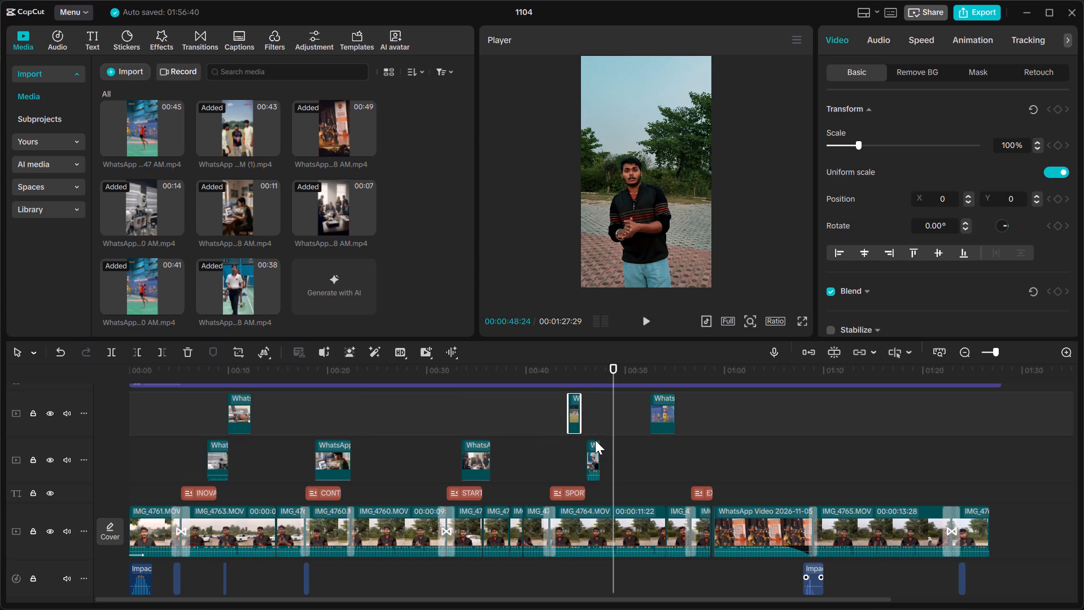
Trim the start of the short badminton court overlay forward to about 00:00:46:15.
left_click(592, 447)
left_click_drag(585, 448, 592, 446)
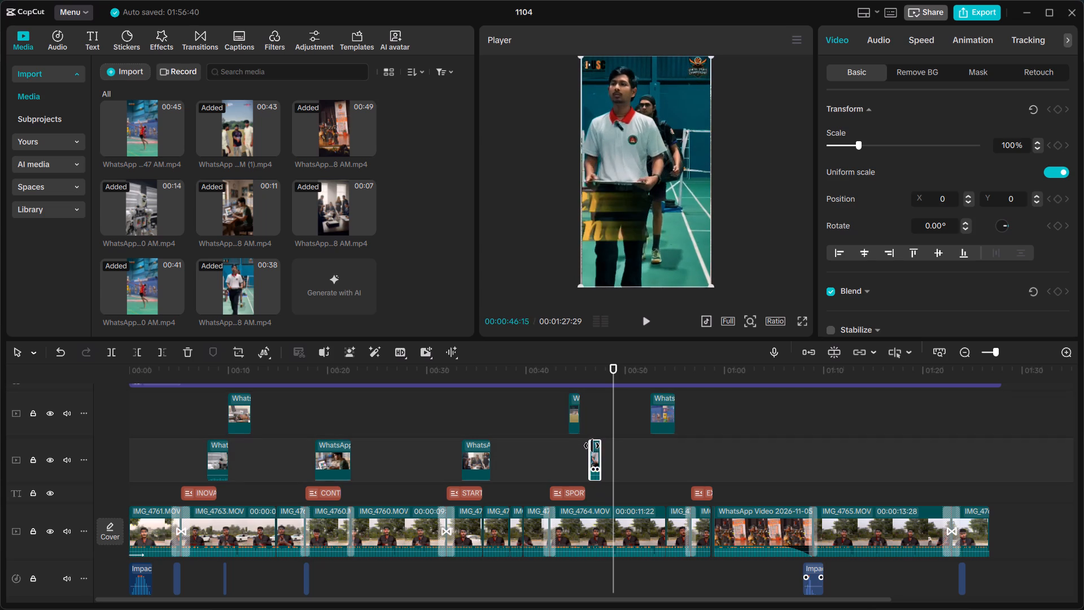
Trim the badminton overlay's start, extend its end slightly, and place it just after the cricket overlay at about 00:00:45:15.
left_click_drag(592, 446, 598, 445)
left_click_drag(600, 446, 604, 446)
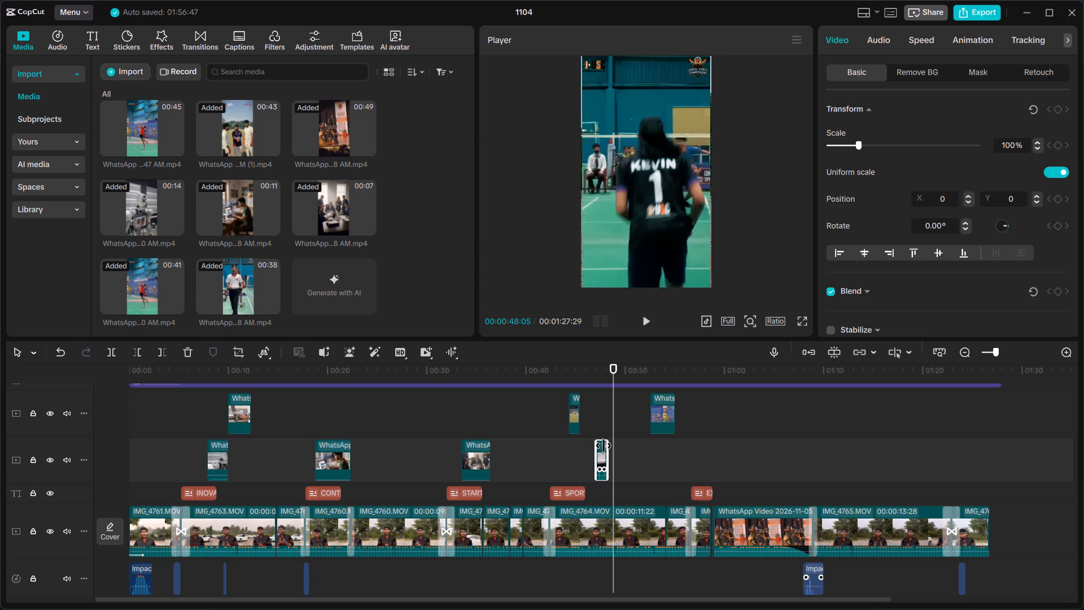
left_click_drag(604, 446, 605, 446)
left_click_drag(604, 451, 589, 454)
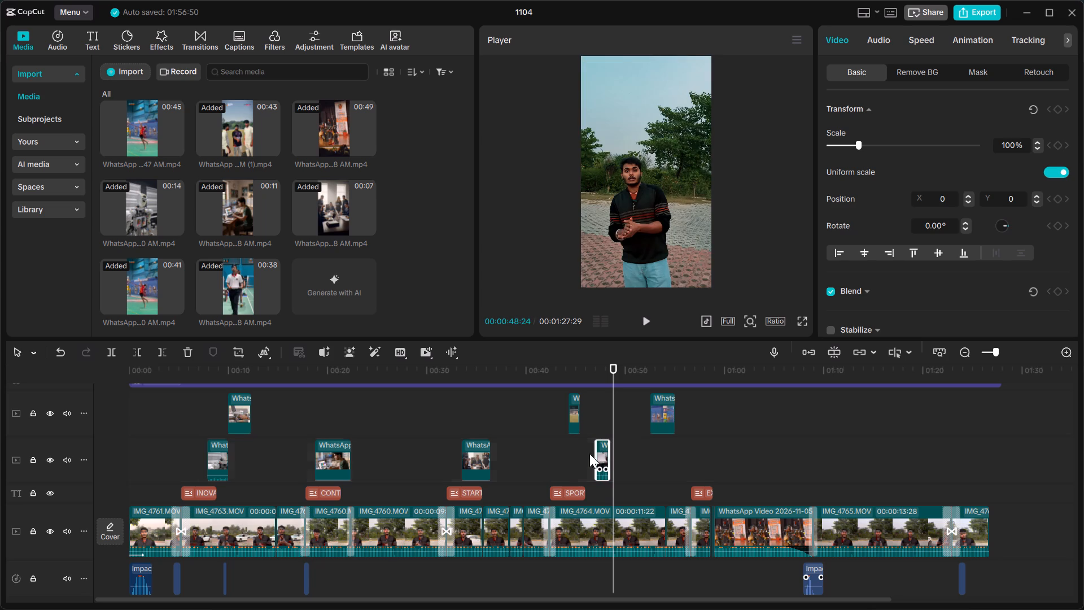
left_click_drag(589, 454, 590, 453)
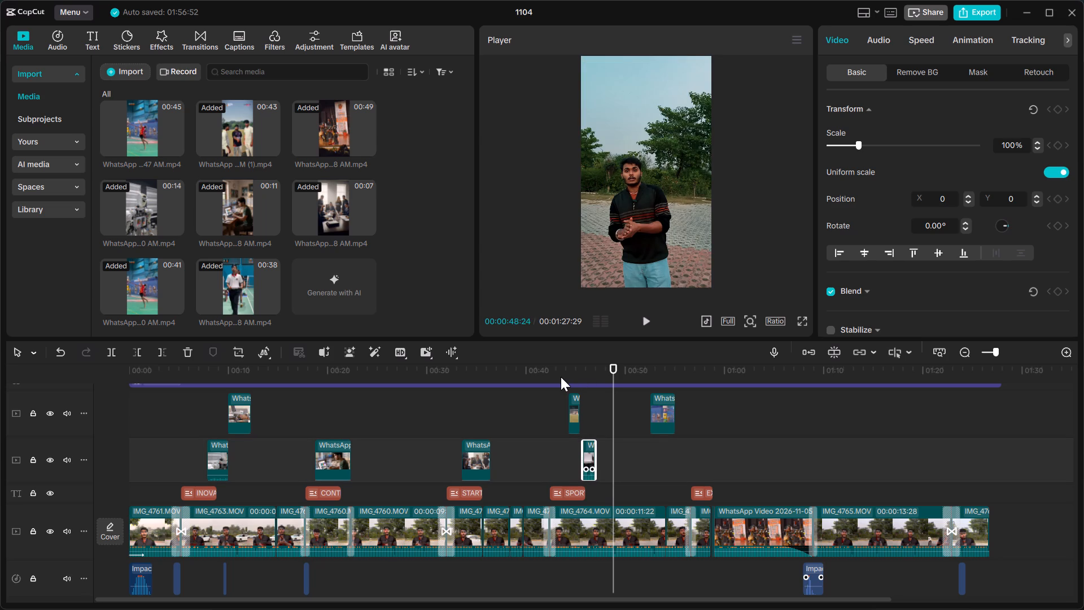
Mute the badminton overlay by lowering its volume to -∞ dB.
left_click(561, 377)
key("space")
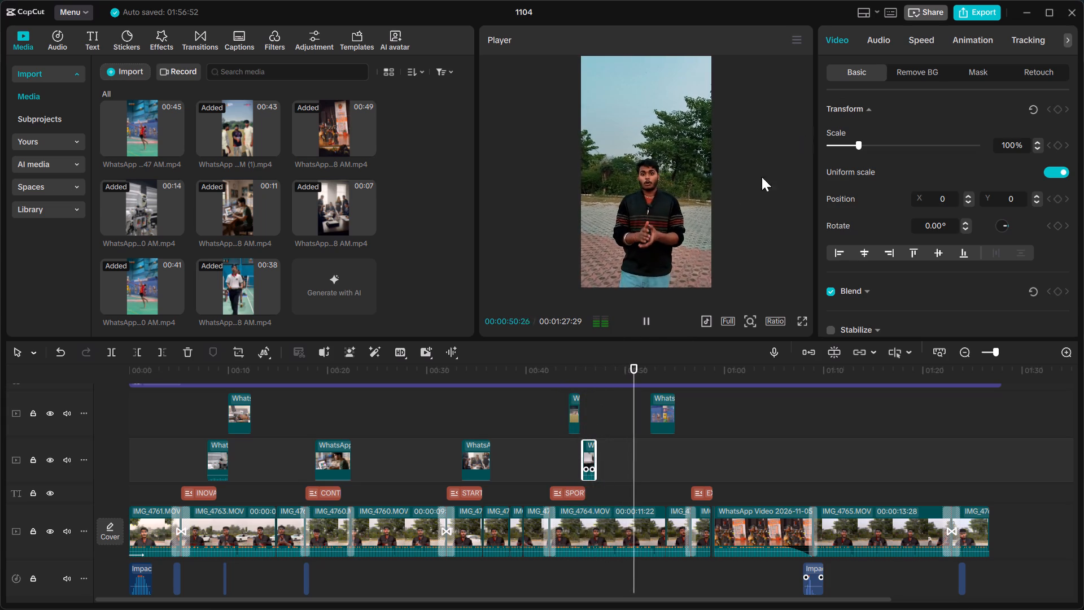
left_click(591, 371)
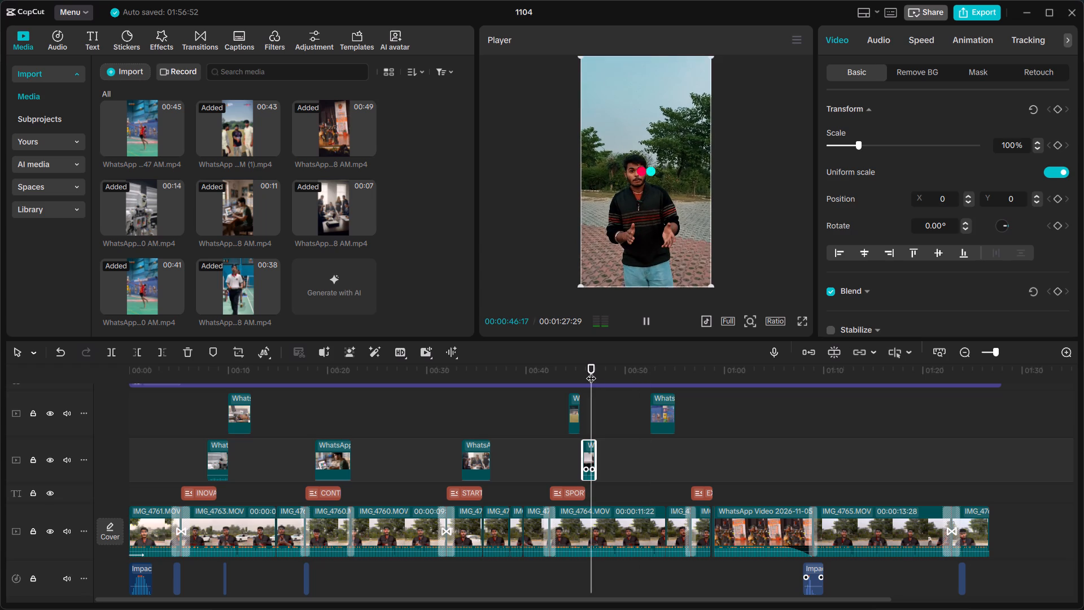
left_click(889, 42)
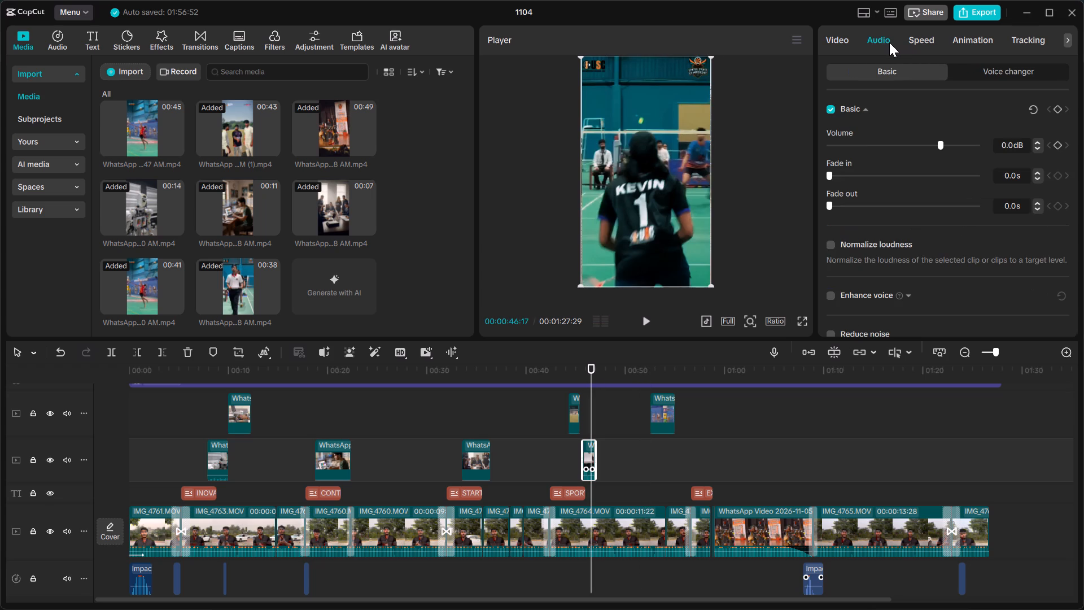
left_click_drag(939, 144, 701, 190)
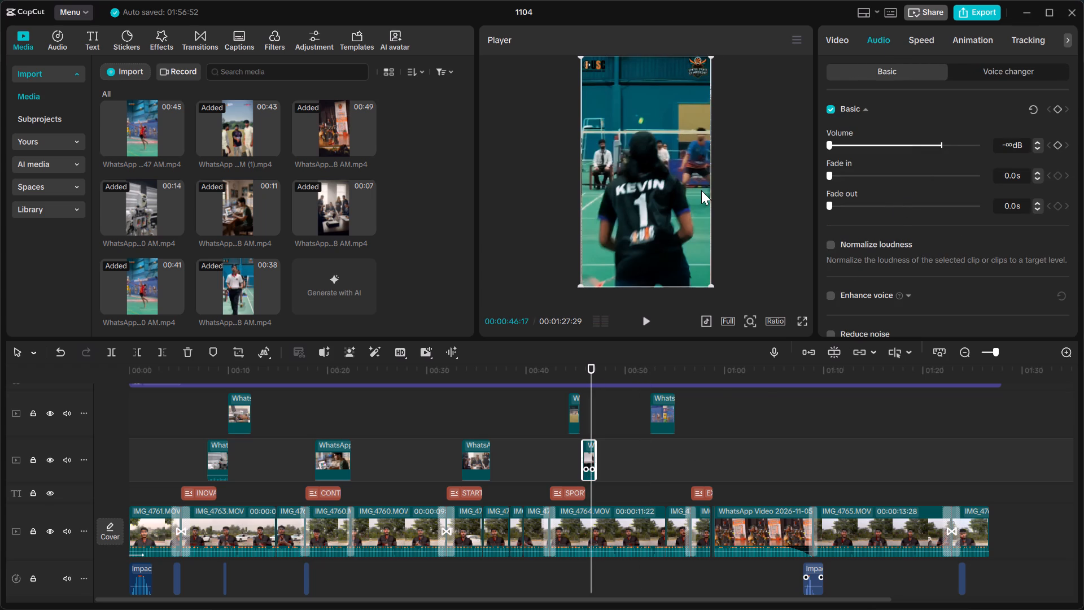
Retrim the badminton overlay to about 2 seconds long and move it back against the end of the cricket overlay.
left_click(582, 453)
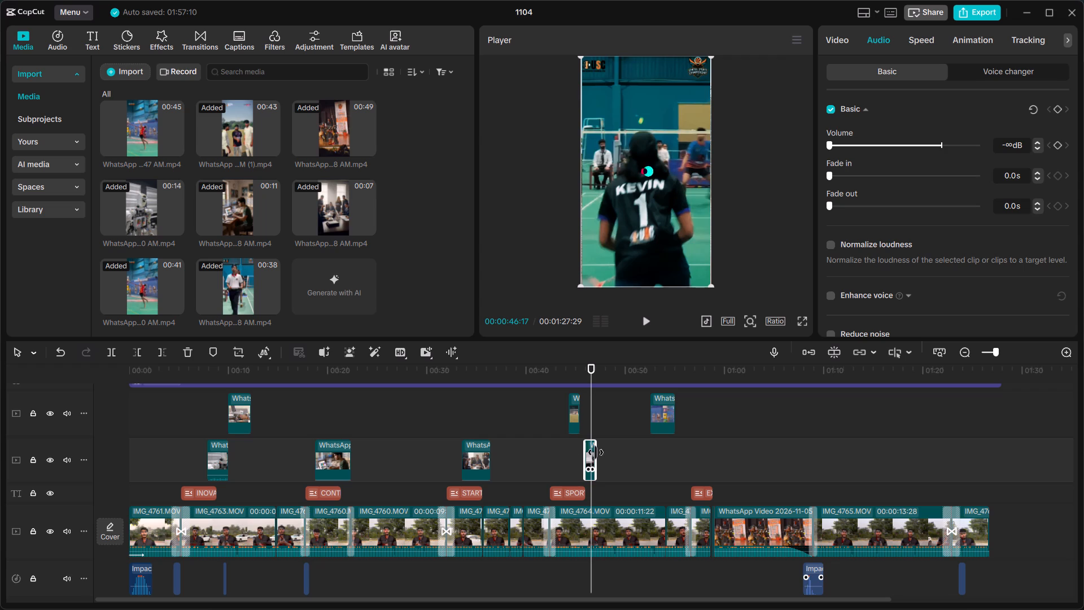
left_click_drag(598, 451, 604, 451)
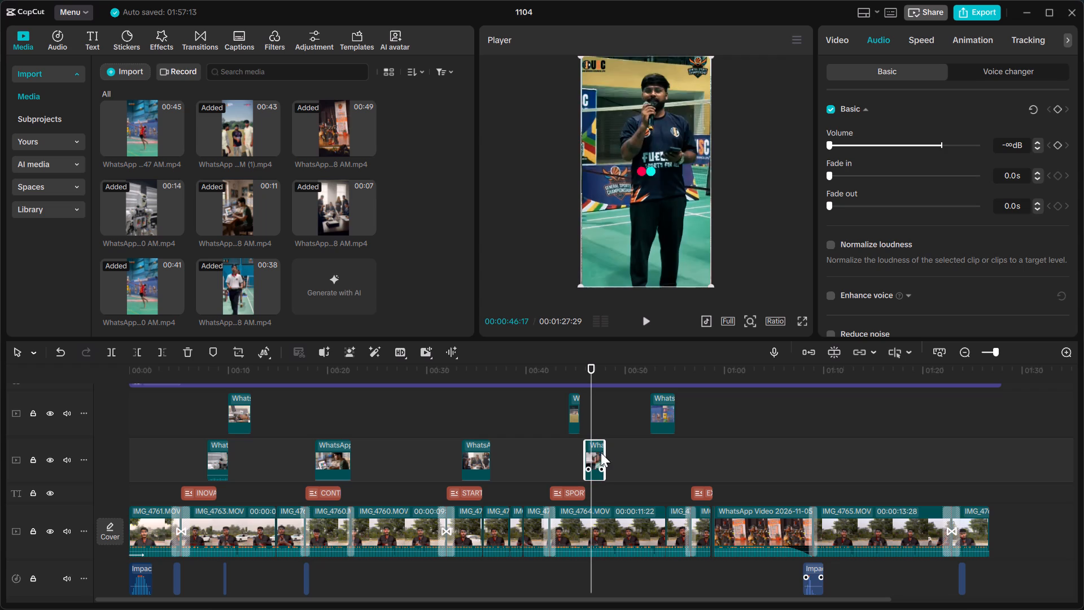
left_click_drag(598, 458, 593, 458)
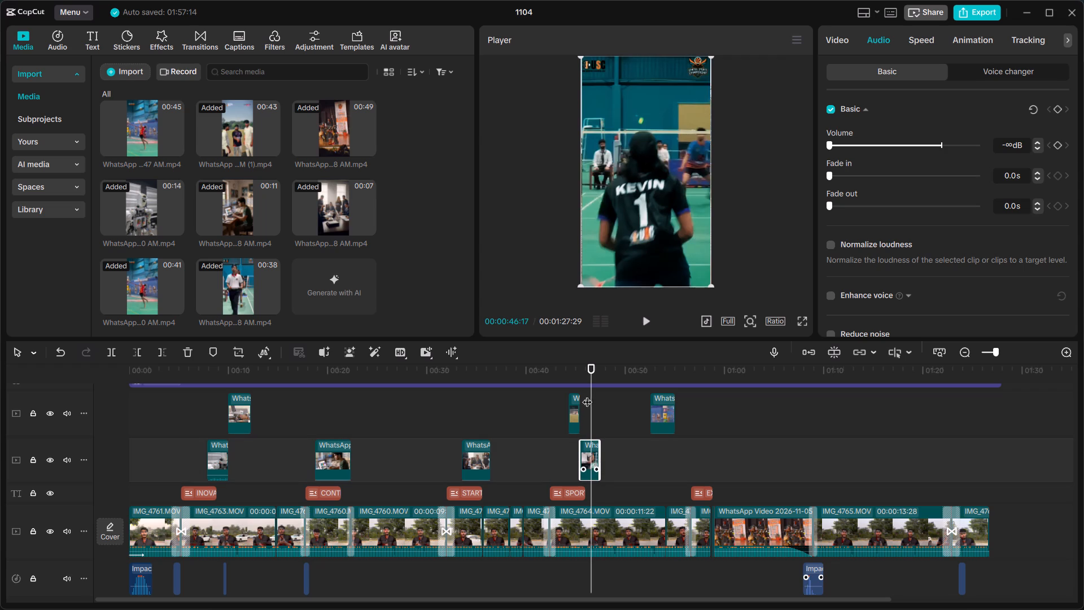
Play the sports section from about 00:00:42 and trim the end of the cricket overlay back to about 00:00:45.
left_click(552, 372)
key("space")
key("space")
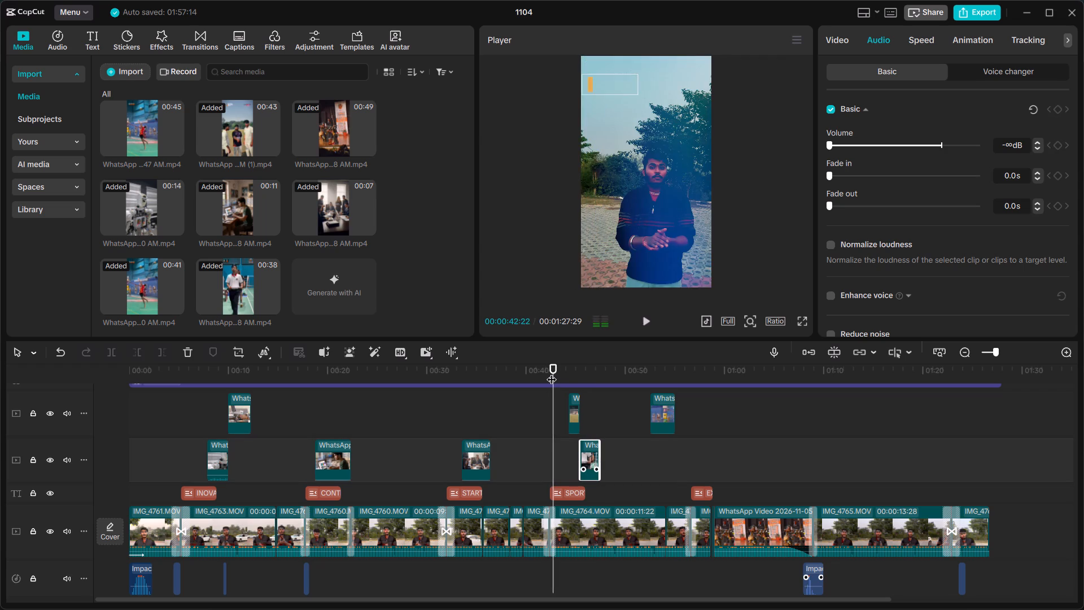
key("space")
key("space")
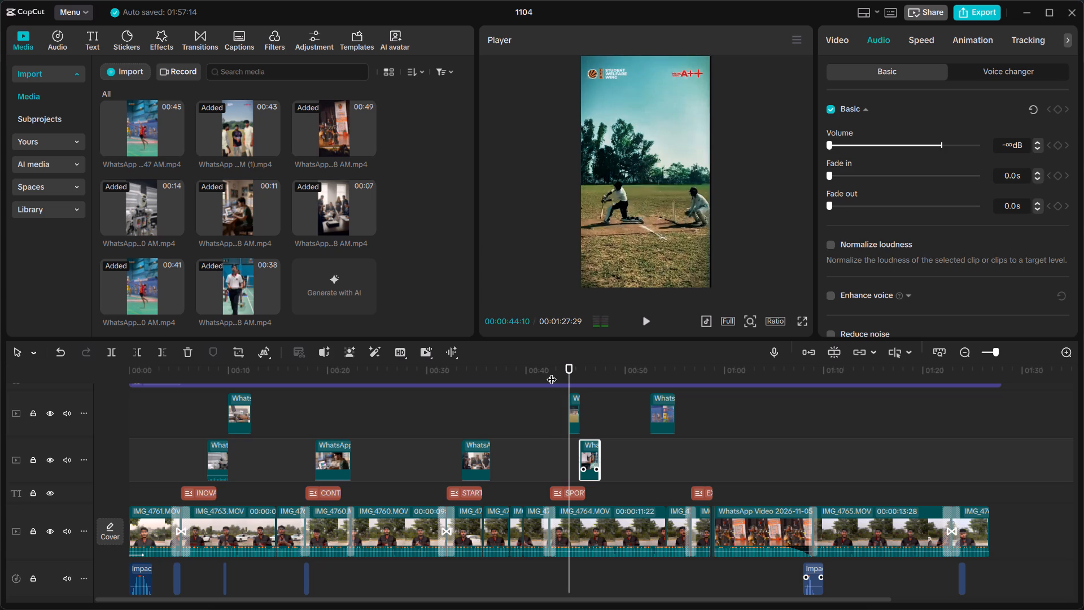
key("space")
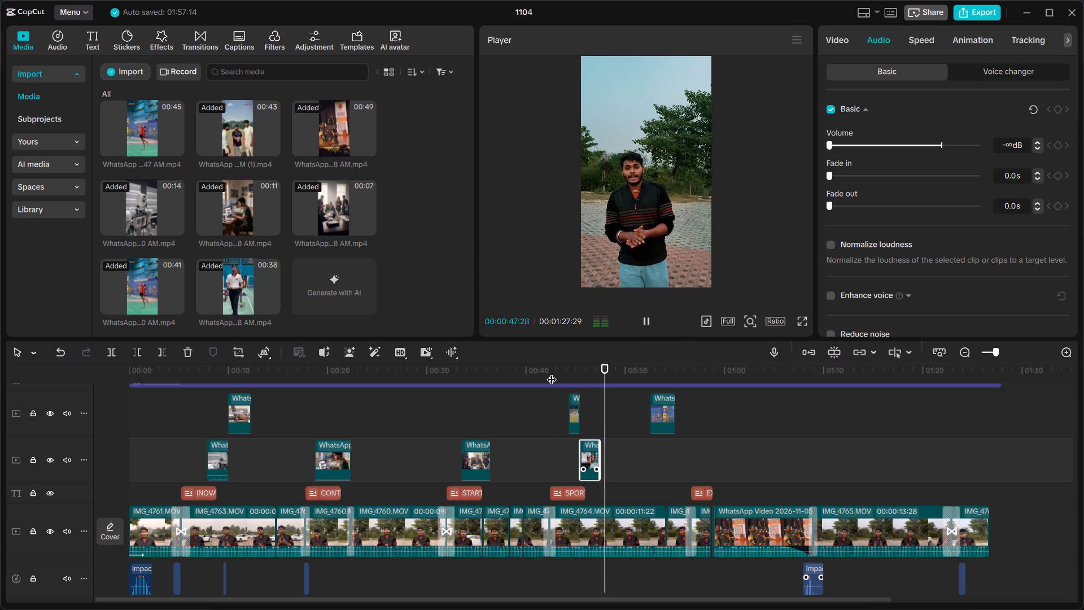
left_click(575, 403)
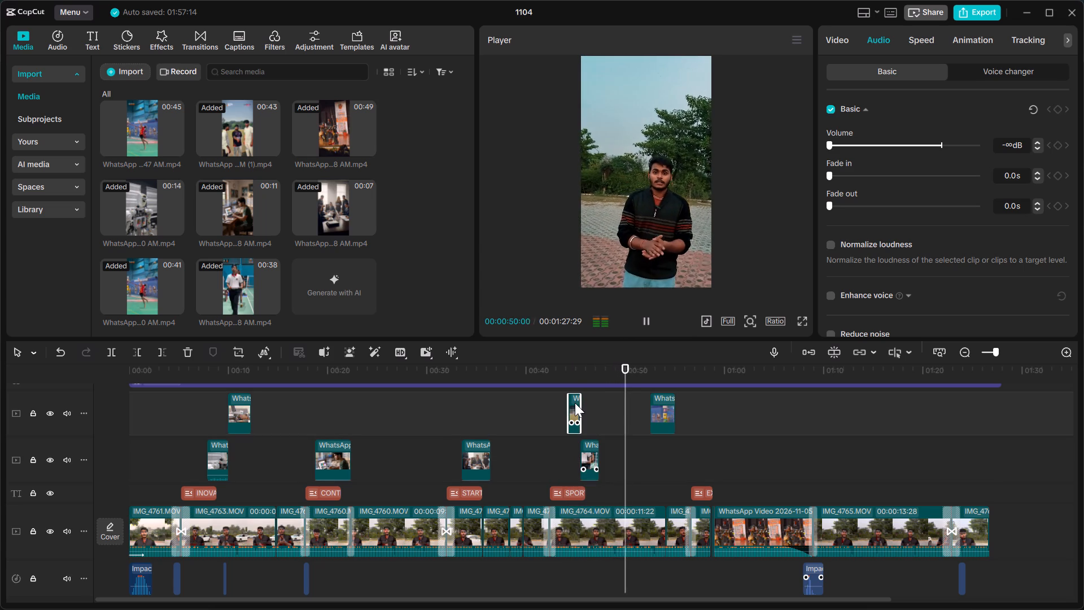
left_click_drag(580, 403, 572, 408)
Move the badminton overlay slightly earlier so it starts right after the shortened cricket overlay, at about 00:00:45.
left_click(563, 373)
key("space")
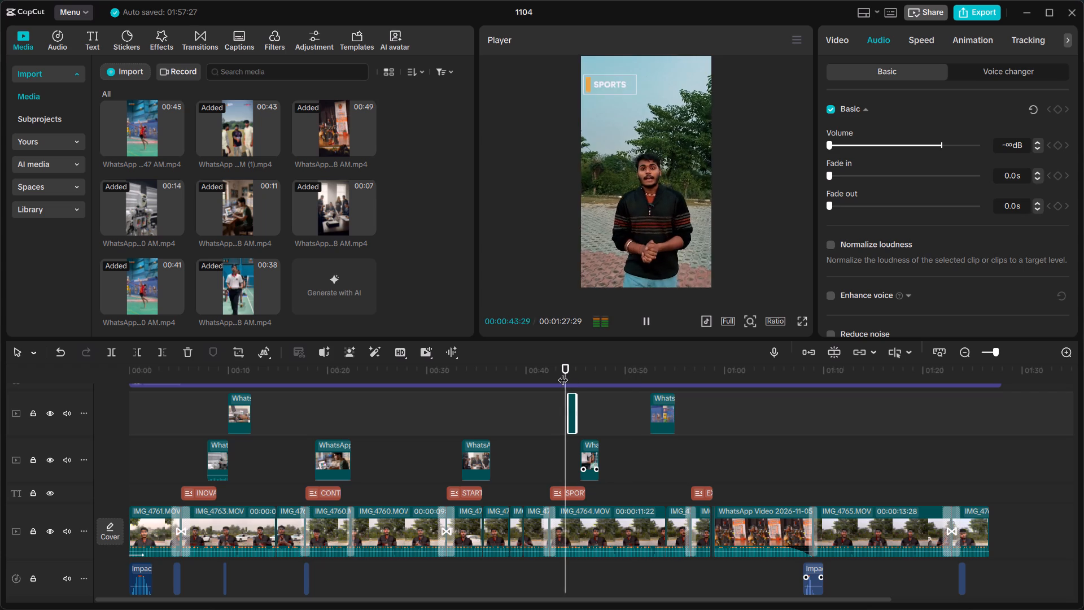
key("space")
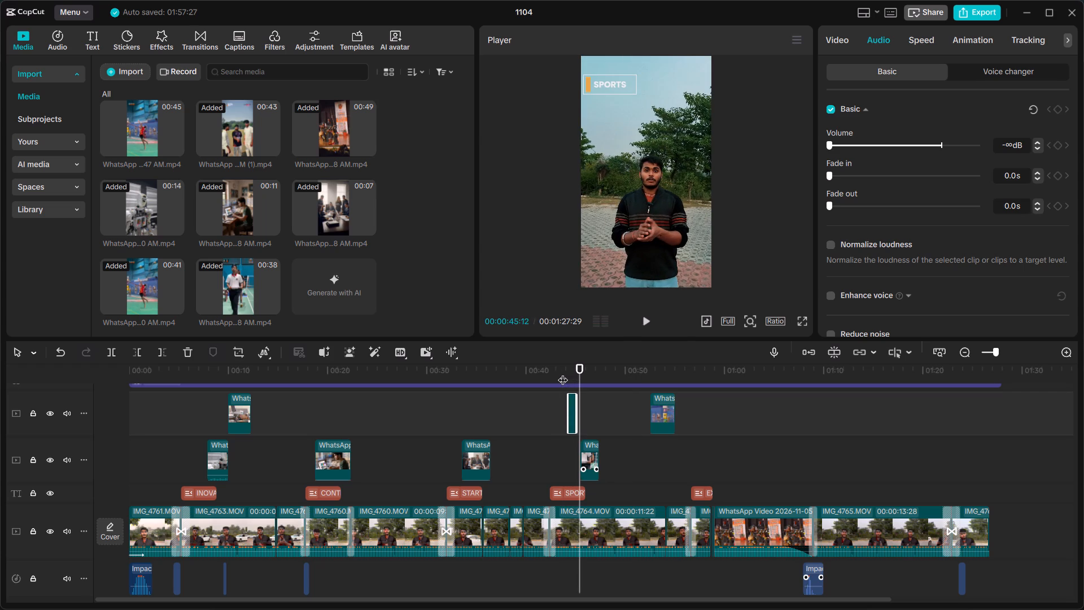
left_click_drag(594, 457, 586, 459)
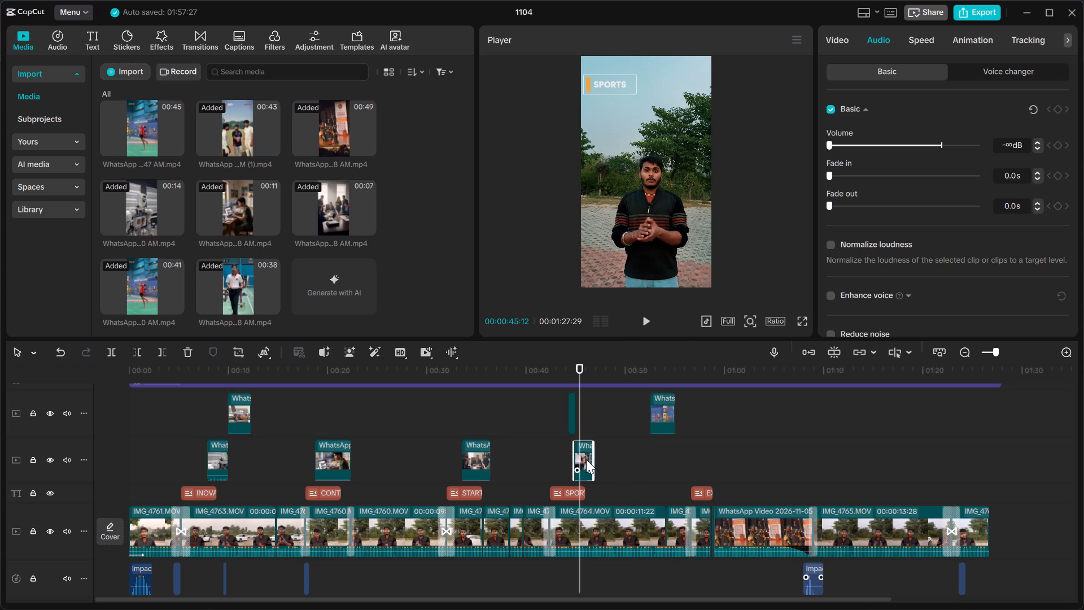
left_click_drag(586, 459, 589, 459)
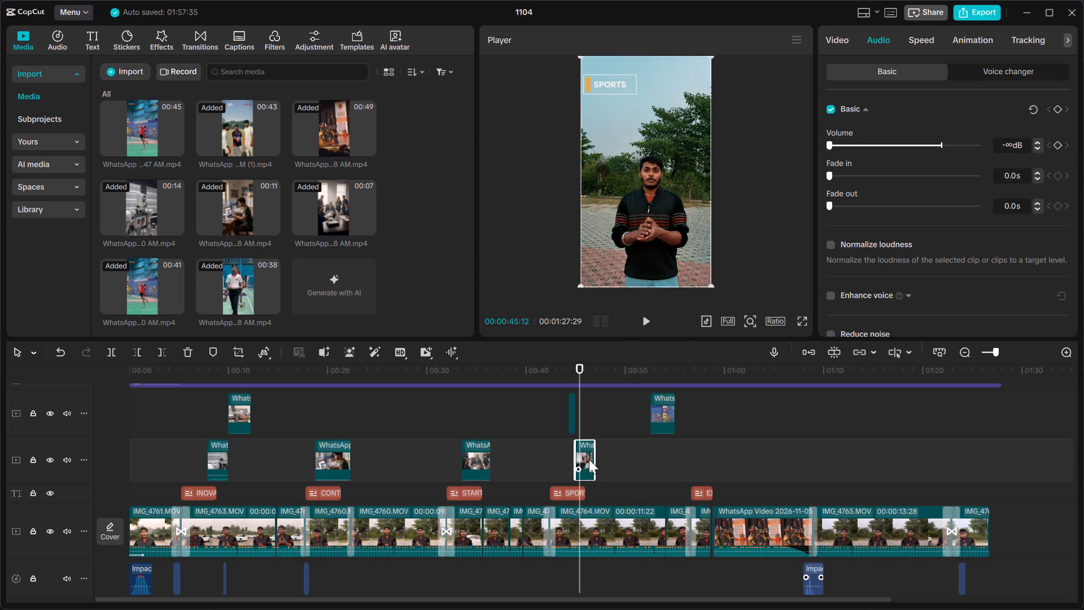
Enlarge the badminton overlay slightly in the preview so it fills the whole vertical frame.
left_click(562, 383)
key("space")
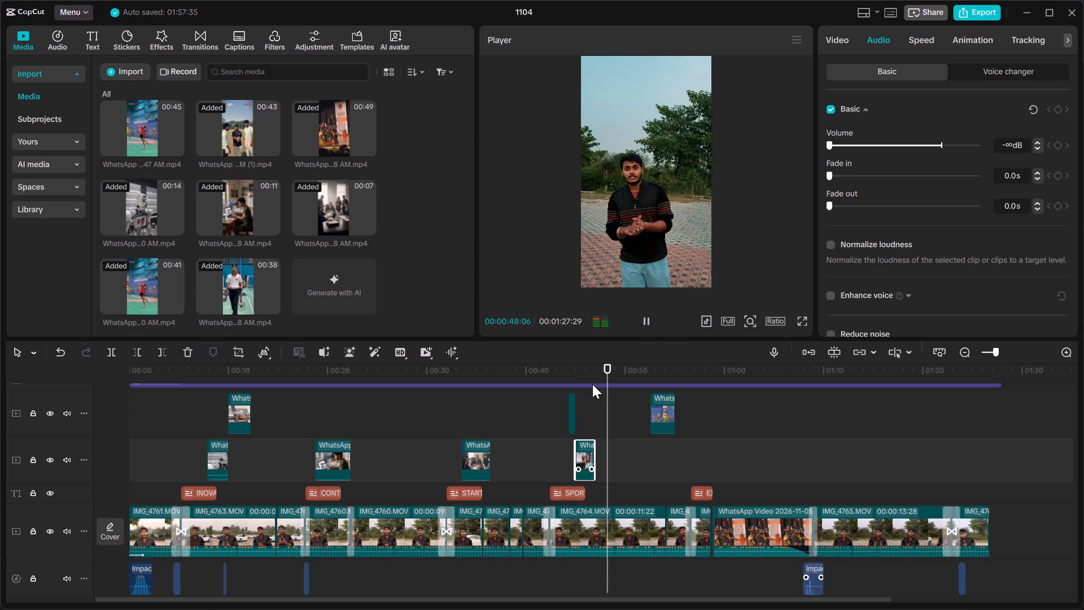
left_click(585, 372)
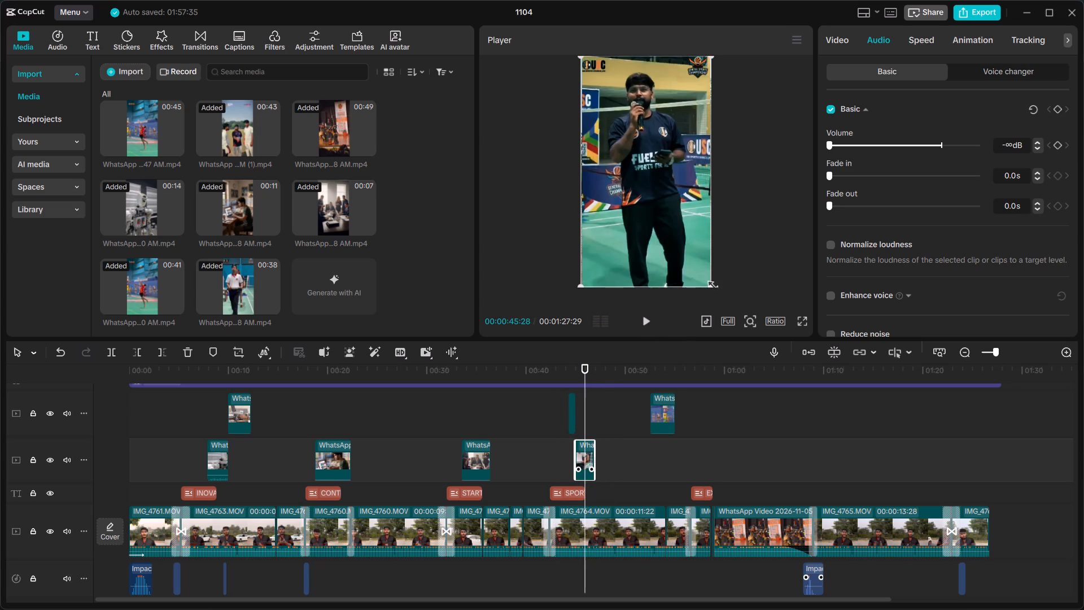
left_click_drag(710, 284, 719, 289)
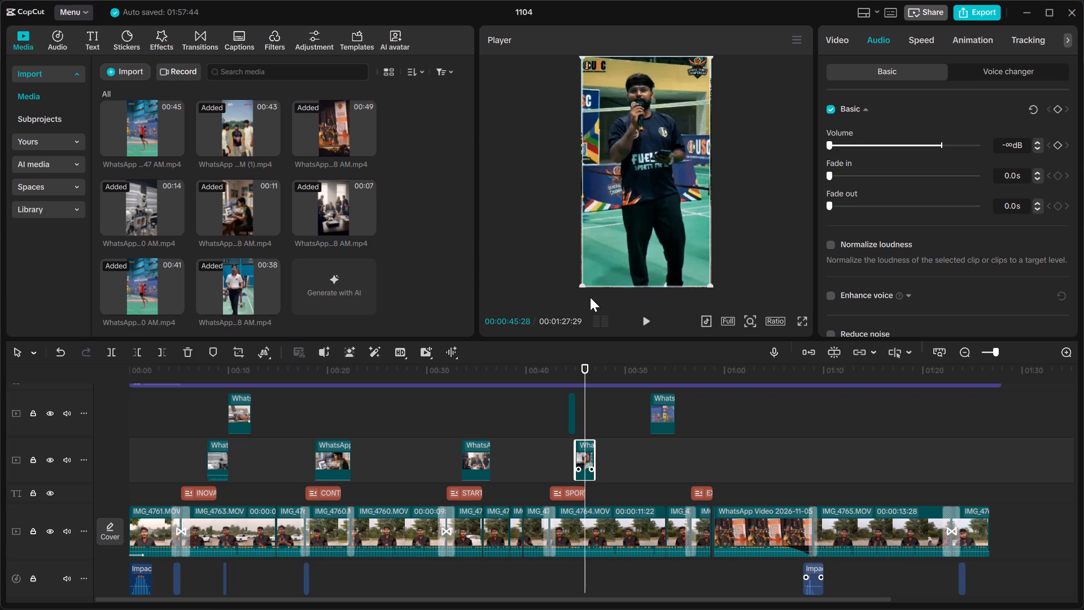
left_click_drag(582, 286, 571, 298)
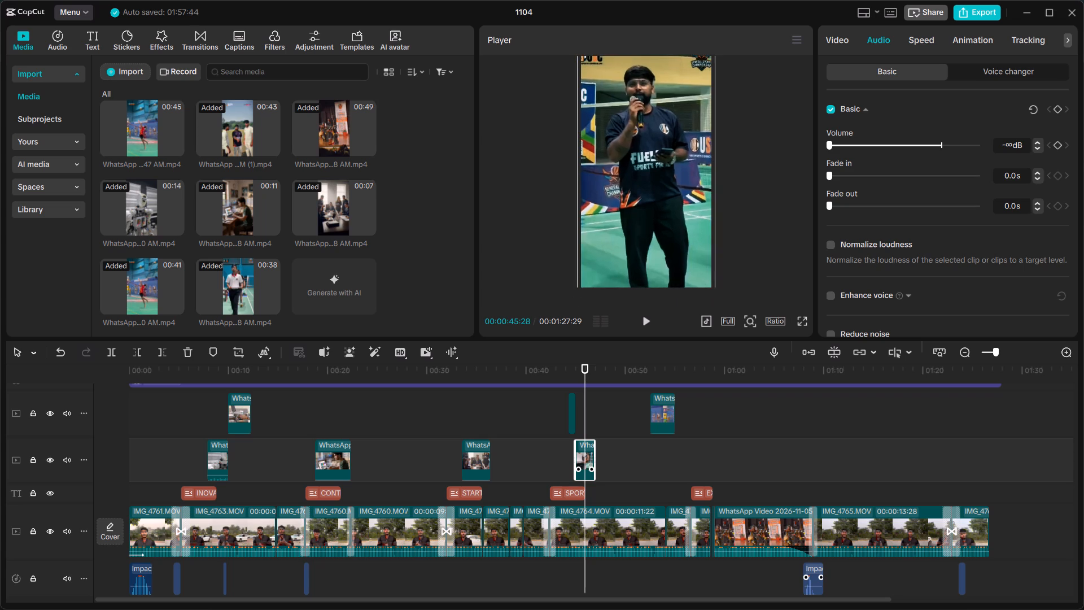
left_click_drag(571, 298, 571, 298)
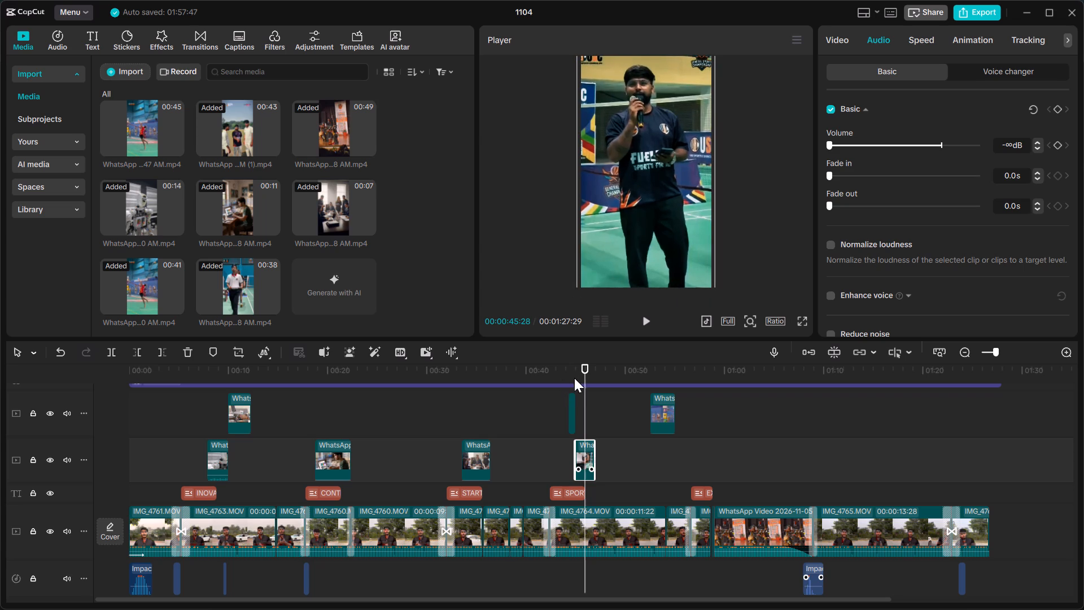
Play the video in full screen from about 00:00:40 to review the sports section with its new overlays.
left_click(799, 321)
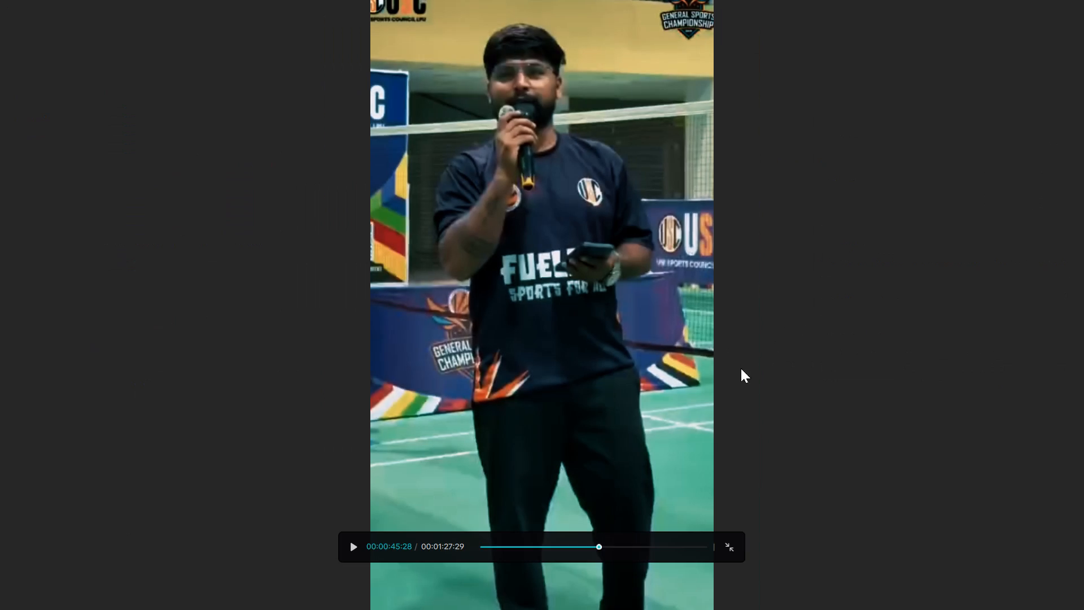
left_click(582, 548)
key("space")
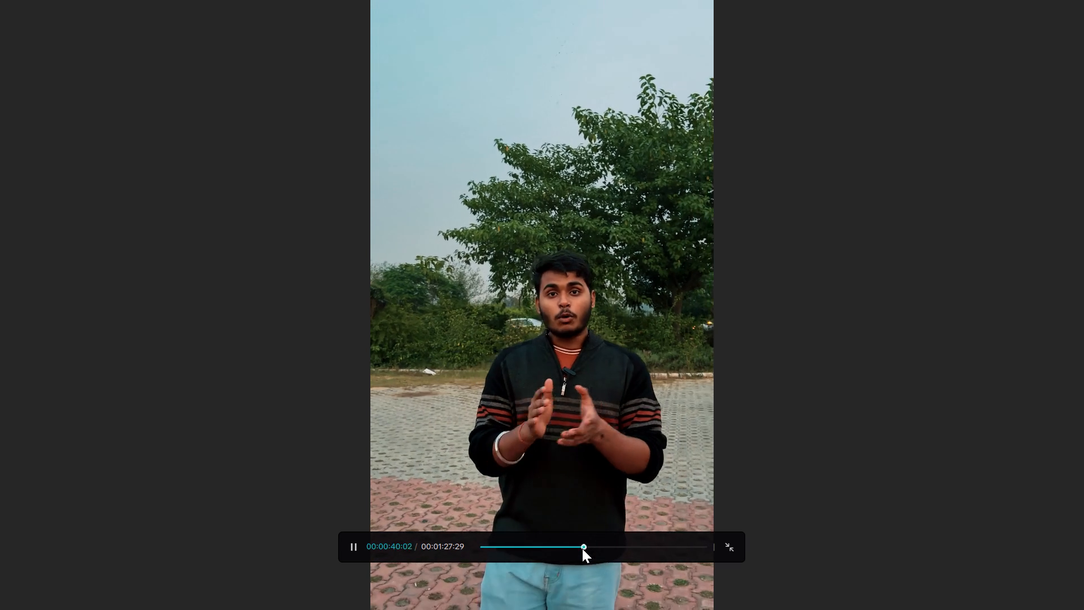
left_click(582, 548)
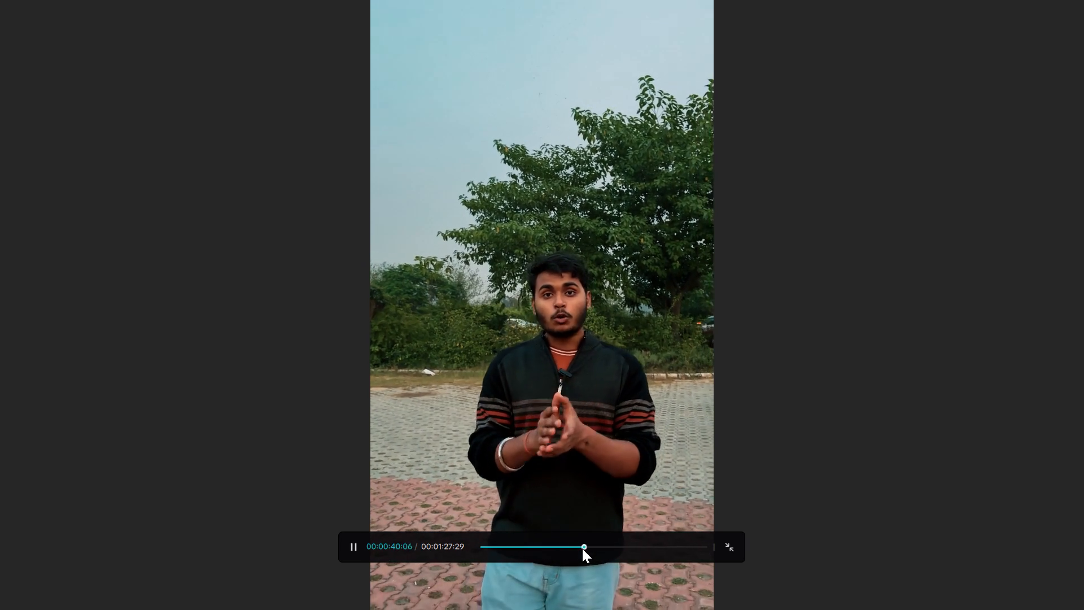
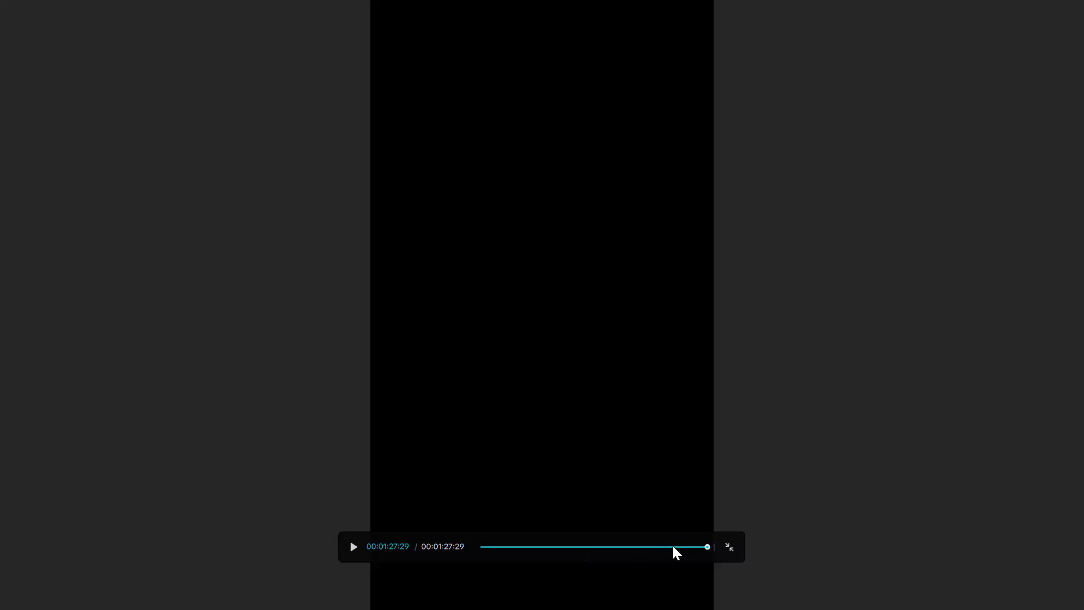
Exit the full-screen playback and move the last short sound effect slightly earlier, to about 00:01:22, under the final transition.
left_click(732, 546)
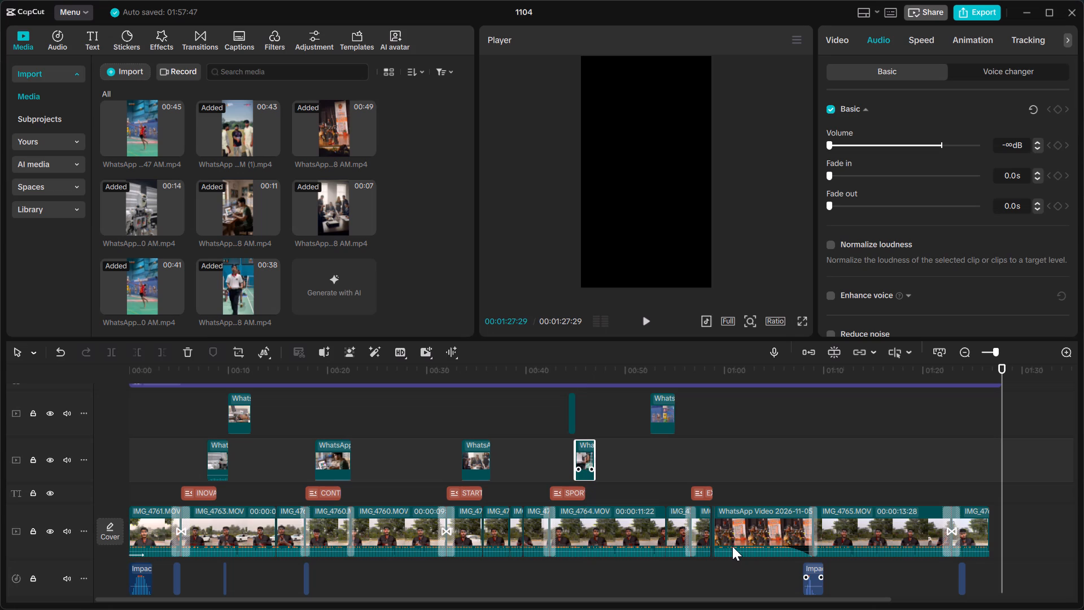
scroll(868, 462, "down", 1)
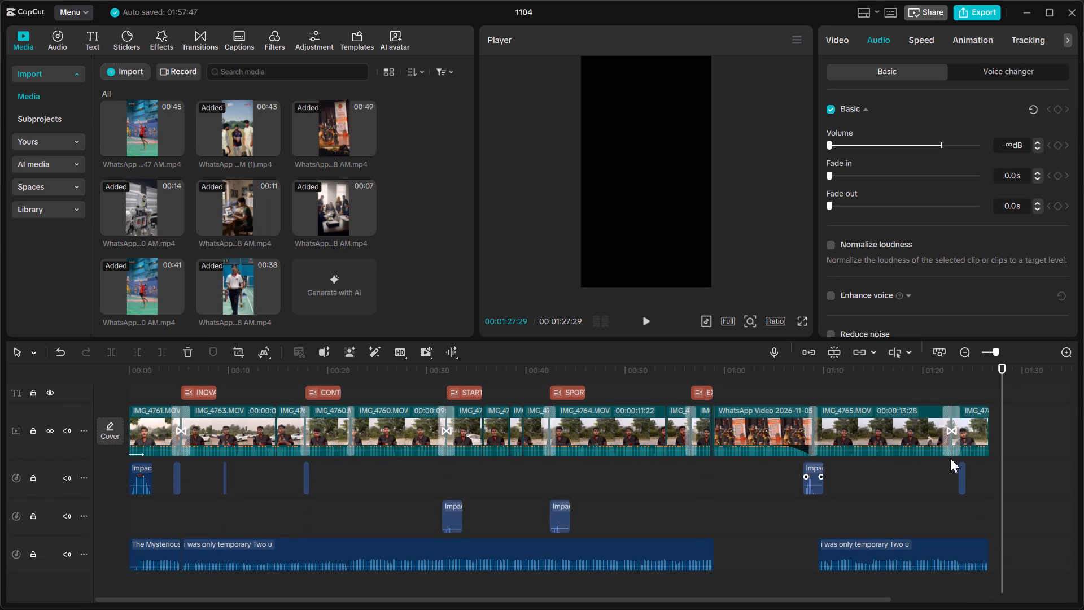
left_click_drag(963, 483, 957, 485)
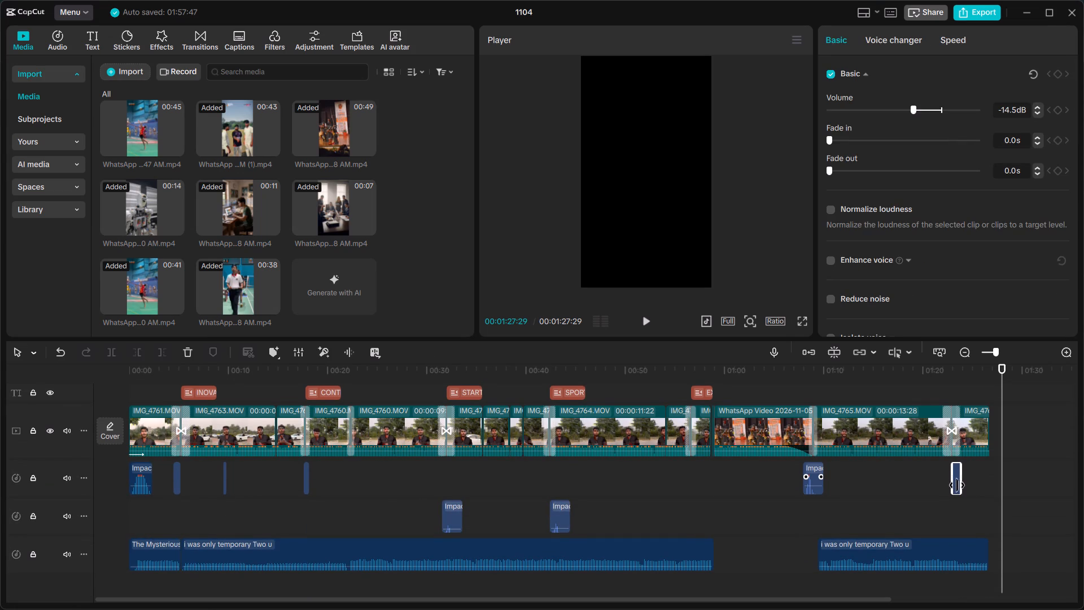
left_click_drag(957, 485, 954, 487)
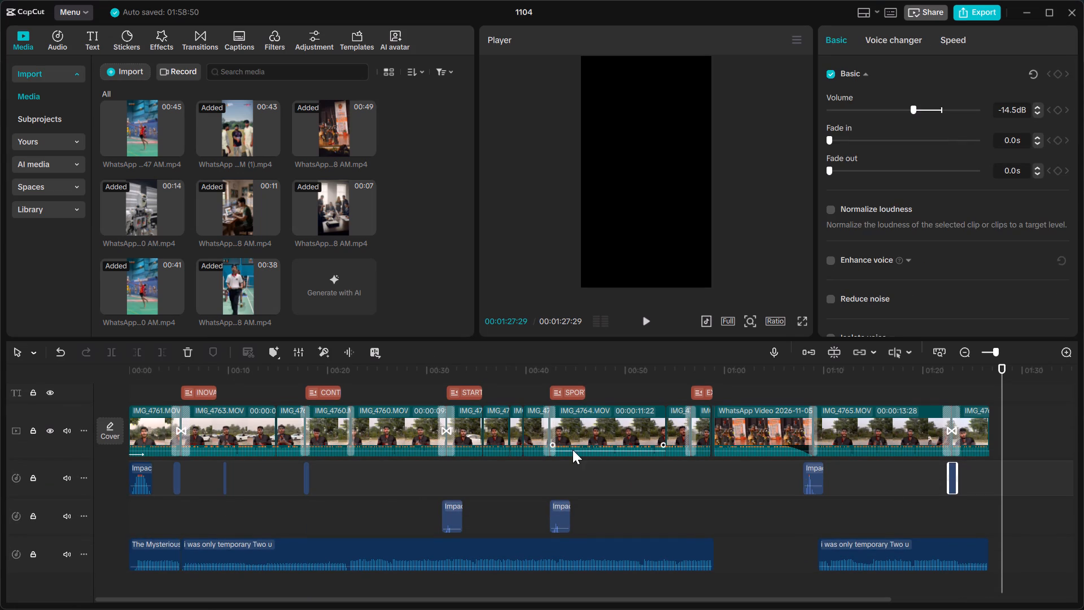
Audition trending sound effects and add Click_Mouse_Click_02(864360) at 00:00:12:07, where the second overlay in the opening section ends.
left_click(444, 372)
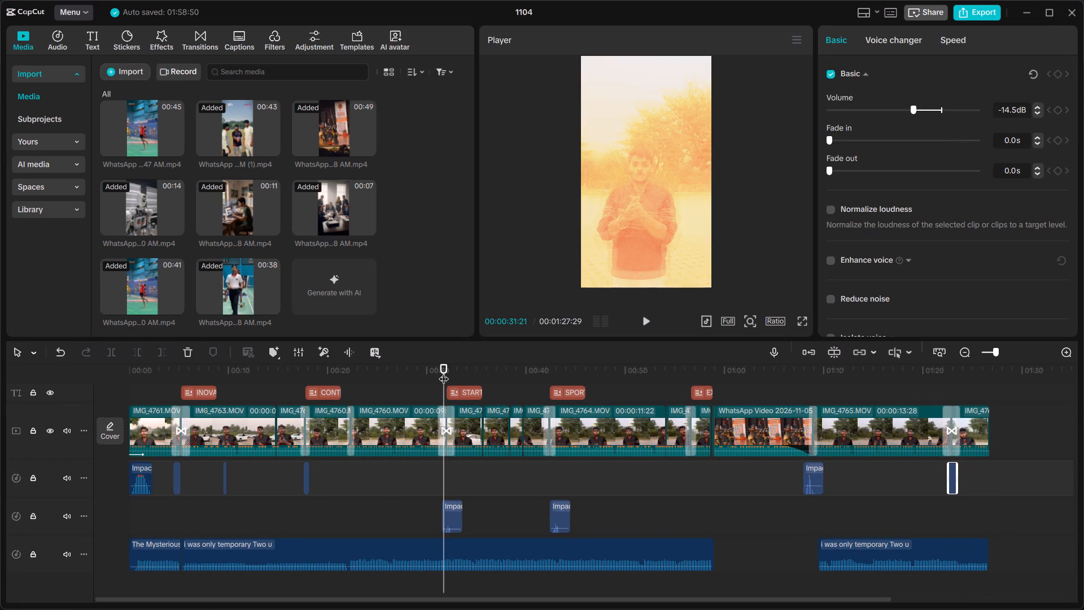
left_click(444, 372)
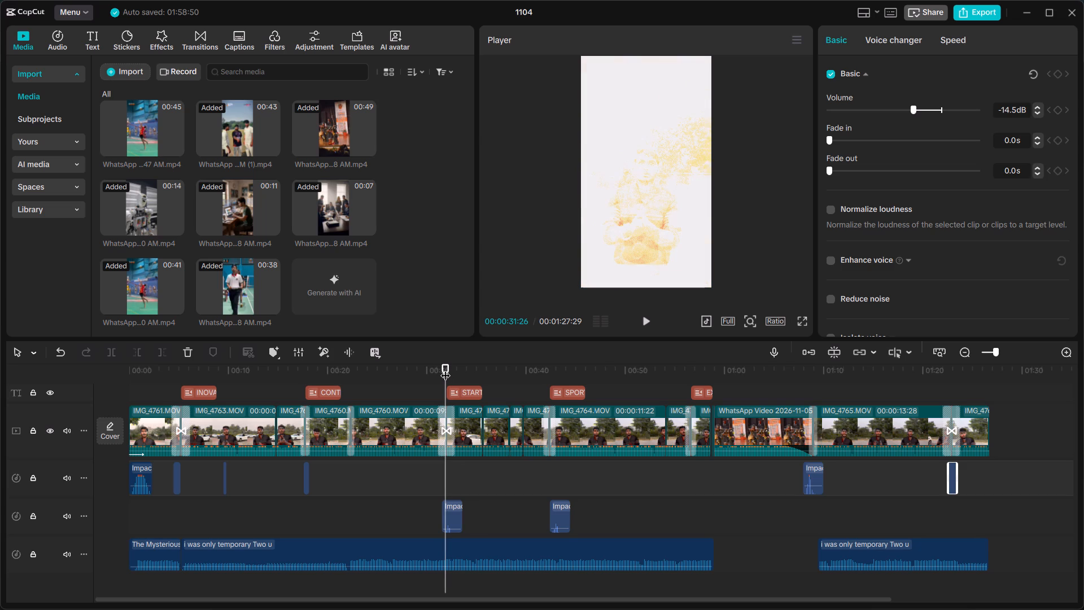
scroll(707, 499, "up", 2)
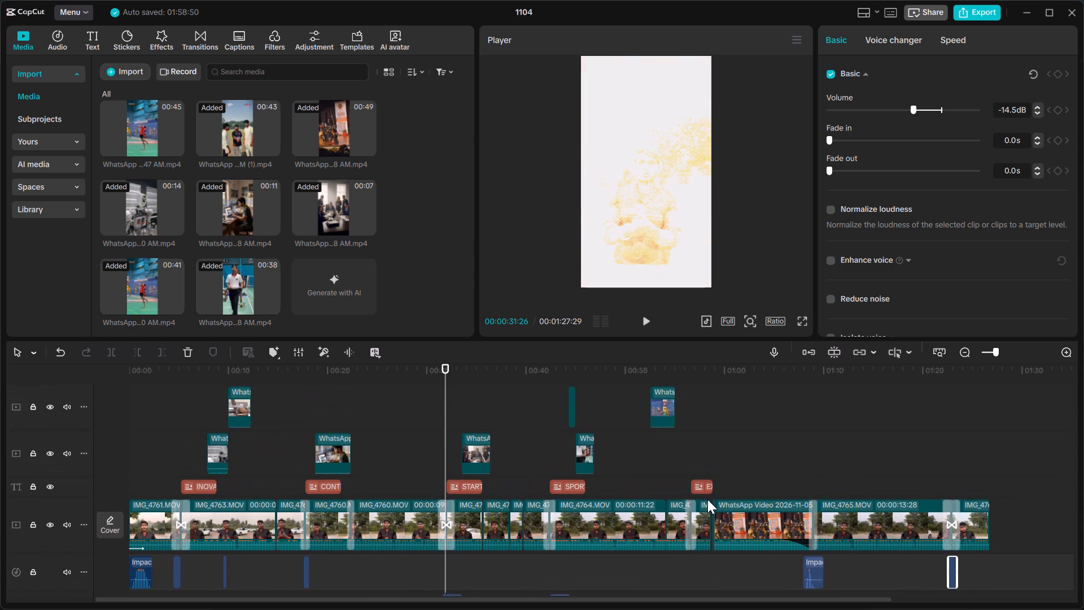
scroll(707, 499, "up", 1)
scroll(765, 457, "up", 2)
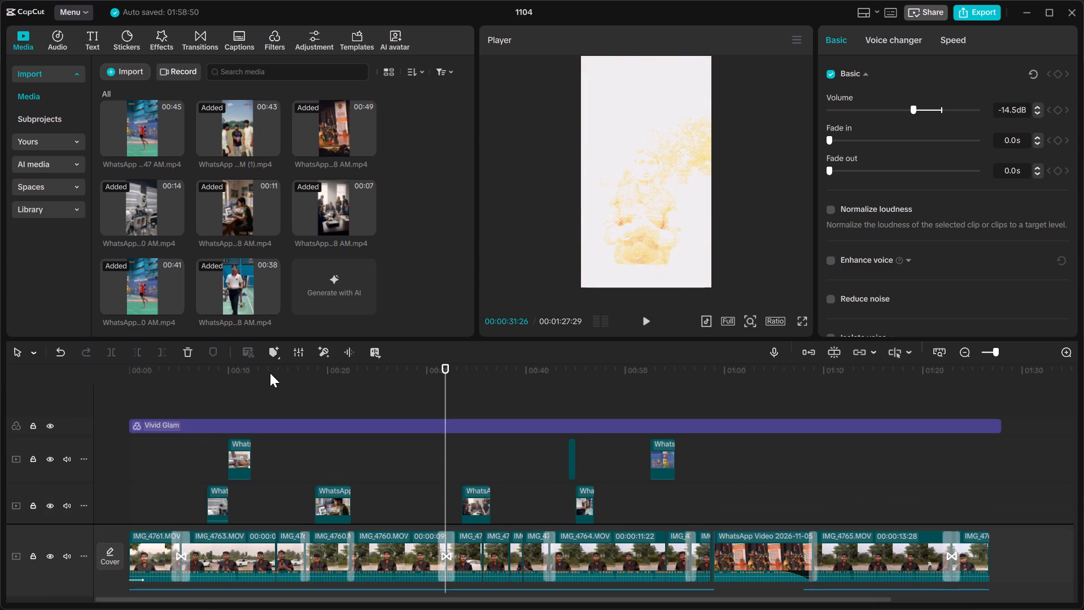
left_click(255, 377)
left_click(255, 377)
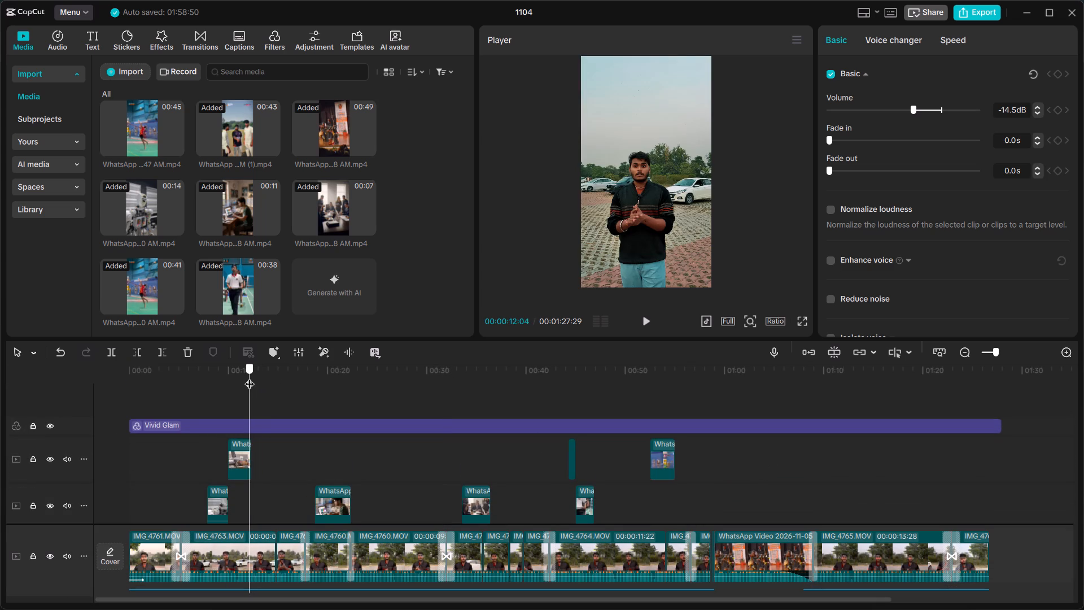
left_click(56, 41)
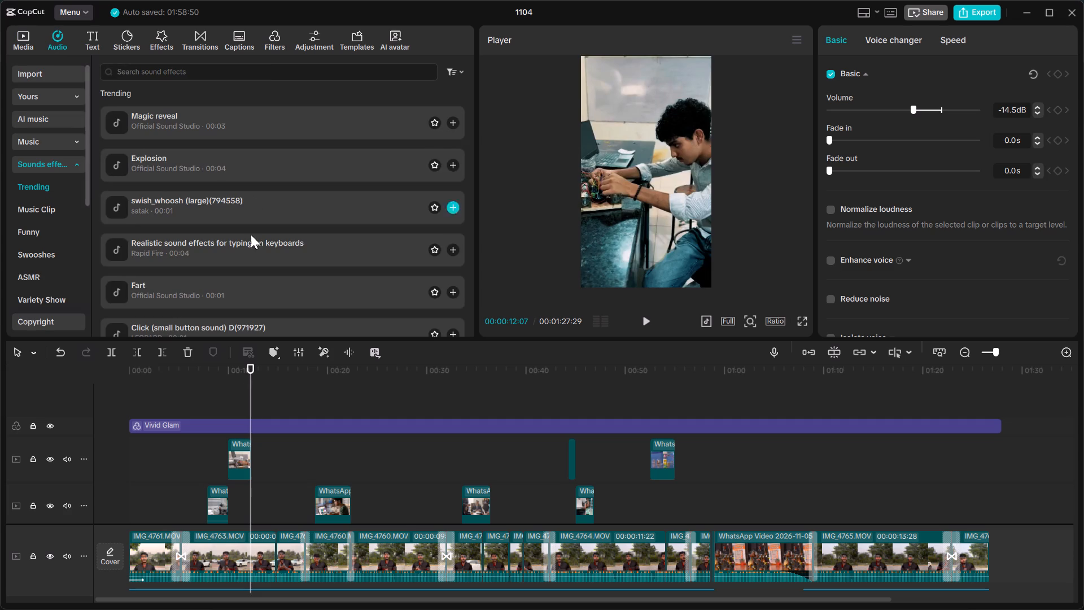
scroll(251, 234, "down", 1)
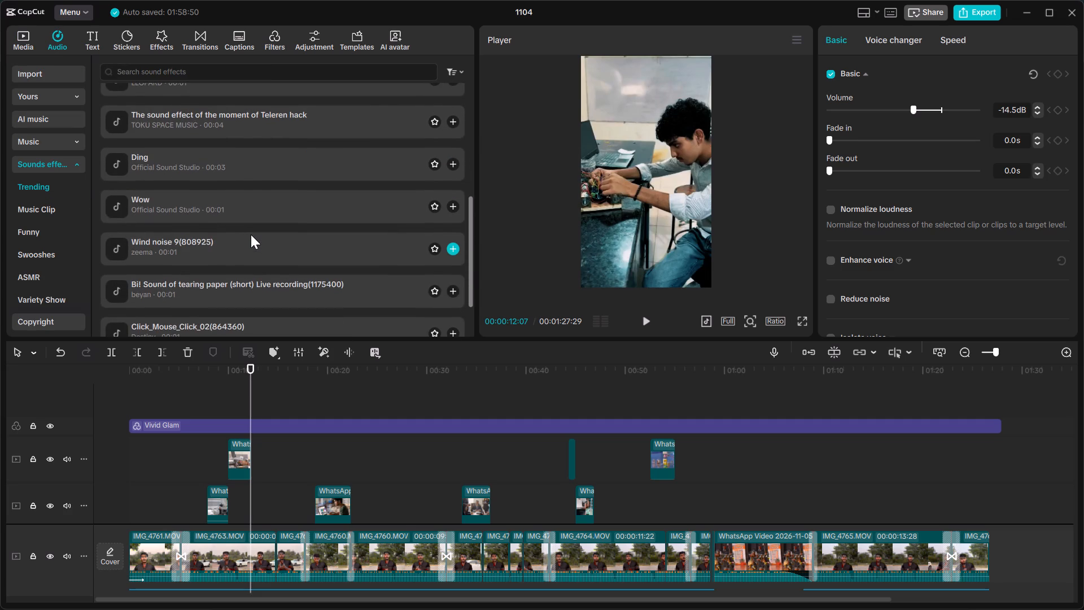
left_click(251, 234)
scroll(251, 234, "down", 1)
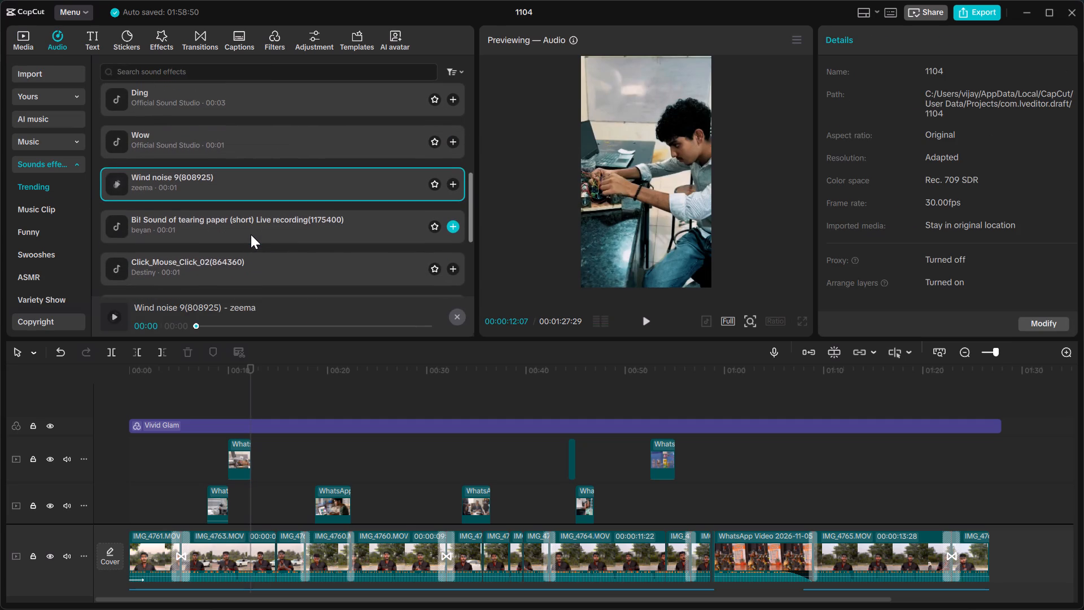
left_click(267, 197)
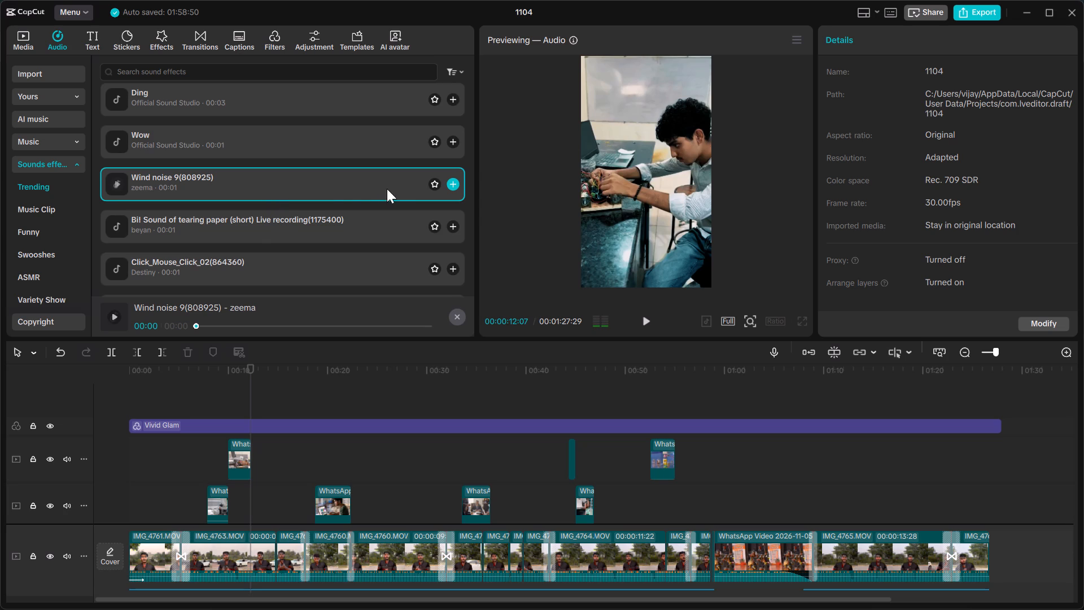
left_click(257, 214)
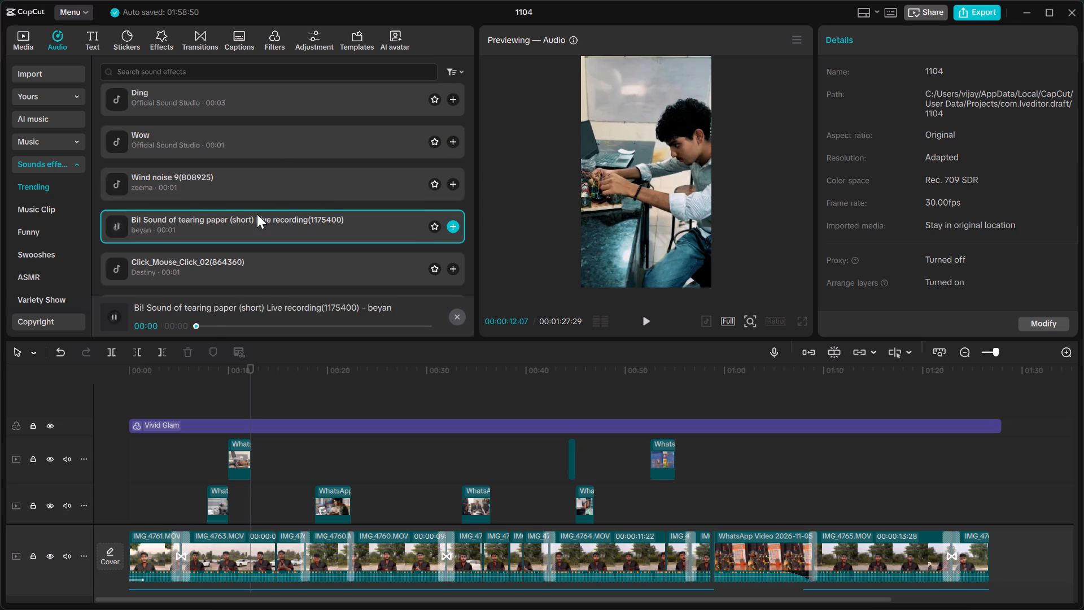
scroll(257, 214, "down", 1)
left_click(233, 134)
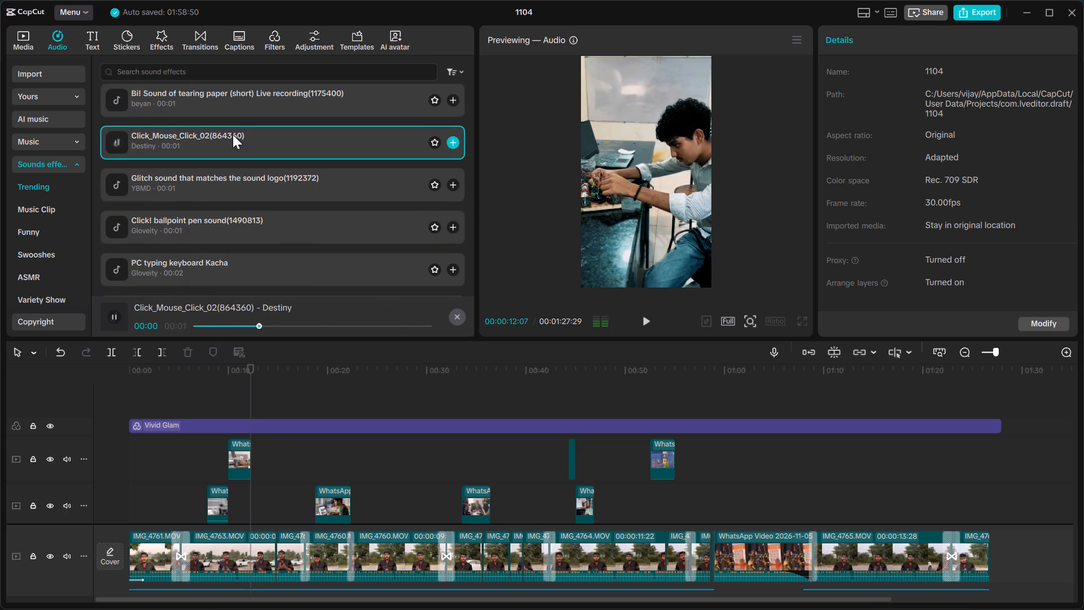
left_click(454, 140)
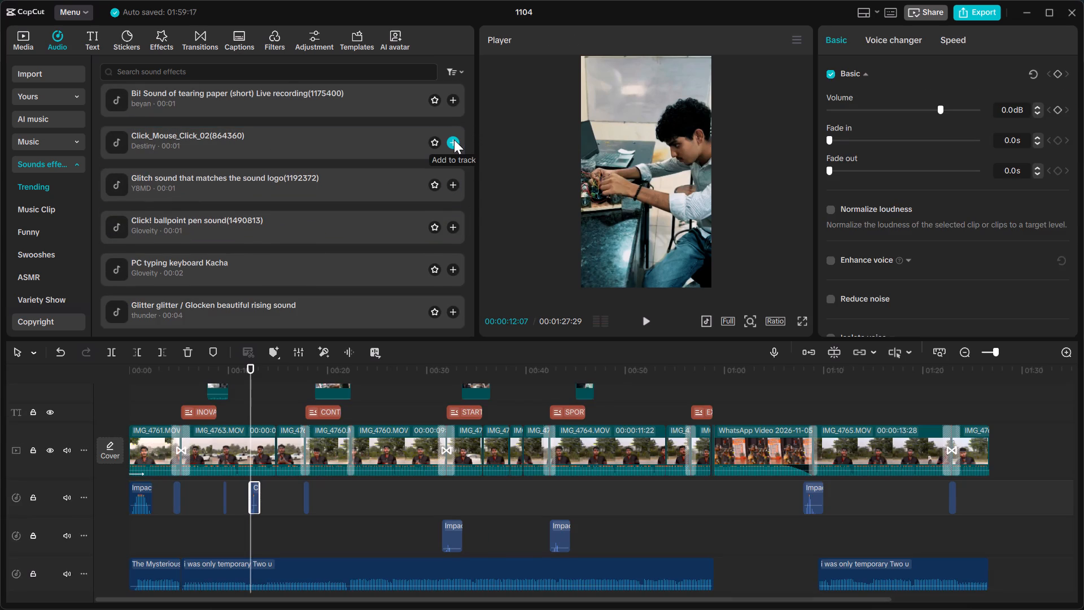
Play back from about 00:00:11 and nudge the mouse-click sound effect to line up with the overlay's end at about 00:00:12.
left_click(241, 371)
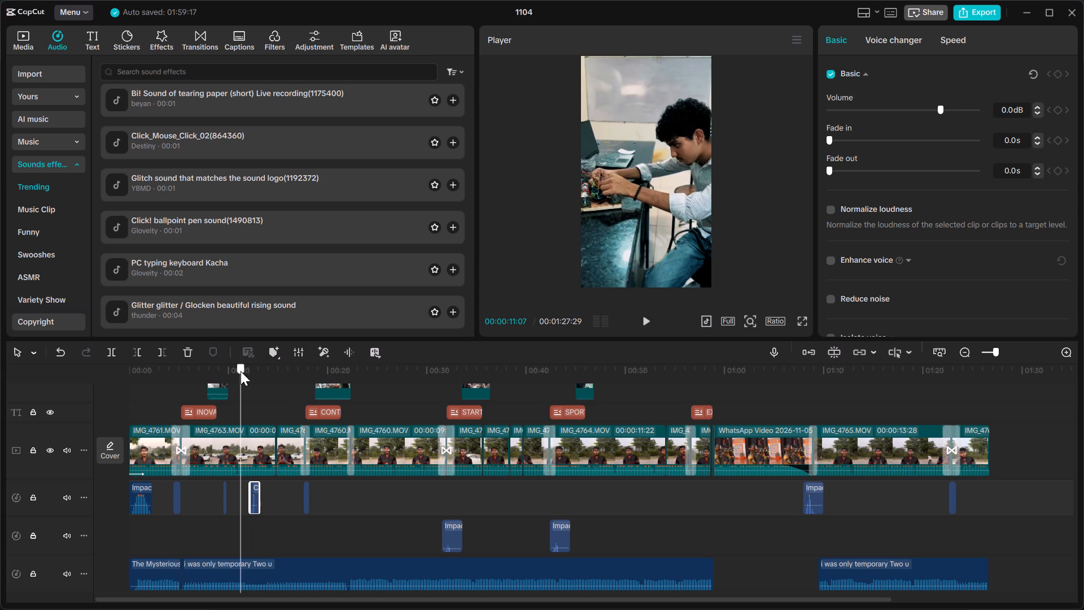
key("space")
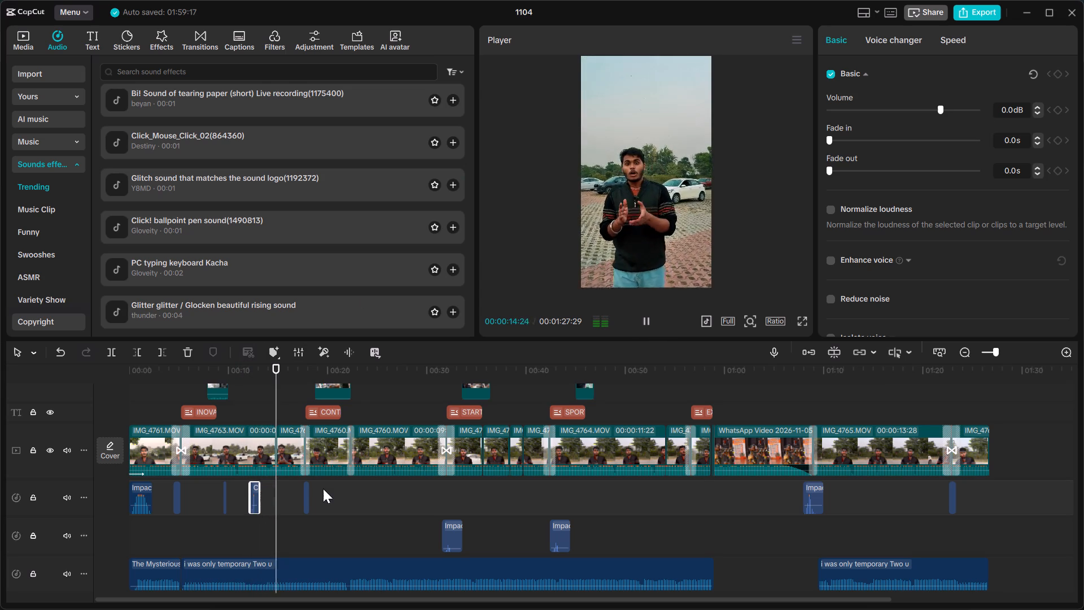
scroll(344, 503, "up", 1)
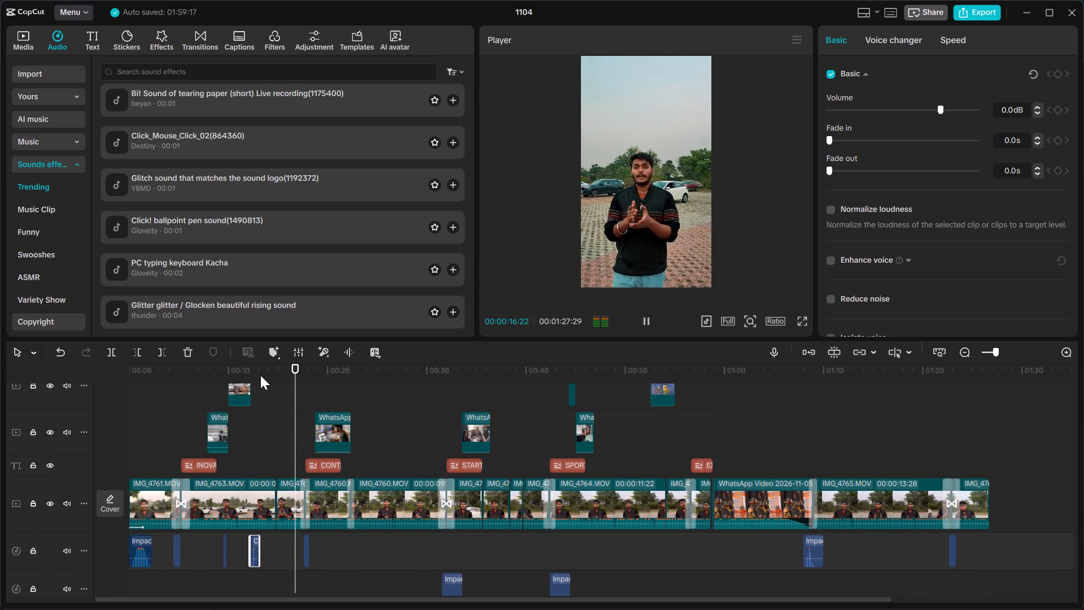
left_click(251, 368)
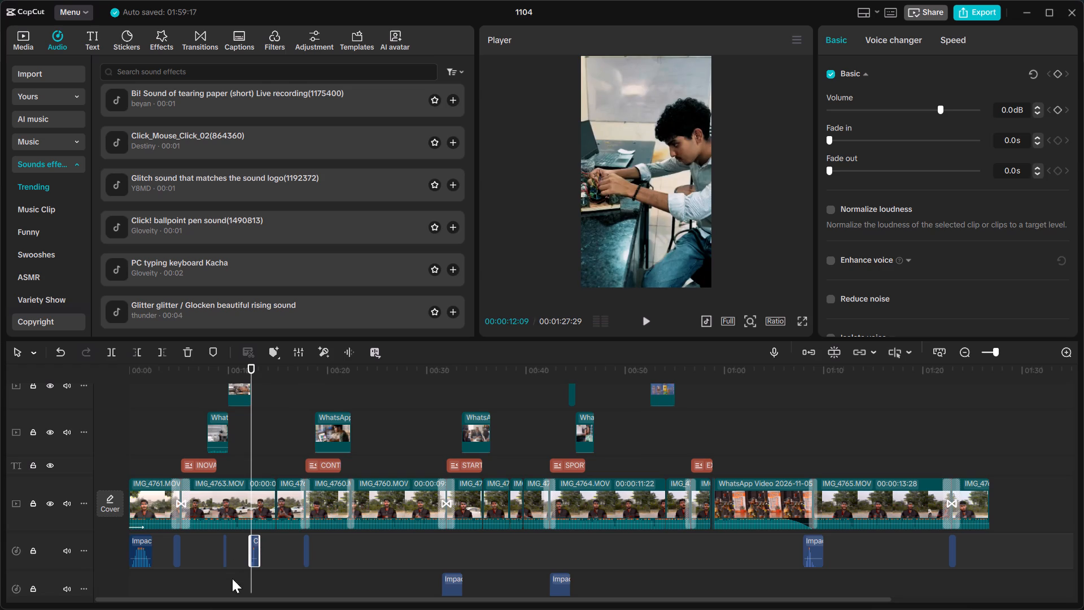
left_click_drag(256, 560, 260, 555)
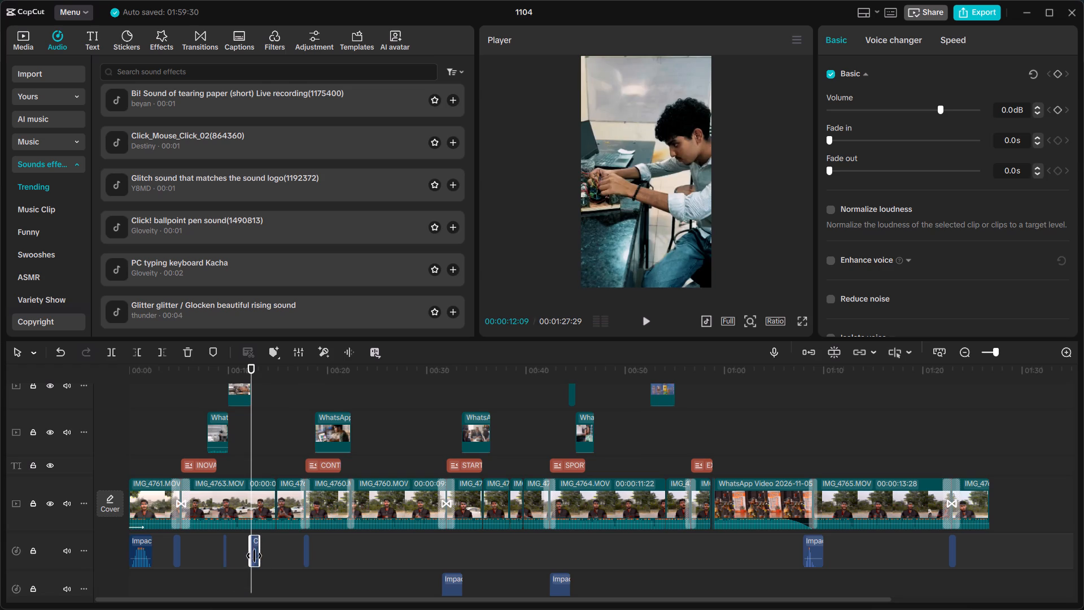
left_click(260, 550)
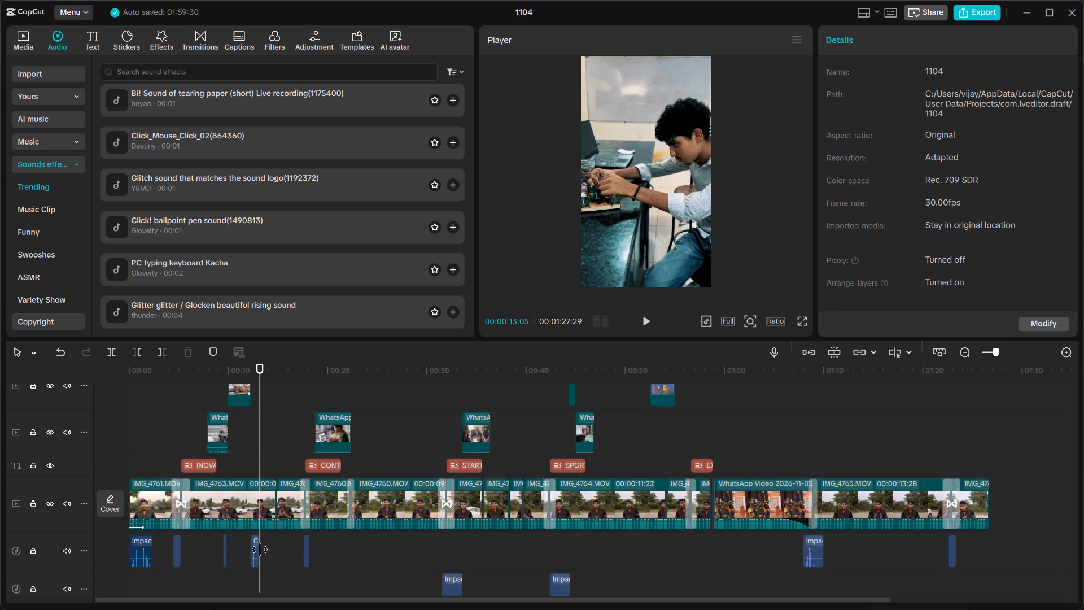
left_click(260, 550)
left_click(277, 577)
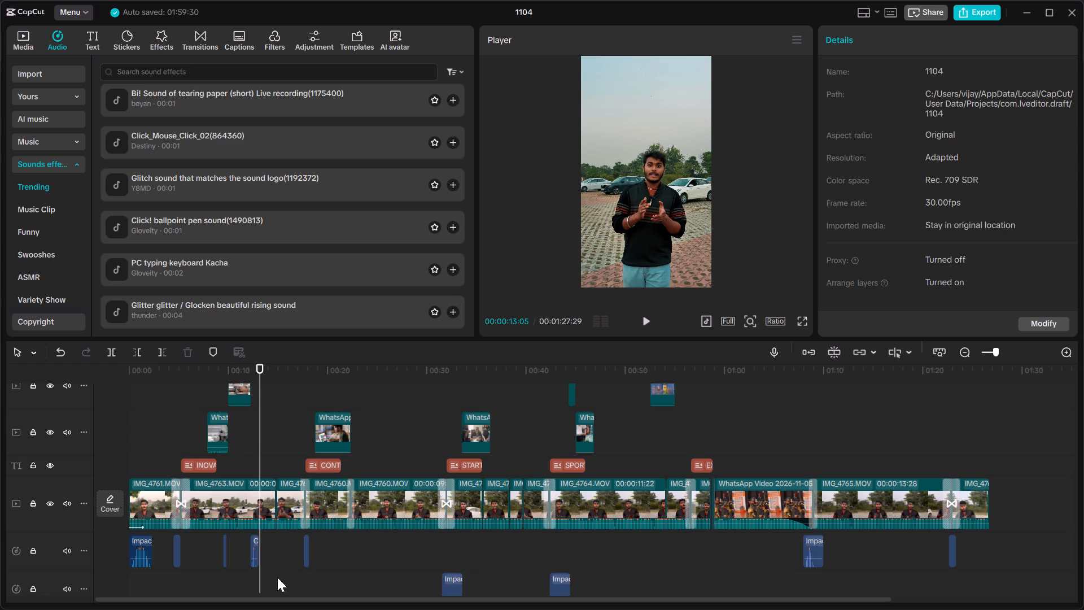
Lower the volume of the mouse-click sound effect at about 00:00:12 to -9.6 dB.
left_click(255, 543)
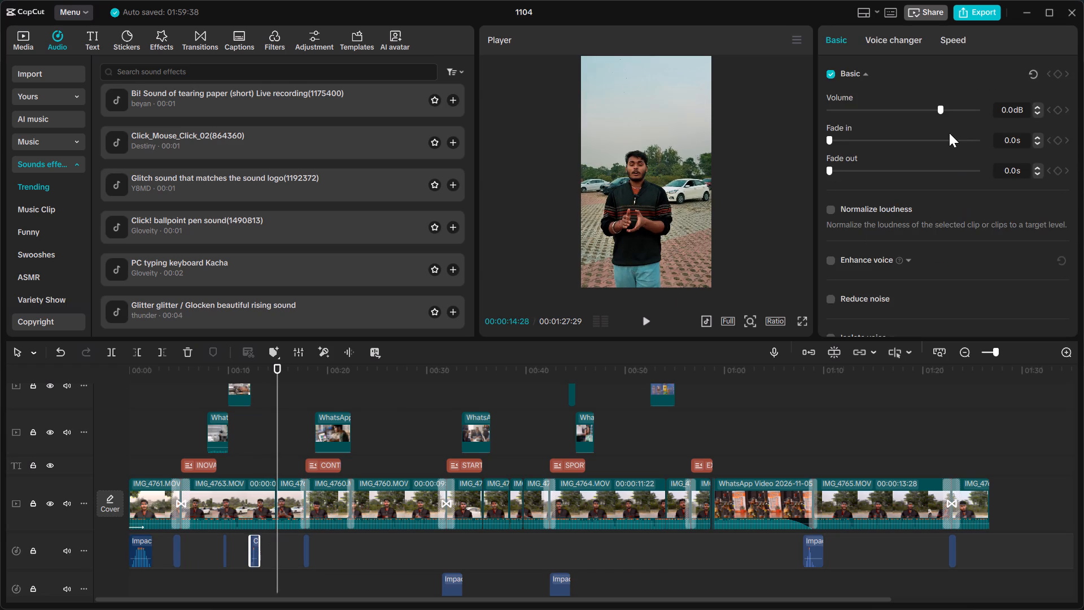
left_click(920, 112)
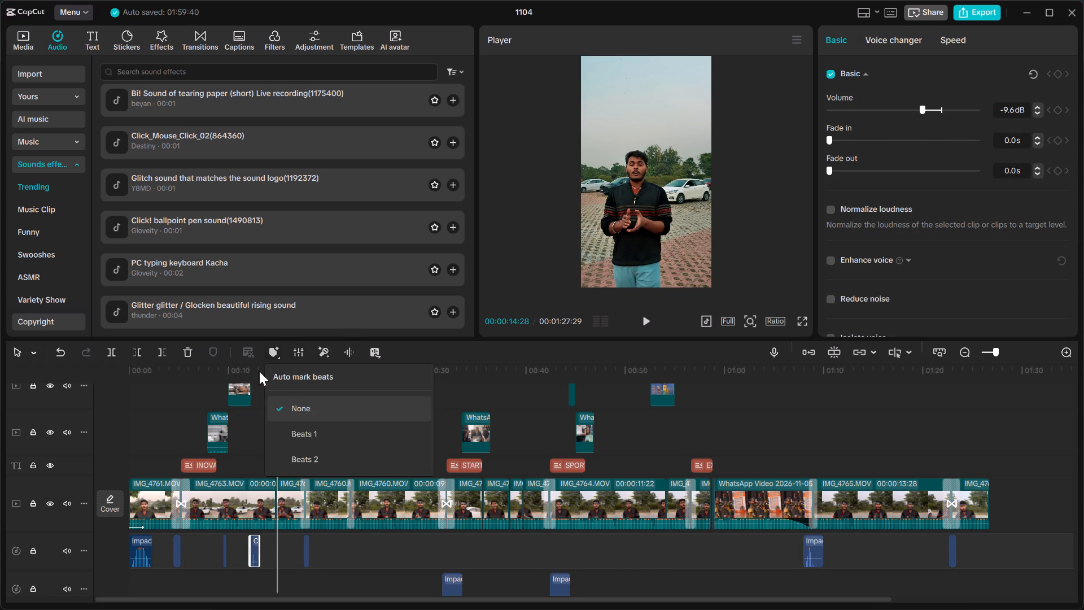
Play the video from about 00:00:11 to about 00:00:56 to review the sound effects and overlays.
left_click(239, 369)
key("space")
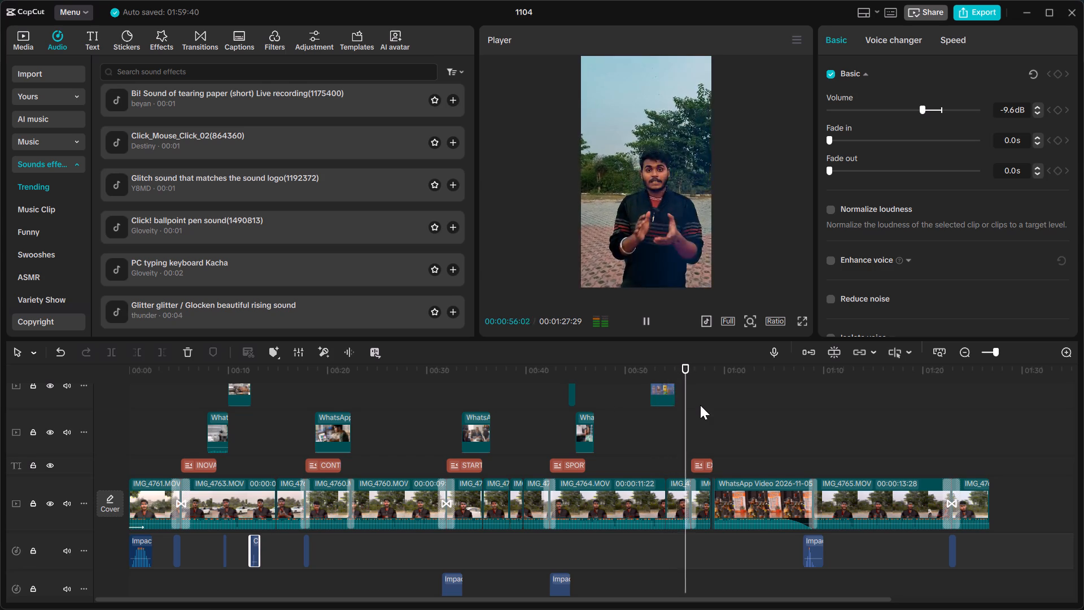
Scale the volleyball overlay at about 00:00:53 up to 106% so it fills the whole vertical frame.
scroll(700, 405, "up", 1)
left_click(658, 366)
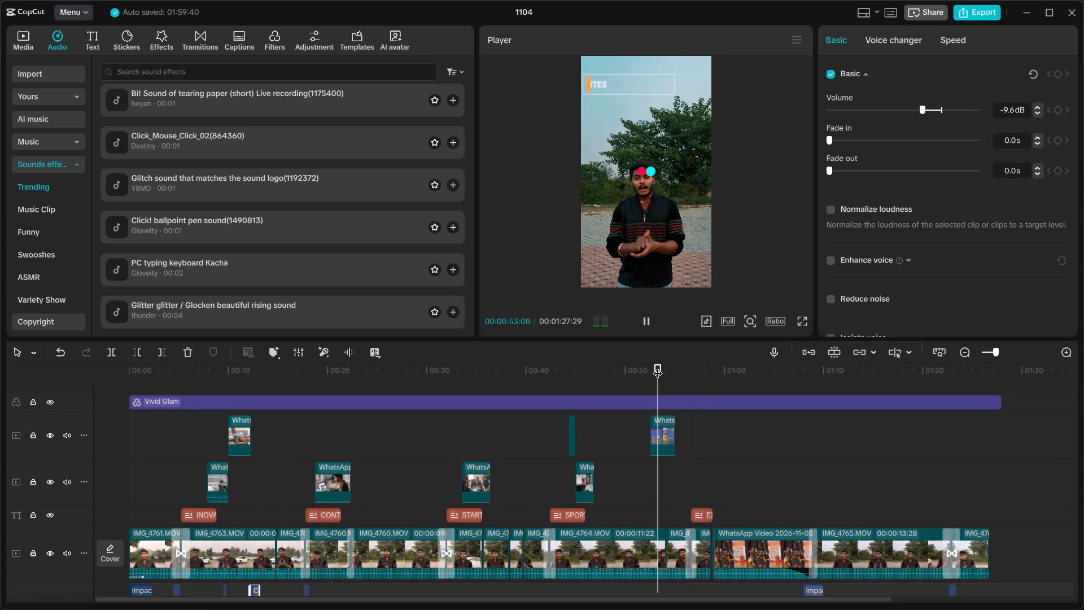
left_click(626, 229)
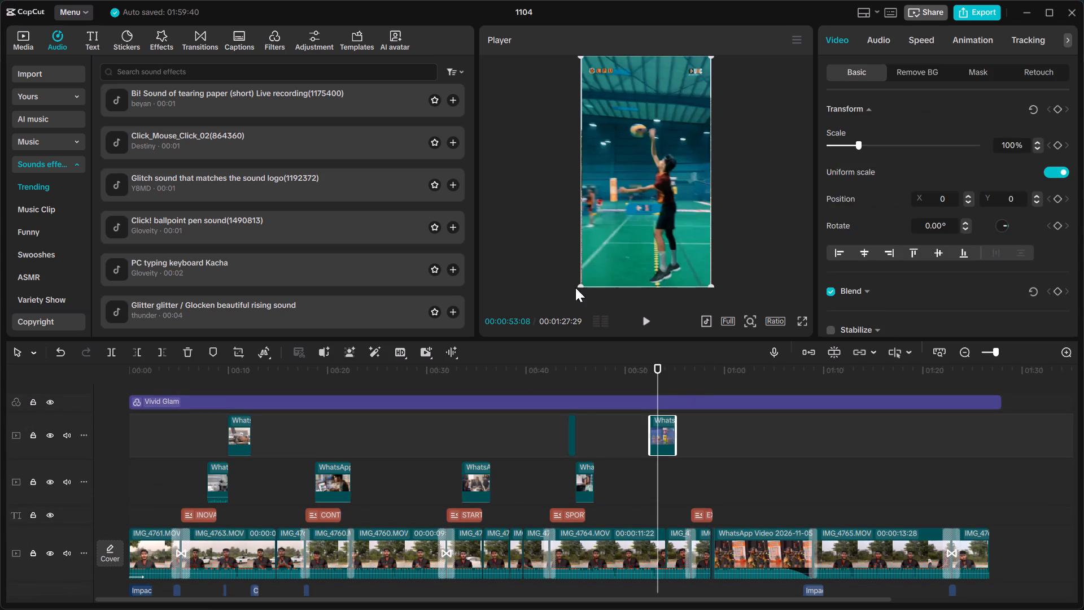
left_click_drag(577, 284, 569, 289)
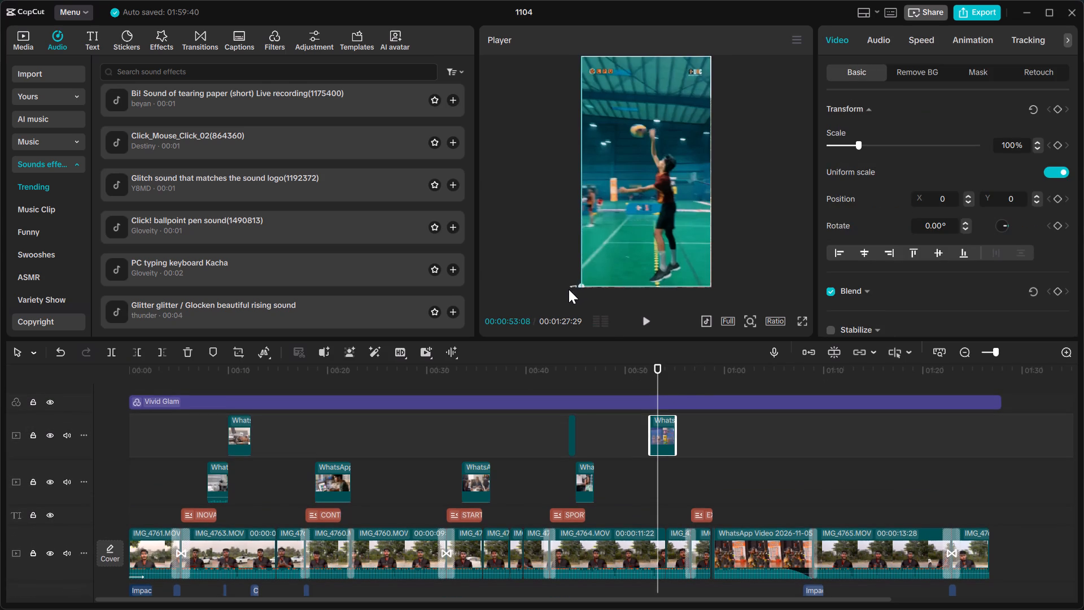
left_click_drag(569, 289, 567, 291)
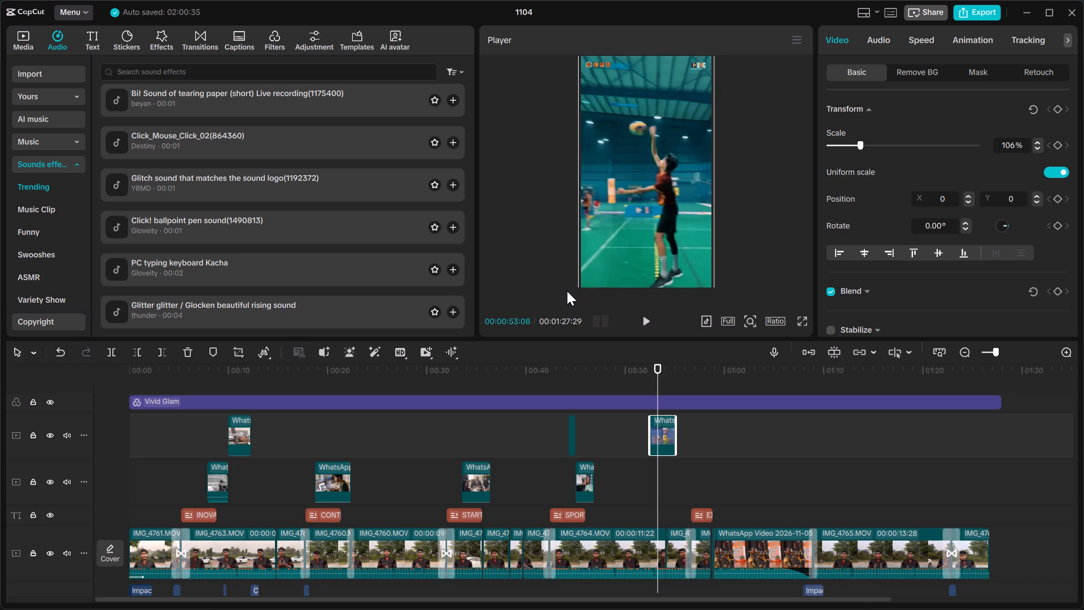
Play the video from just before the volleyball overlay to about 00:01:26 to review the remaining sections.
left_click(642, 387)
key("space")
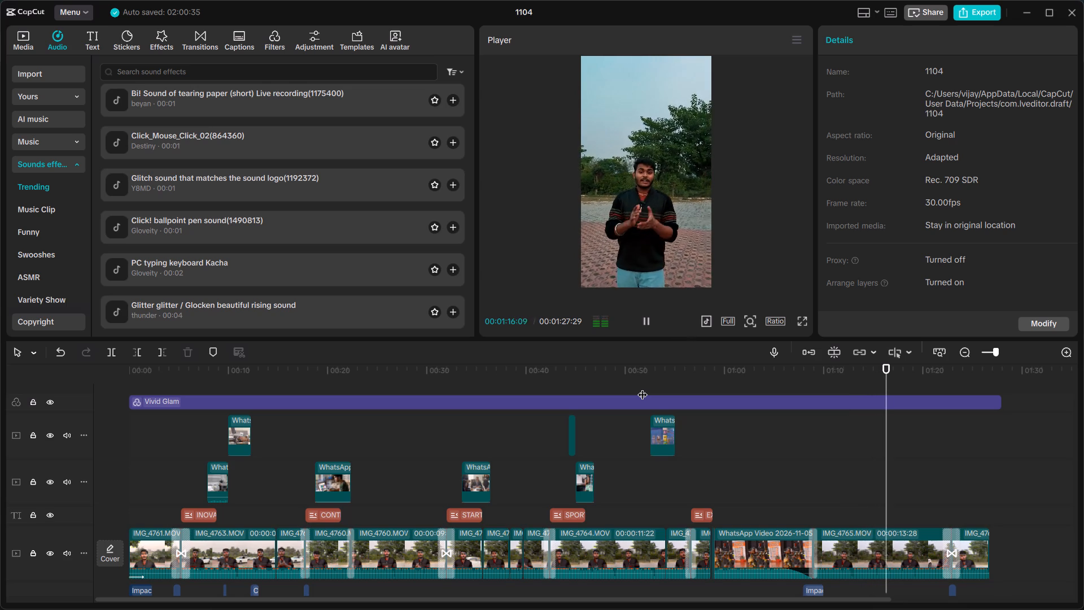
scroll(774, 468, "left", 1)
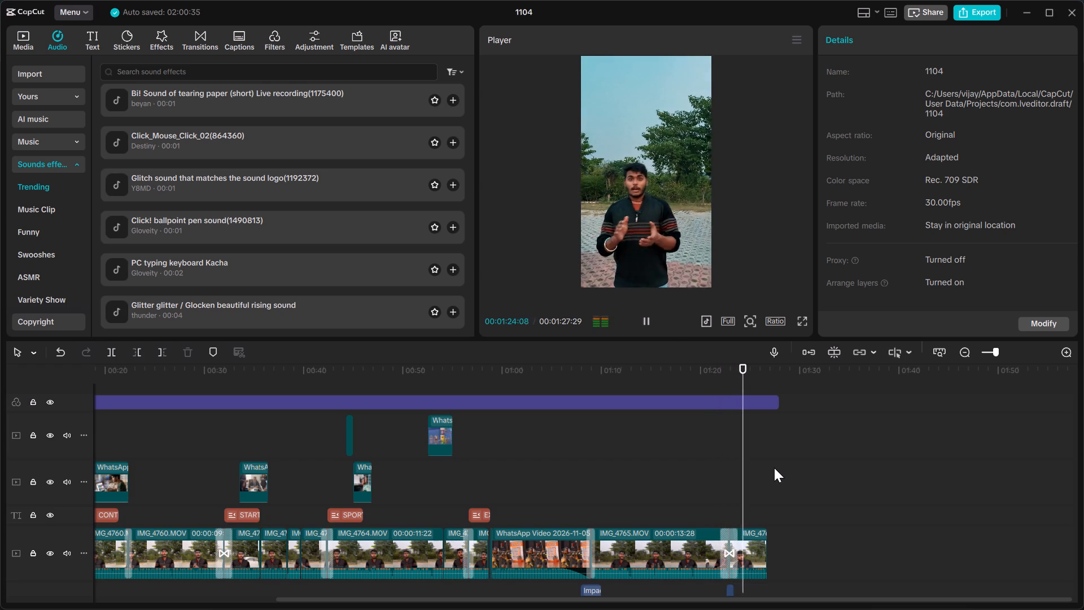
left_click(648, 321)
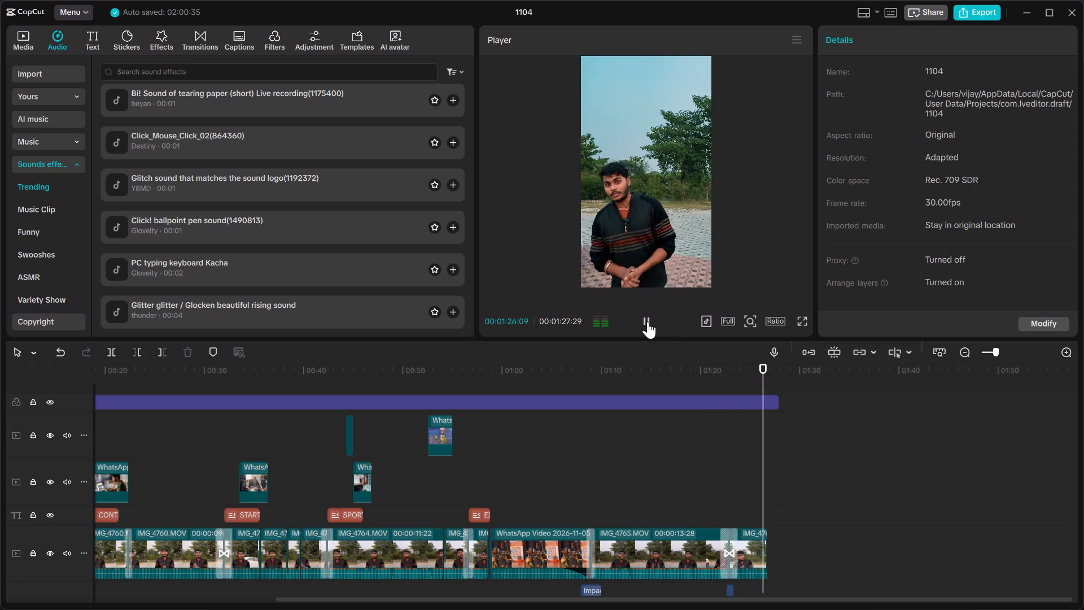
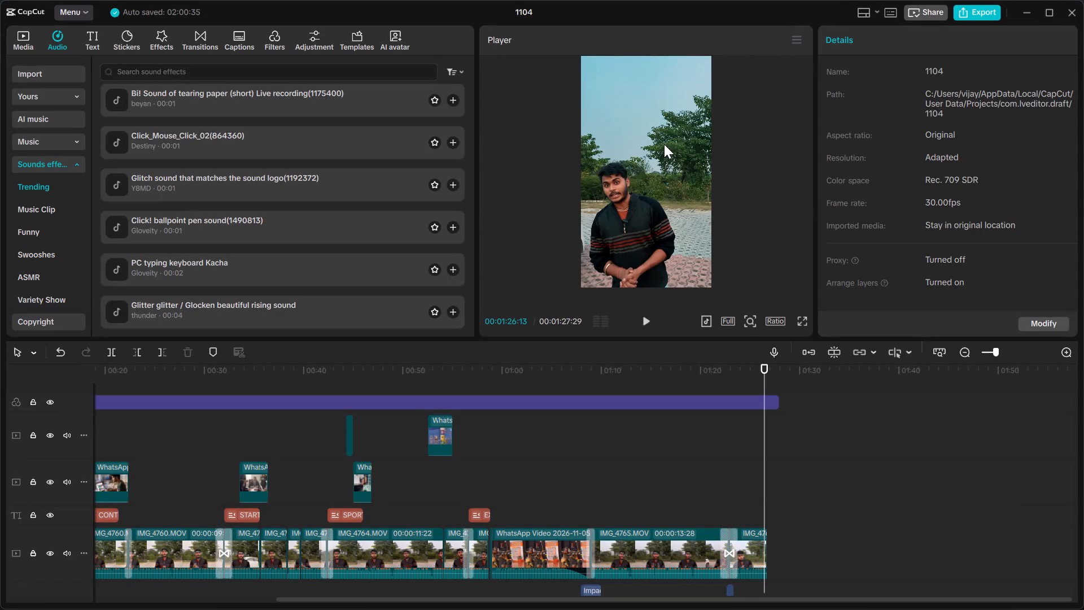
Duplicate the EXTRA ACTIVITES title at 00:01:23:01, at the transition into the final clip.
left_click(733, 373)
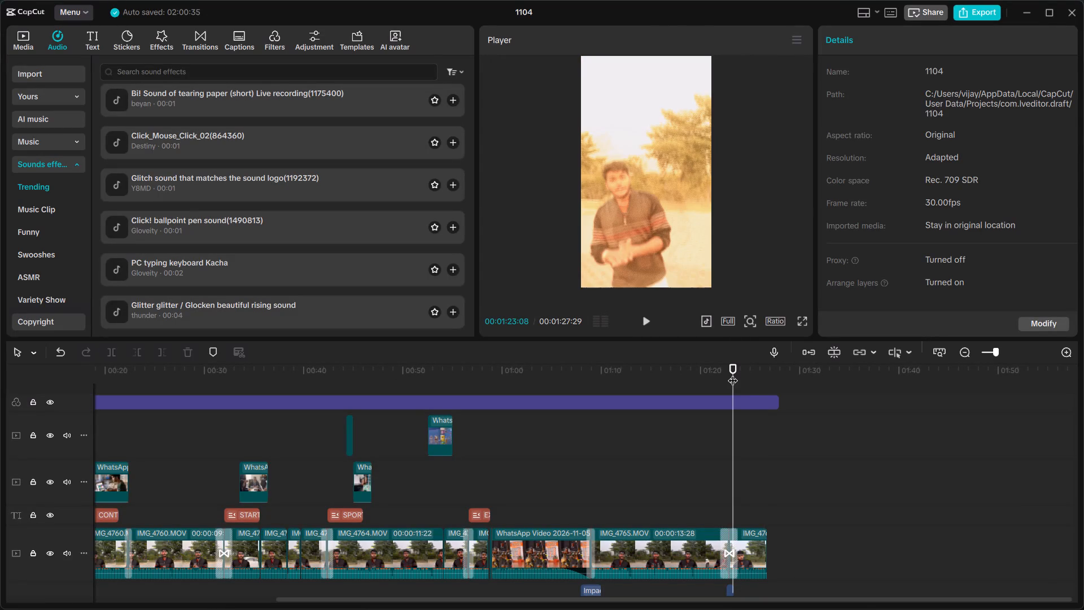
left_click(733, 373)
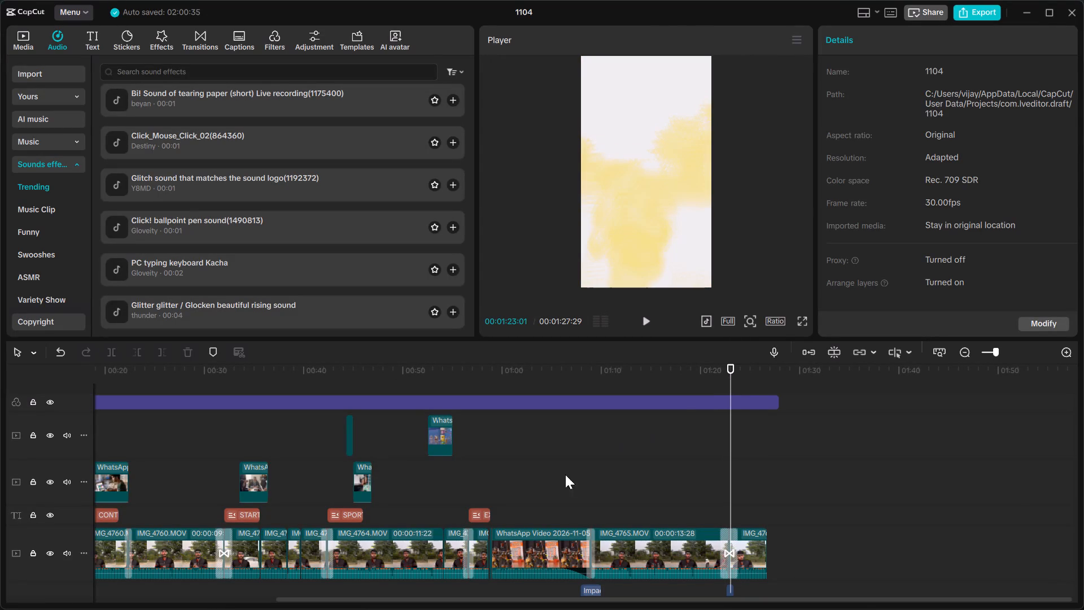
left_click(482, 514)
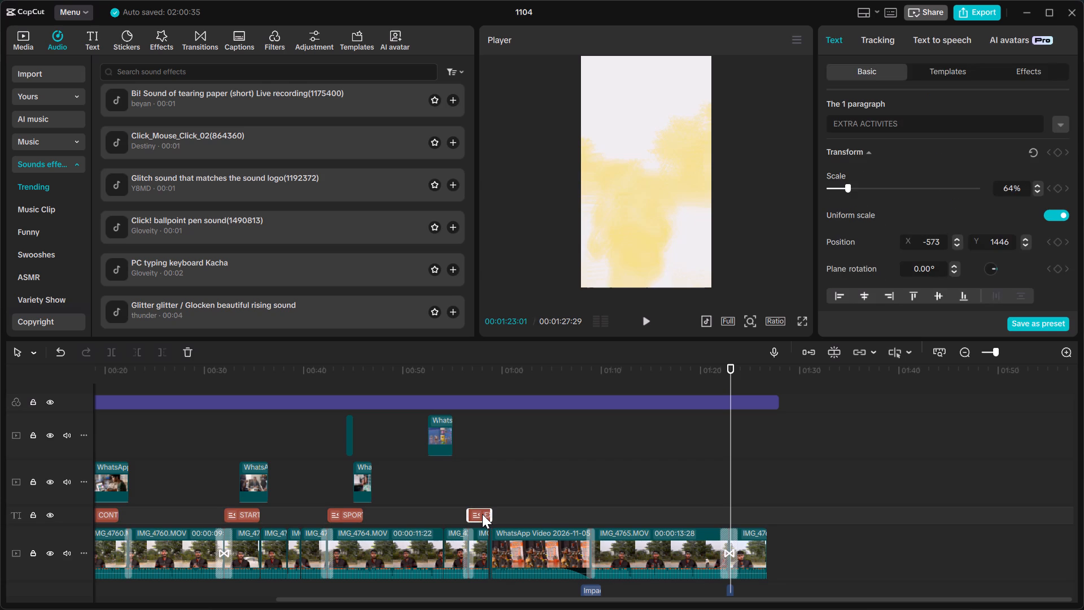
key("ctrl+c")
key("ctrl+v")
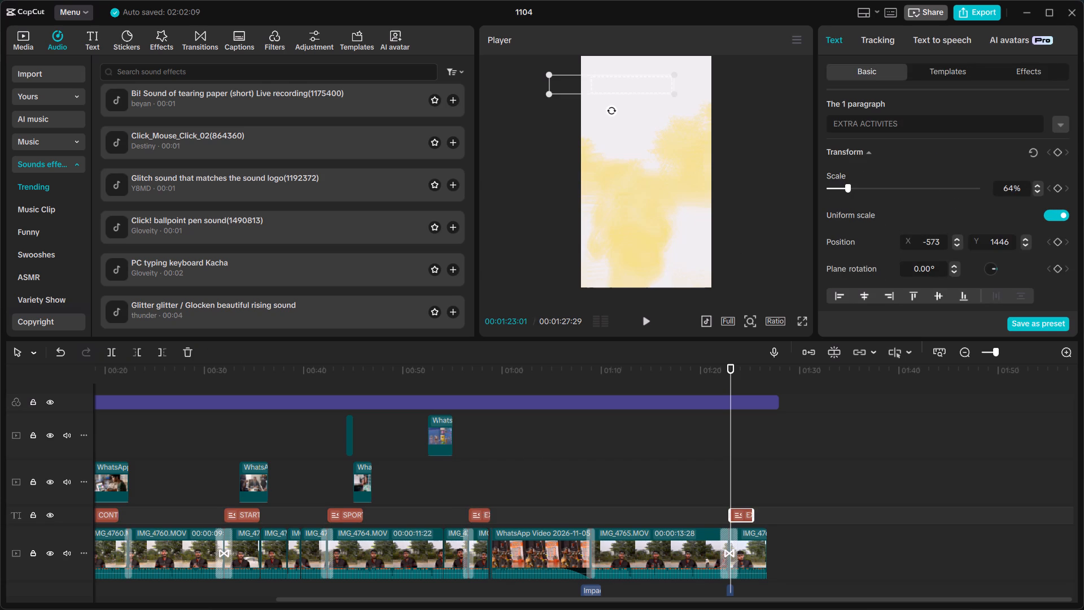
Replace the duplicated title's text with "LET ME KNOWN IN COMMENT SECTION".
left_click_drag(903, 127, 804, 117)
key("BackSpace")
type("LET ME KNOW")
type("N")
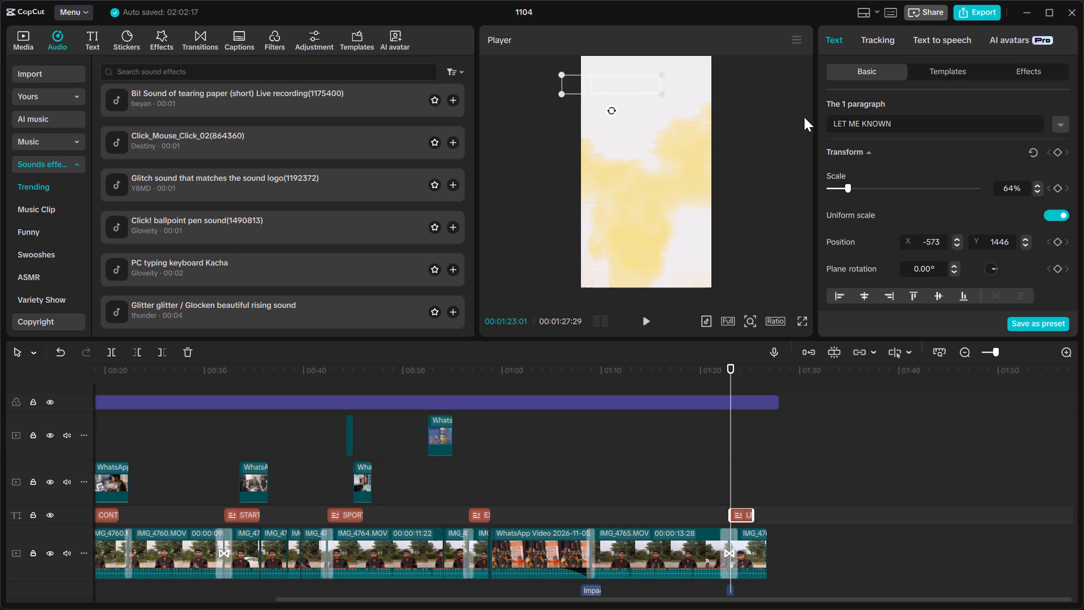
key("space")
type("IN COMM")
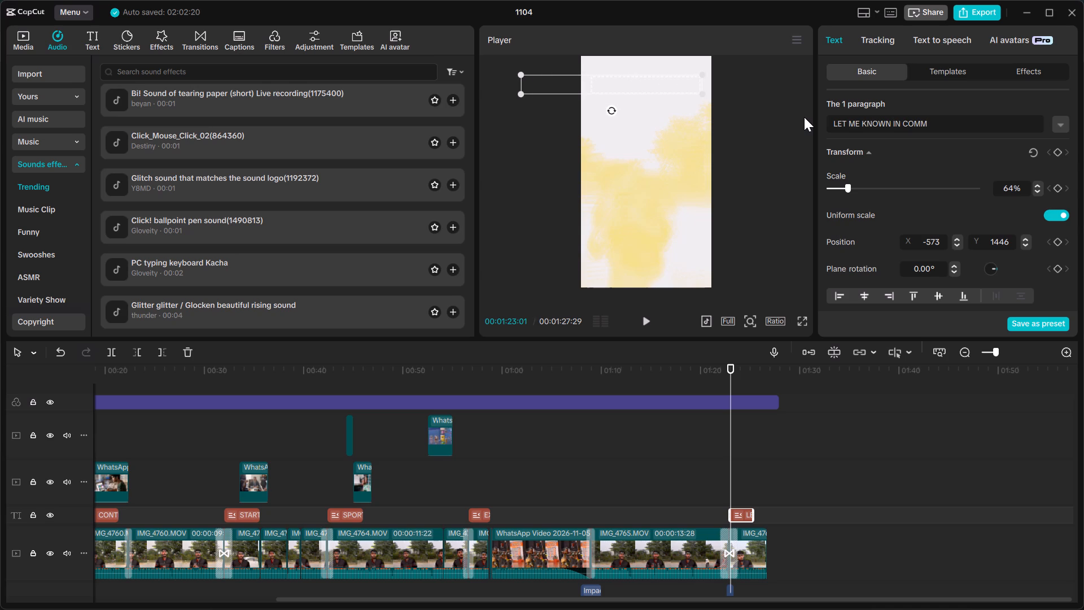
type("ENT SECTION")
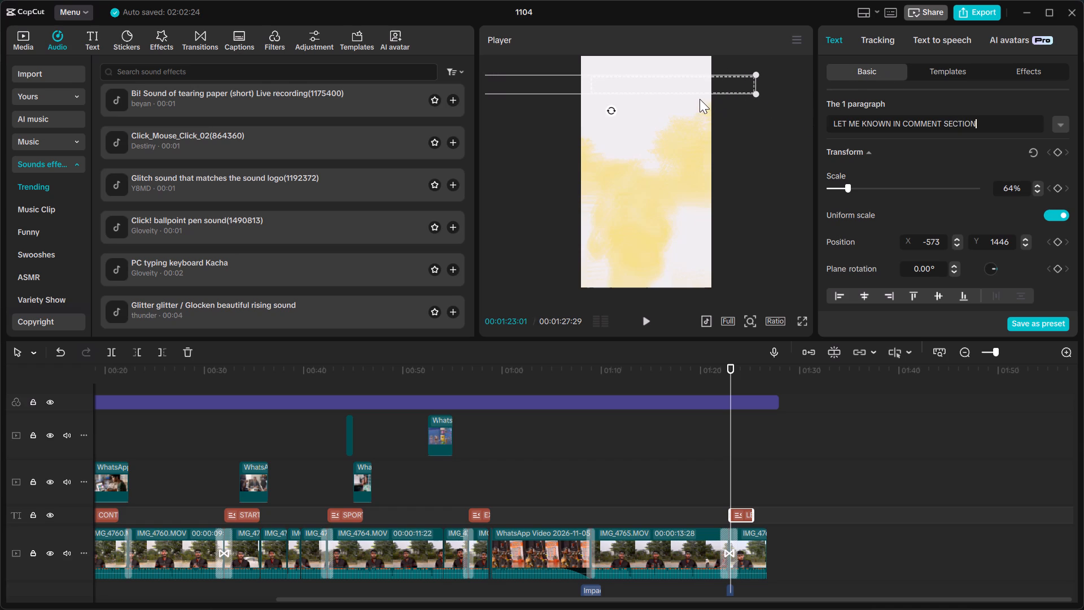
Scale the comment-section title down to 38%.
left_click_drag(752, 93, 720, 93)
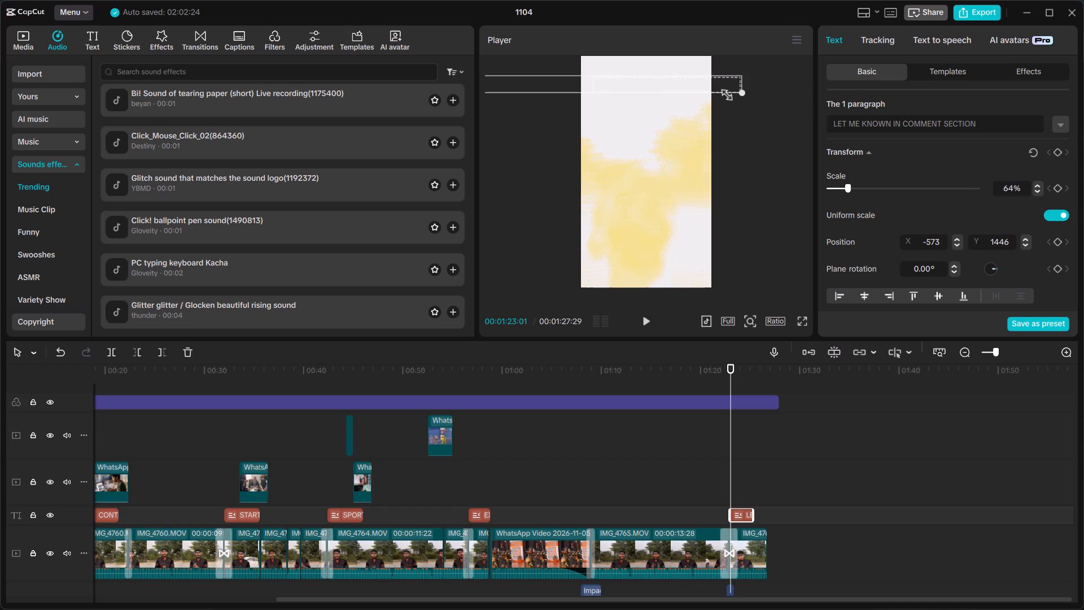
left_click_drag(720, 93, 635, 94)
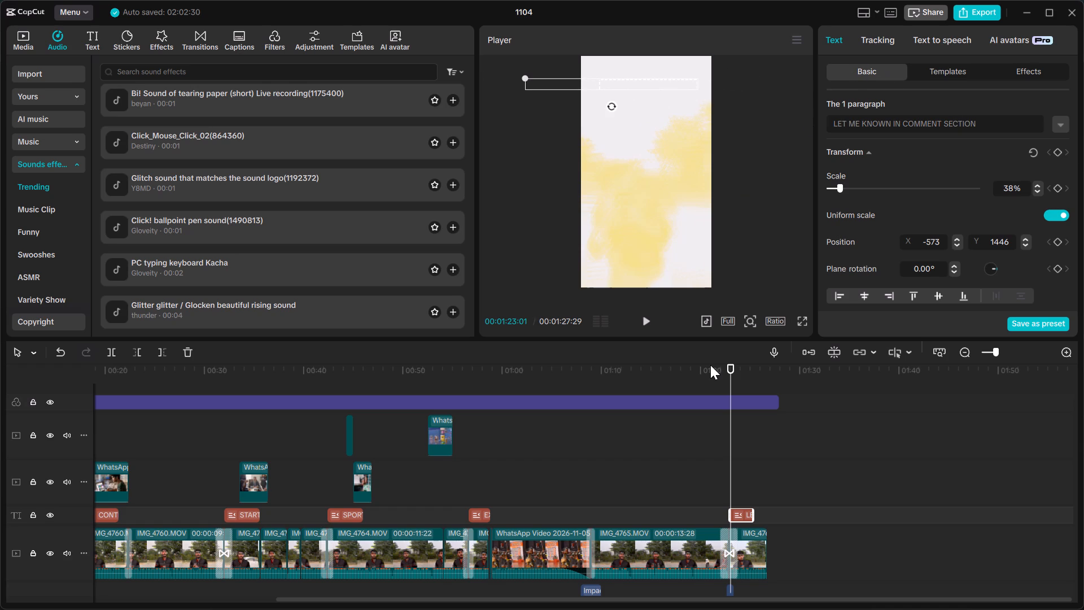
Preview the comment-section title and extend its end to about 00:01:26, near the end of the final clip.
key("space")
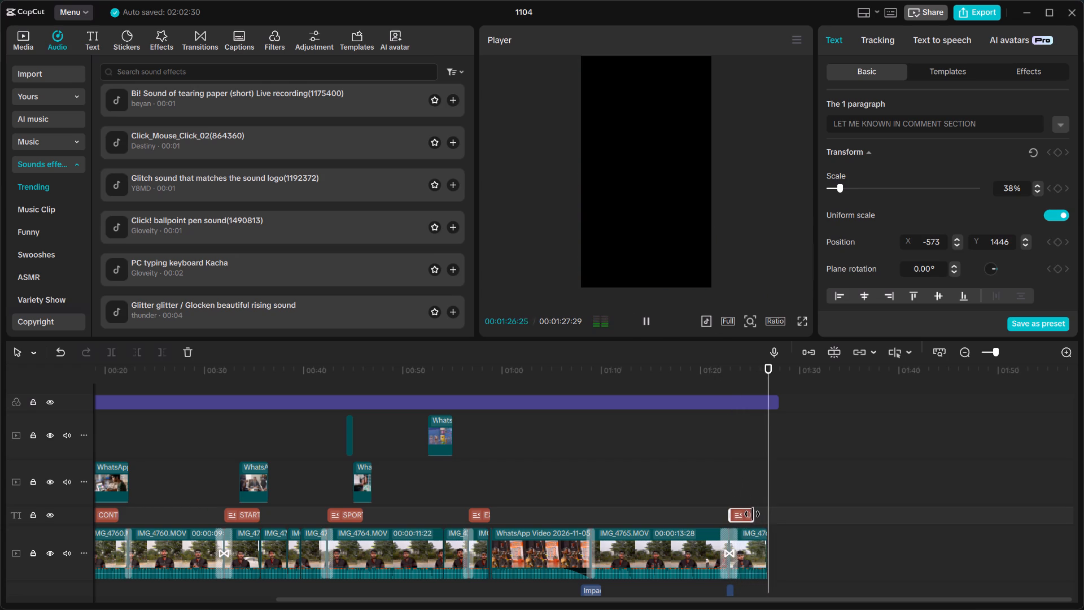
left_click_drag(753, 514, 759, 514)
Play the video from about 00:01:22 to the end to review the new closing title.
left_click(736, 376)
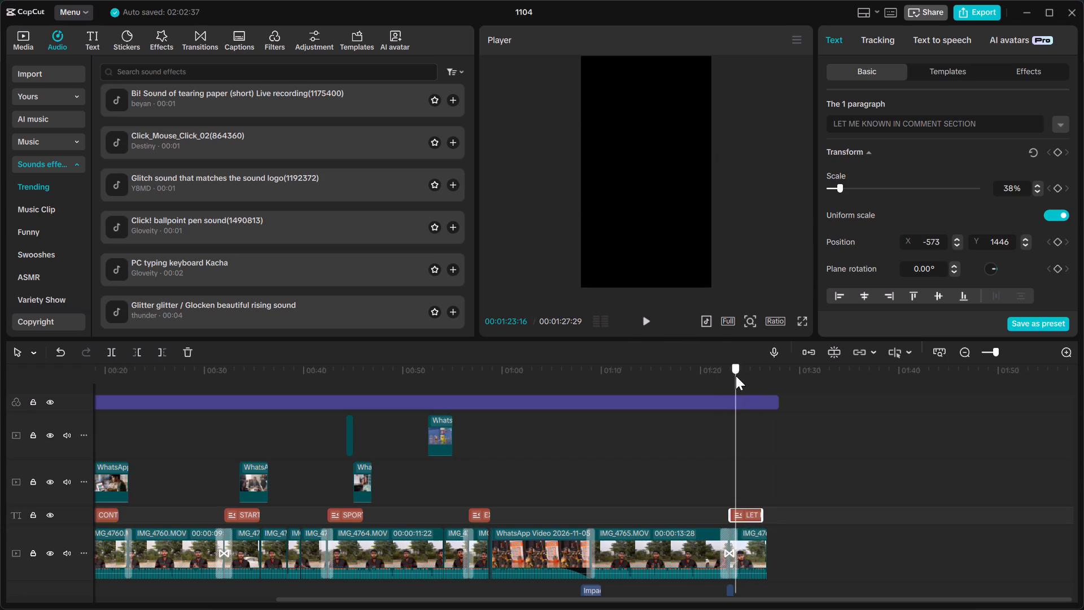
left_click_drag(736, 376, 723, 379)
key("space")
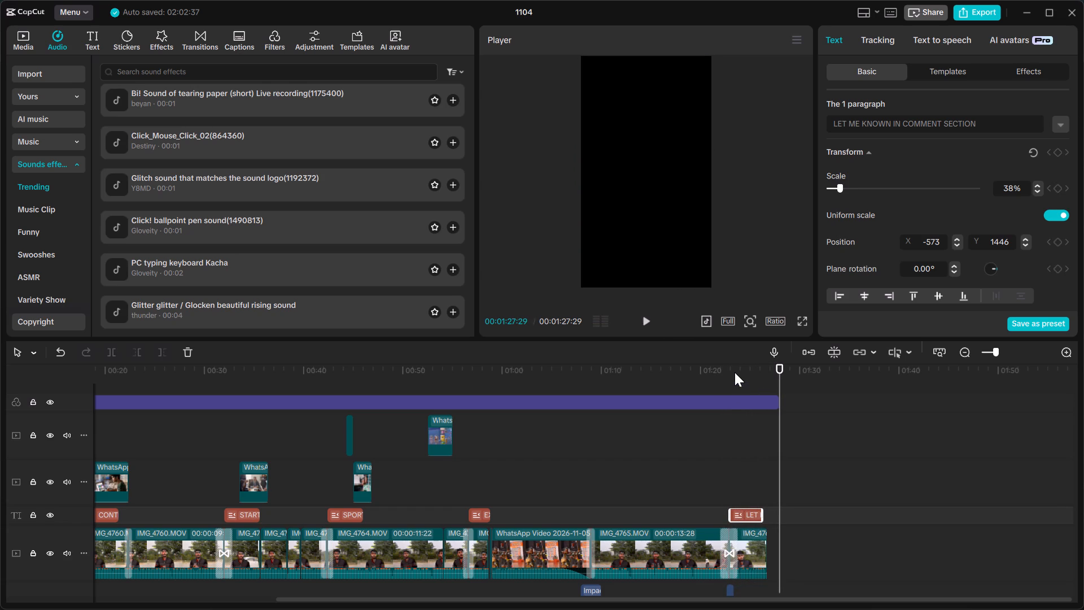
Play the whole video from the beginning in full screen to review the edit.
left_click(801, 323)
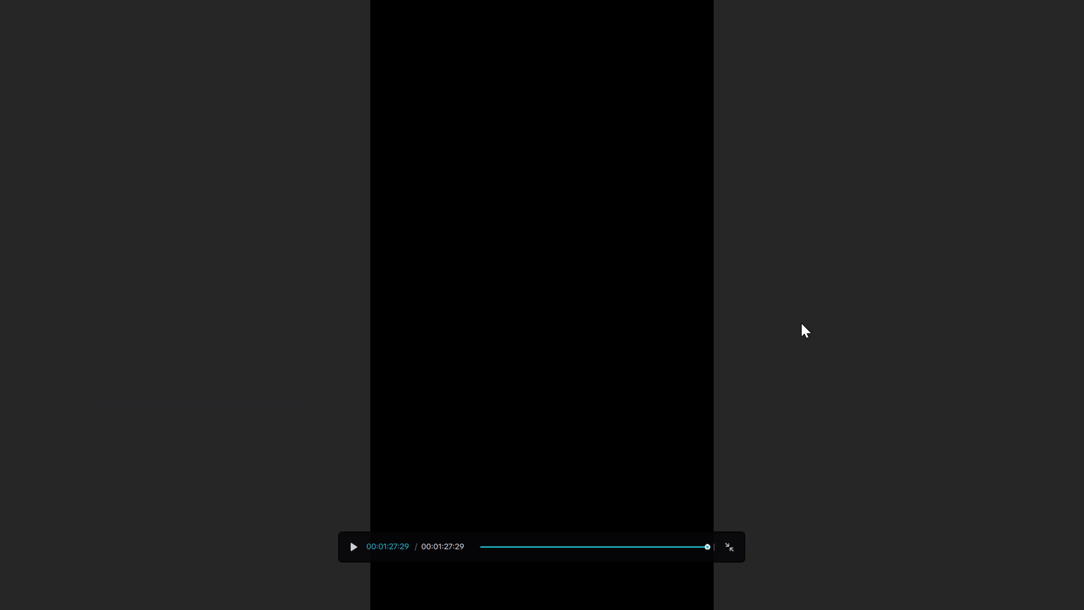
left_click(480, 547)
key("space")
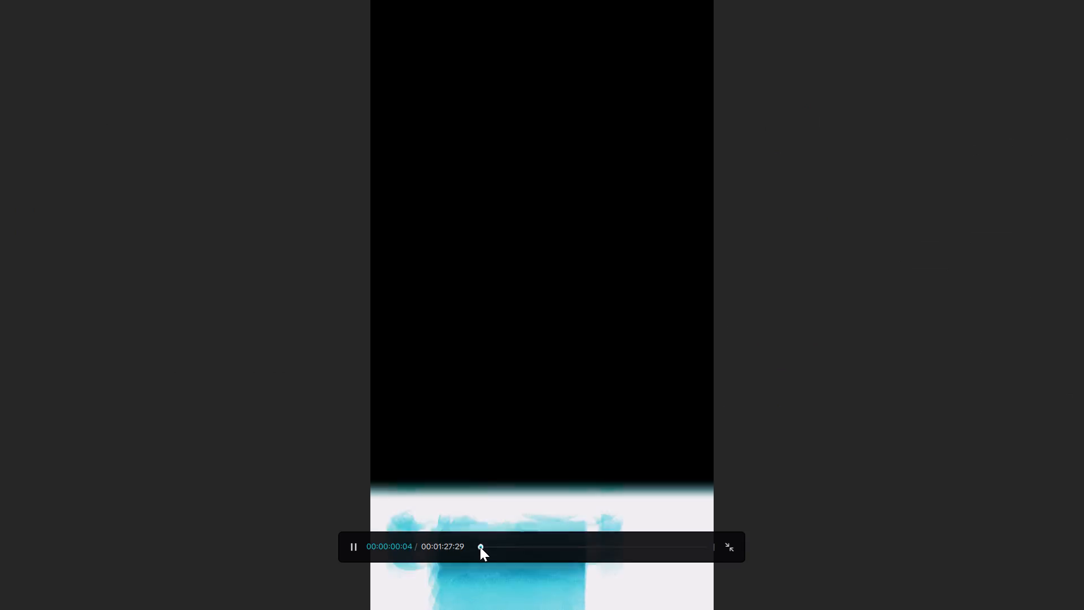
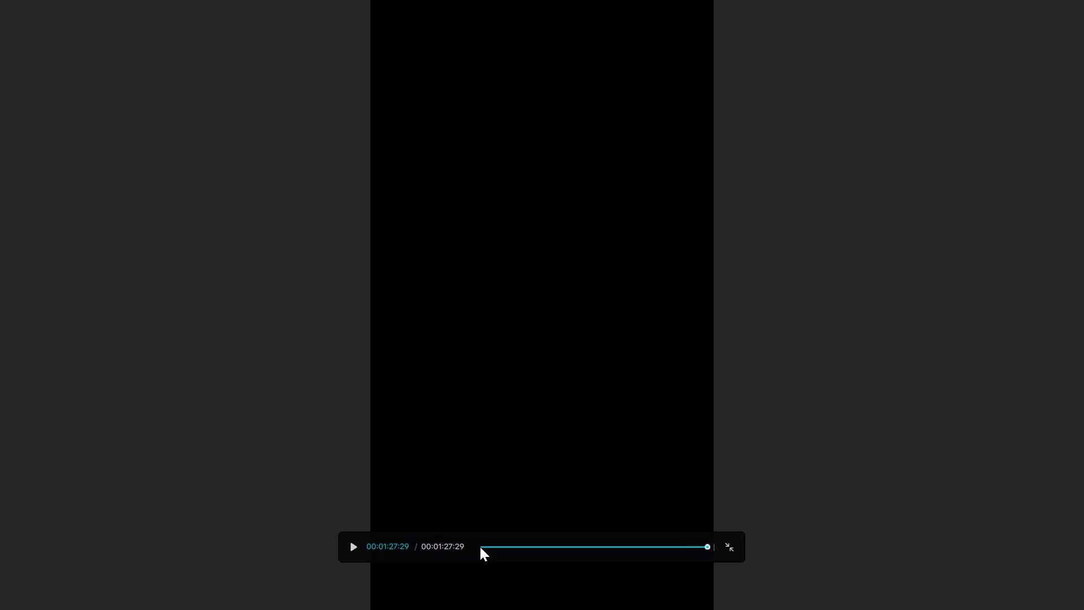
Replay the video from the beginning, leave full screen, and pause at about 00:00:18.
key("space")
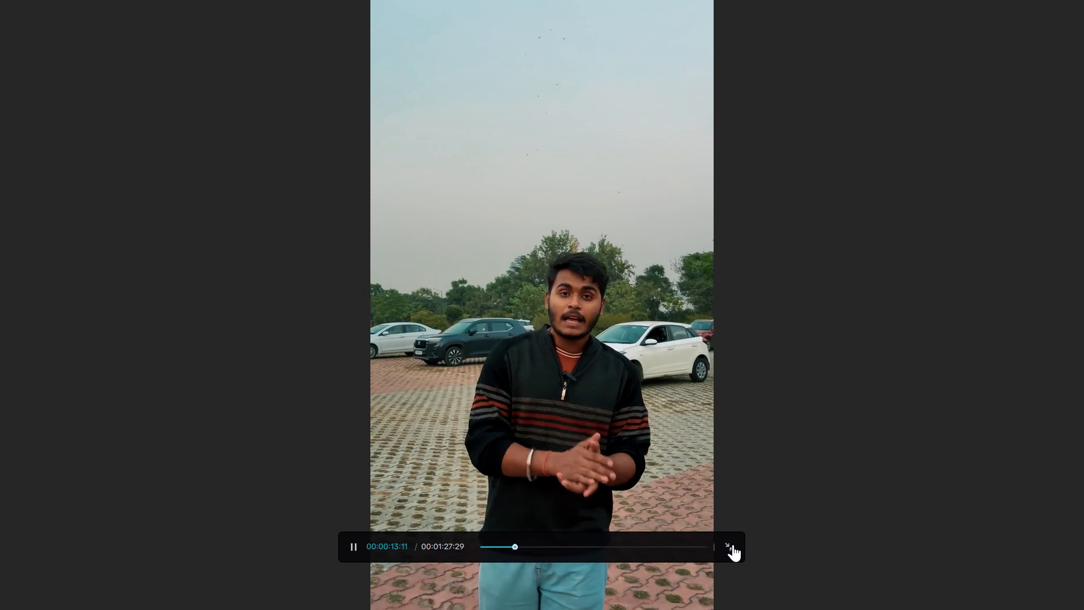
left_click(733, 544)
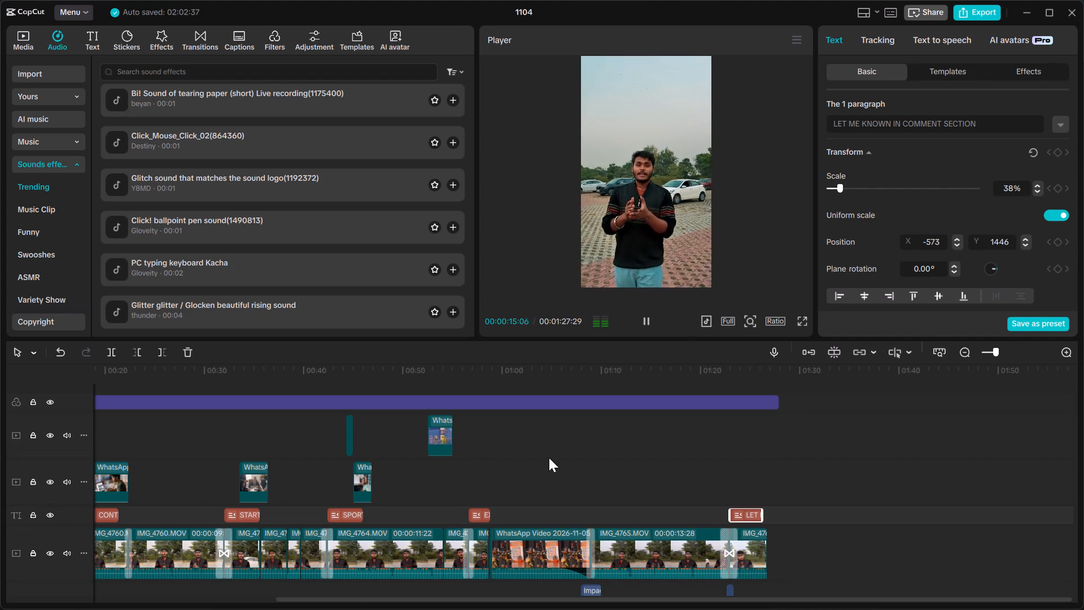
scroll(667, 436, "right", 7)
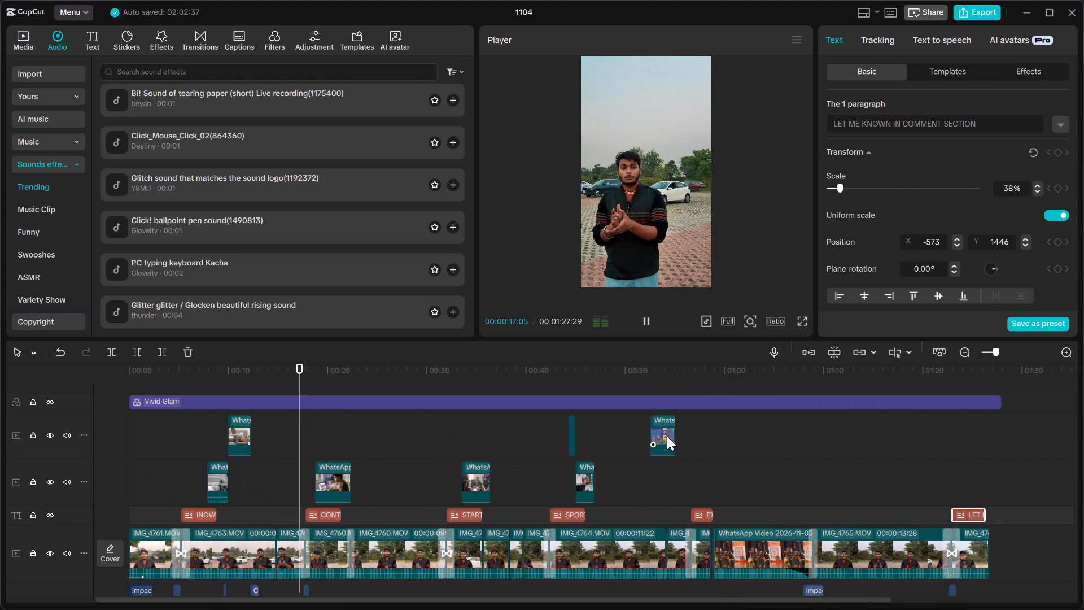
left_click(648, 320)
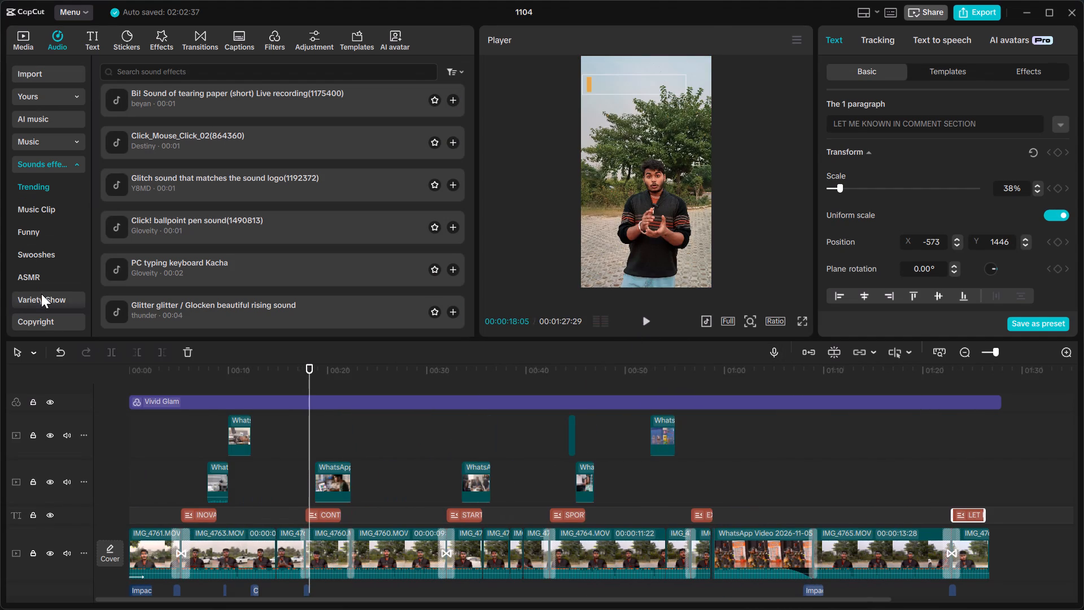
Generate automatic captions for the video in English with auto highlight keywords turned on.
scroll(41, 294, "down", 3)
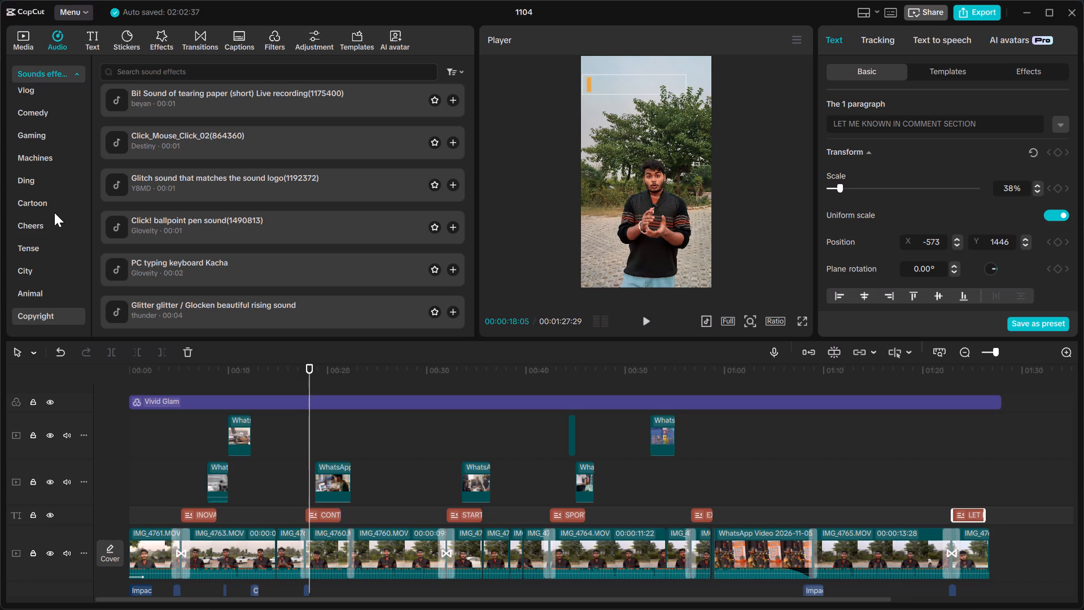
scroll(54, 212, "up", 4)
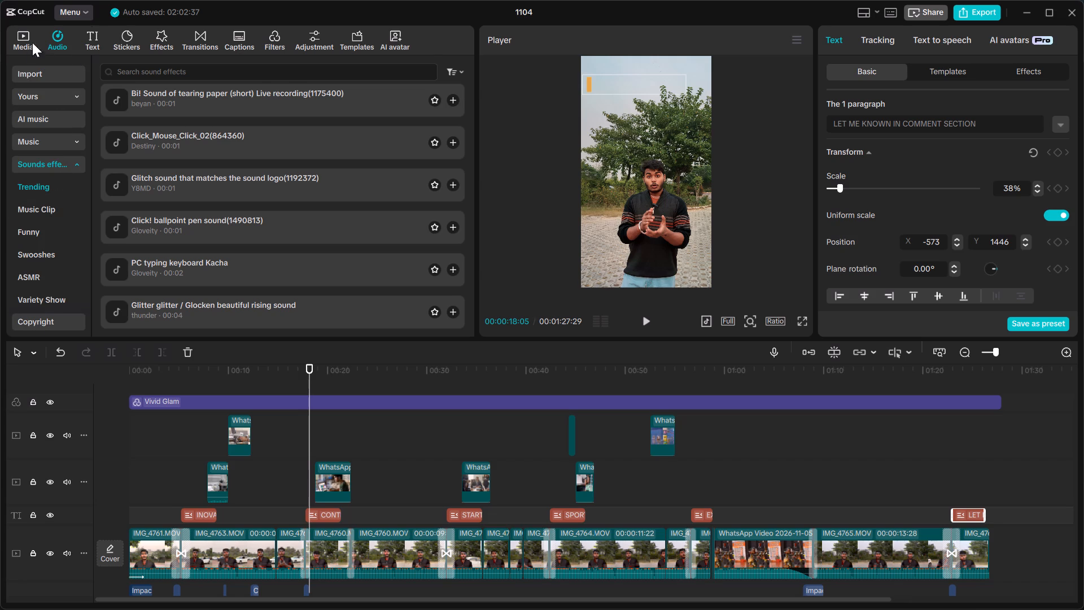
left_click(93, 40)
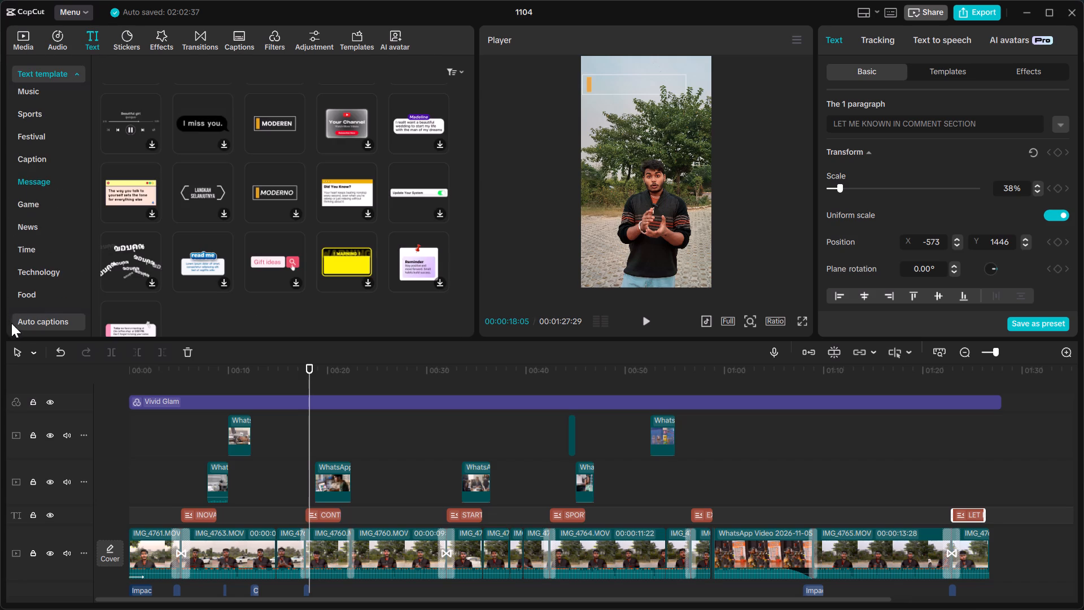
left_click(33, 325)
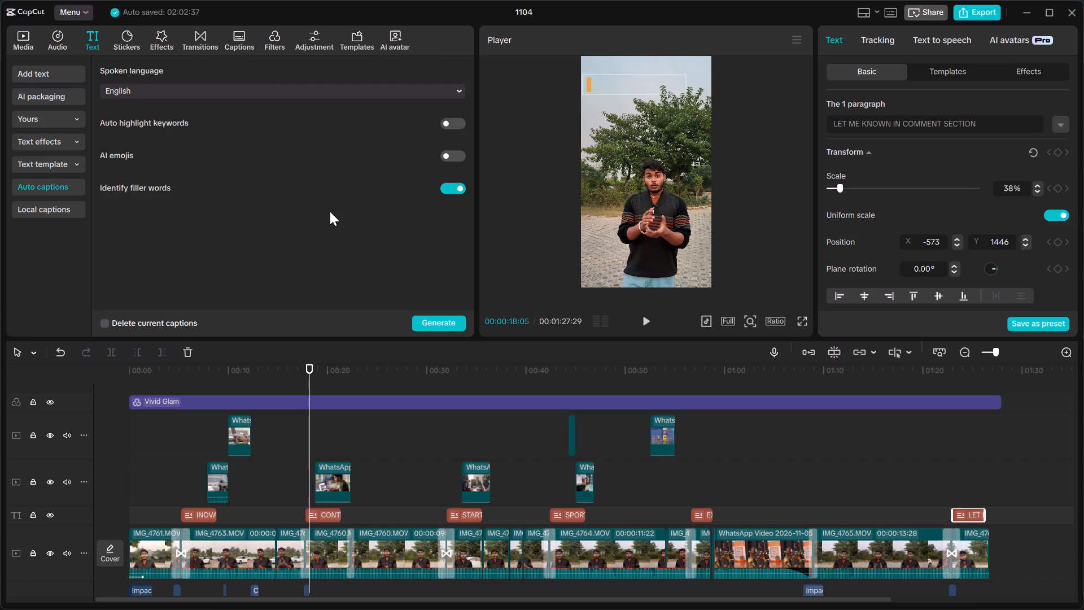
left_click(204, 123)
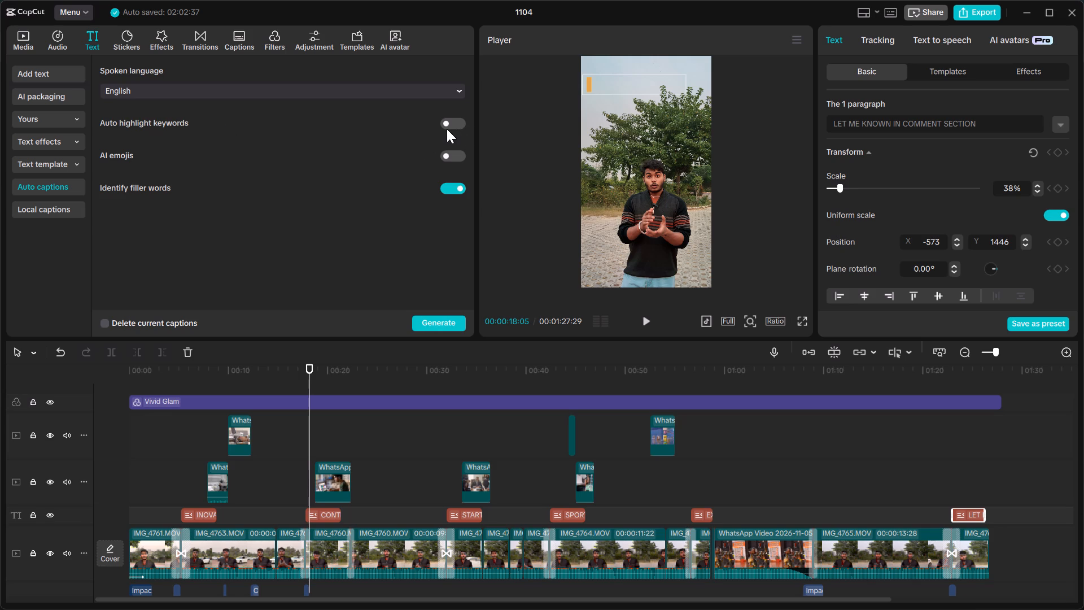
left_click(447, 129)
left_click(439, 320)
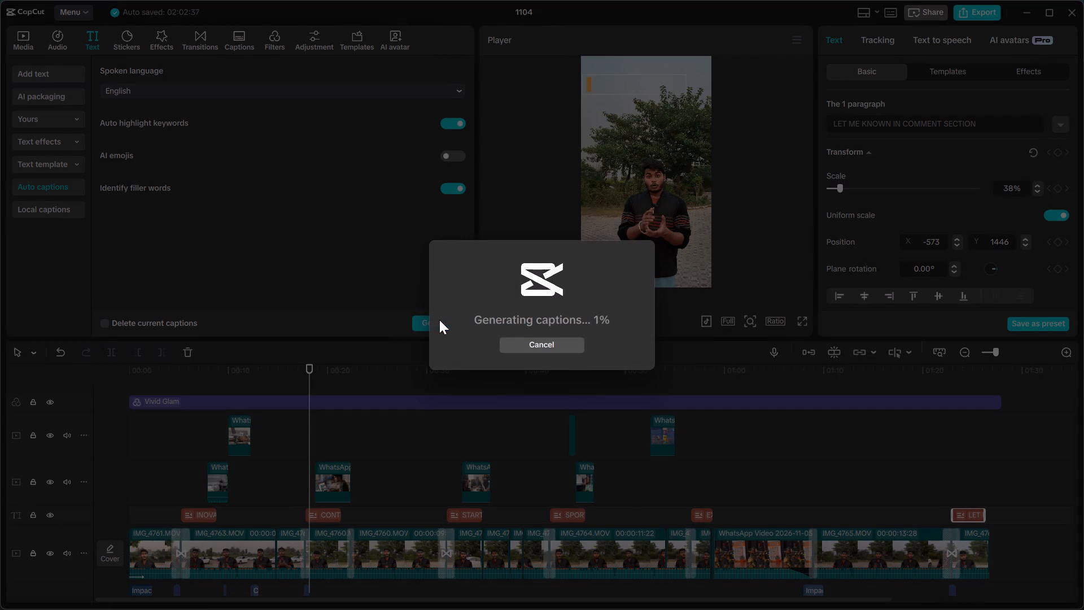
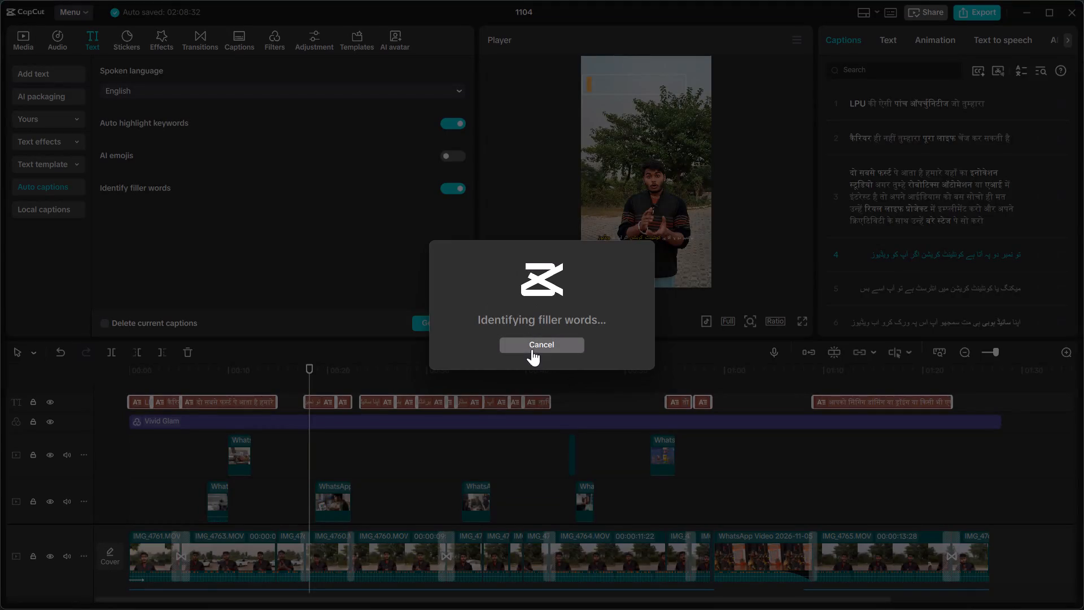
Cancel the filler-word identification for the generated captions.
left_click(532, 348)
Delete the last caption, number 16, and also captions 14, 13 and 11 from the generated caption list.
scroll(930, 218, "down", 3)
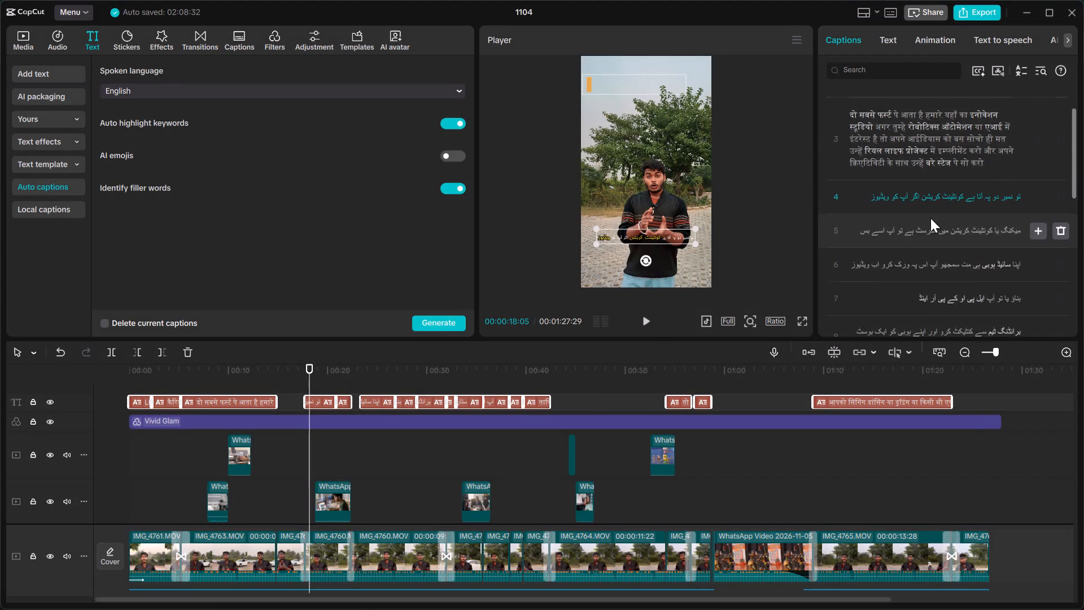
scroll(930, 218, "down", 12)
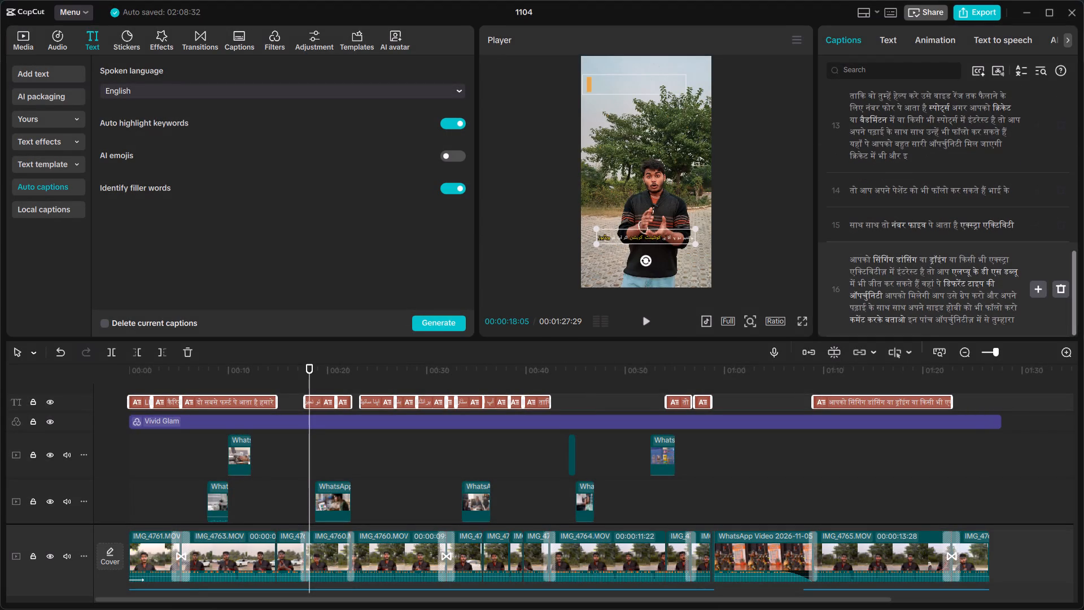
left_click(961, 286)
left_click(1055, 290)
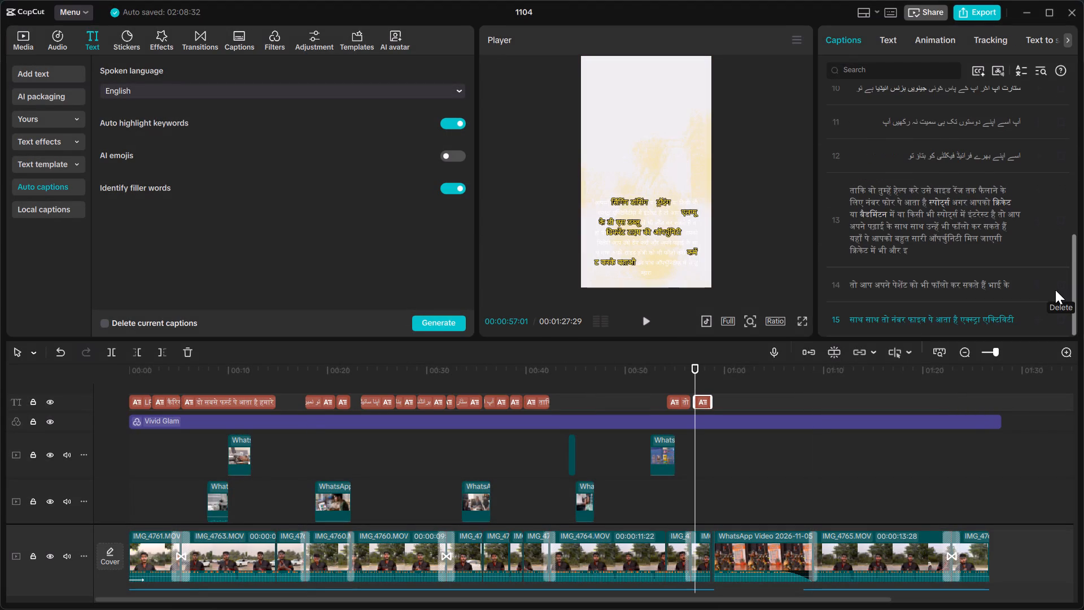
left_click(1064, 282)
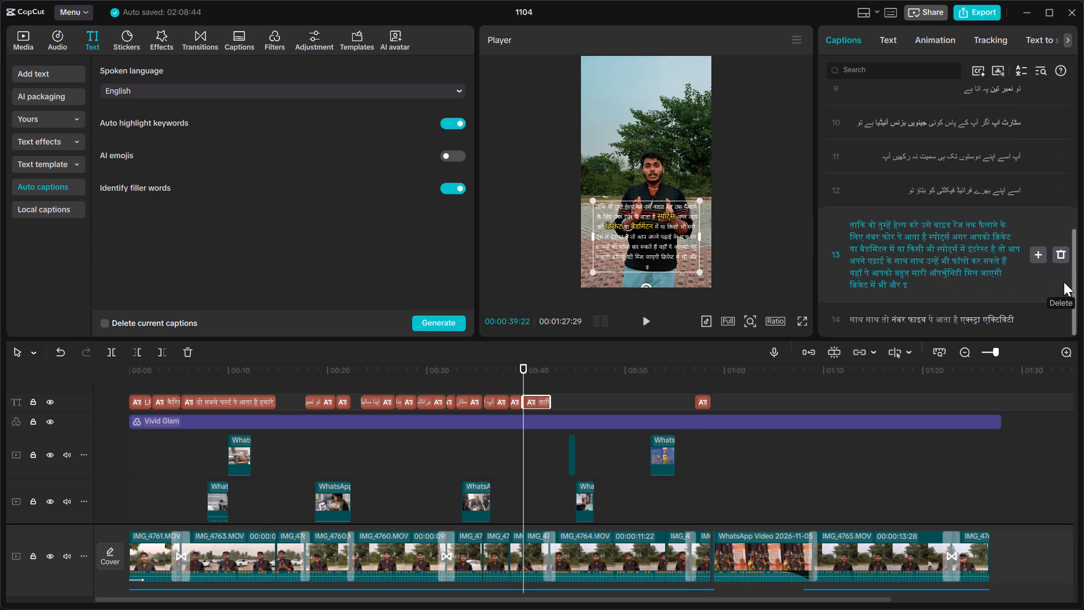
left_click(1060, 256)
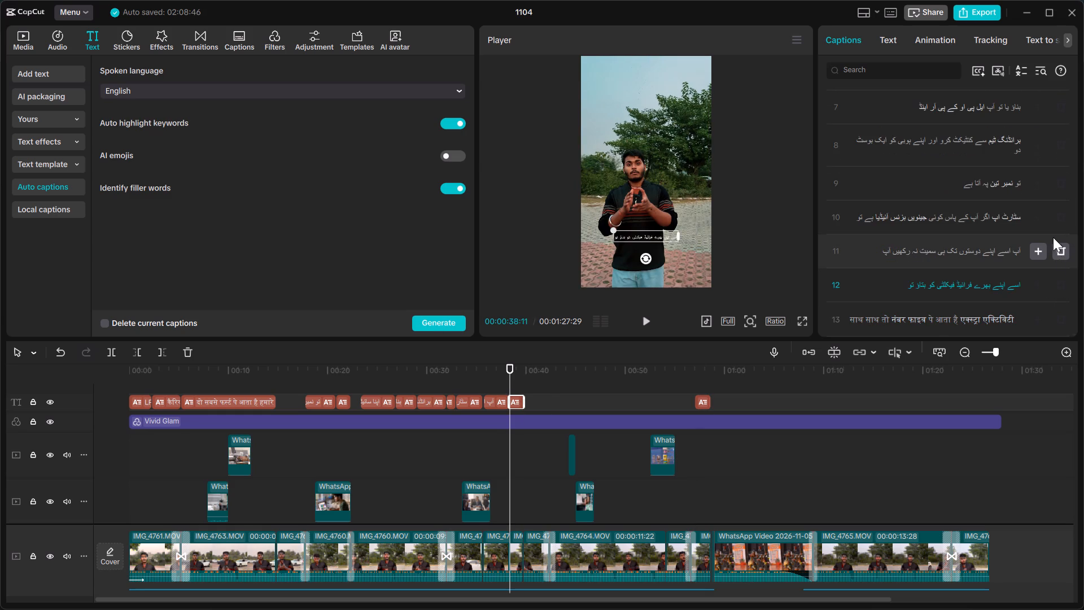
left_click(1057, 249)
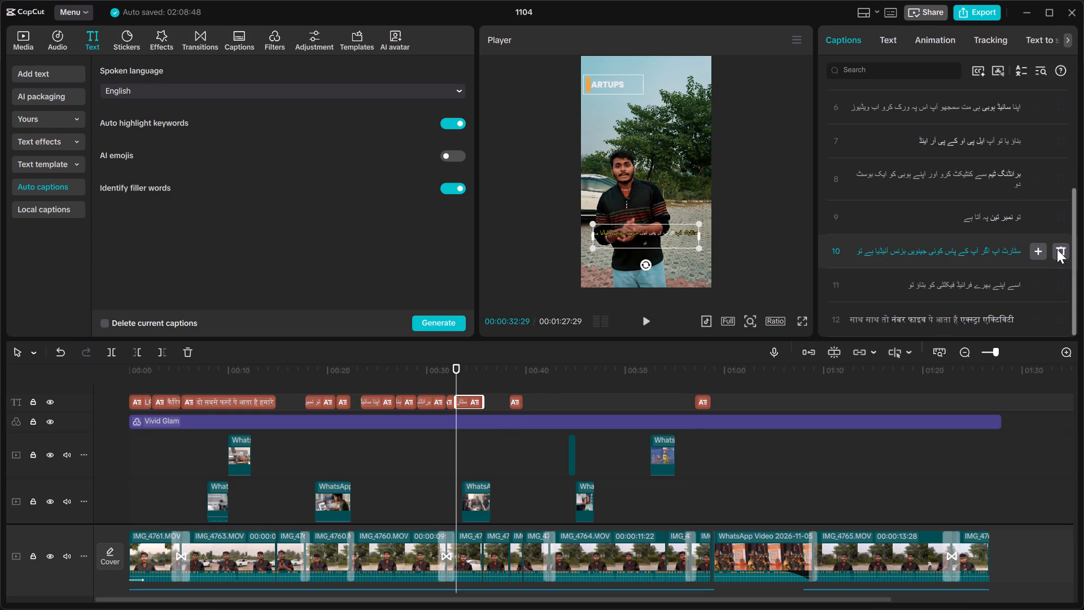
scroll(967, 189, "down", 2)
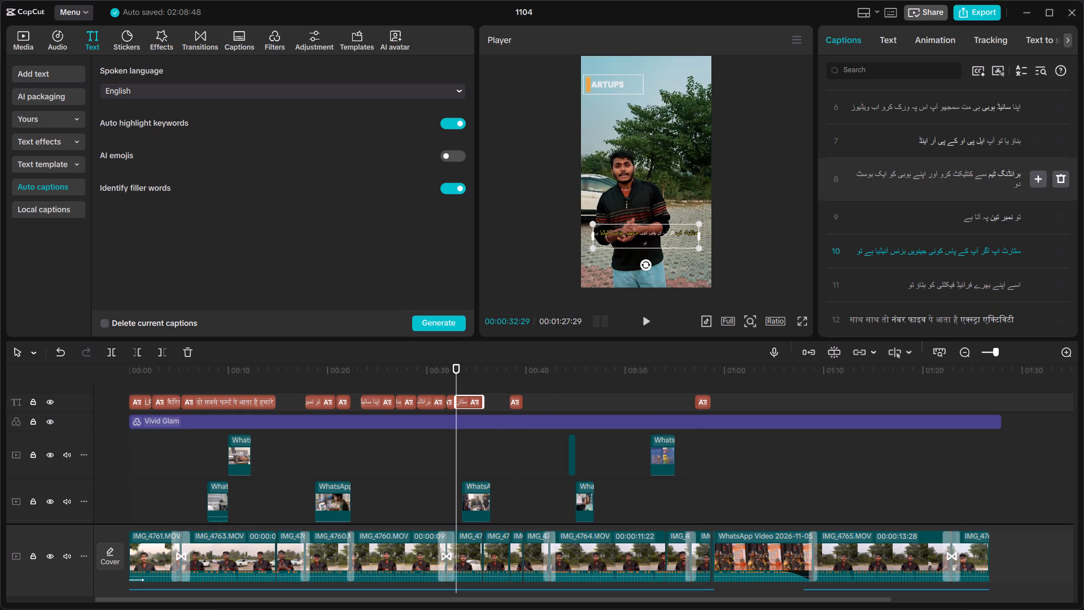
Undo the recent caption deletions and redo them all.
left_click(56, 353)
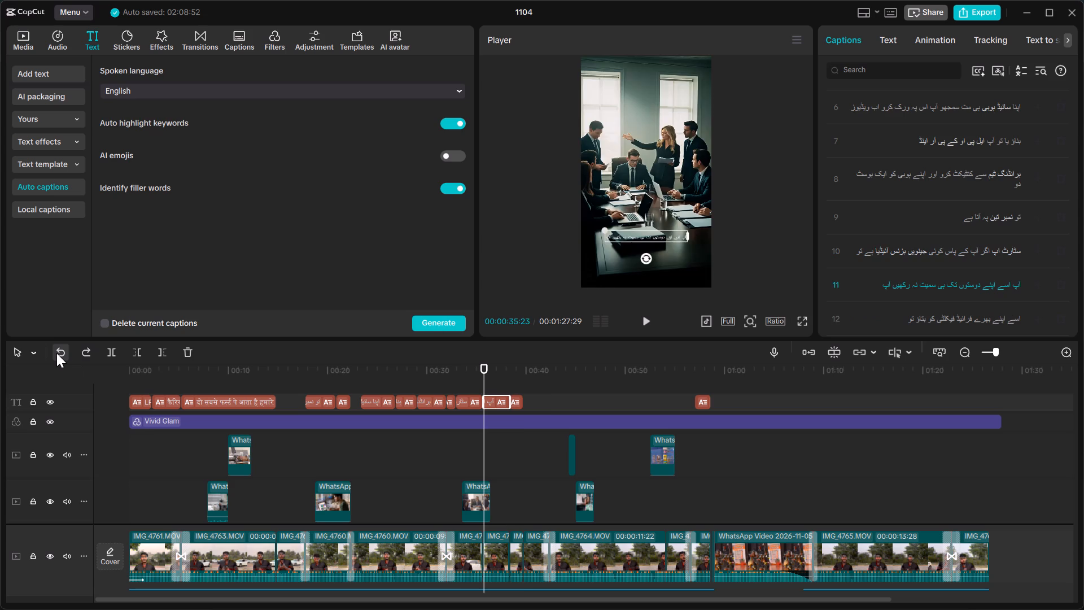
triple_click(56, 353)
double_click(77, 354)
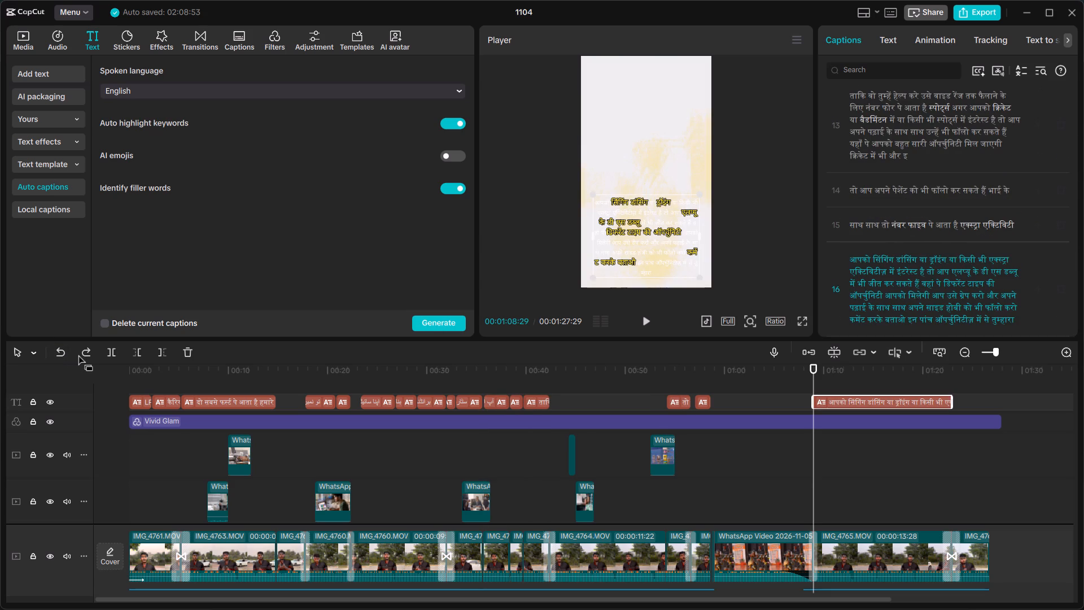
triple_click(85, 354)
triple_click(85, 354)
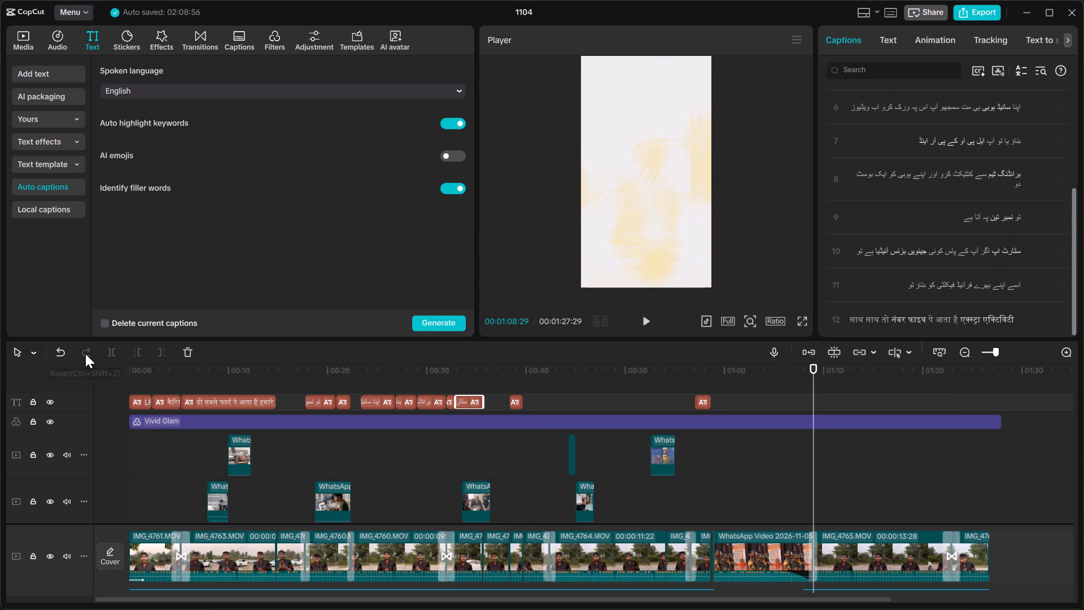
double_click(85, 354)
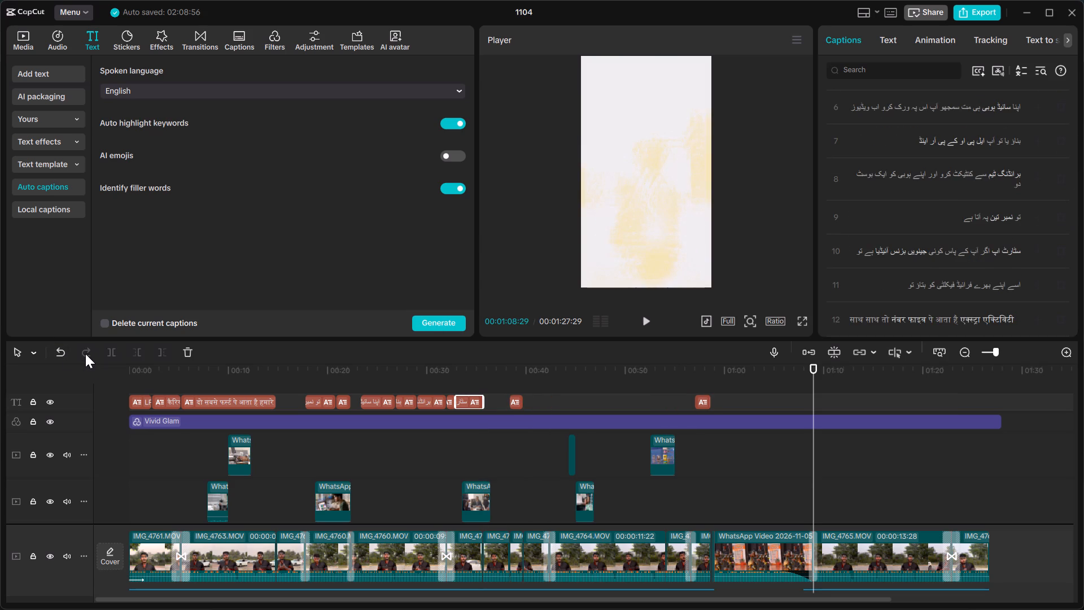
Look through the remaining captions and try to select several of them at once.
scroll(946, 183, "up", 4)
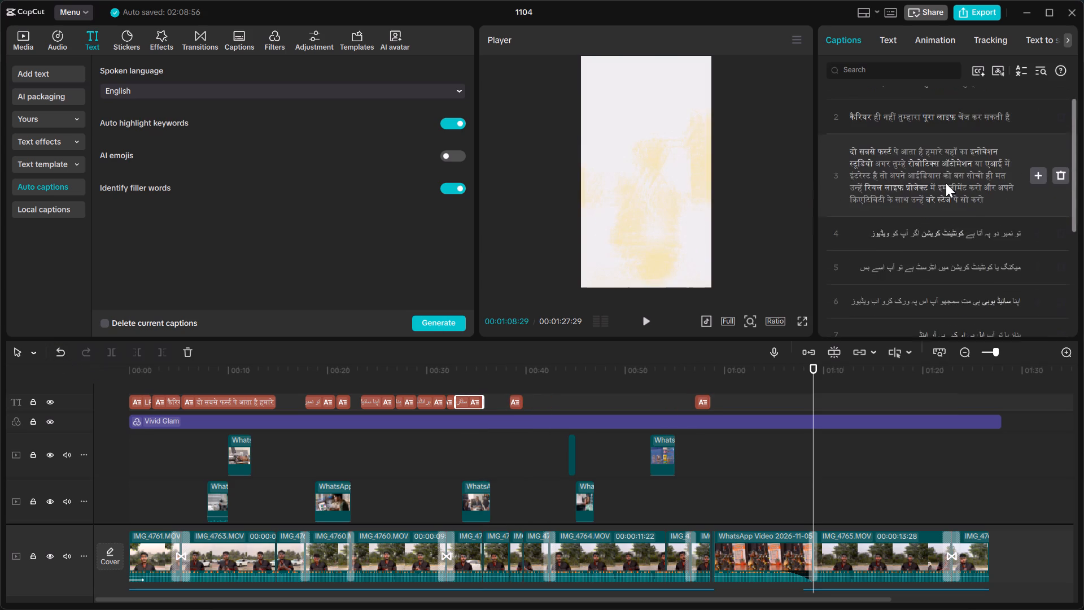
scroll(942, 171, "up", 5)
scroll(942, 171, "down", 19)
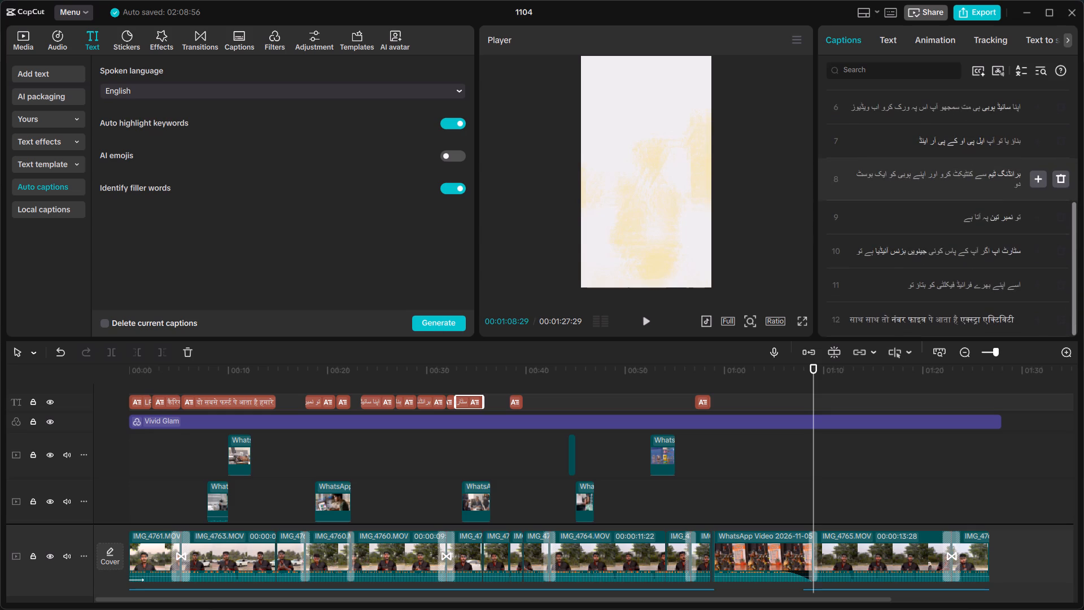
left_click_drag(1043, 320, 1020, 325)
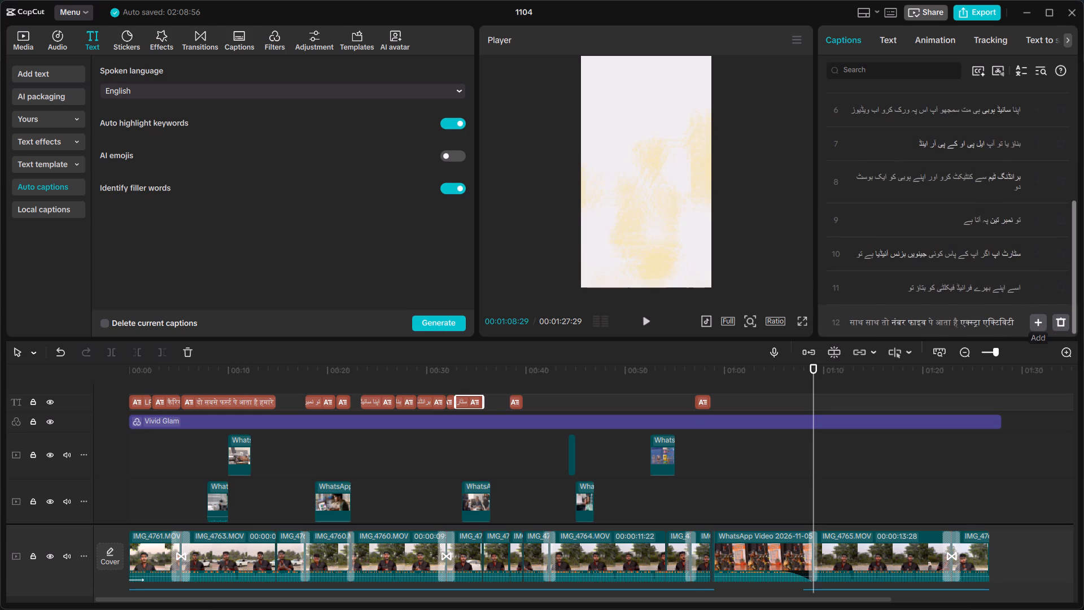
left_click_drag(1020, 325, 894, 85)
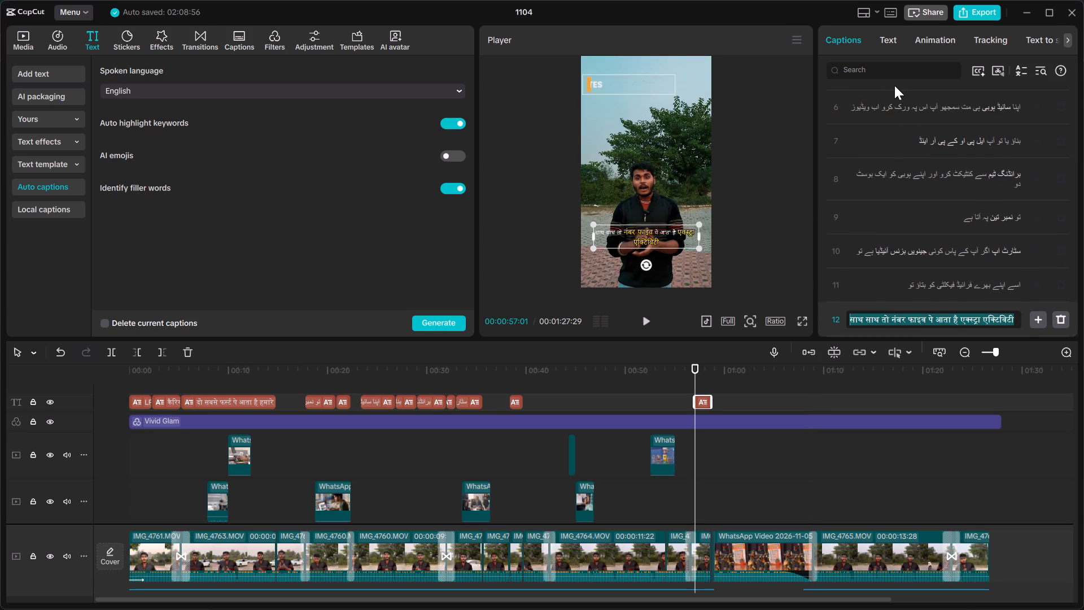
left_click_drag(894, 85, 891, 82)
scroll(869, 135, "up", 11)
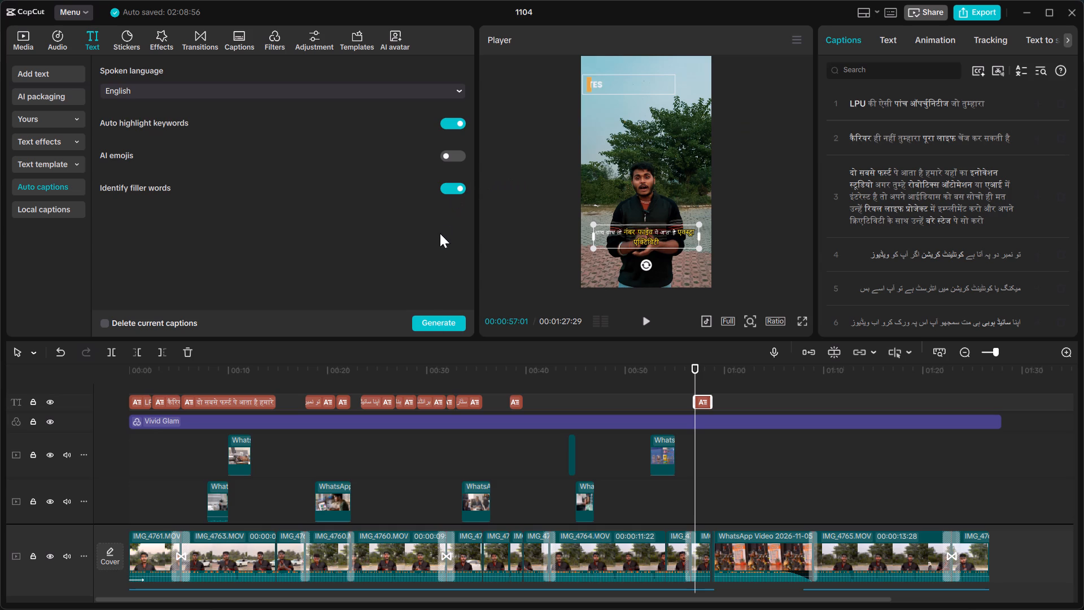
Turn on the Delete current captions option for automatic captioning.
left_click(107, 322)
Delete all remaining captions from the end of the list up to number 2, keeping only the first caption beginning with LPU.
scroll(300, 235, "down", 5)
scroll(998, 189, "down", 14)
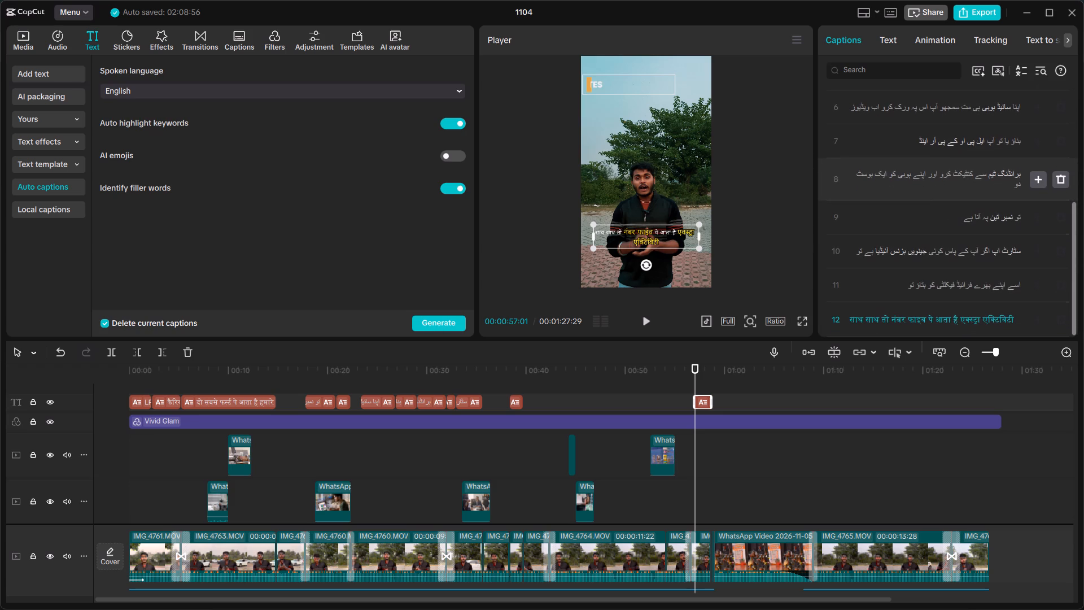
scroll(998, 189, "down", 1)
triple_click(1059, 317)
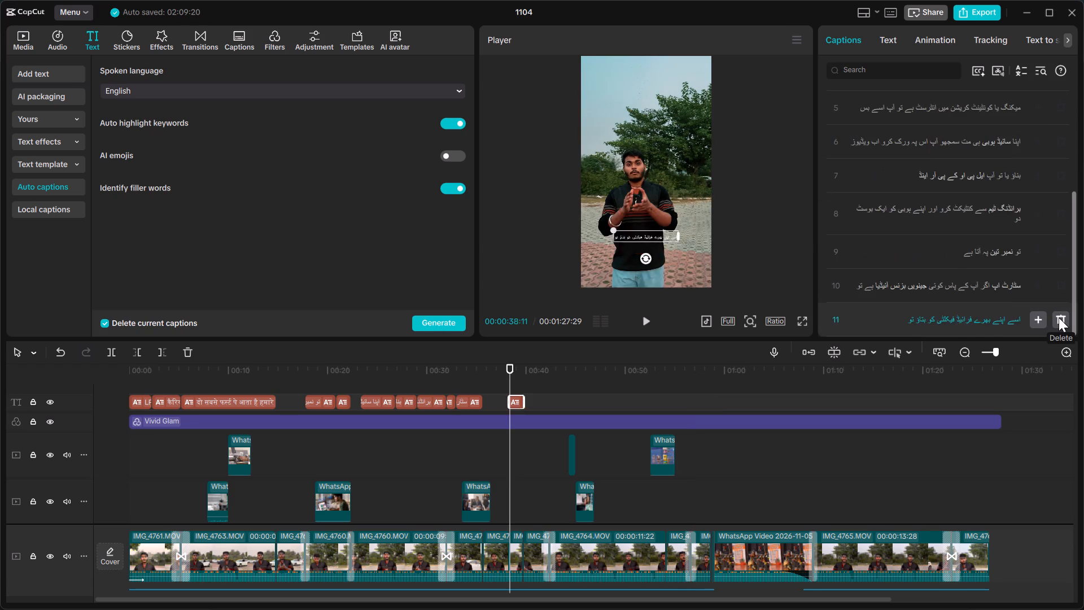
triple_click(1059, 317)
triple_click(1059, 317)
triple_click(1059, 317)
triple_click(1059, 317)
double_click(1059, 317)
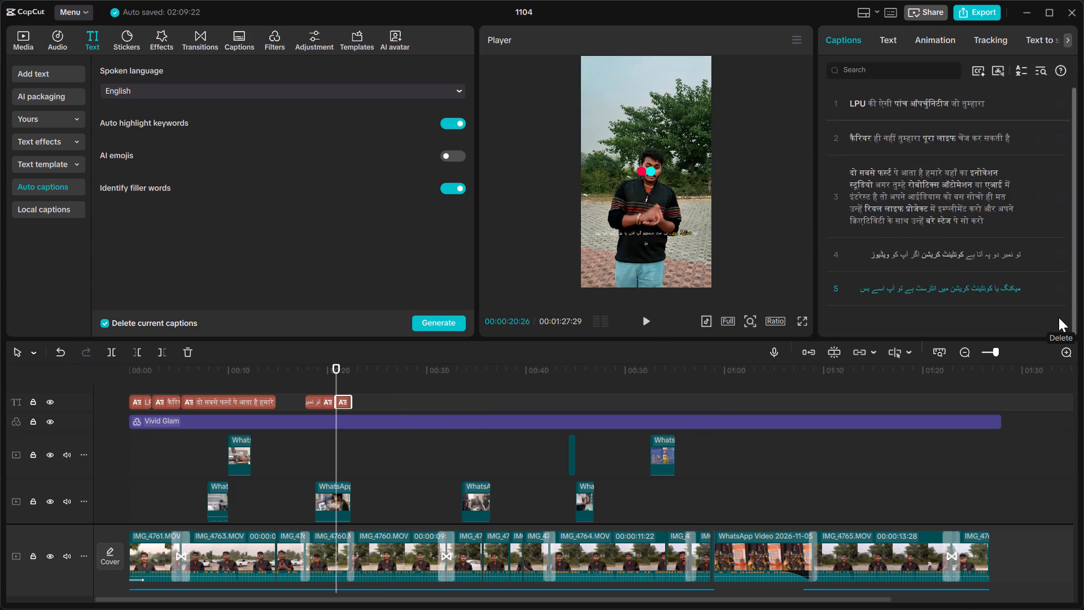
triple_click(1060, 283)
left_click_drag(1060, 283, 1061, 255)
left_click(1061, 255)
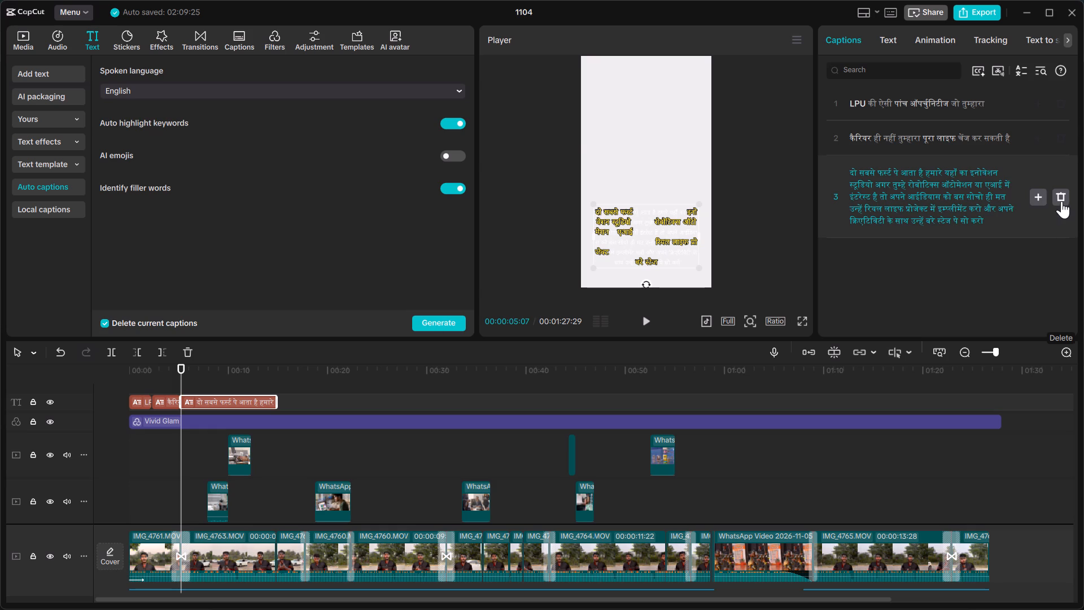
left_click(1061, 199)
left_click(1057, 142)
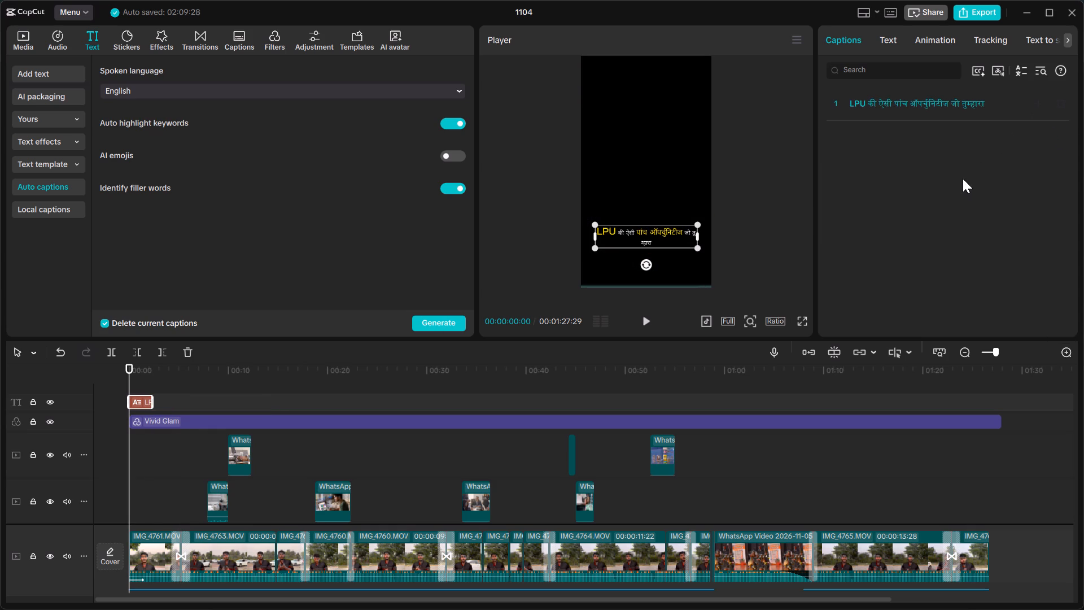
Play the first few seconds, return to about 00:00:01, and slightly enlarge the remaining caption in the preview.
key("space")
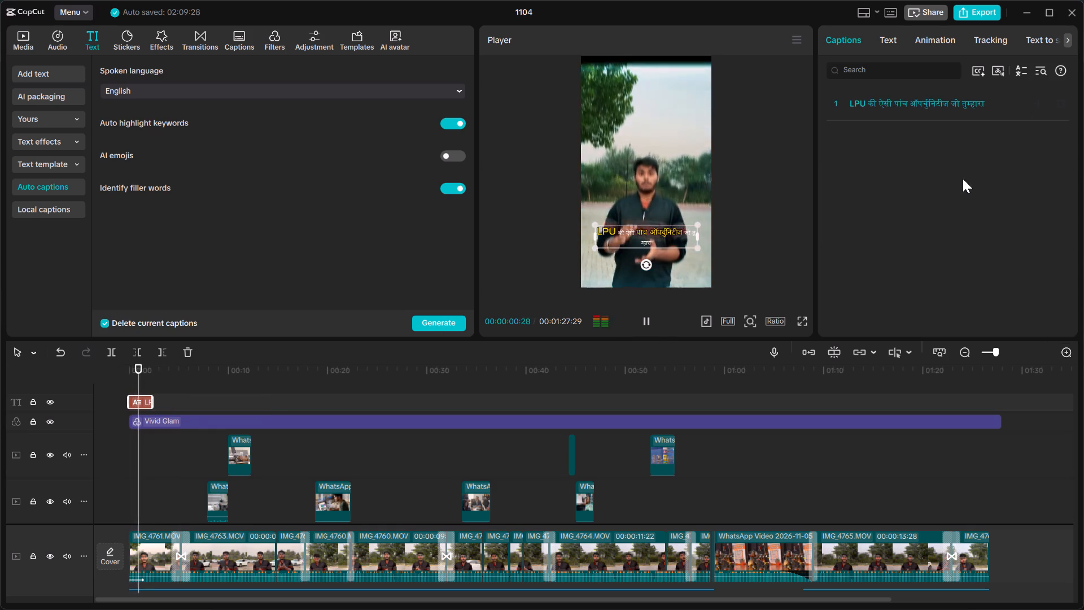
key("space")
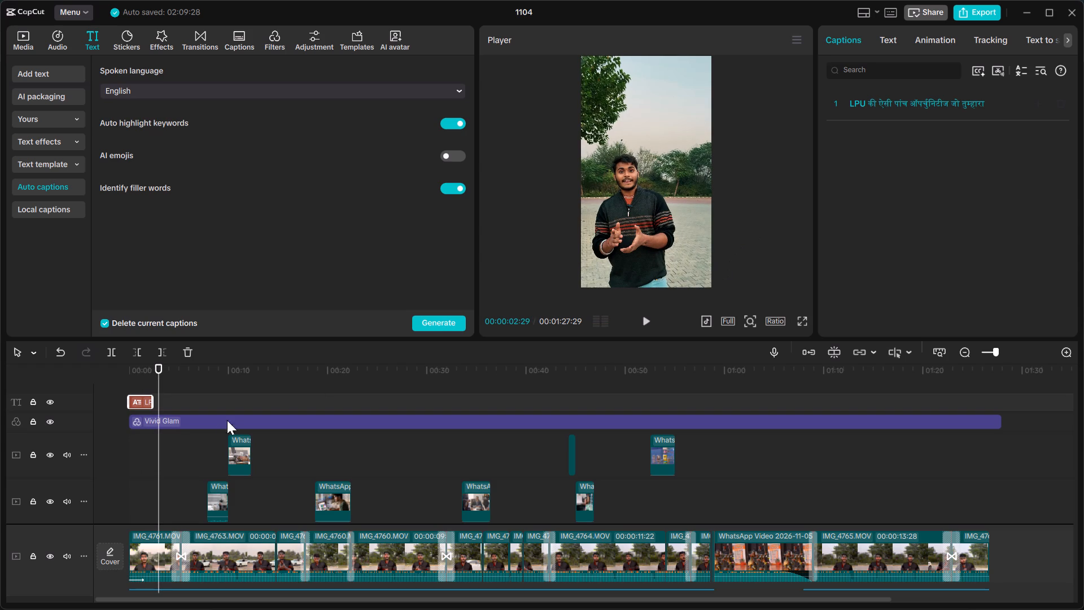
left_click(143, 370)
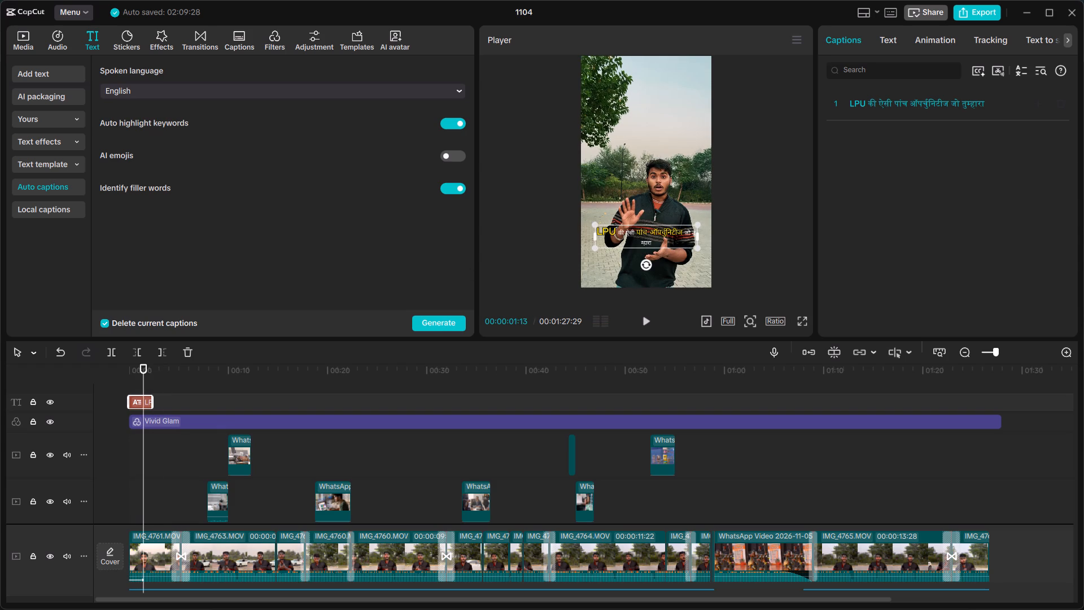
left_click_drag(697, 246, 703, 250)
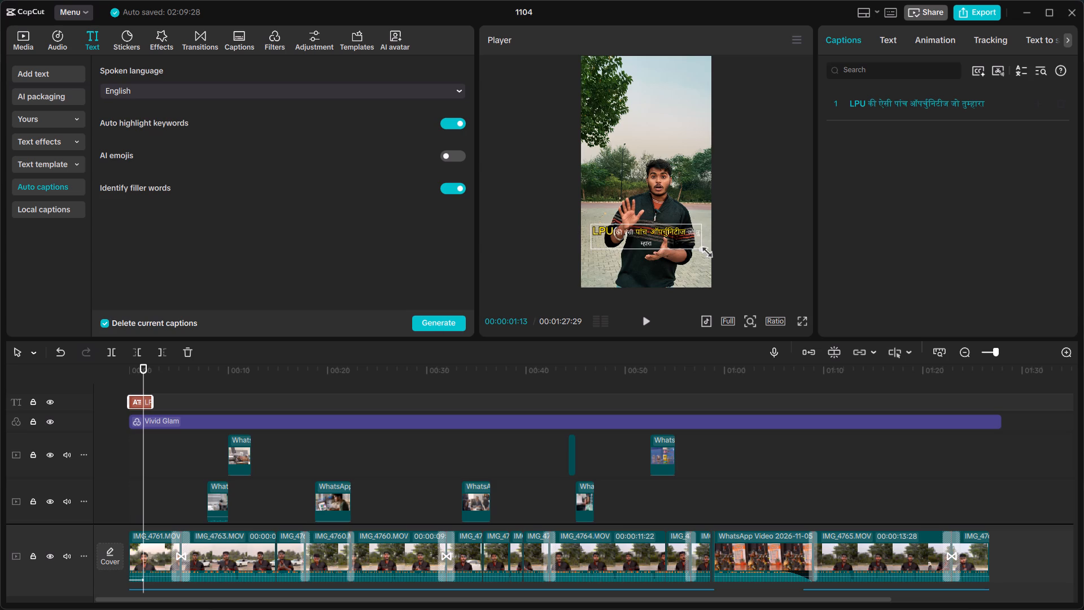
left_click_drag(703, 250, 698, 255)
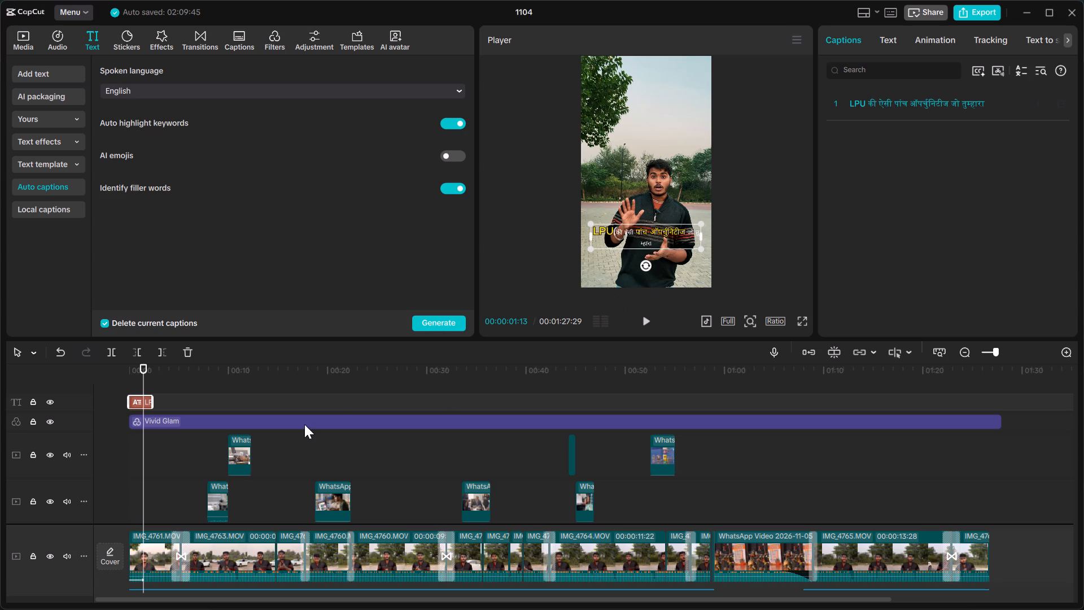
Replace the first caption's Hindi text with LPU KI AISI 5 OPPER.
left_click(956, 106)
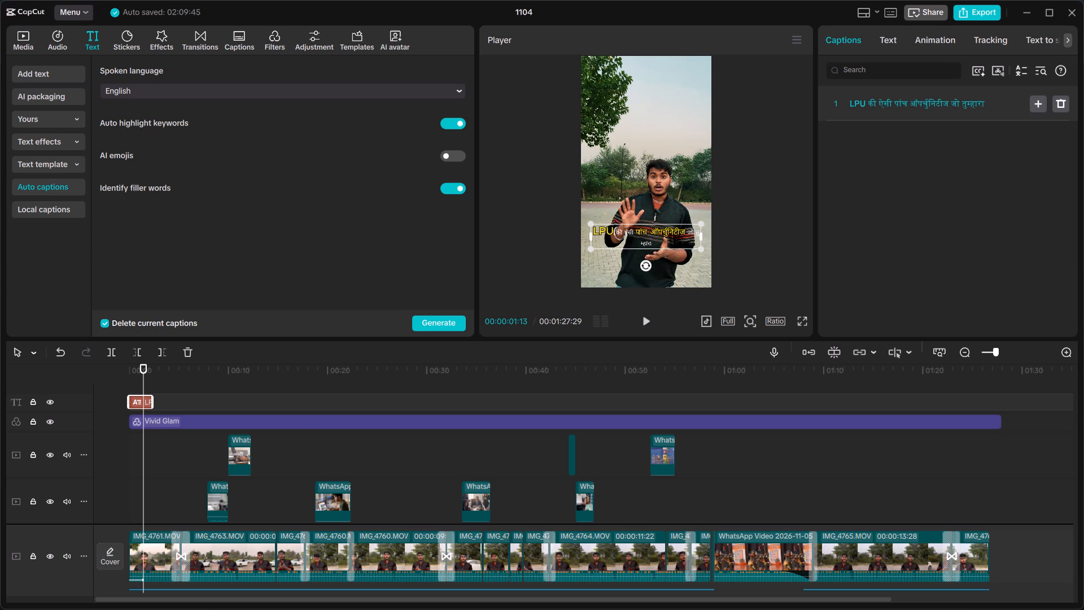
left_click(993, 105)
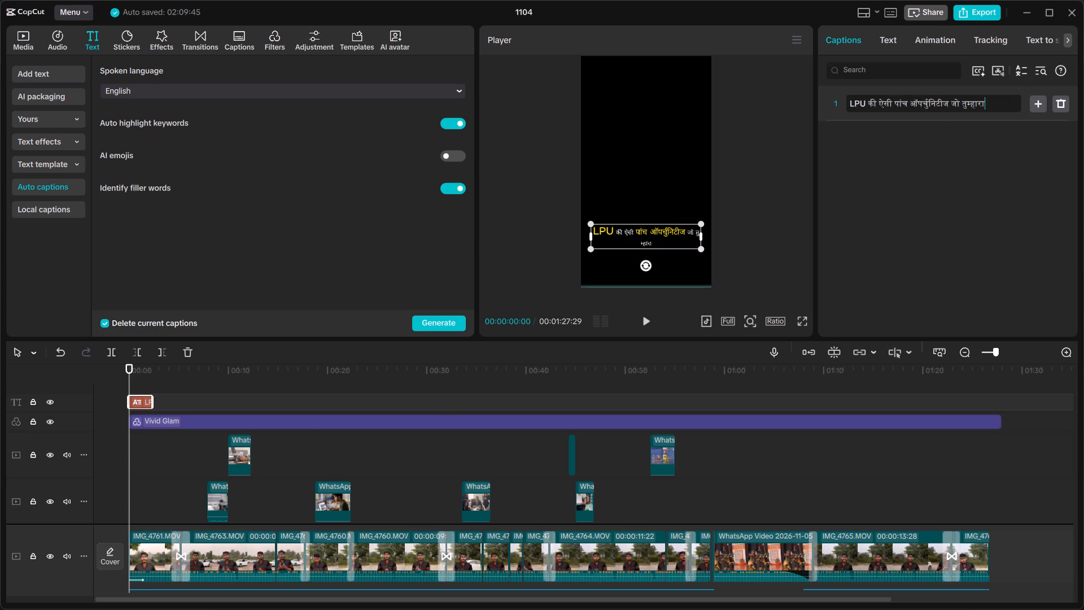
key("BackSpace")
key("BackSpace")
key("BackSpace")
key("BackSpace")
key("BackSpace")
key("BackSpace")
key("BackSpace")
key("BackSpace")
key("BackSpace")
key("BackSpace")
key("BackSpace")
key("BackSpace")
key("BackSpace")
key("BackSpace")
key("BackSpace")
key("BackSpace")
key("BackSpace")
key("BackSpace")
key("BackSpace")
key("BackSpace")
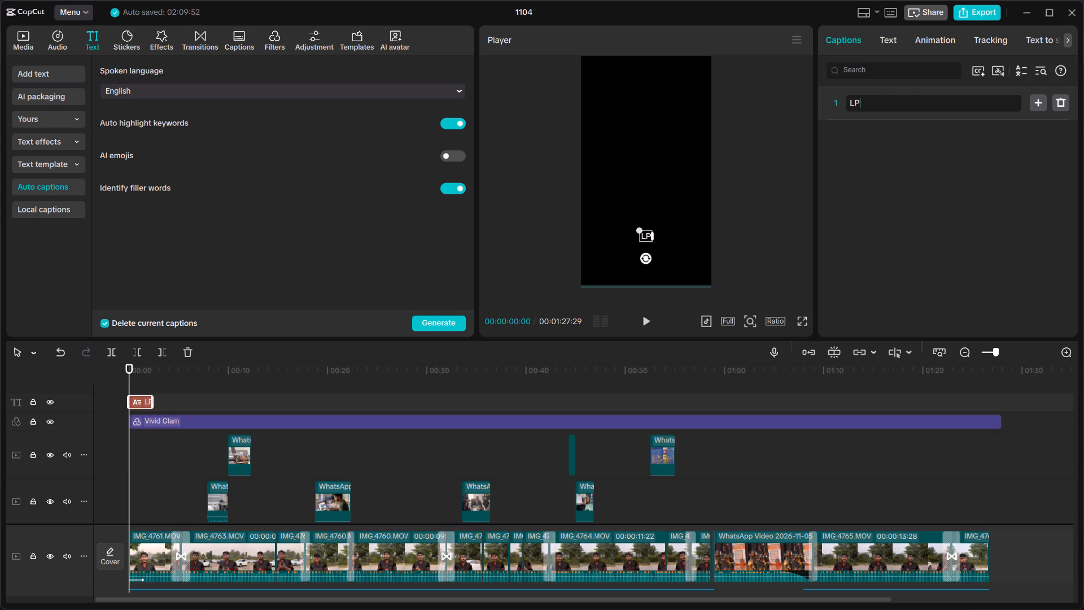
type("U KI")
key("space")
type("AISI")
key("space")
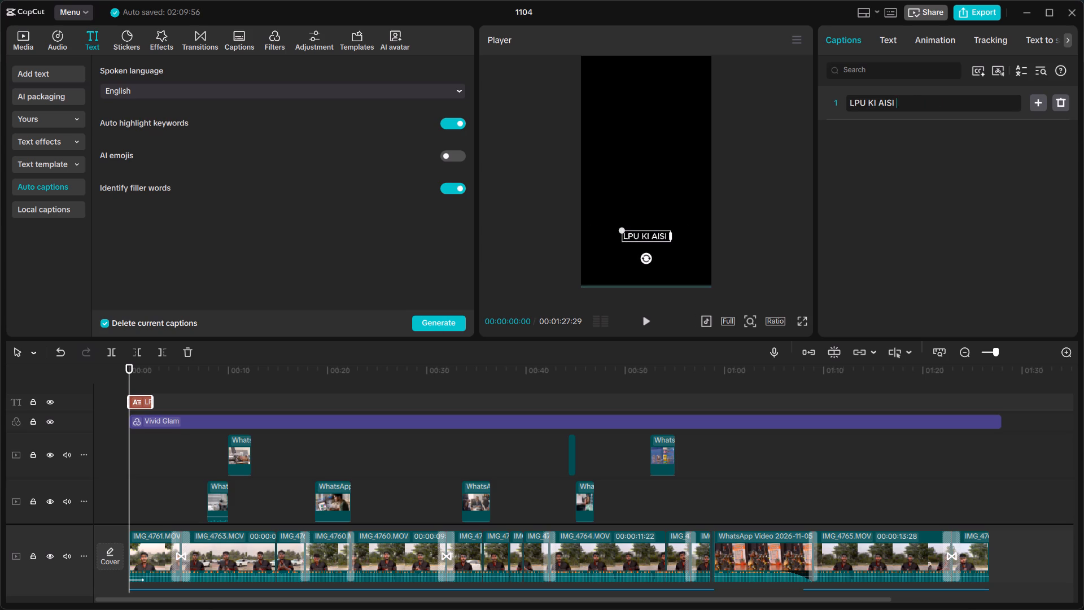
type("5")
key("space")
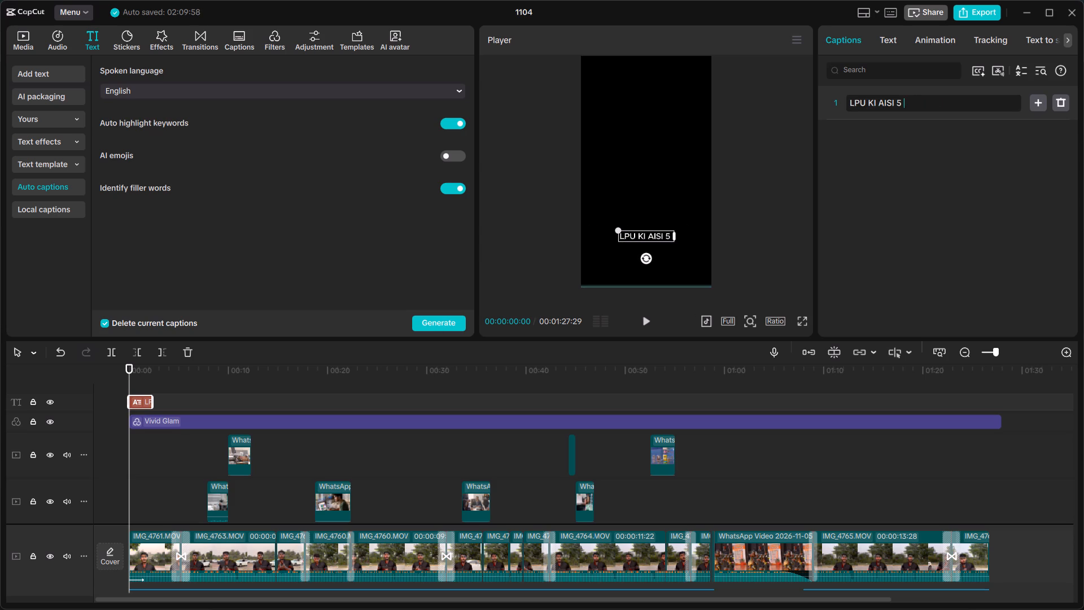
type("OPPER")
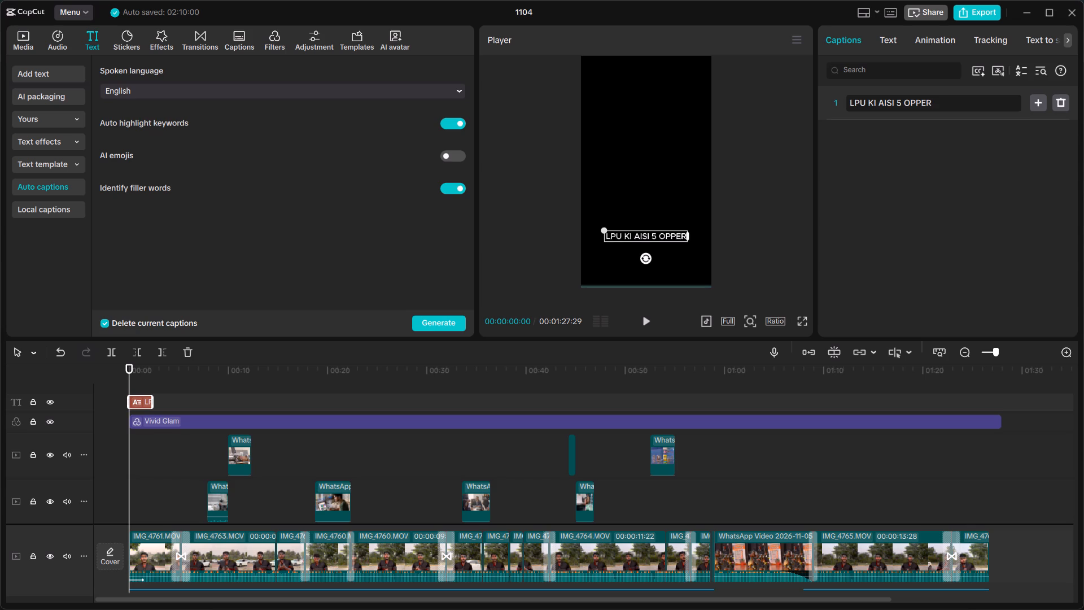
Replace the caption's text with Lpu ki aisi 5 opportunity.
key("BackSpace")
key("BackSpace")
key("BackSpace")
key("BackSpace")
key("BackSpace")
key("BackSpace")
key("BackSpace")
key("BackSpace")
key("BackSpace")
key("BackSpace")
key("BackSpace")
key("BackSpace")
key("BackSpace")
key("BackSpace")
key("BackSpace")
key("BackSpace")
key("BackSpace")
key("BackSpace")
key("BackSpace")
key("BackSpace")
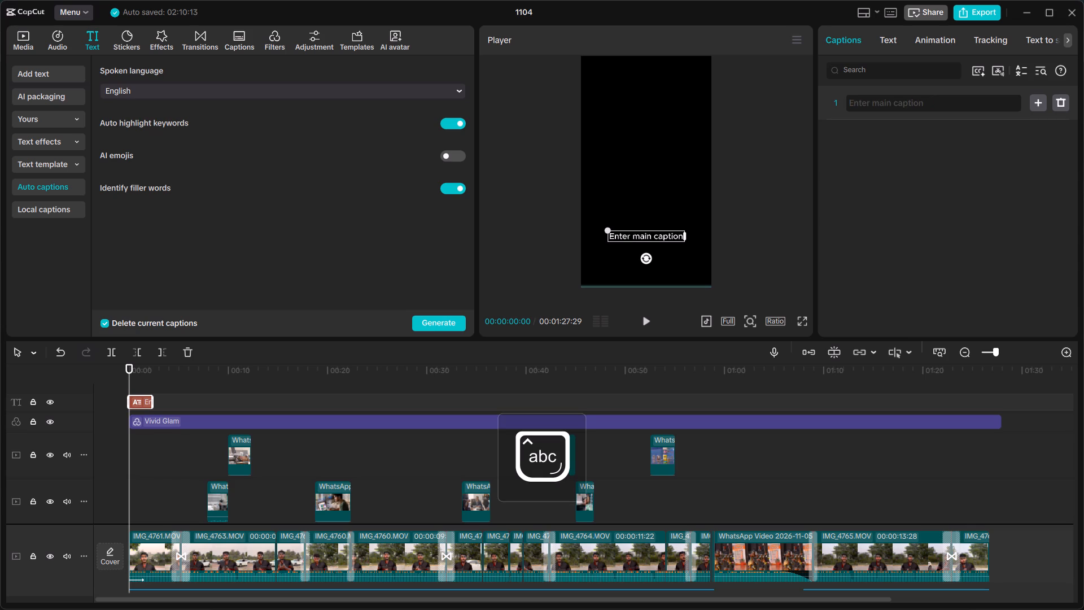
type("Lpu")
key("space")
type("ki ai")
type("si")
key("space")
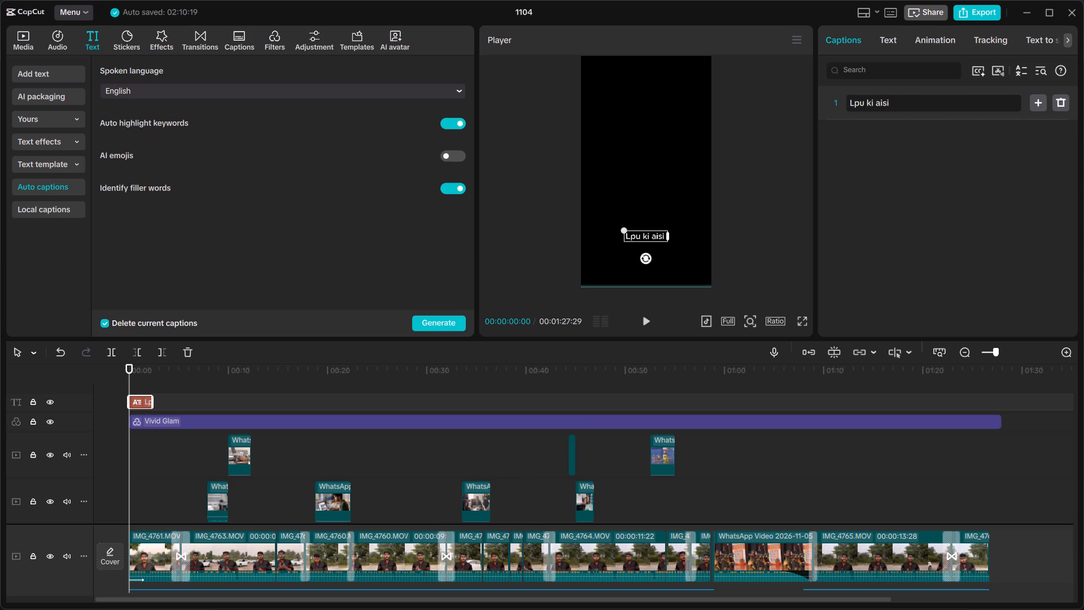
type("5 opport")
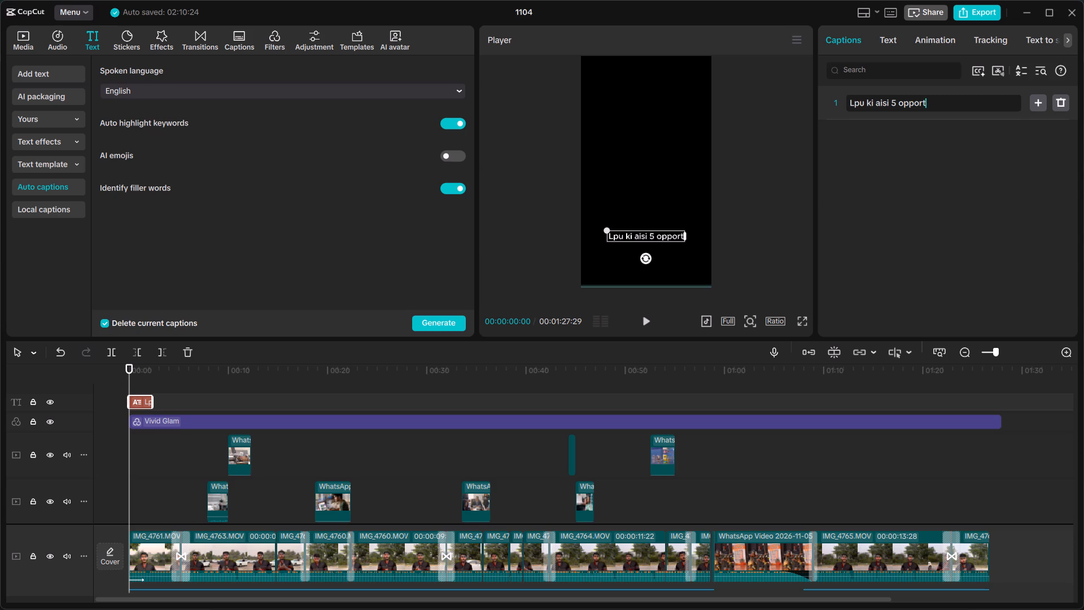
type("uni")
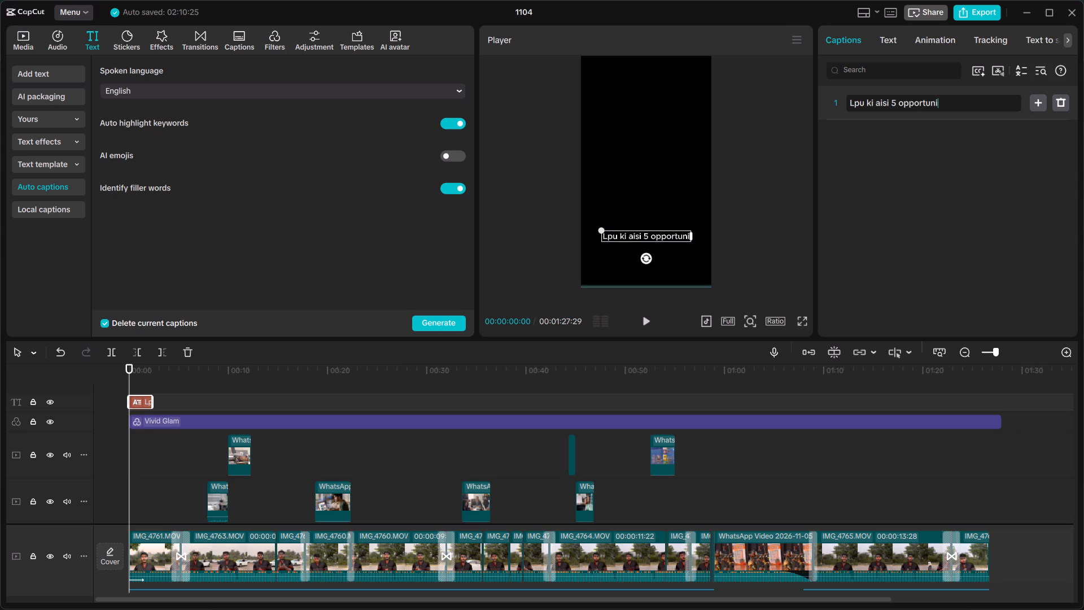
type("ty")
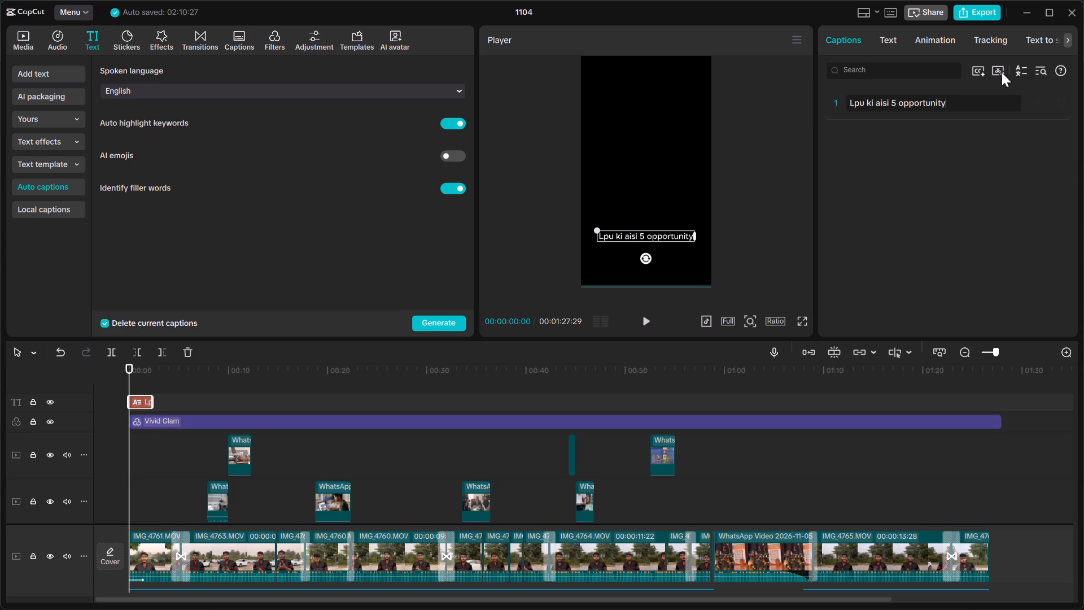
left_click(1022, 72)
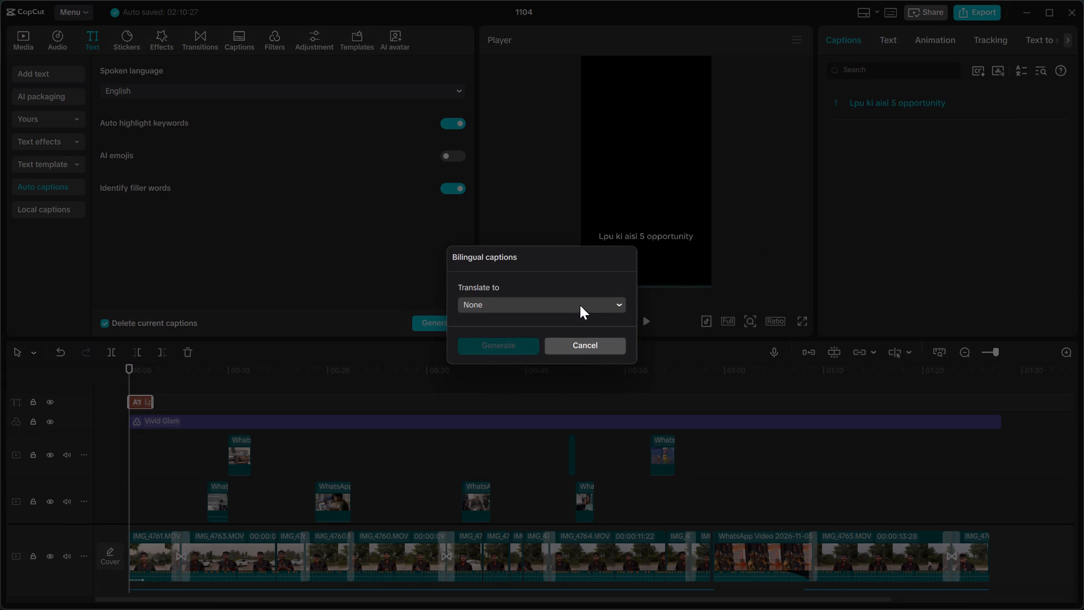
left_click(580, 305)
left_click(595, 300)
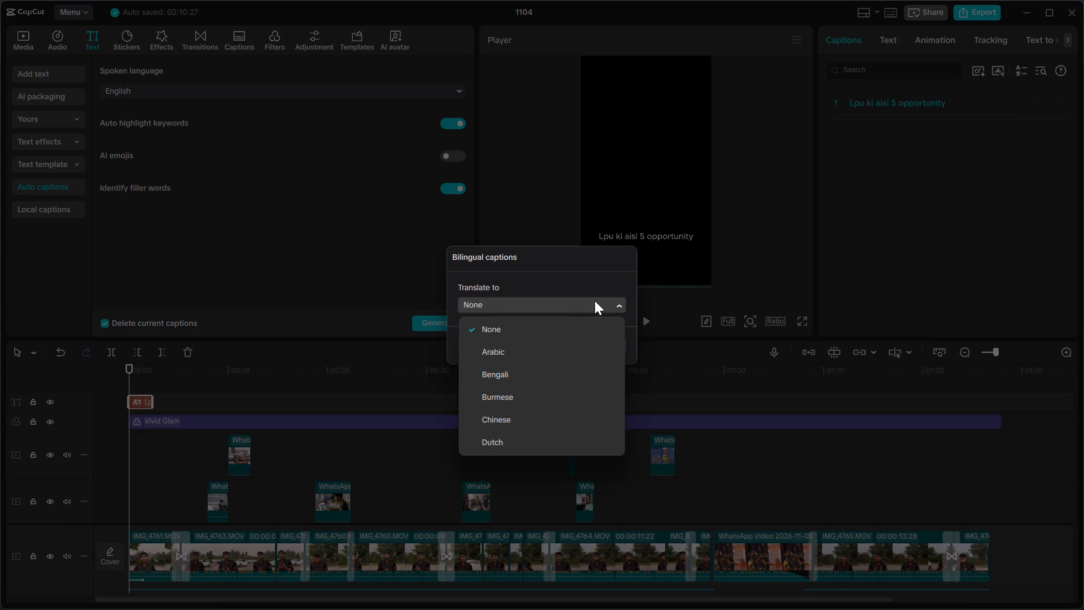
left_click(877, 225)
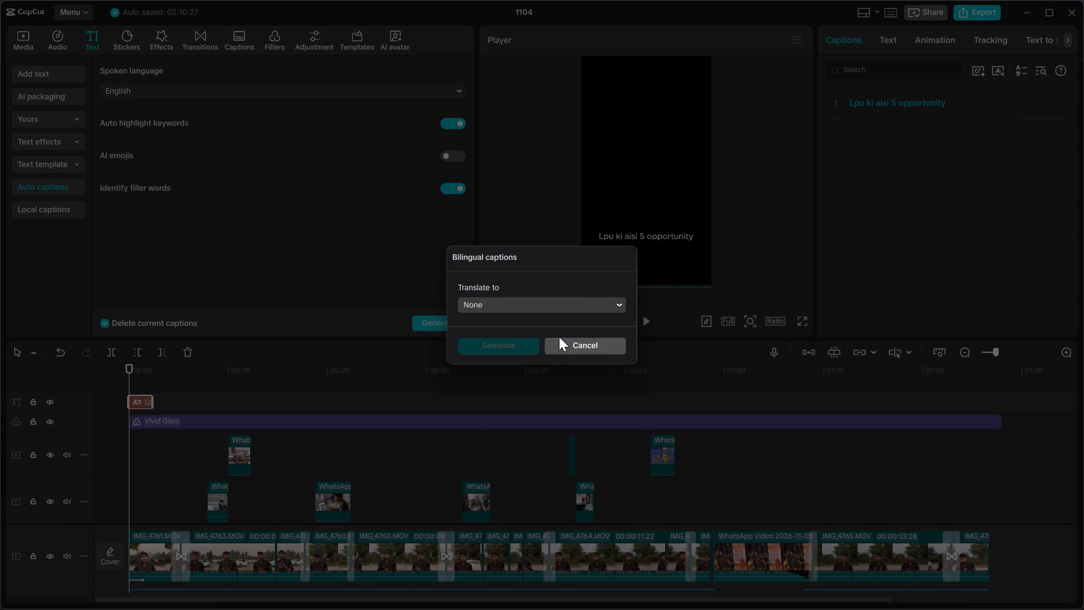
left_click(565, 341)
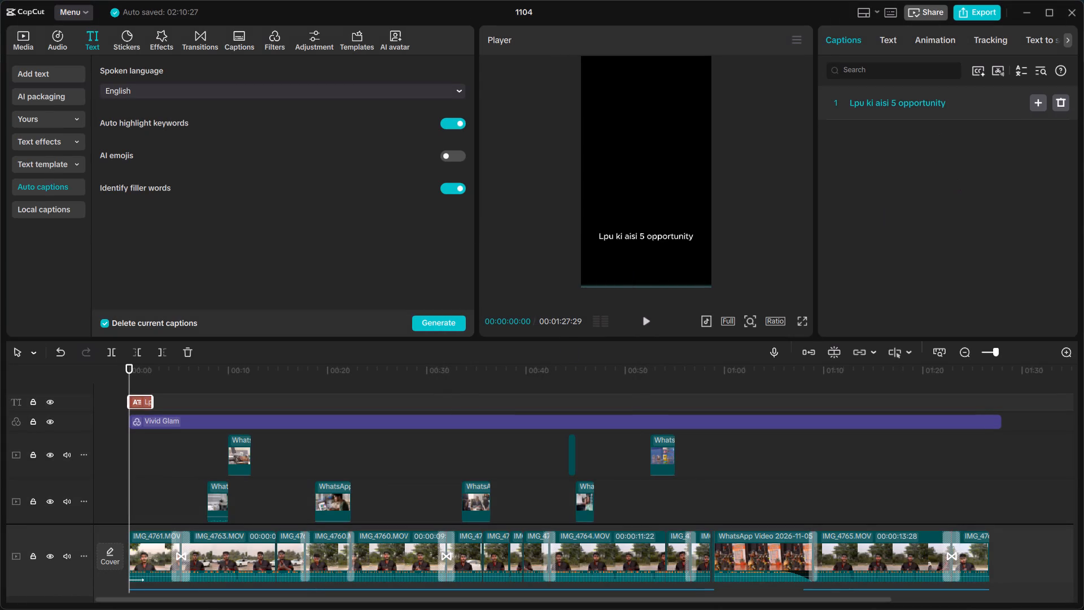
Copy the full text of the only remaining caption, then delete that caption.
left_click_drag(952, 99, 834, 102)
key("ctrl+c")
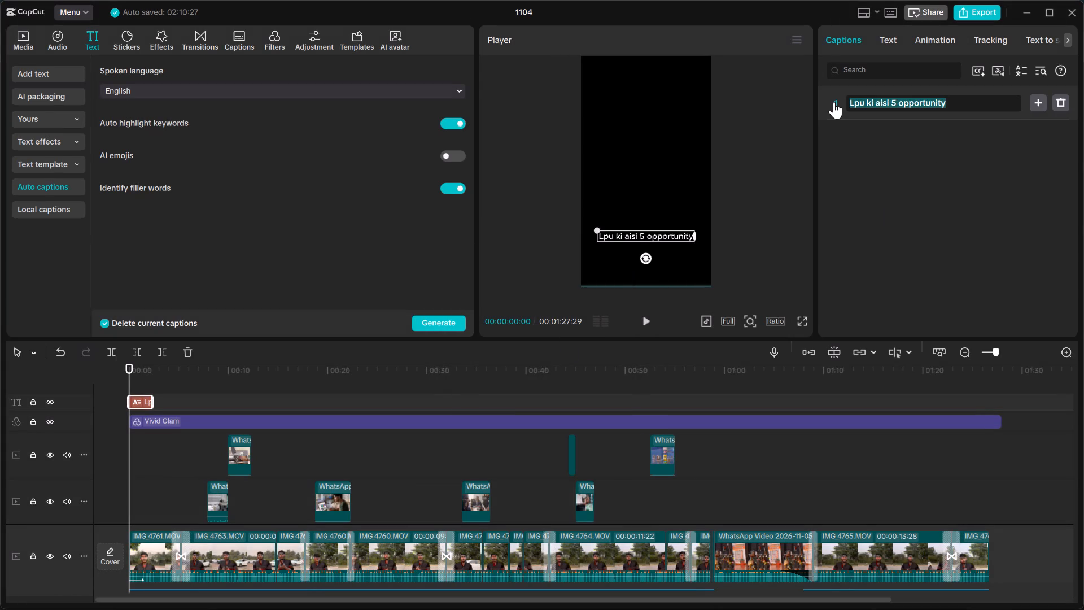
left_click(1063, 102)
Play the first three seconds of the video and return the playhead to the start.
left_click(894, 40)
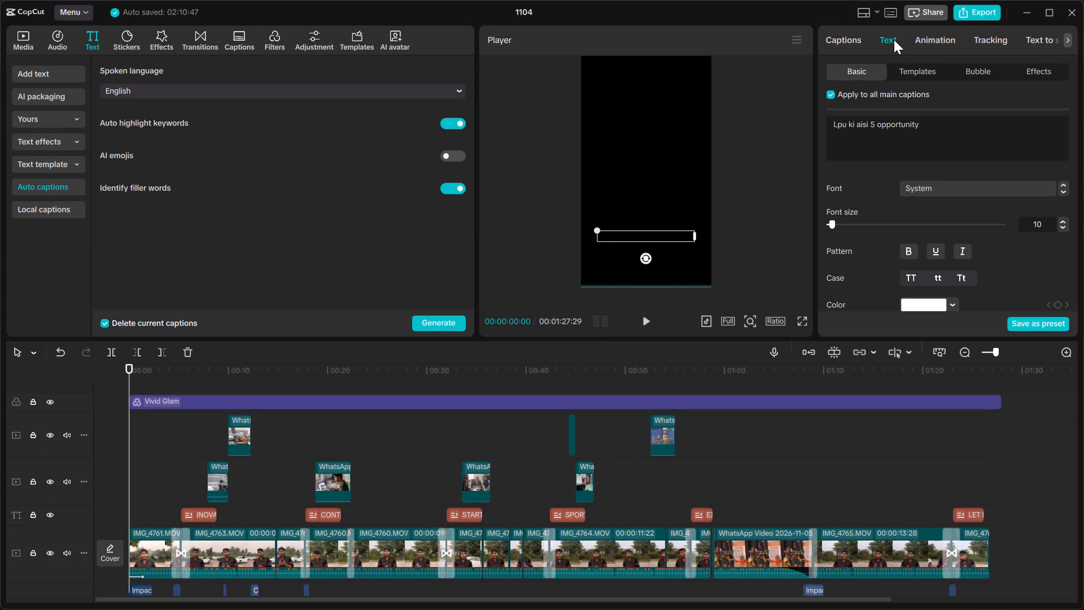
left_click(931, 130)
key("space")
left_click(642, 326)
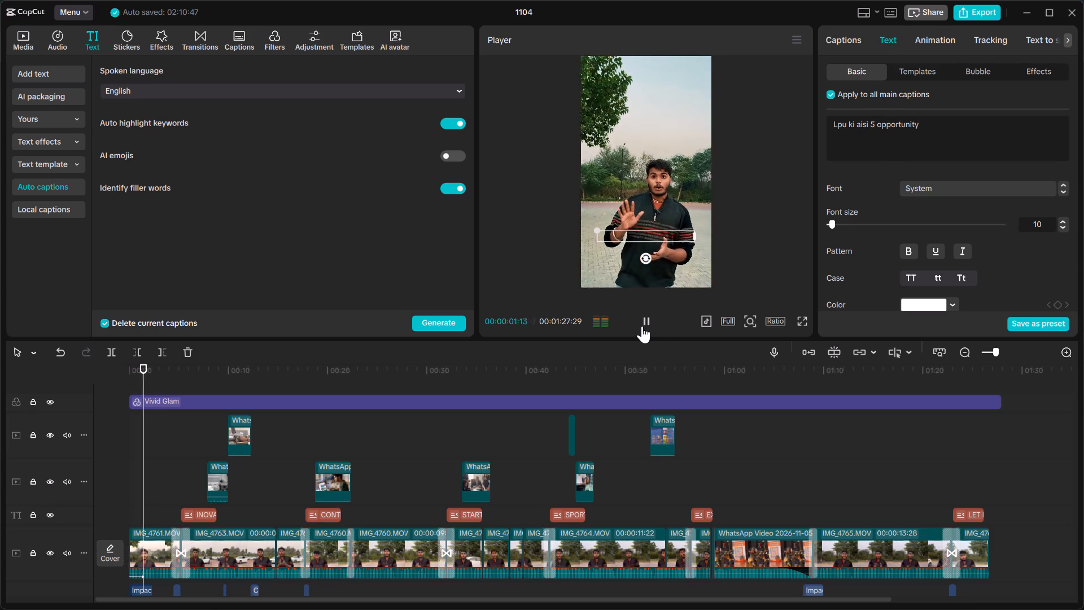
left_click(650, 318)
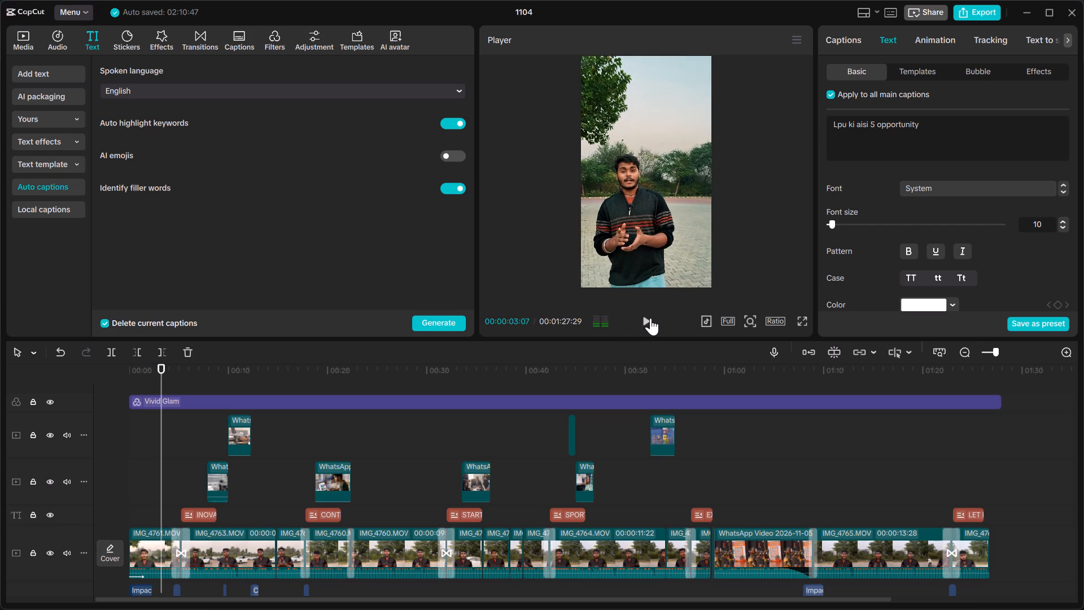
left_click(889, 136)
left_click(92, 41)
left_click_drag(161, 369, 108, 375)
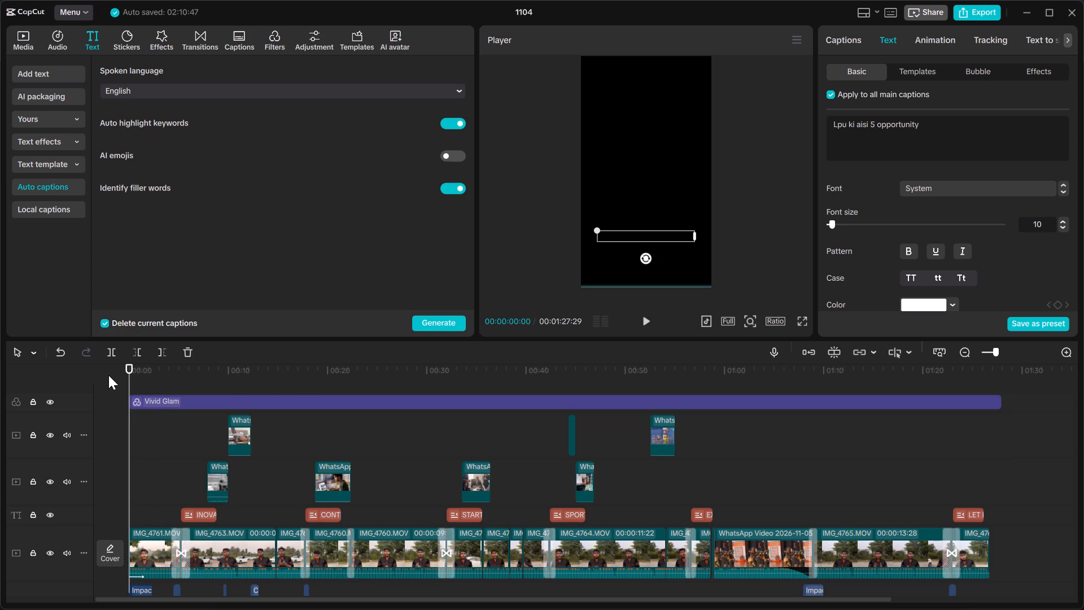
left_click(642, 258)
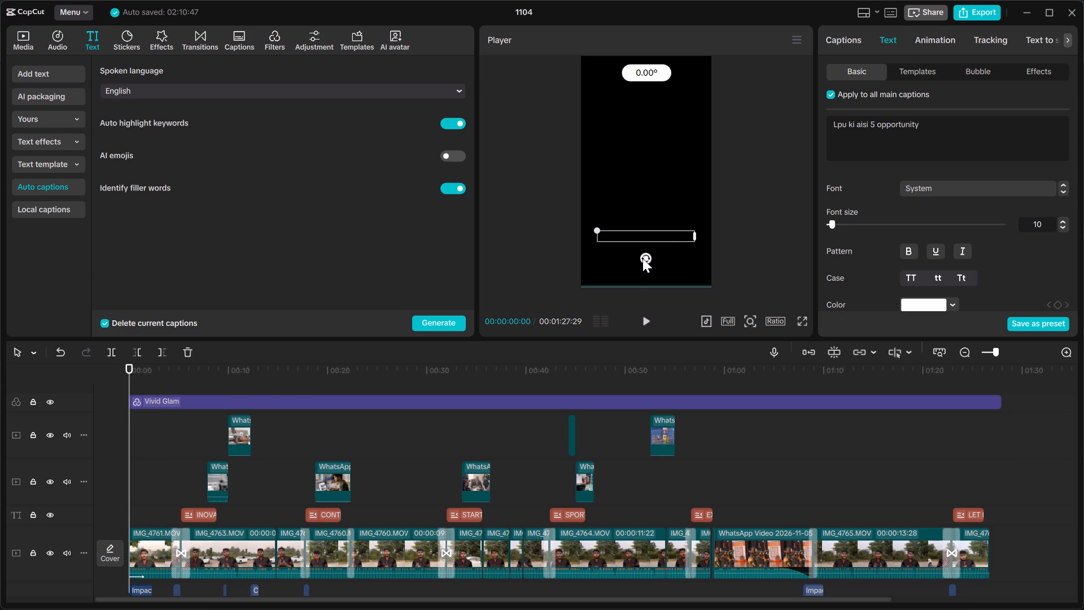
Browse the list of available fonts in the caption text settings.
left_click(957, 185)
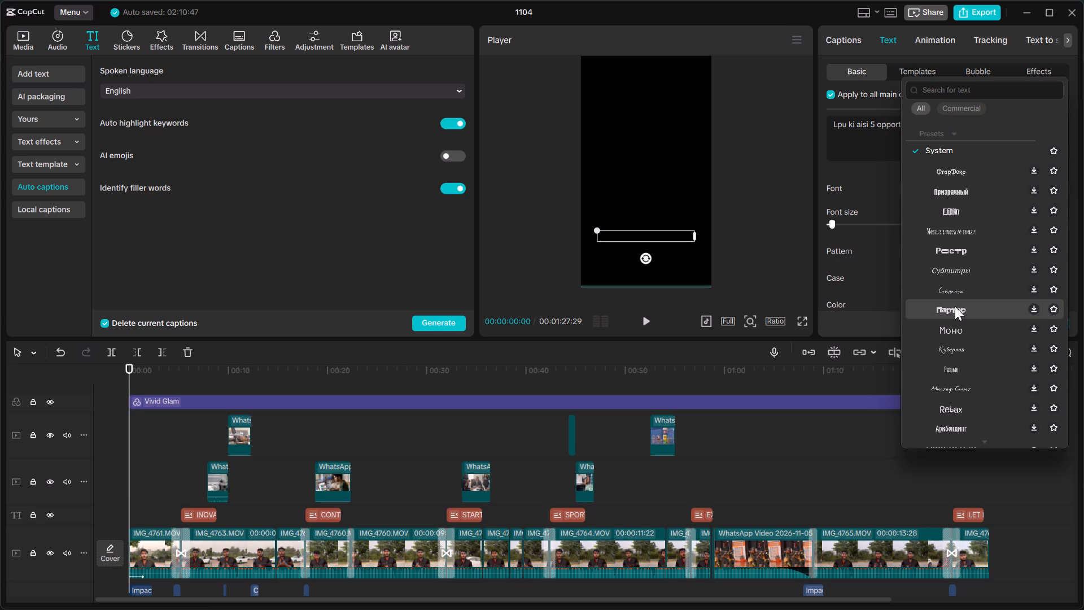
scroll(955, 306, "down", 2)
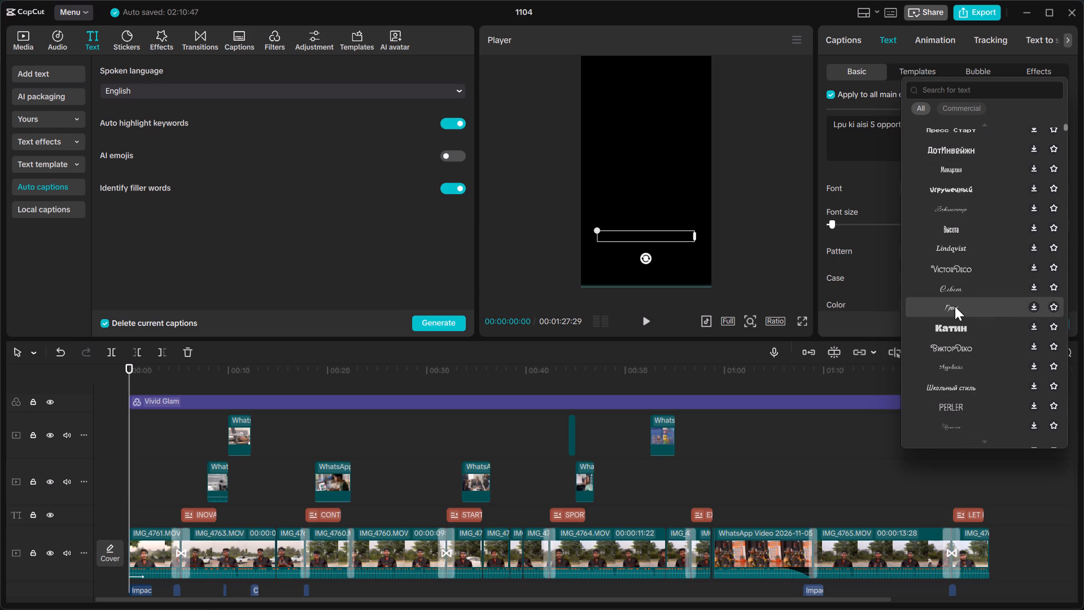
scroll(955, 306, "down", 1)
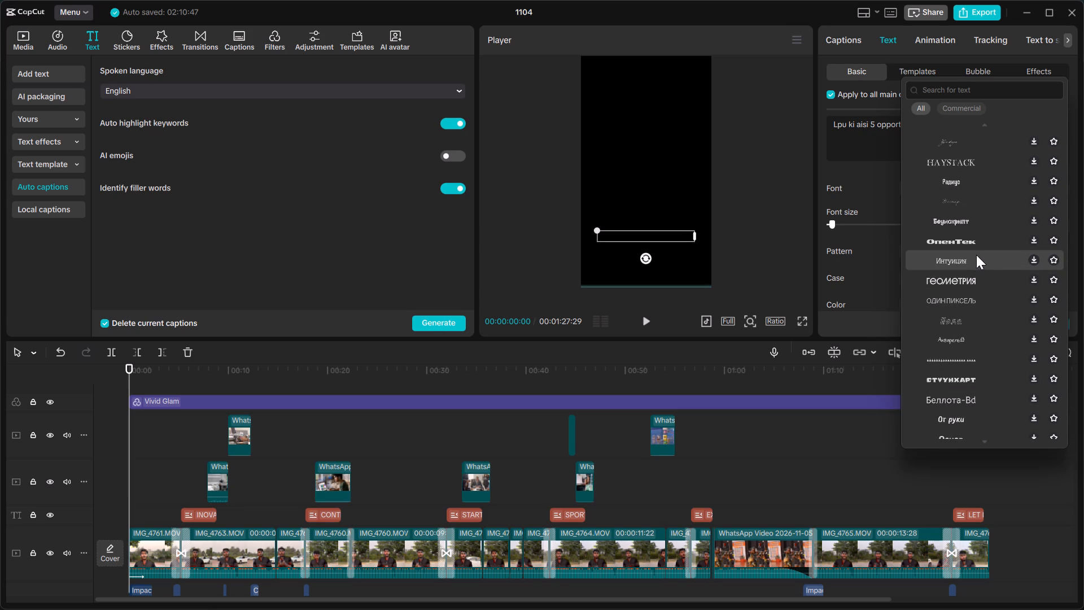
scroll(976, 255, "down", 2)
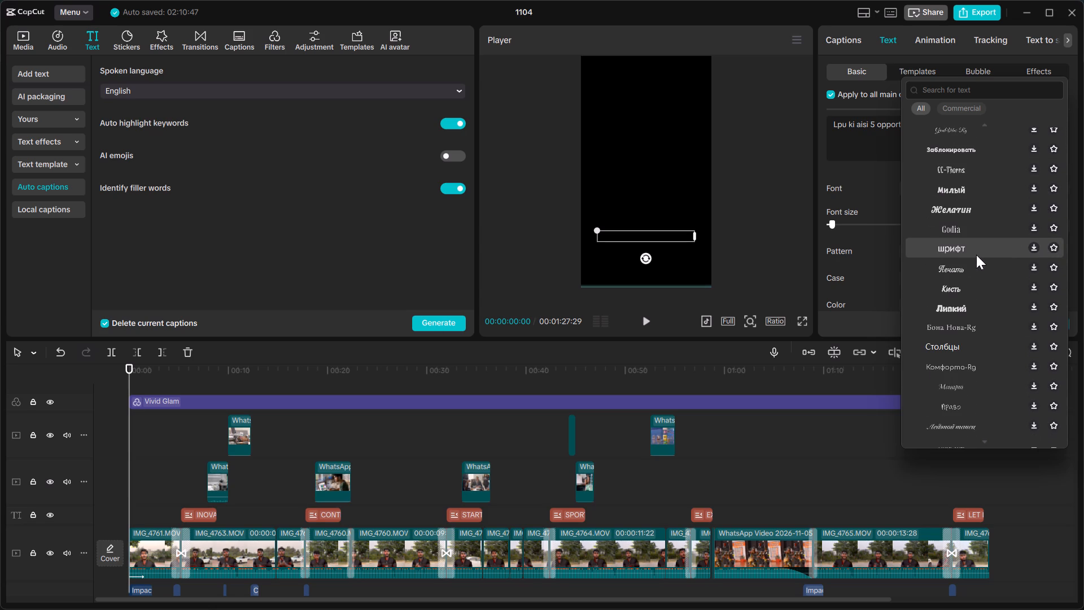
scroll(976, 255, "down", 2)
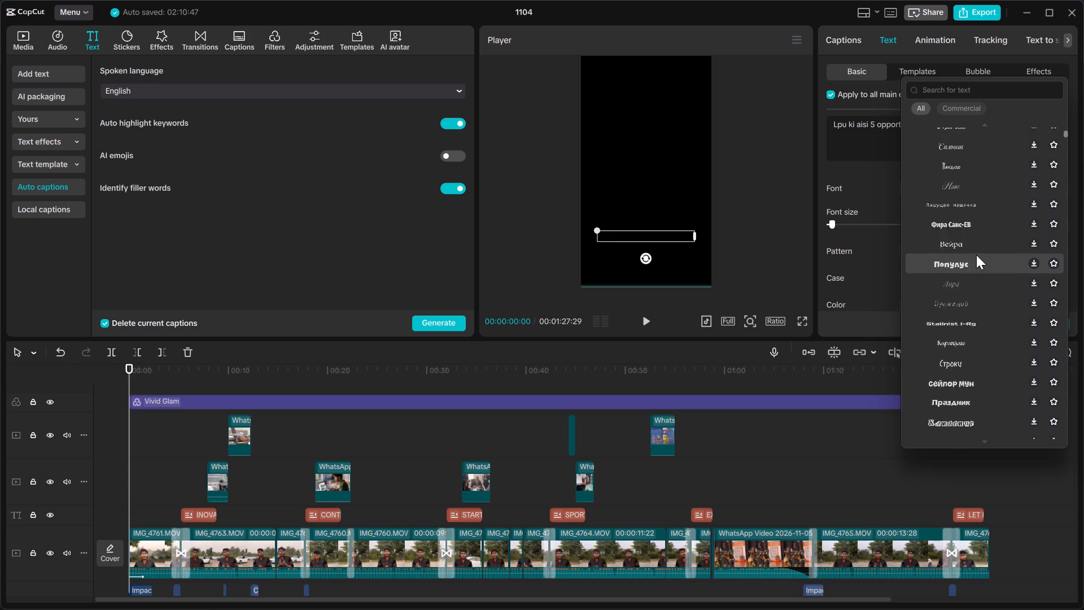
scroll(976, 255, "down", 2)
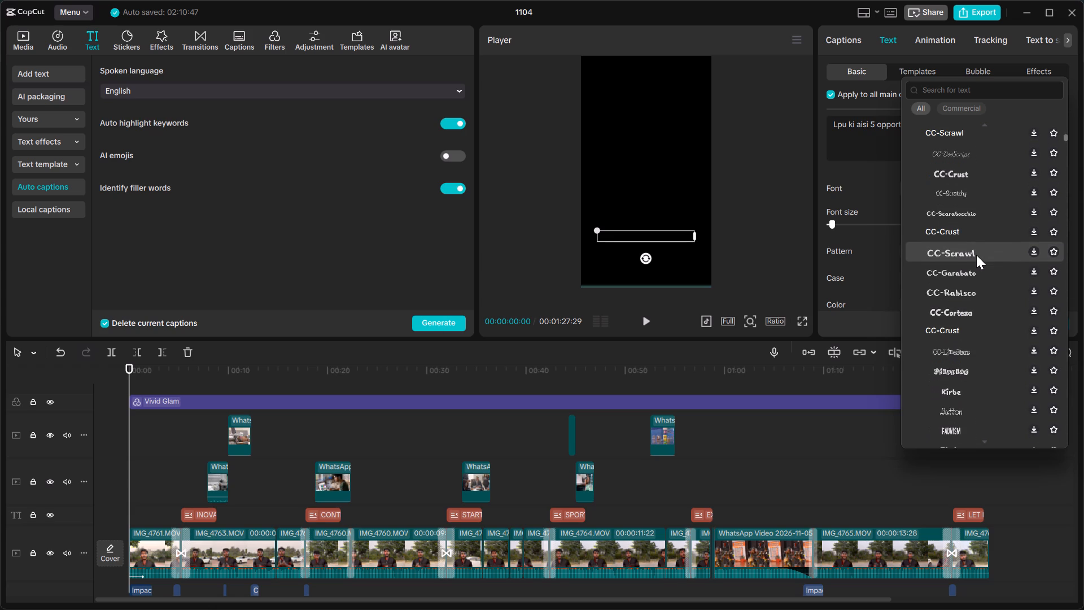
scroll(976, 255, "down", 1)
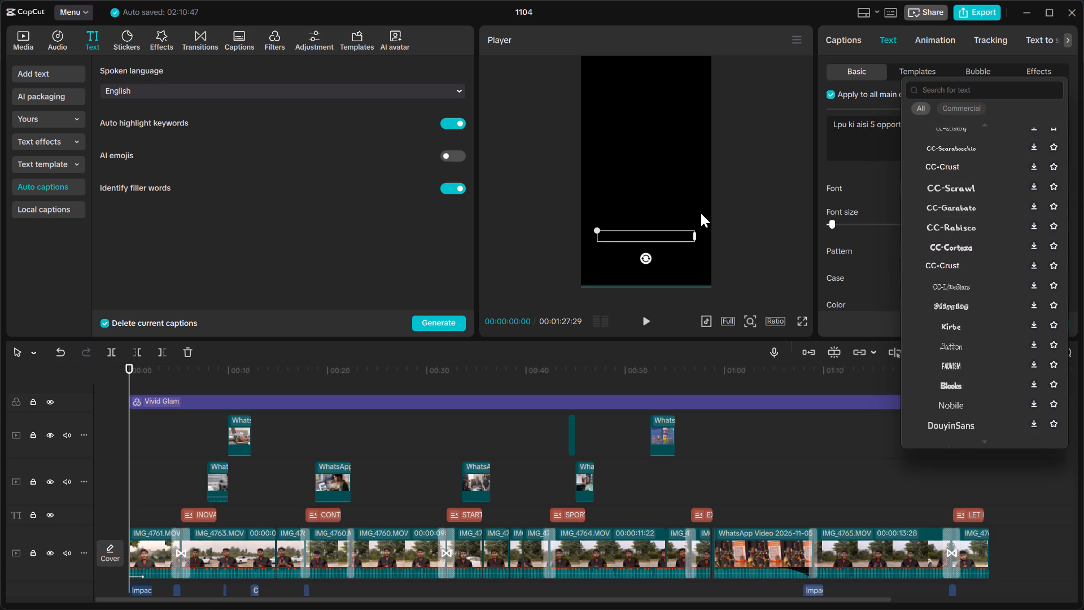
left_click(736, 204)
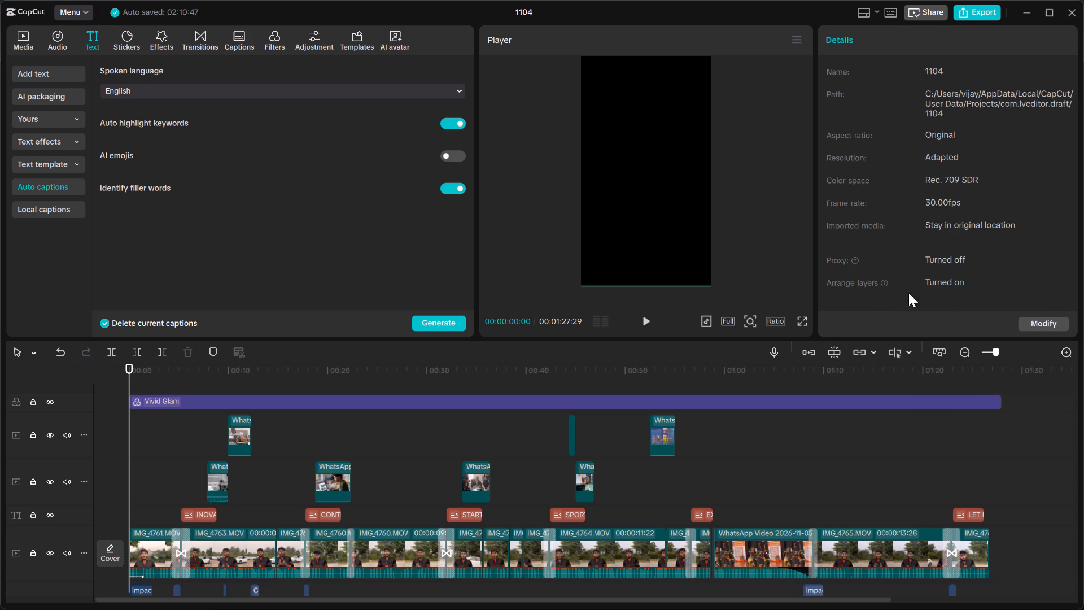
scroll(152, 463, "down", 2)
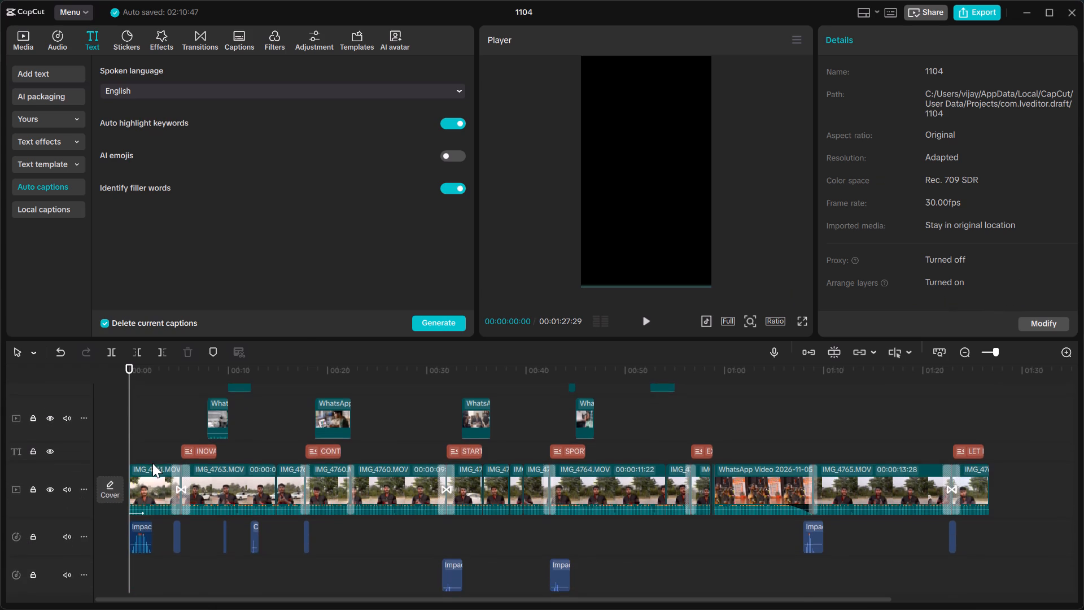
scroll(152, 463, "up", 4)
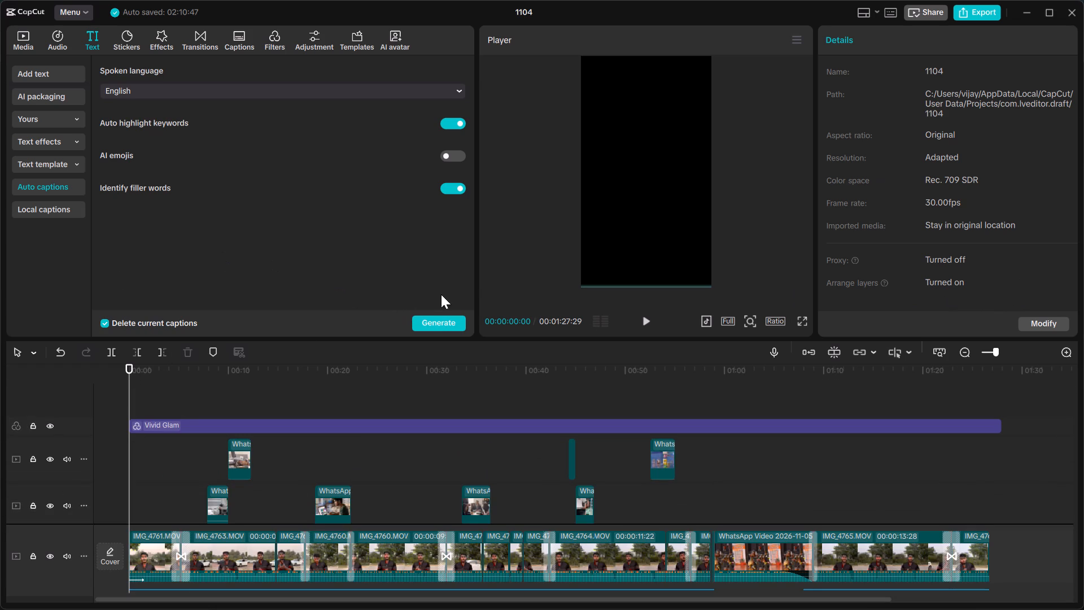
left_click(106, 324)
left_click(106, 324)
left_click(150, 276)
Add a Default text clip at the start of the timeline.
left_click(47, 76)
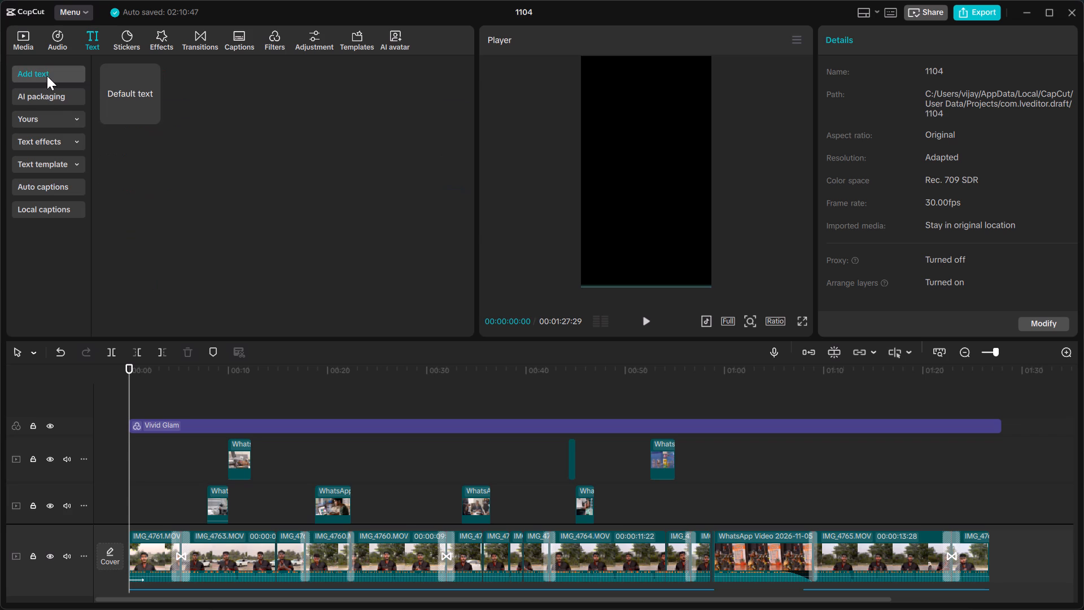
left_click(47, 76)
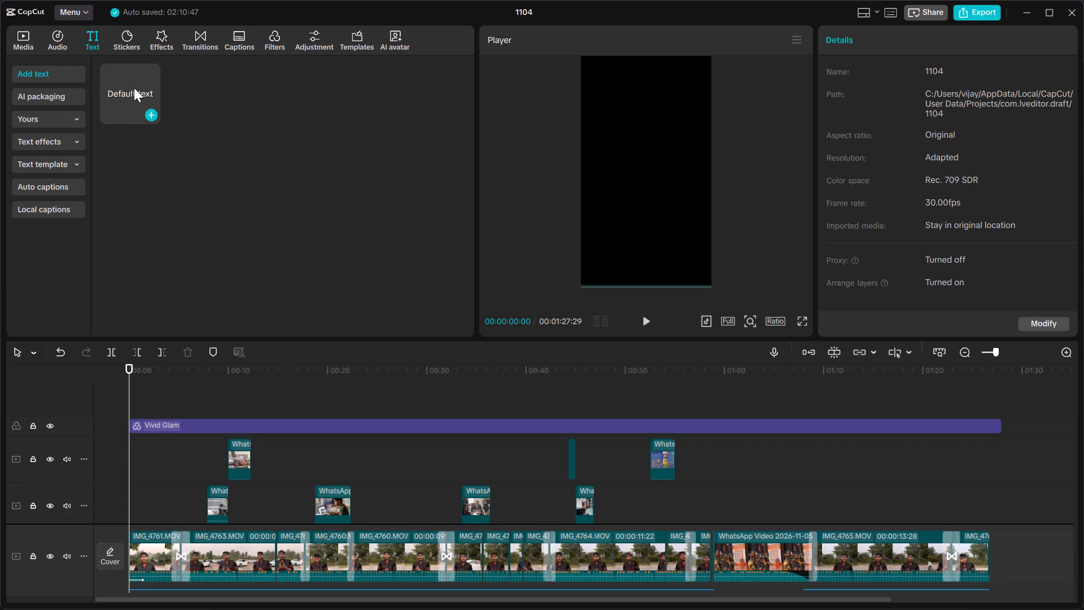
left_click(133, 95)
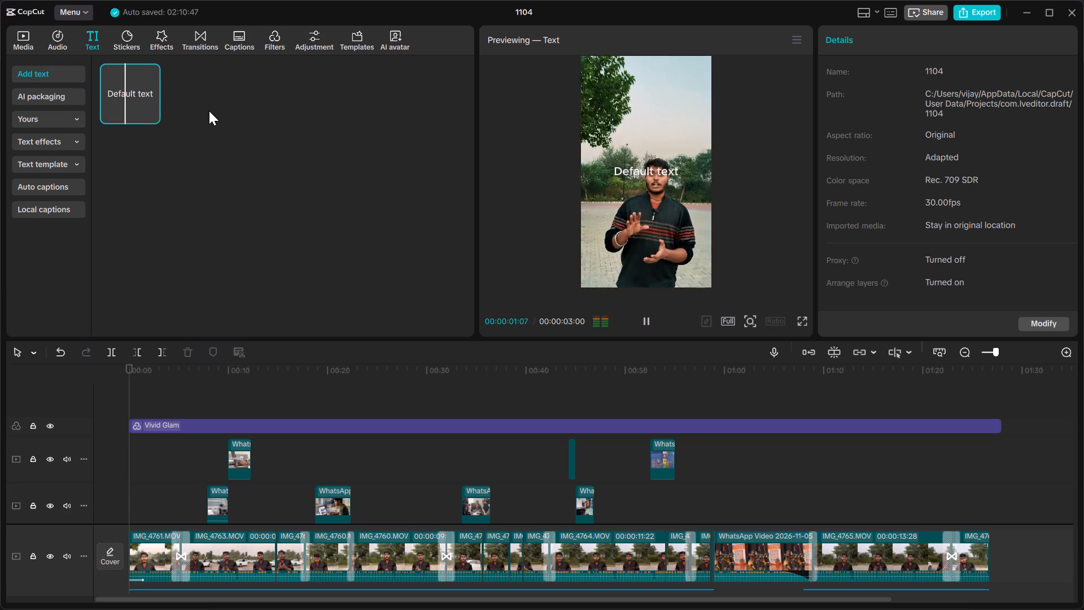
left_click(152, 111)
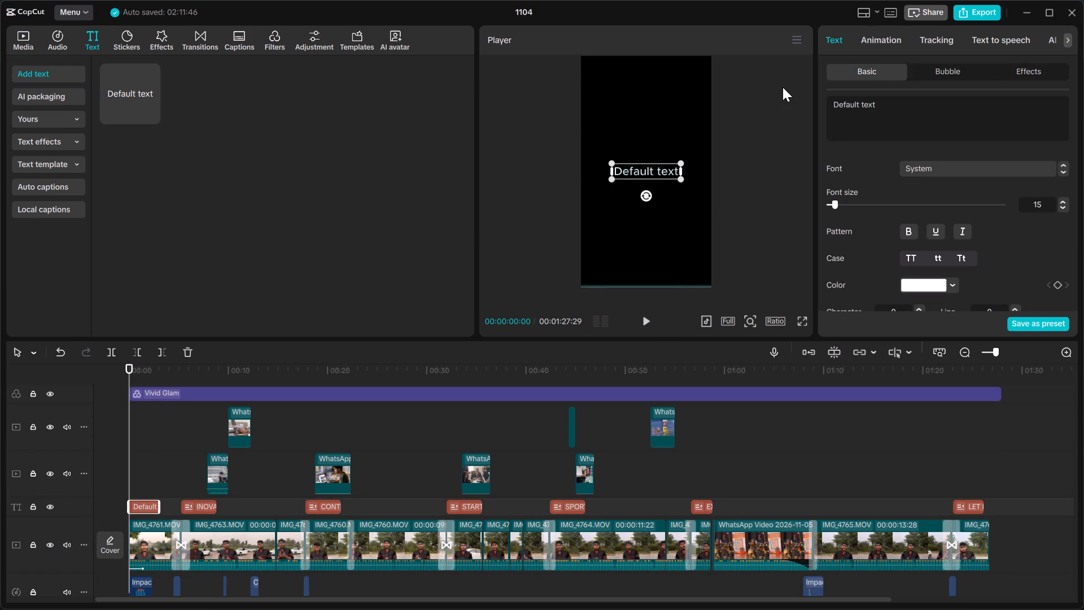
Replace the placeholder text with the copied caption "Lpu ki aisi 5 opportunity" and make it bold.
left_click_drag(887, 104, 785, 106)
key("BackSpace")
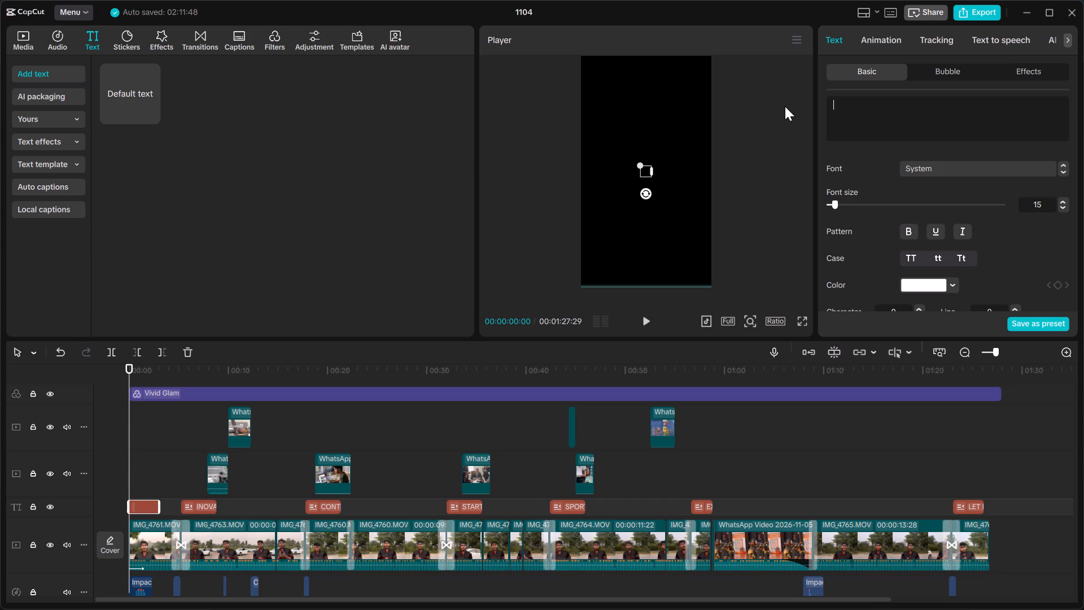
key("ctrl+b")
key("ctrl+v")
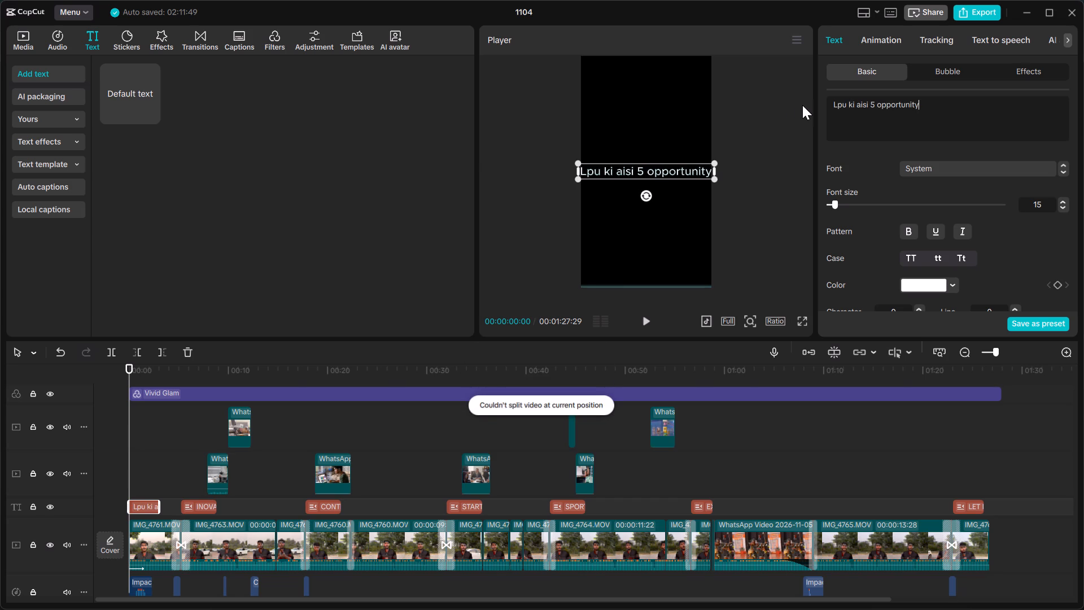
left_click(855, 108)
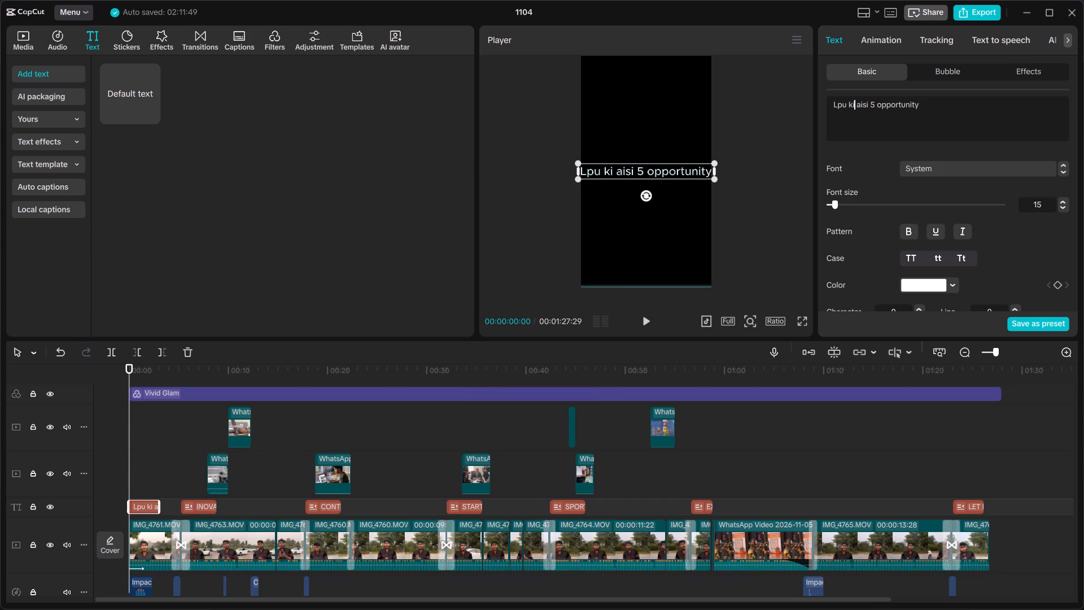
left_click(904, 230)
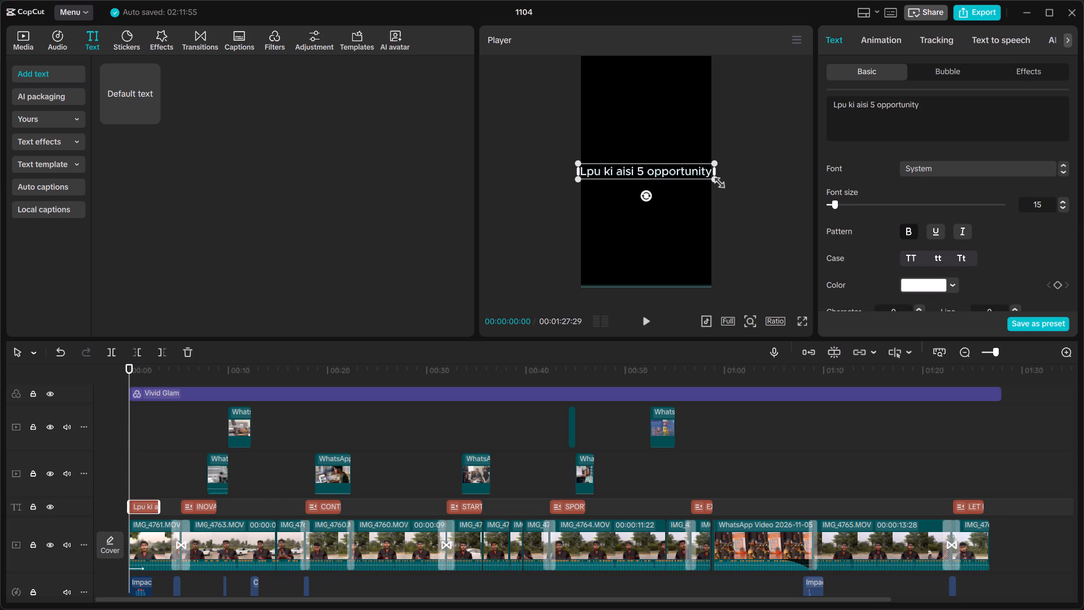
Scale the text down in the preview so the whole line fits within the frame width with a small side margin.
left_click(714, 180)
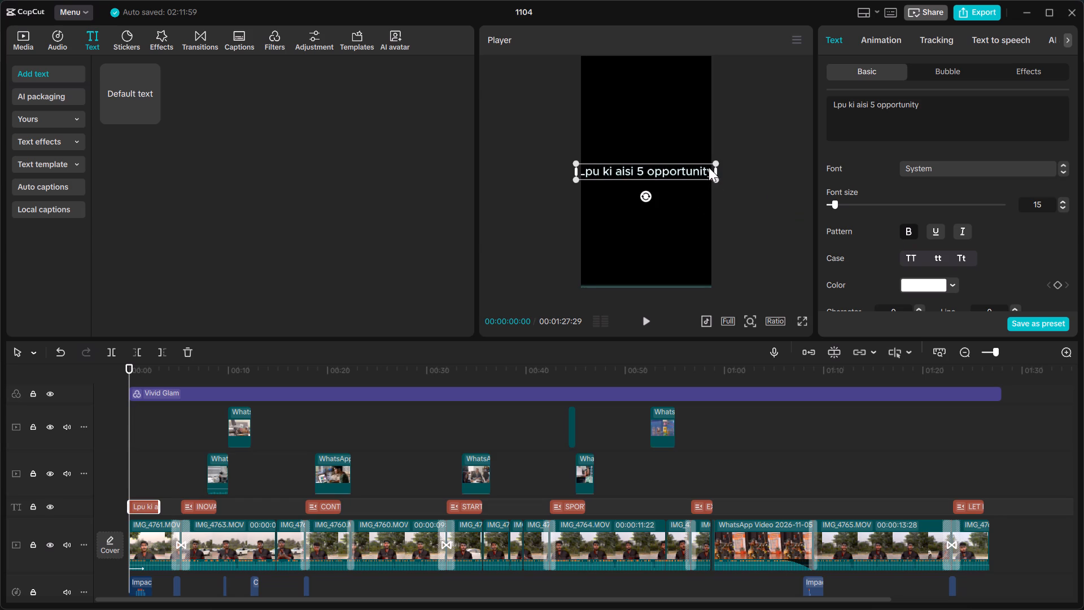
left_click_drag(718, 180, 700, 180)
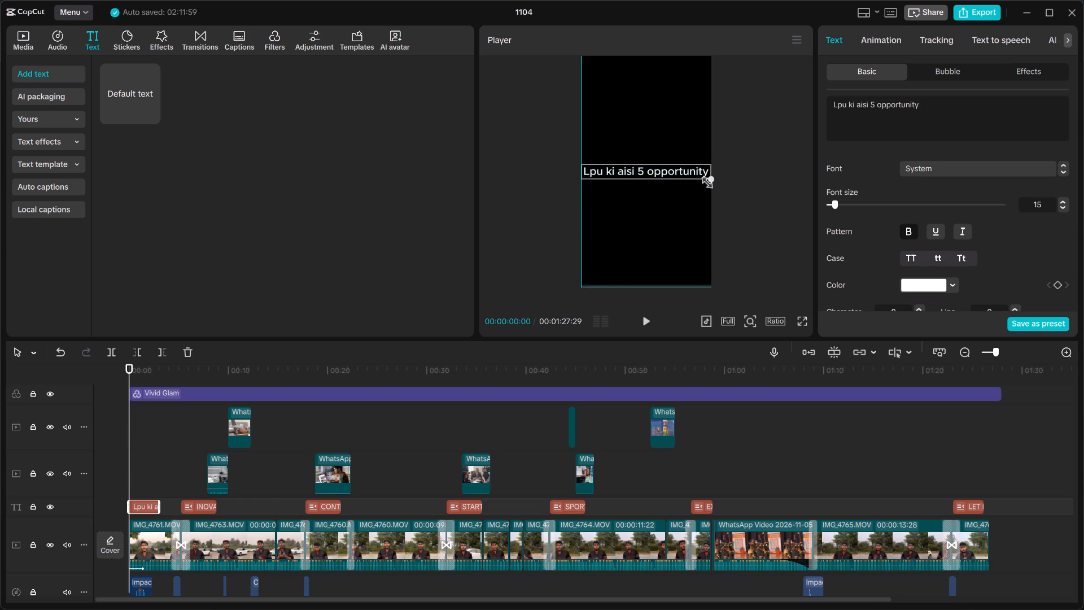
left_click_drag(700, 180, 688, 180)
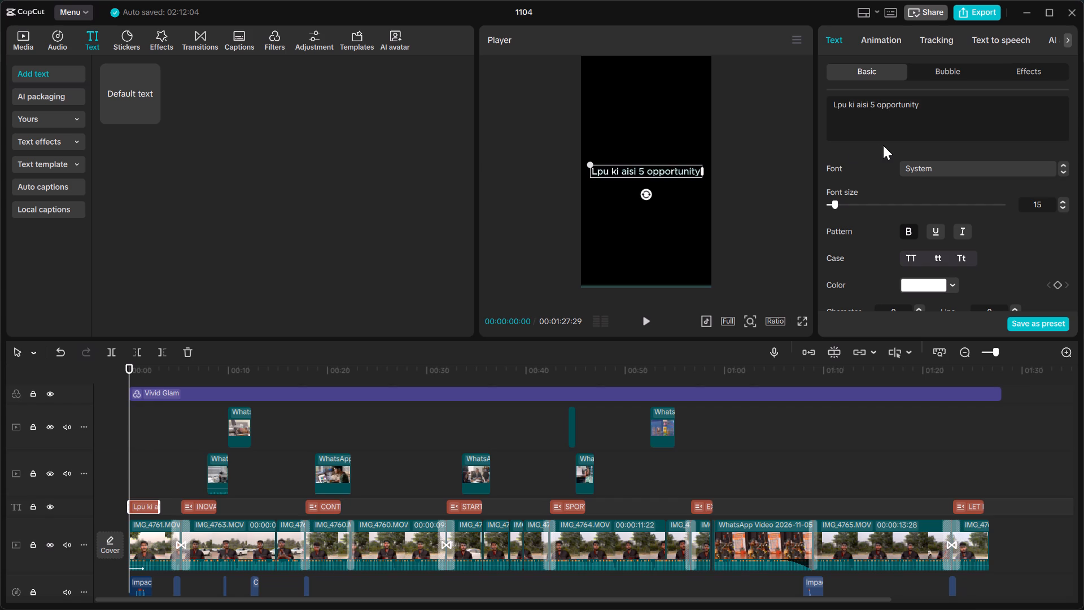
Apply the Fade In entrance animation to the text clip with a duration of 1.3 s.
left_click(864, 41)
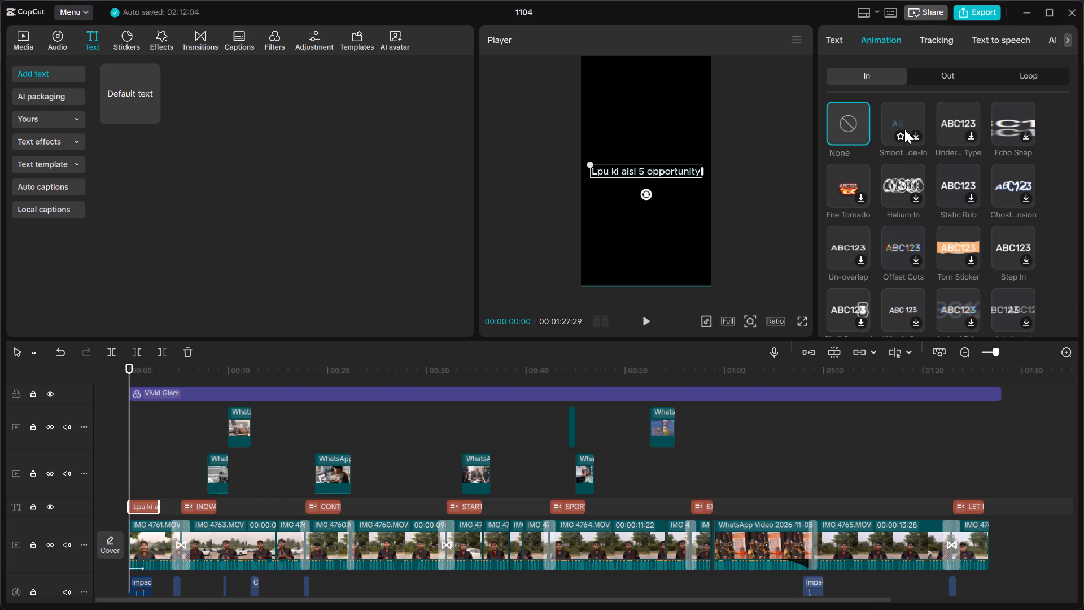
scroll(904, 129, "down", 1)
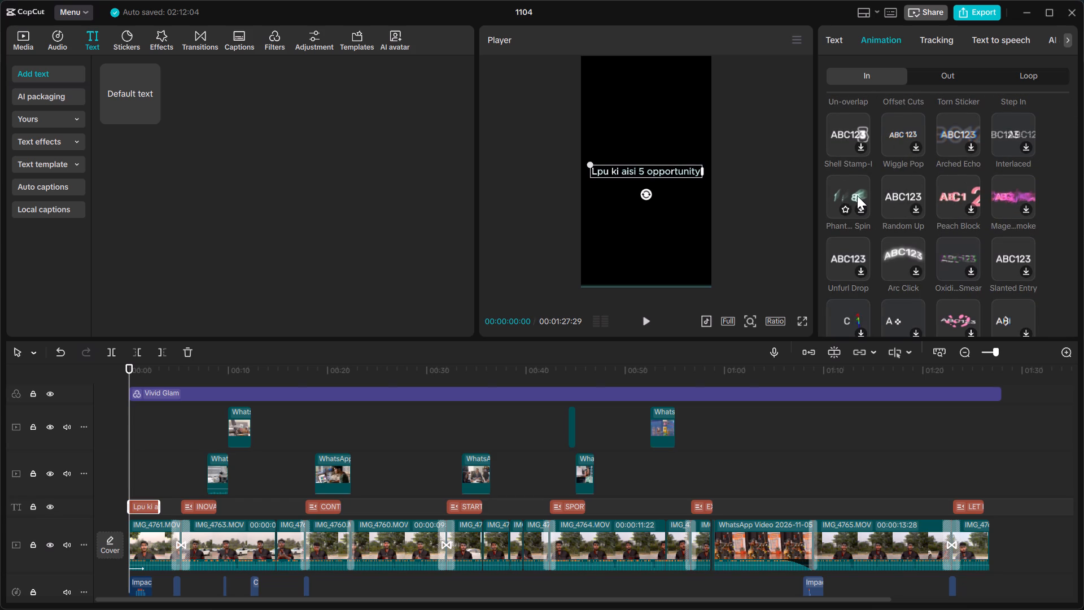
scroll(856, 245, "down", 2)
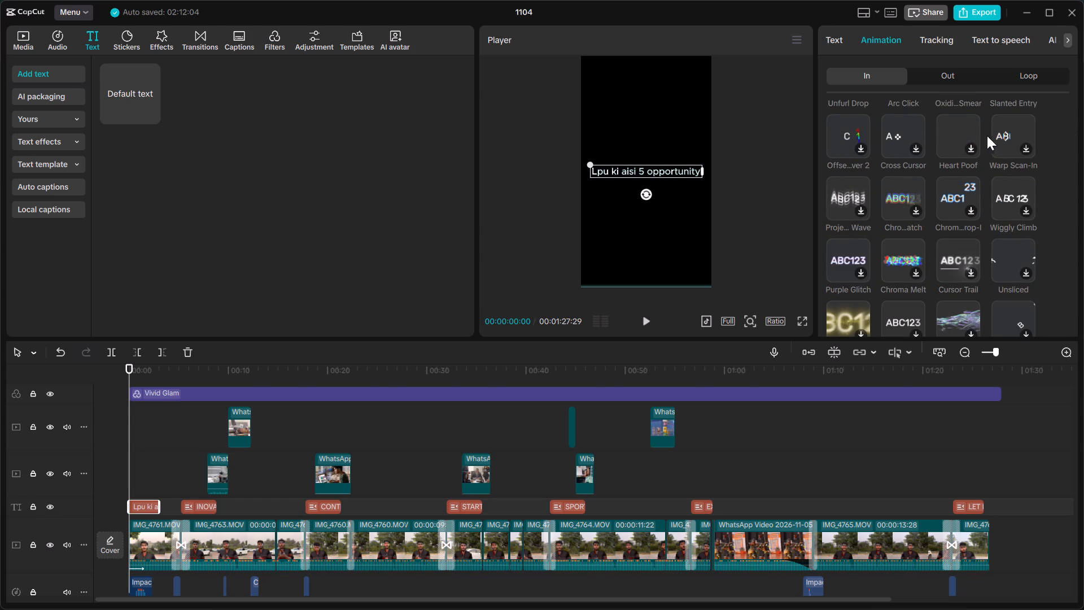
scroll(894, 268, "down", 1)
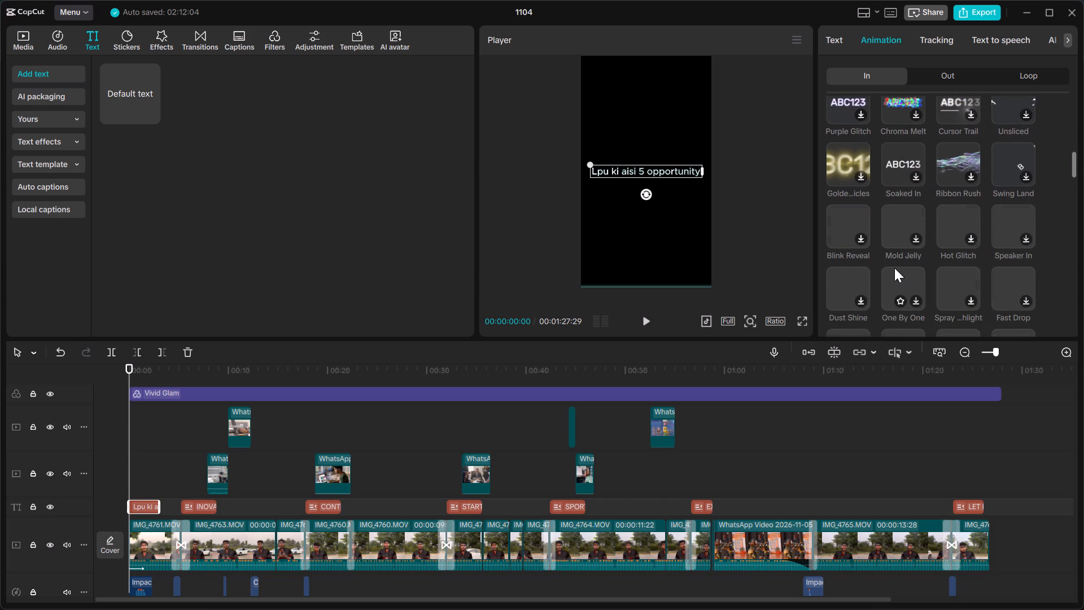
scroll(938, 243, "down", 1)
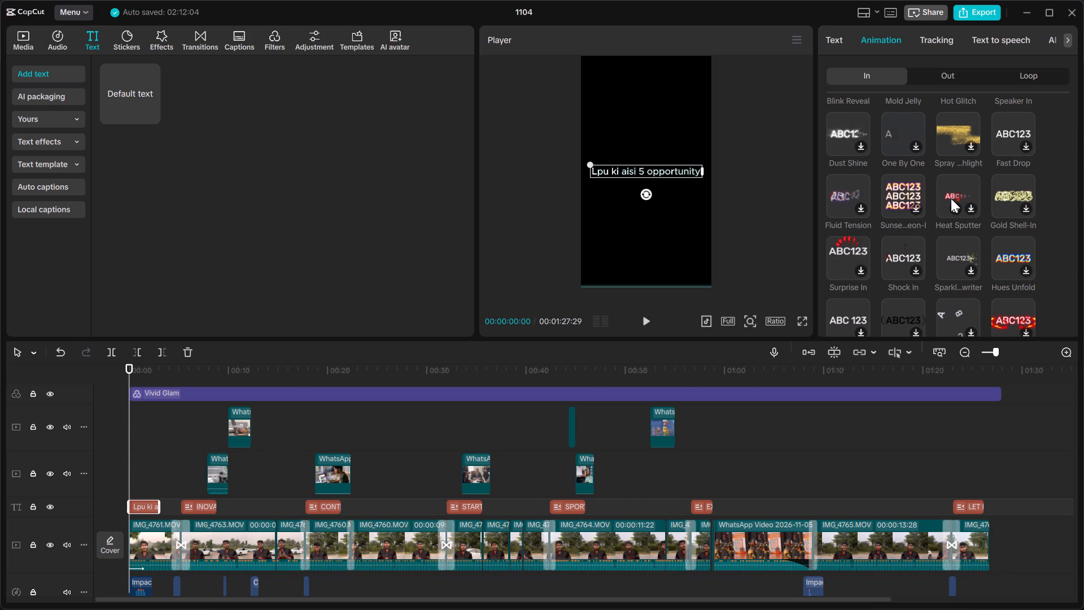
scroll(999, 266, "down", 1)
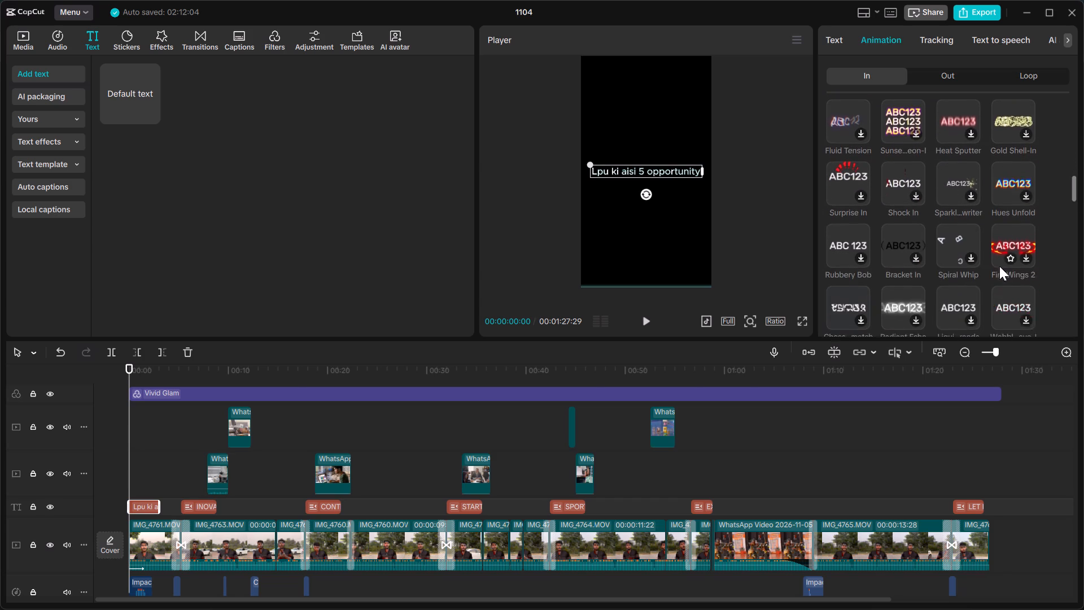
scroll(999, 266, "down", 2)
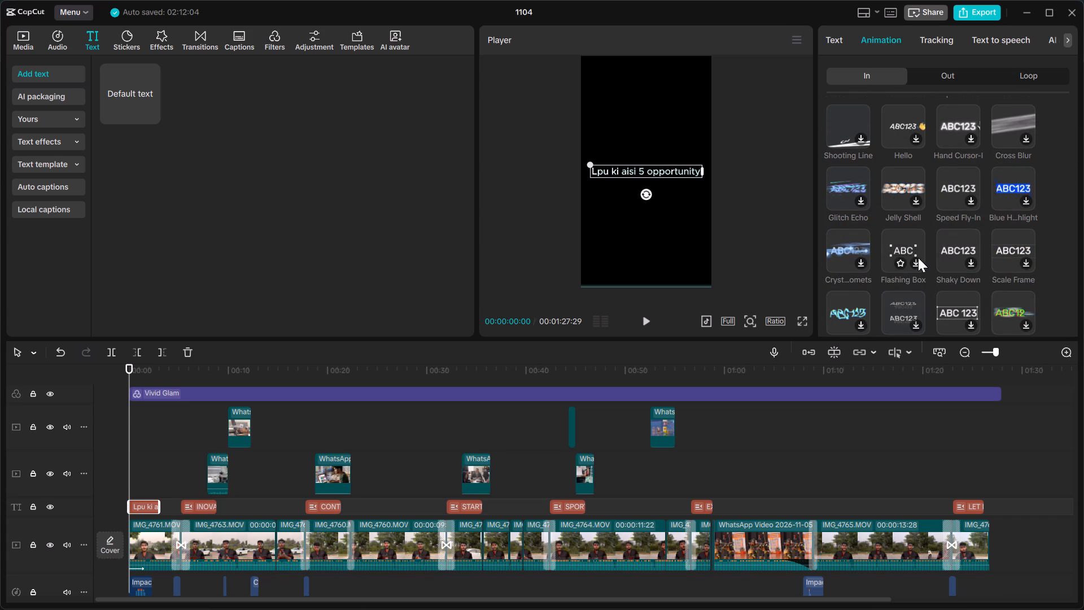
scroll(916, 259, "down", 2)
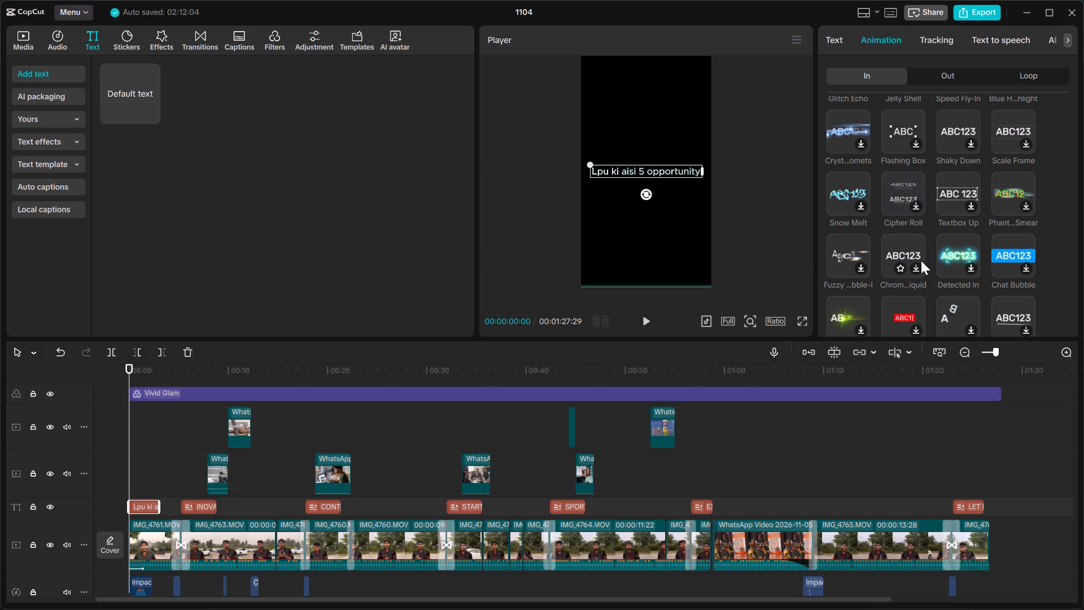
scroll(965, 257, "down", 1)
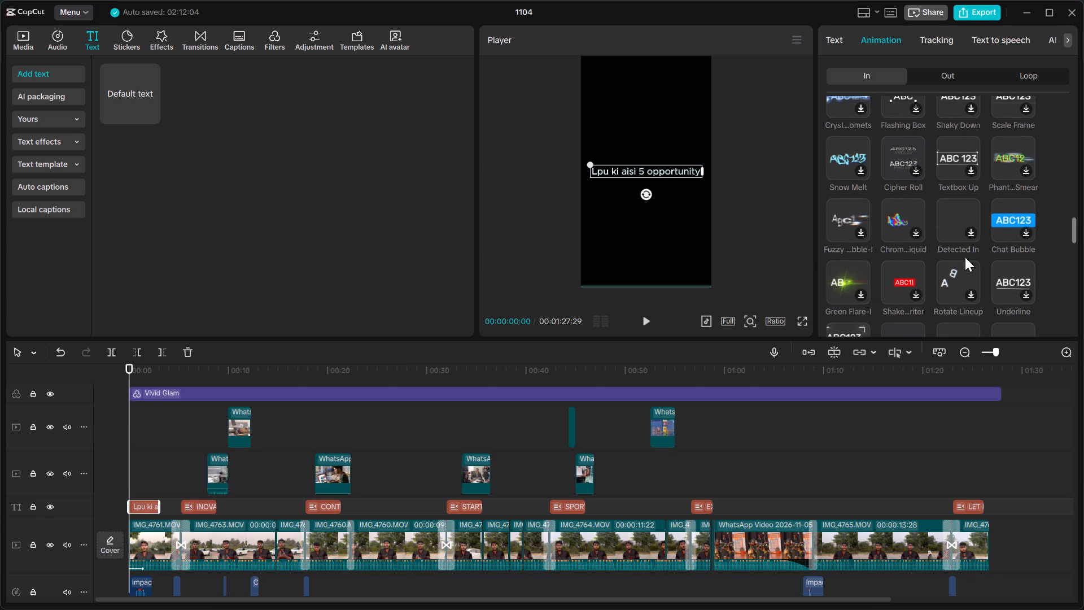
scroll(965, 257, "down", 1)
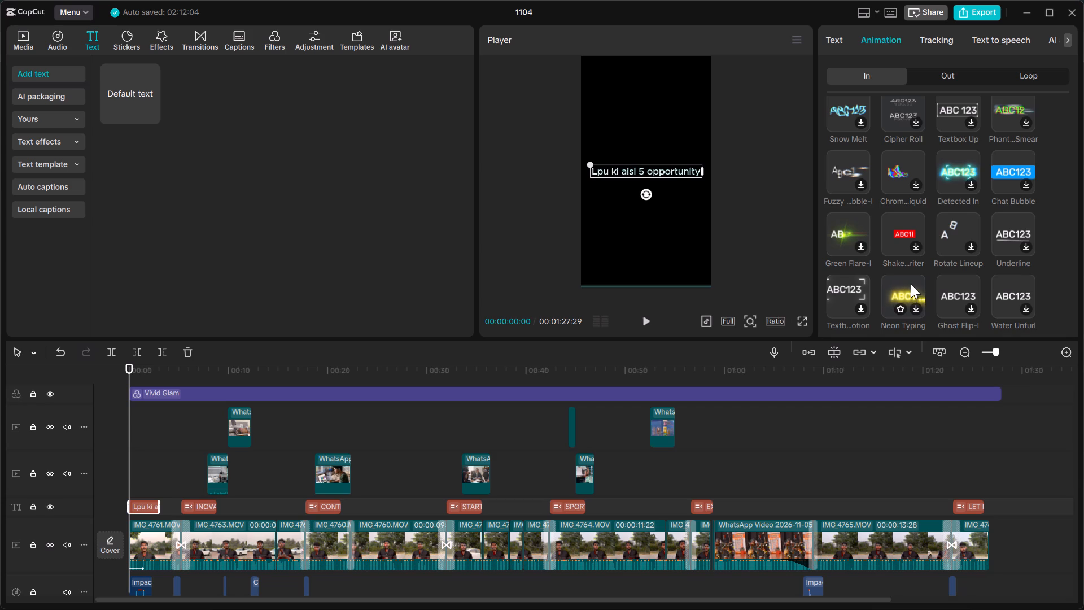
scroll(911, 284, "down", 1)
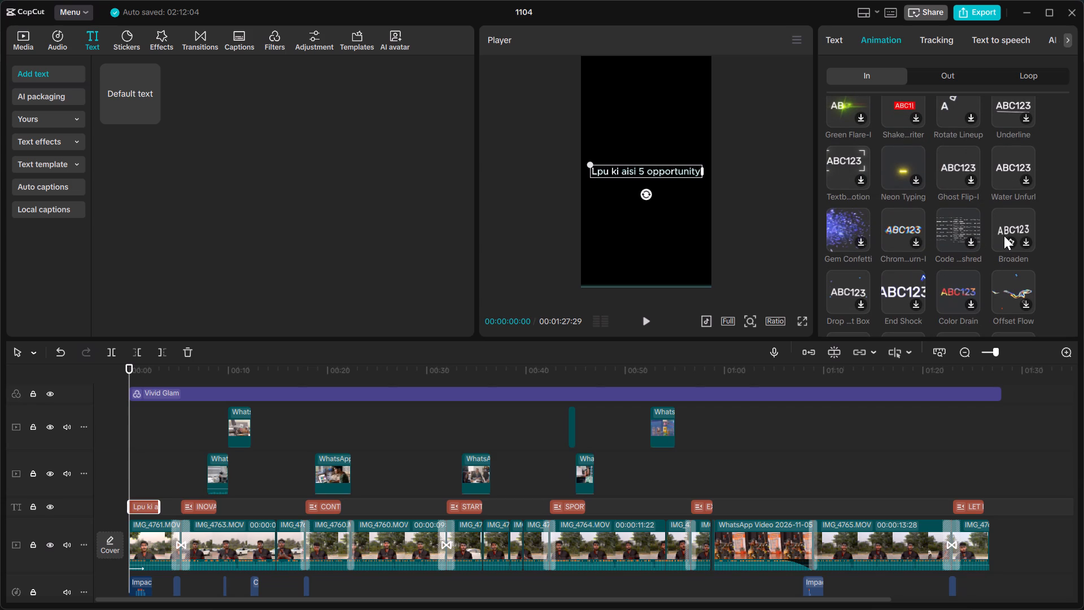
scroll(1004, 236, "down", 2)
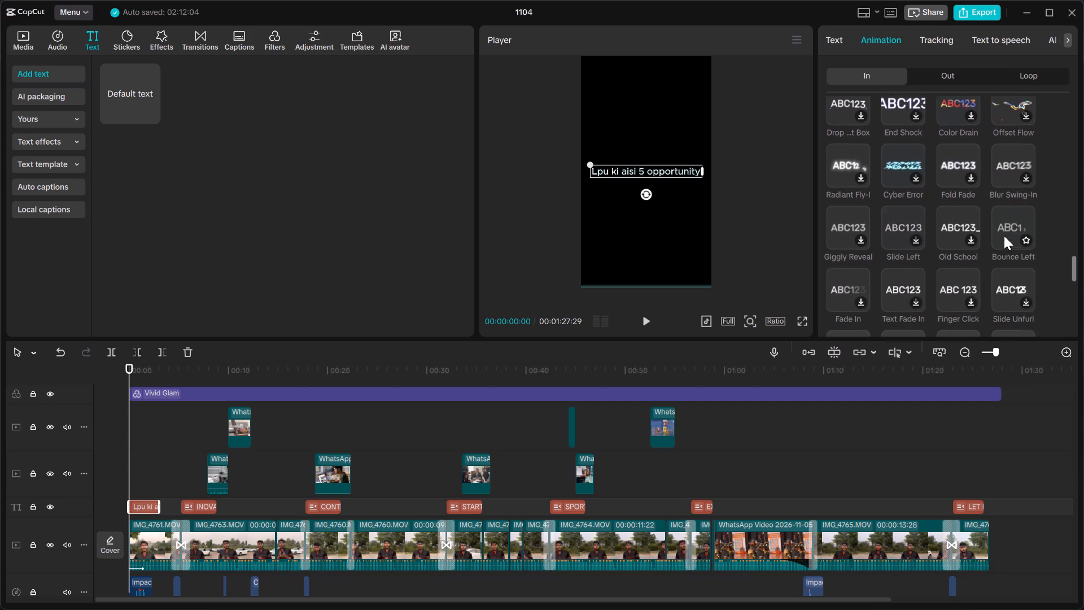
scroll(1004, 236, "down", 1)
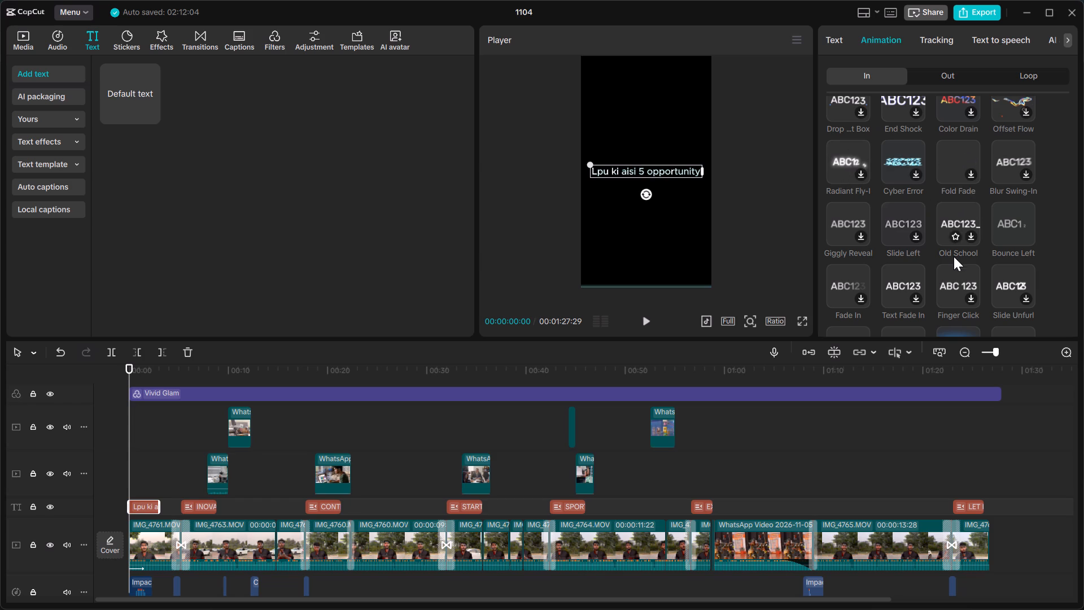
scroll(903, 275, "down", 1)
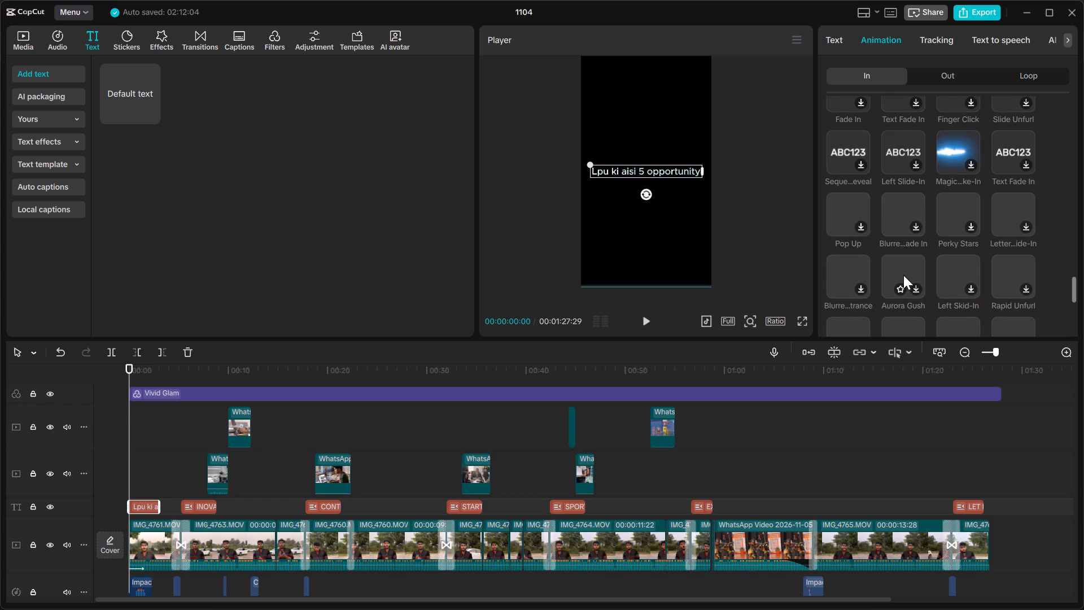
scroll(857, 151, "up", 1)
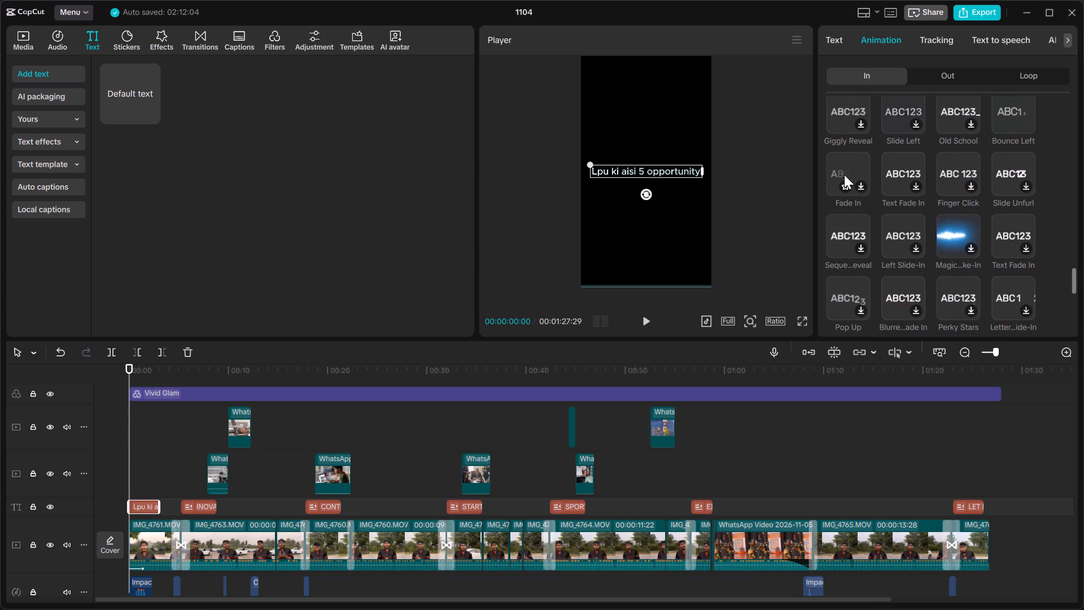
left_click(862, 187)
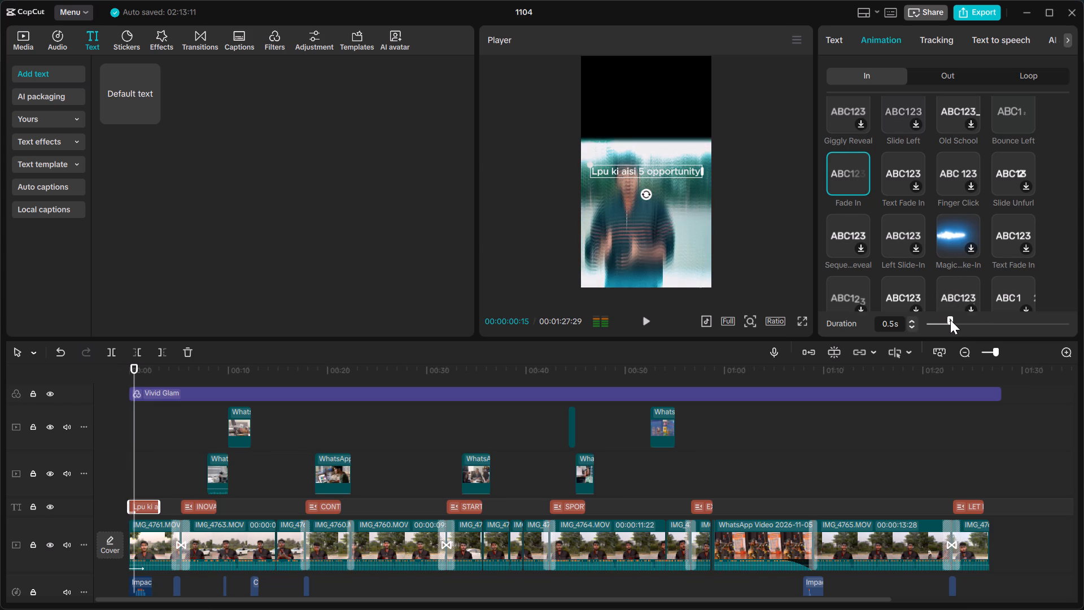
left_click_drag(950, 320, 989, 329)
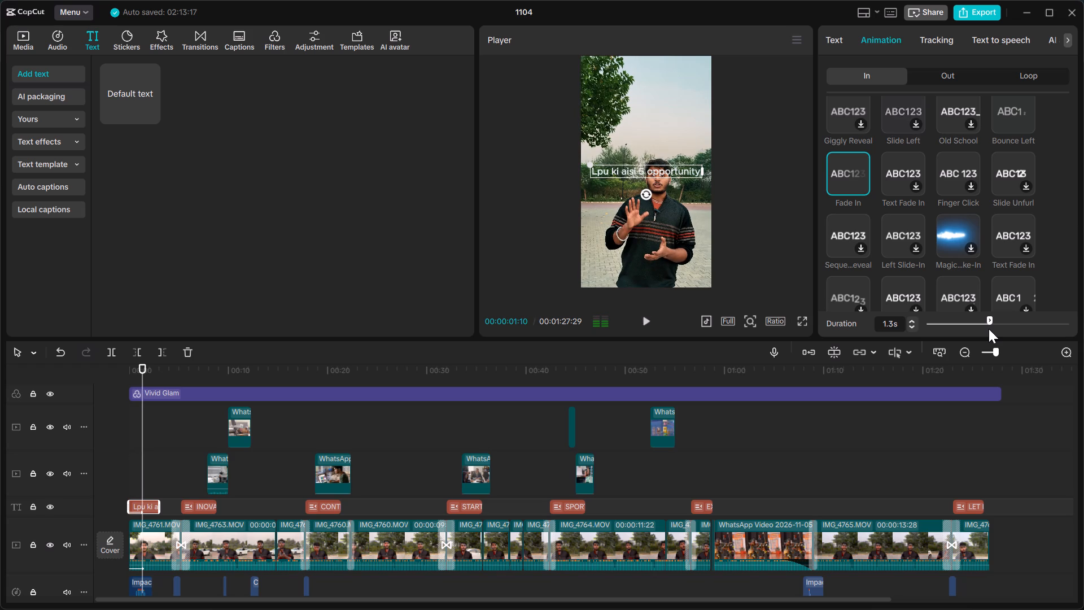
left_click(413, 422)
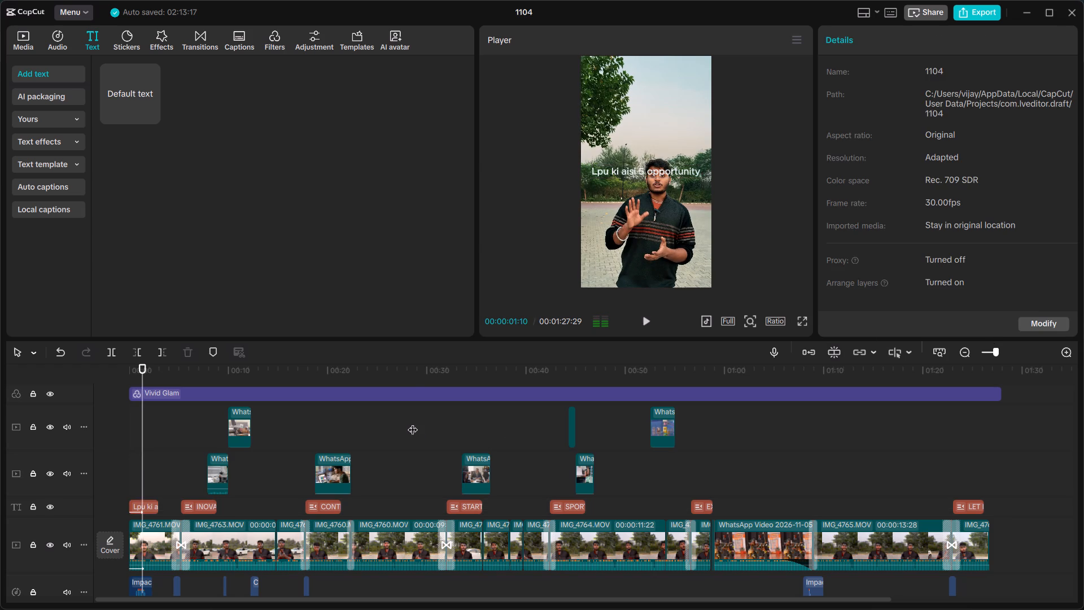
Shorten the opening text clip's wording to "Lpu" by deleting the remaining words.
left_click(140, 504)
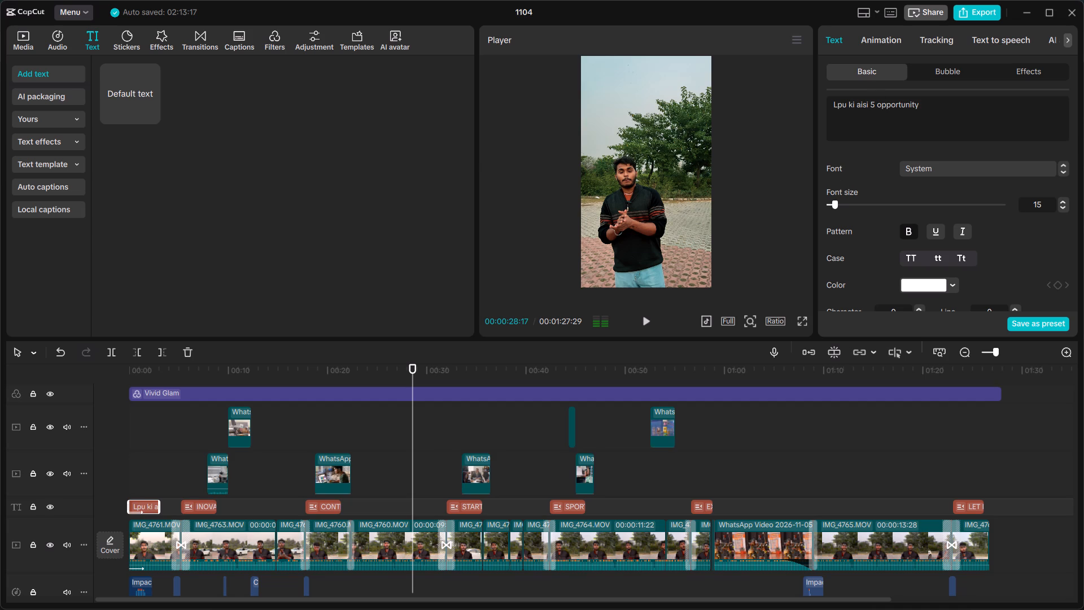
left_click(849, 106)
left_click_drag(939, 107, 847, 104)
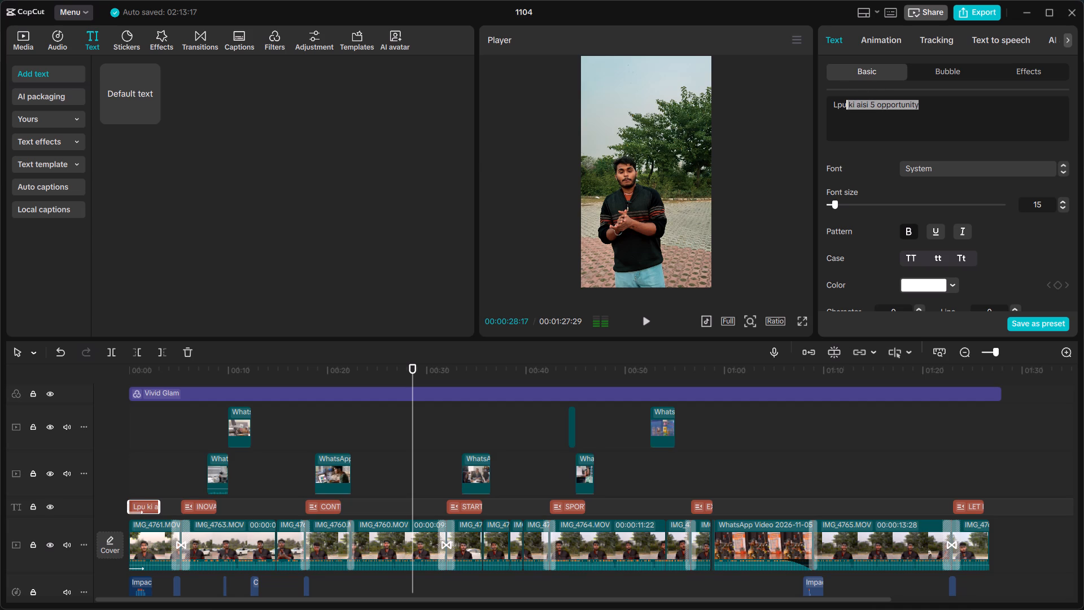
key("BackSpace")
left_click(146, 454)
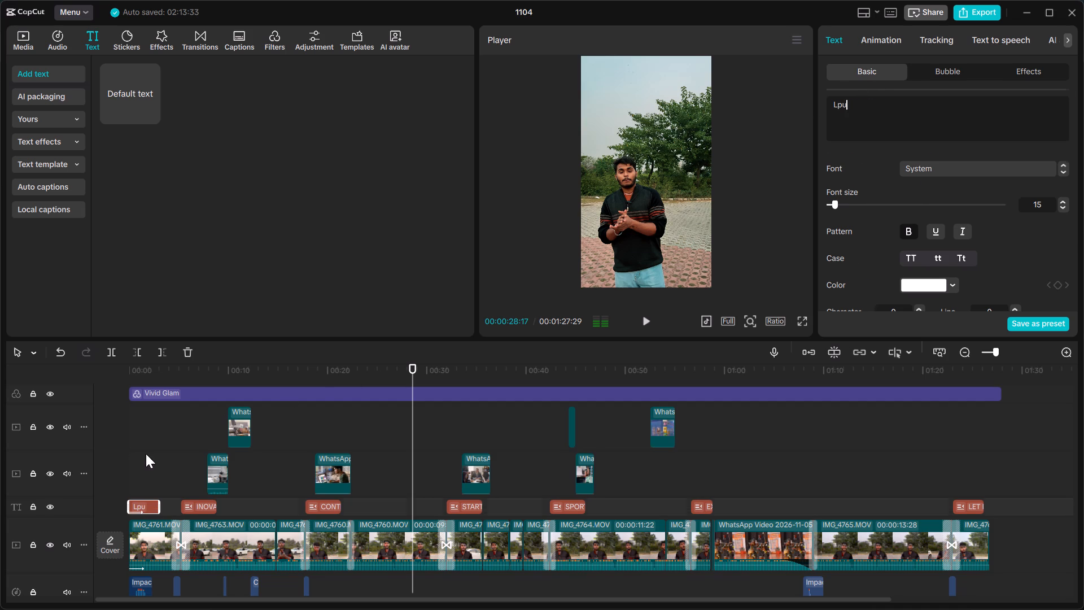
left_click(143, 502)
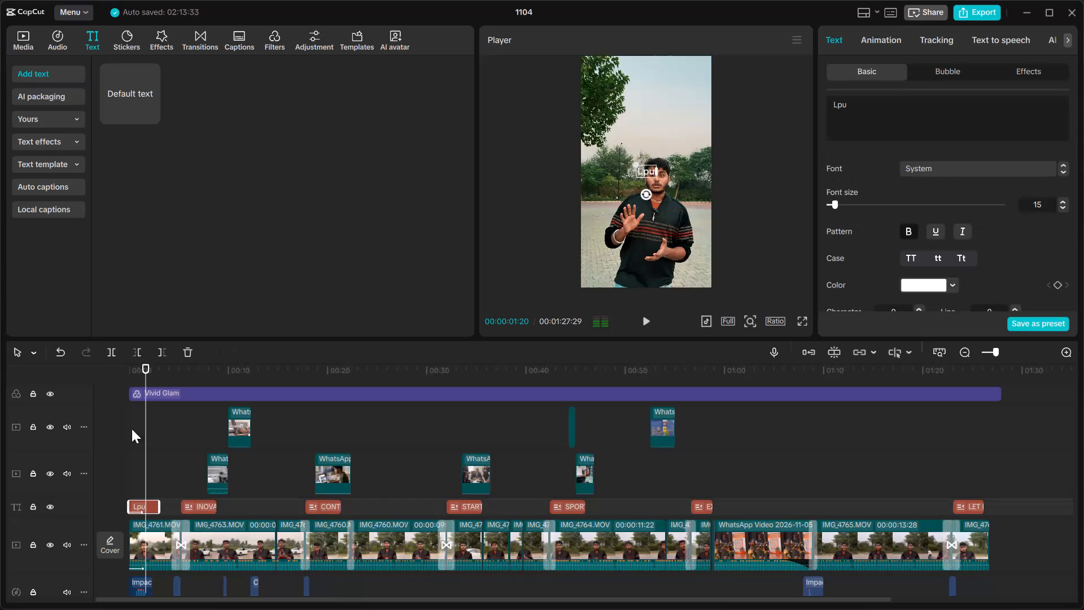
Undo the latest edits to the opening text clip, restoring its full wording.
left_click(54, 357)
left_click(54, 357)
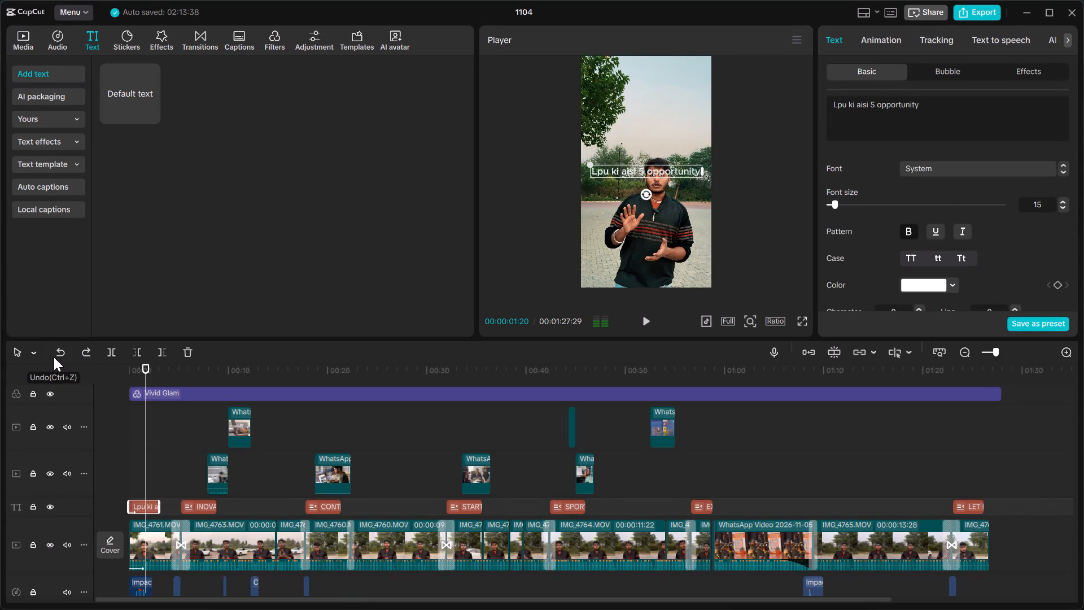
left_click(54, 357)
Delete the words "ki aisi 5 opportunity" from the opening text clip, leaving only "Lpu".
left_click_drag(930, 103, 847, 103)
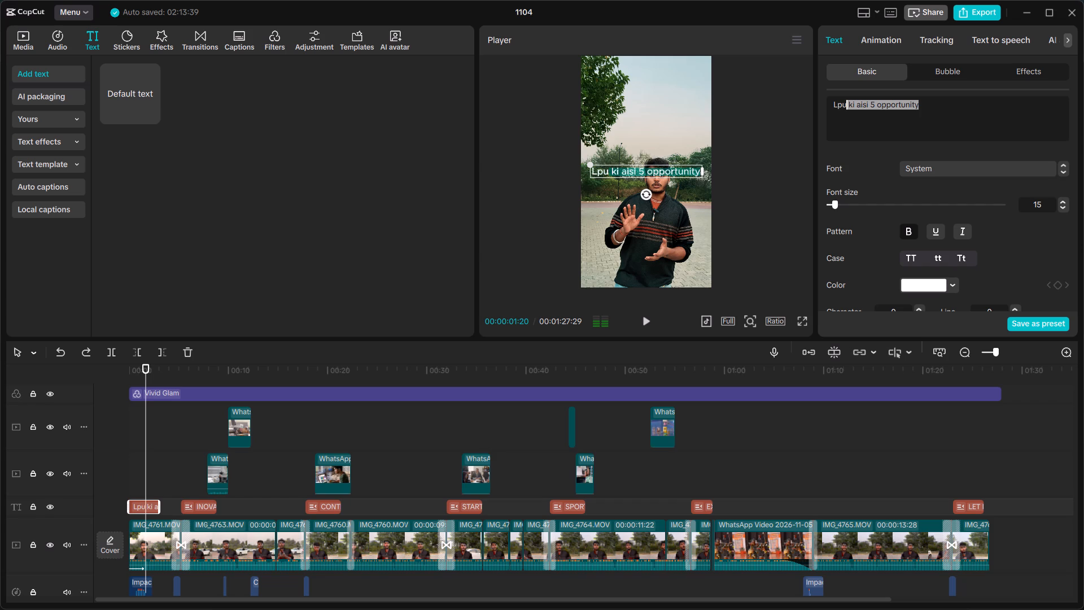
key("BackSpace")
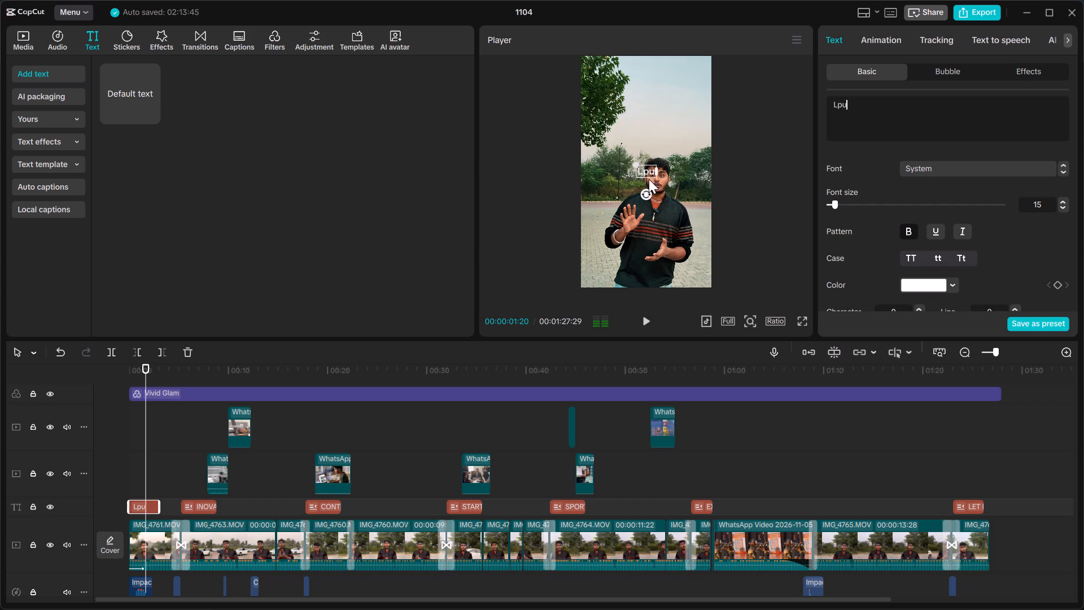
left_click(653, 179)
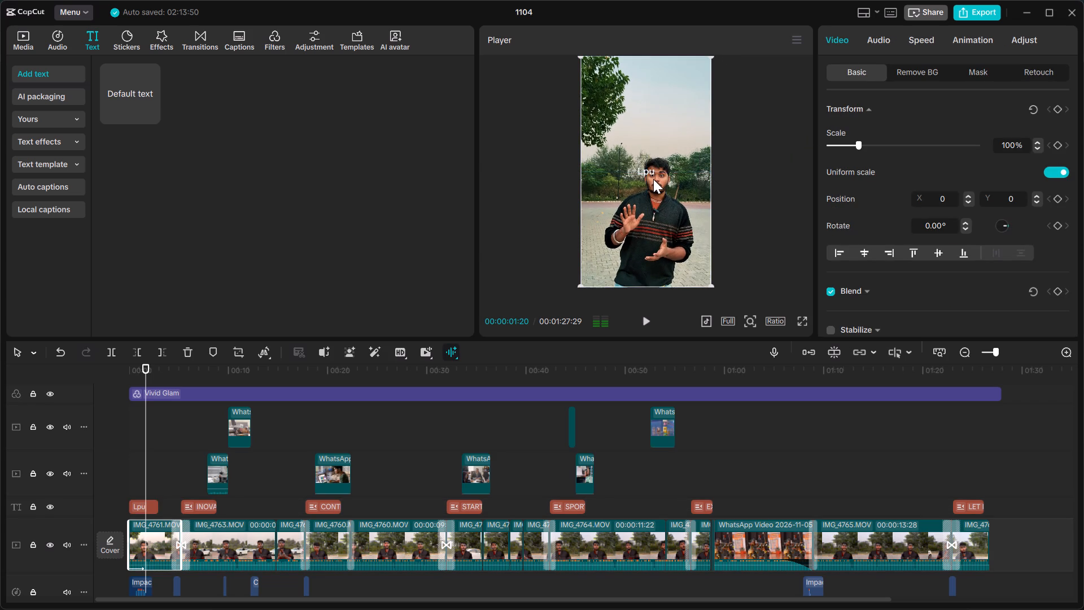
Enlarge the "Lpu" text in the video frame and place it over the speaker's chest.
left_click(649, 172)
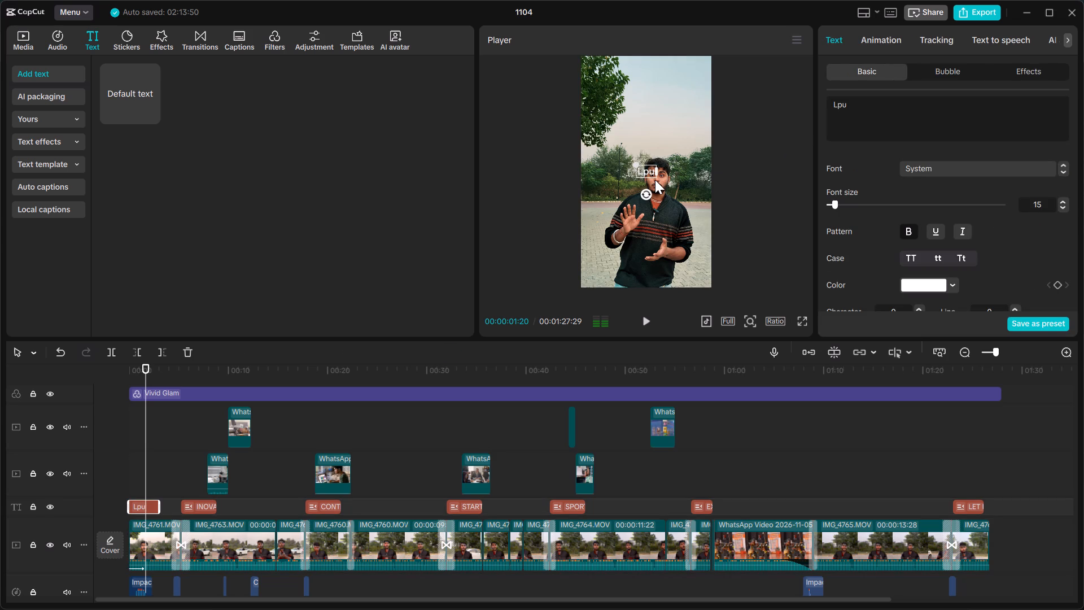
left_click_drag(634, 165, 631, 165)
left_click_drag(631, 165, 623, 162)
left_click_drag(647, 173, 642, 238)
left_click_drag(642, 238, 642, 234)
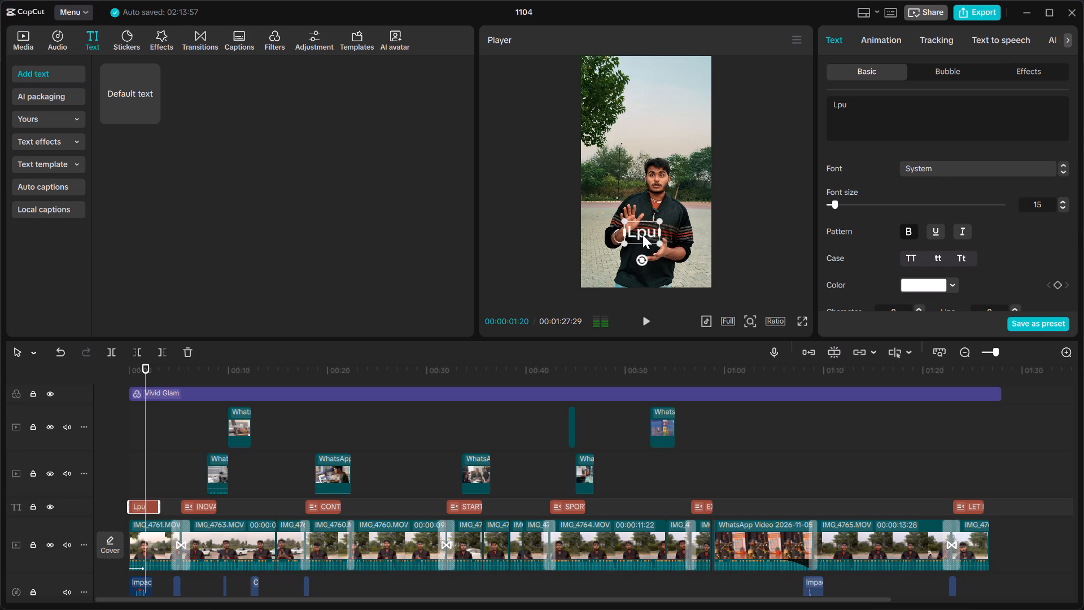
left_click_drag(642, 234, 642, 236)
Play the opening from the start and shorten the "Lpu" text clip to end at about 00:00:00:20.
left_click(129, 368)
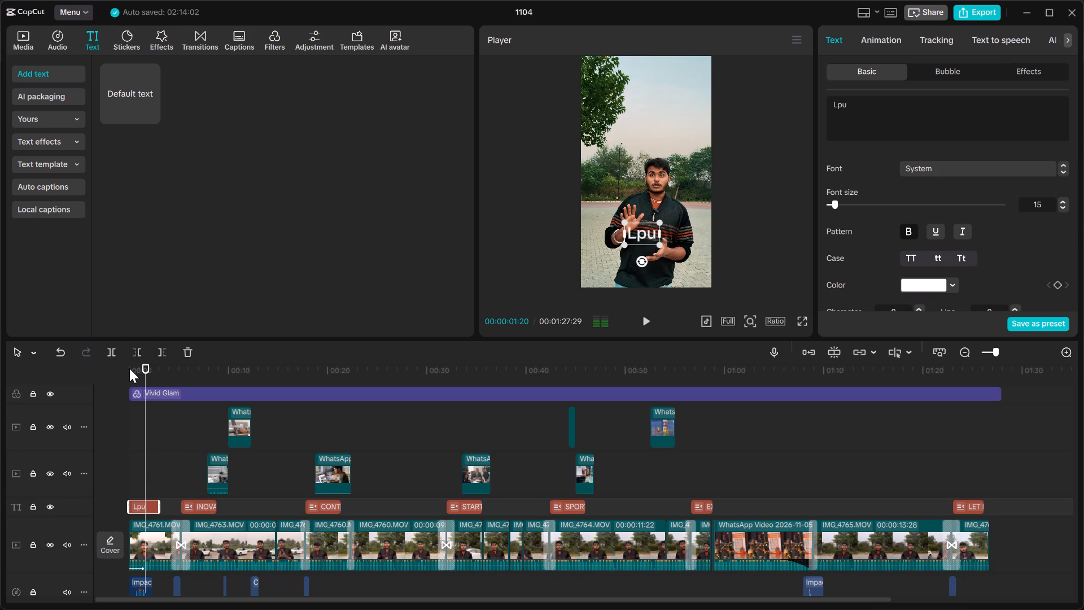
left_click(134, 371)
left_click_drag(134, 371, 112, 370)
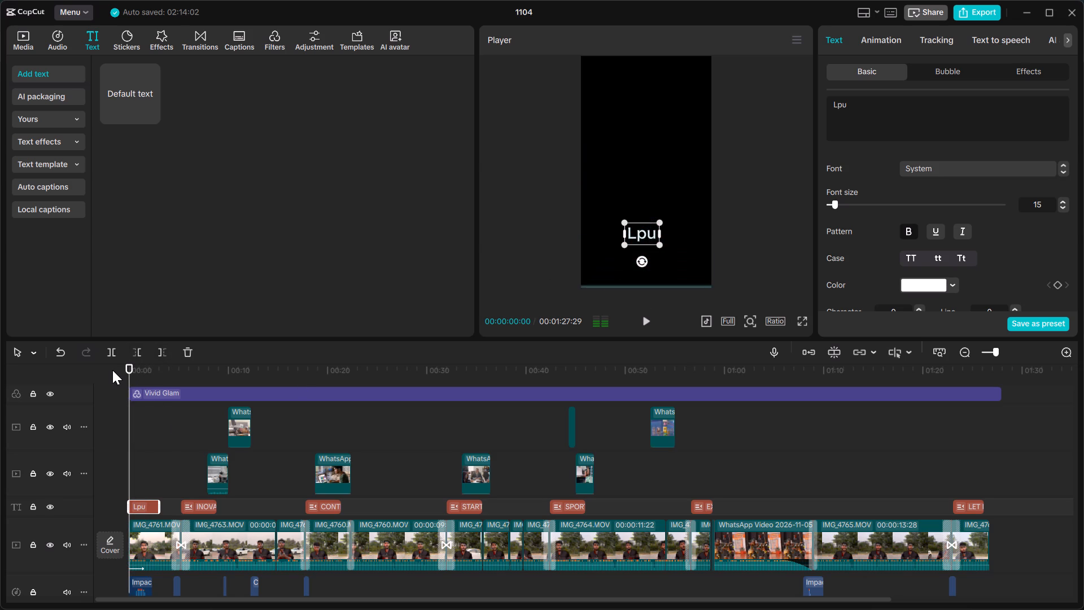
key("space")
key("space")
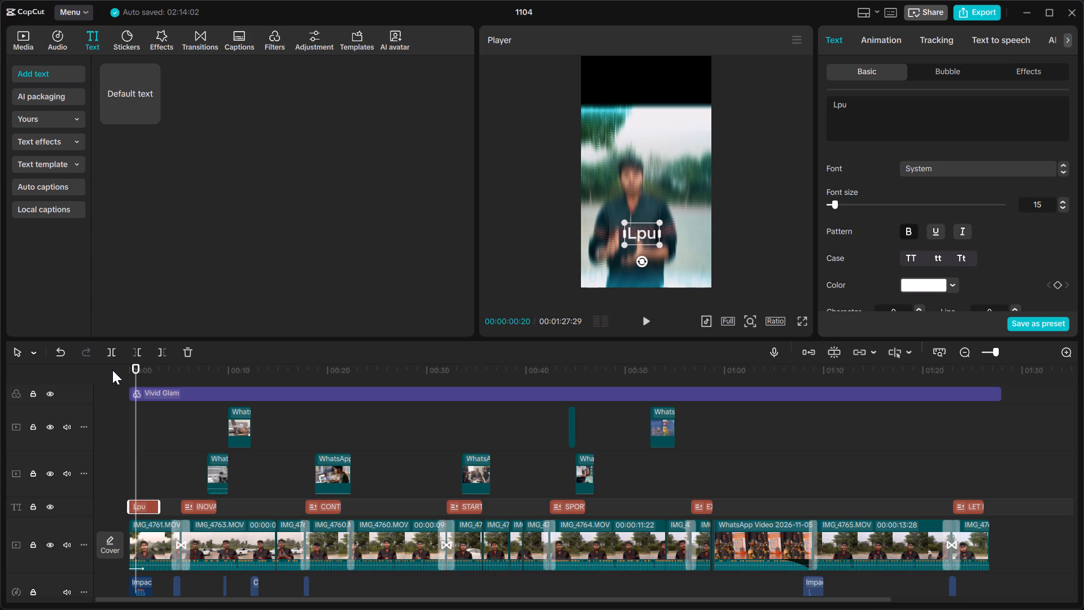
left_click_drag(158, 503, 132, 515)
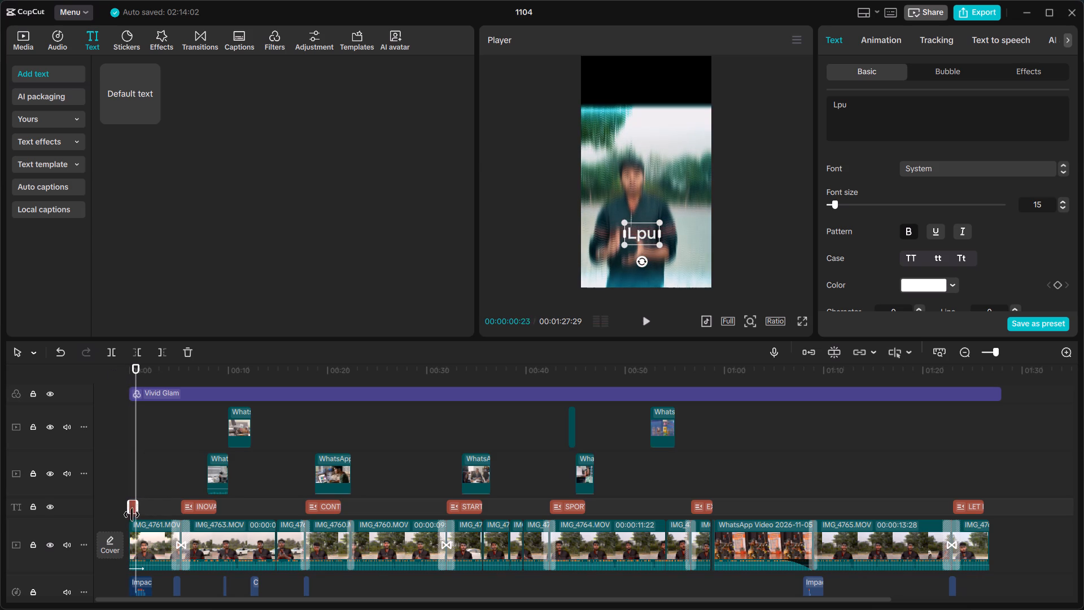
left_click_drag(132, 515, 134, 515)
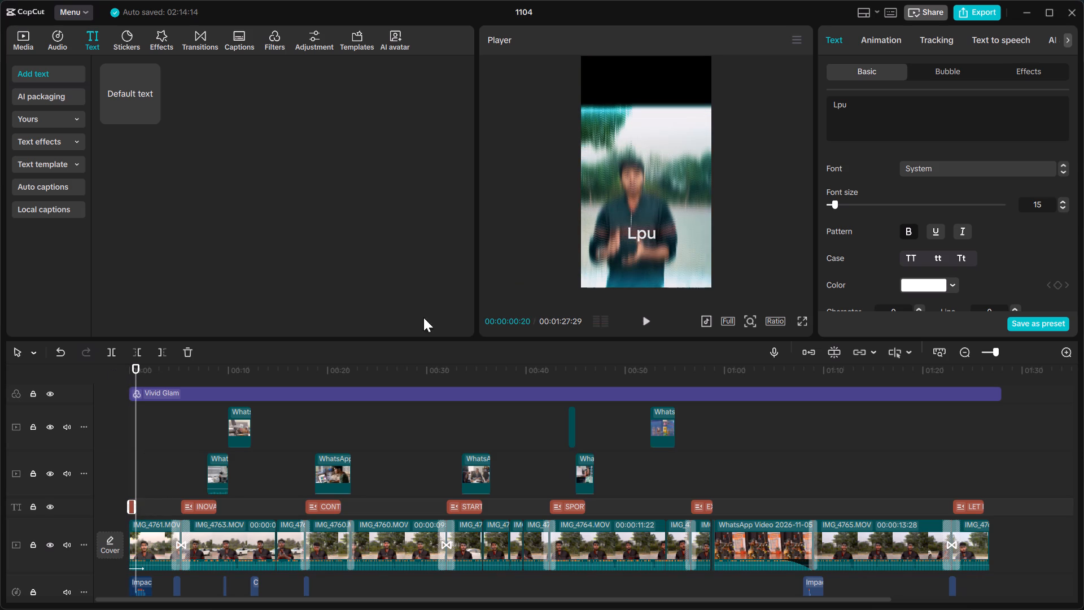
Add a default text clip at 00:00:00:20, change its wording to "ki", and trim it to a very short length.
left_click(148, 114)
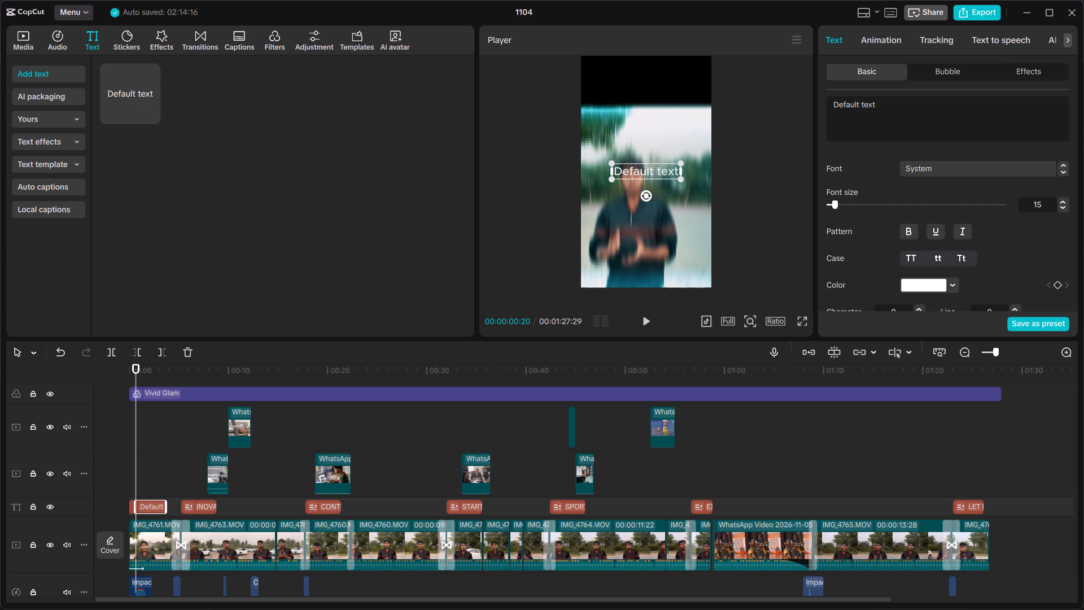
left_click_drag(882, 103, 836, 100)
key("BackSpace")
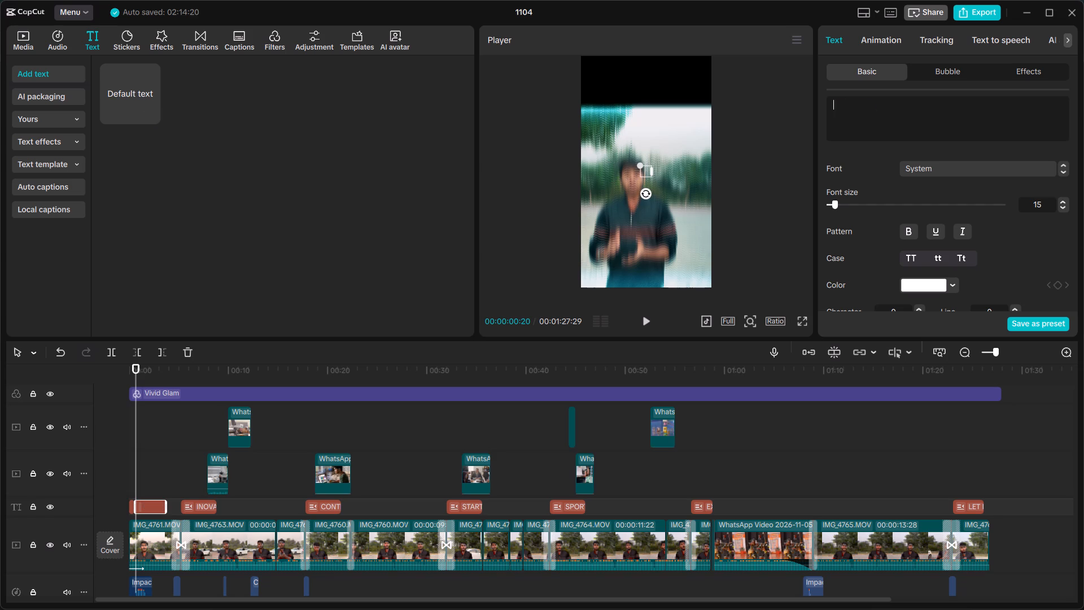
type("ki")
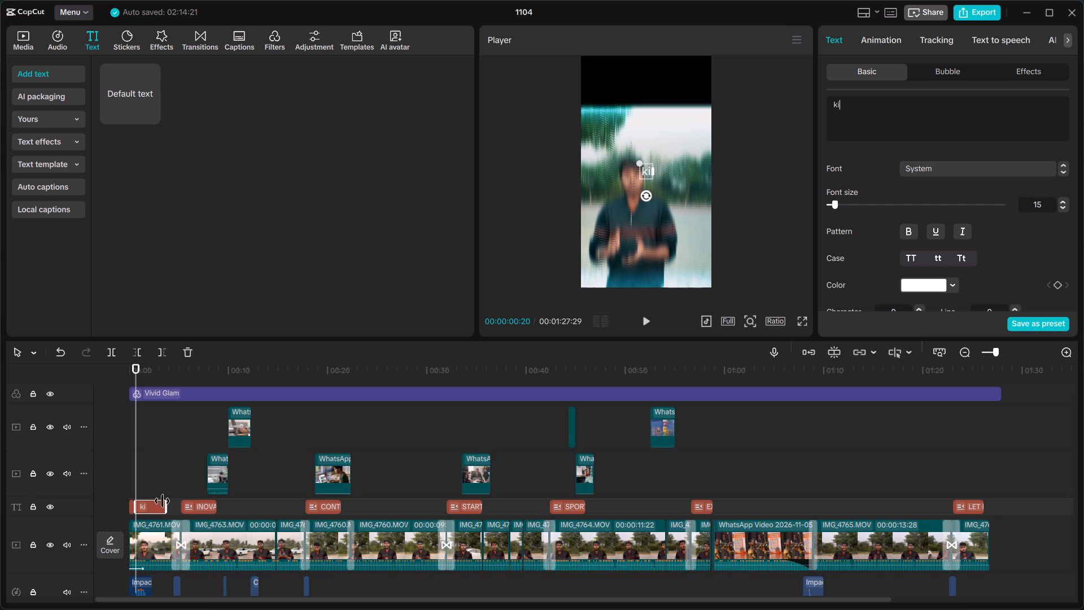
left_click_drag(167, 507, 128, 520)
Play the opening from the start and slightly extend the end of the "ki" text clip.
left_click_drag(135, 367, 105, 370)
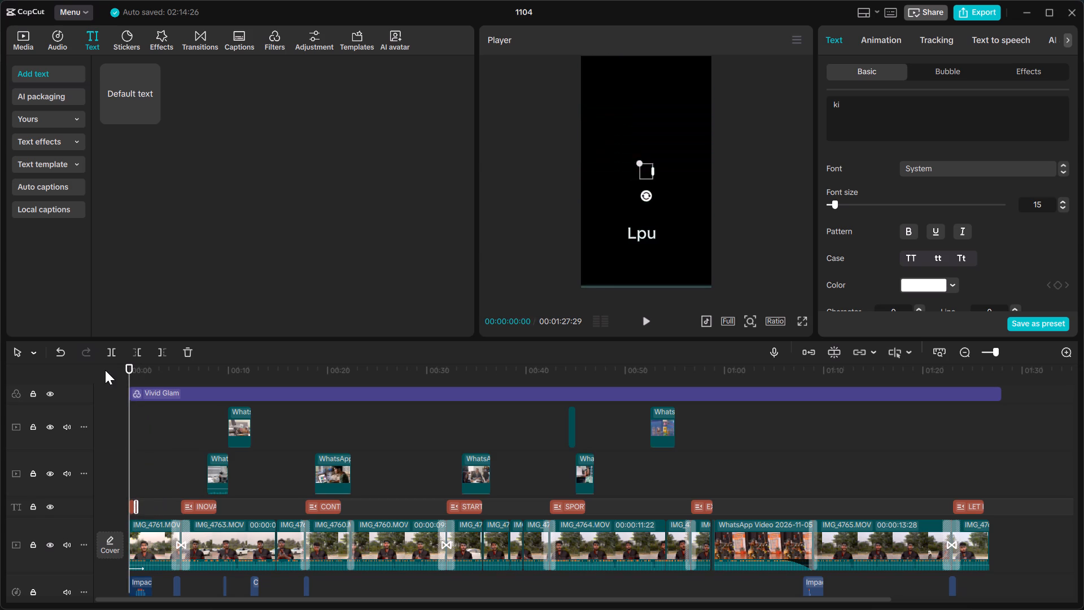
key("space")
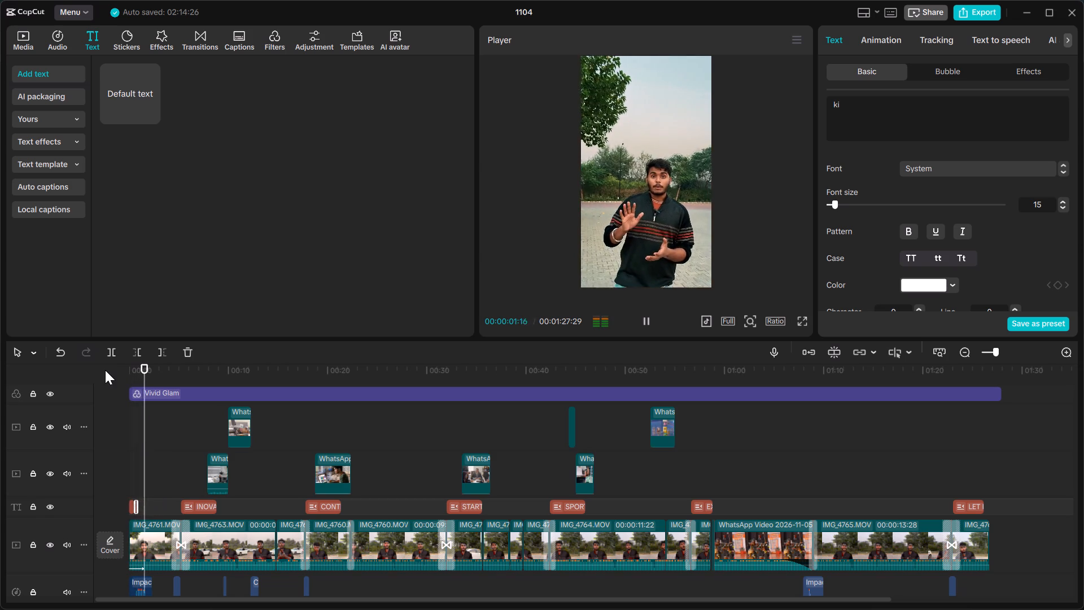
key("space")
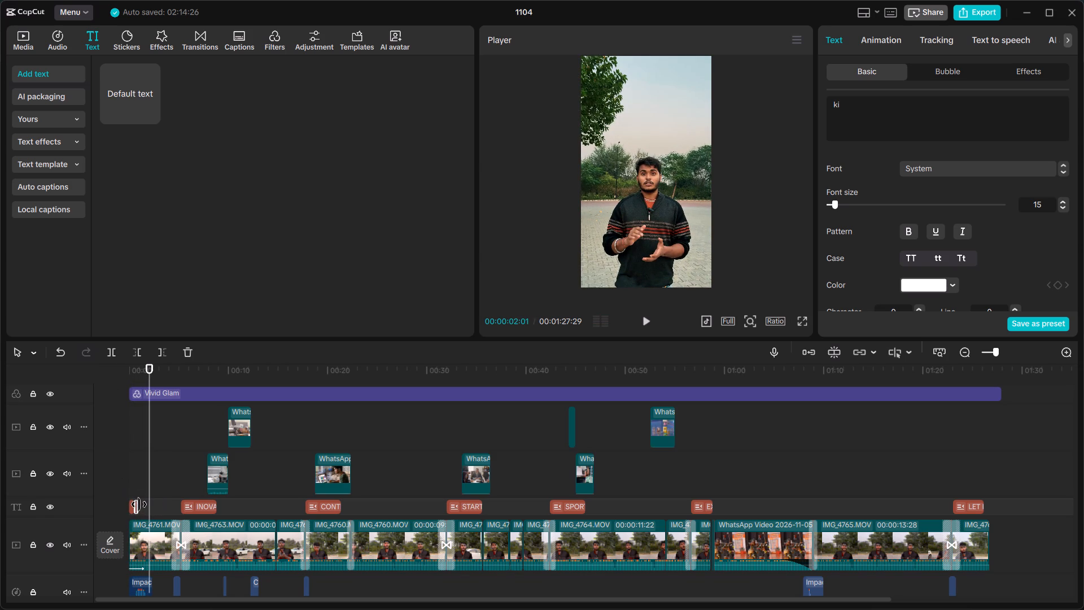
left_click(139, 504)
Move the "Lpu" text clip onto its own new track between the two overlay video tracks.
left_click_drag(130, 507, 130, 467)
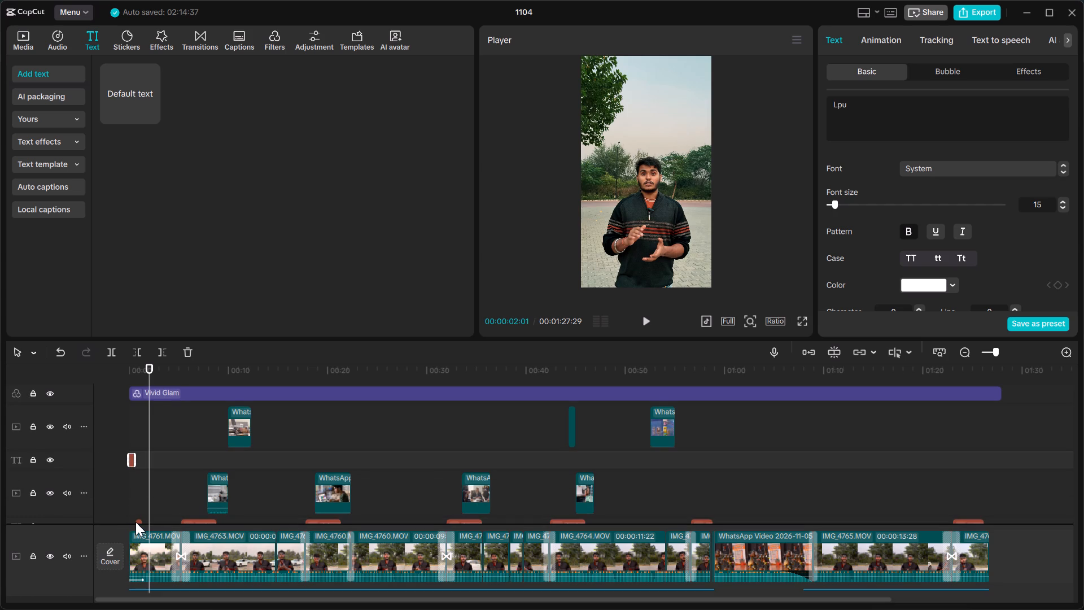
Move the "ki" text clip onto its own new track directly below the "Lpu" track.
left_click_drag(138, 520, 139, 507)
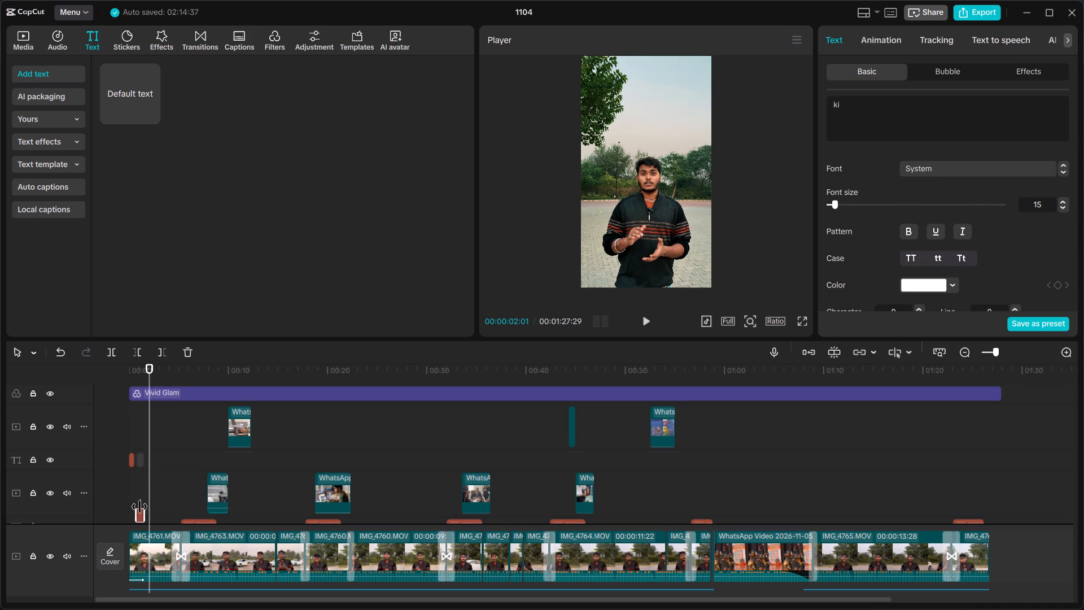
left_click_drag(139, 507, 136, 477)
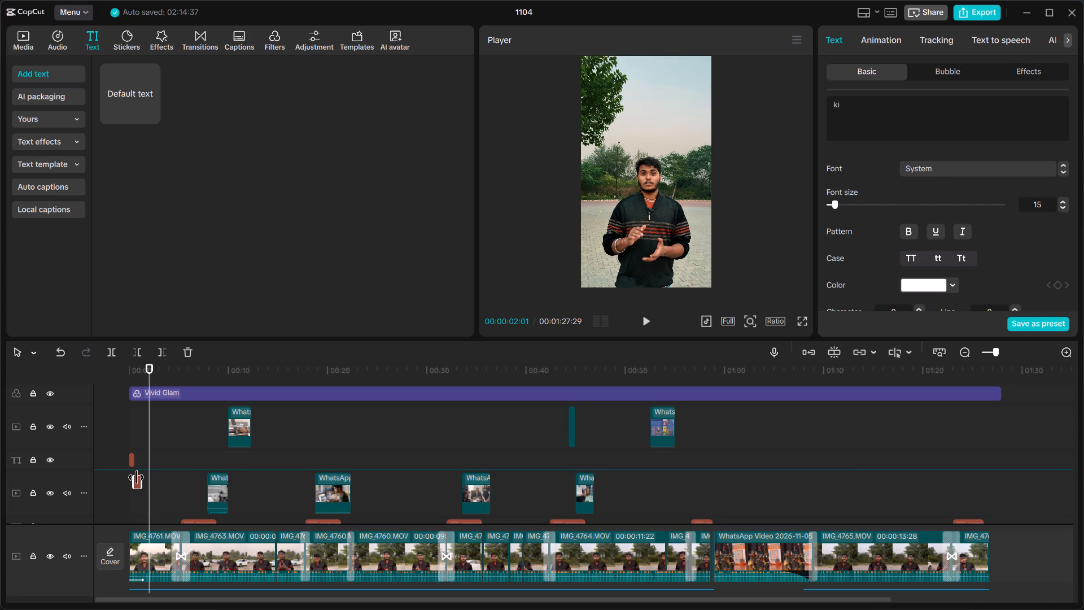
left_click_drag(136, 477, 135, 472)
Play the opening from the start to check the timing of the "Lpu" and "ki" texts.
left_click(126, 439)
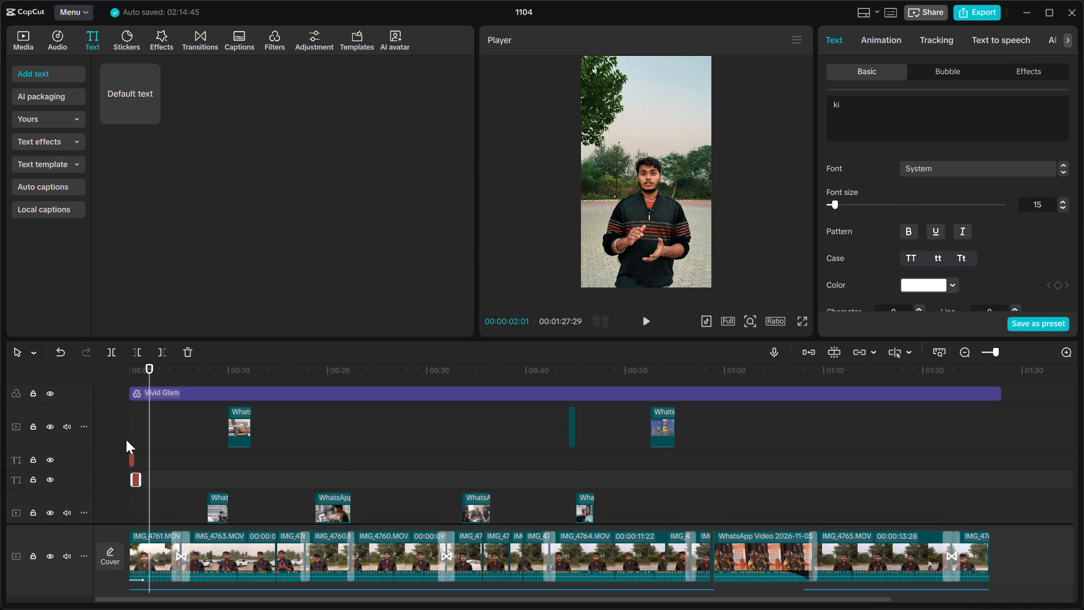
left_click(130, 430)
left_click(130, 430)
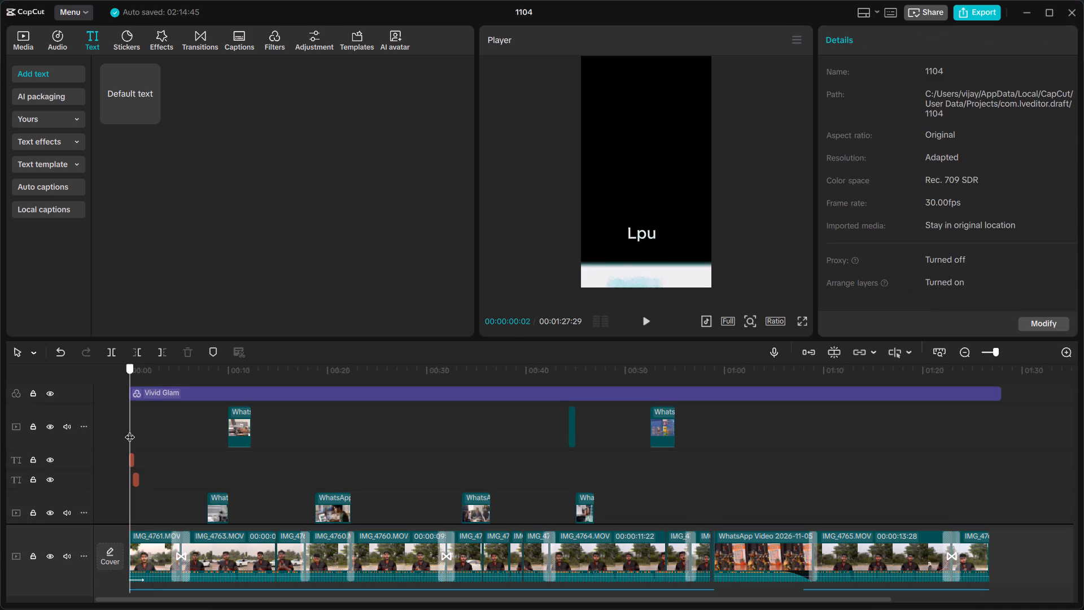
key("space")
key("space")
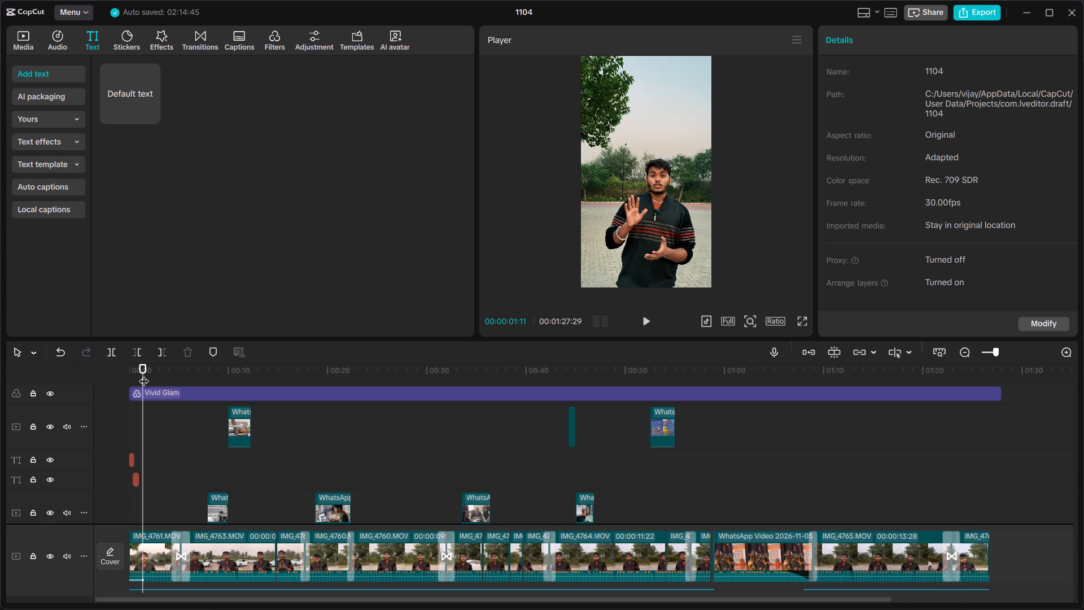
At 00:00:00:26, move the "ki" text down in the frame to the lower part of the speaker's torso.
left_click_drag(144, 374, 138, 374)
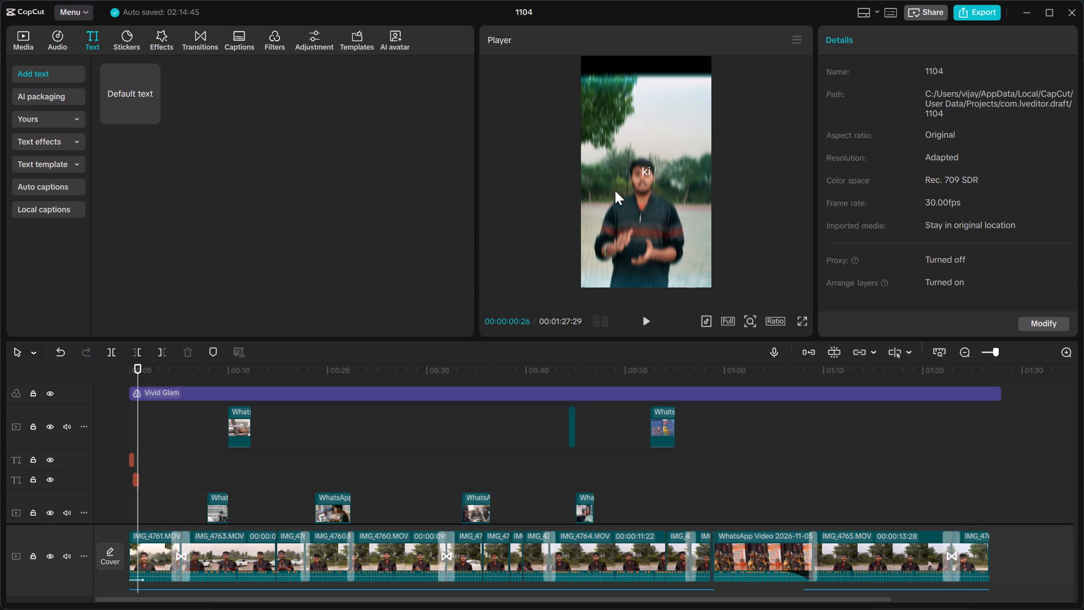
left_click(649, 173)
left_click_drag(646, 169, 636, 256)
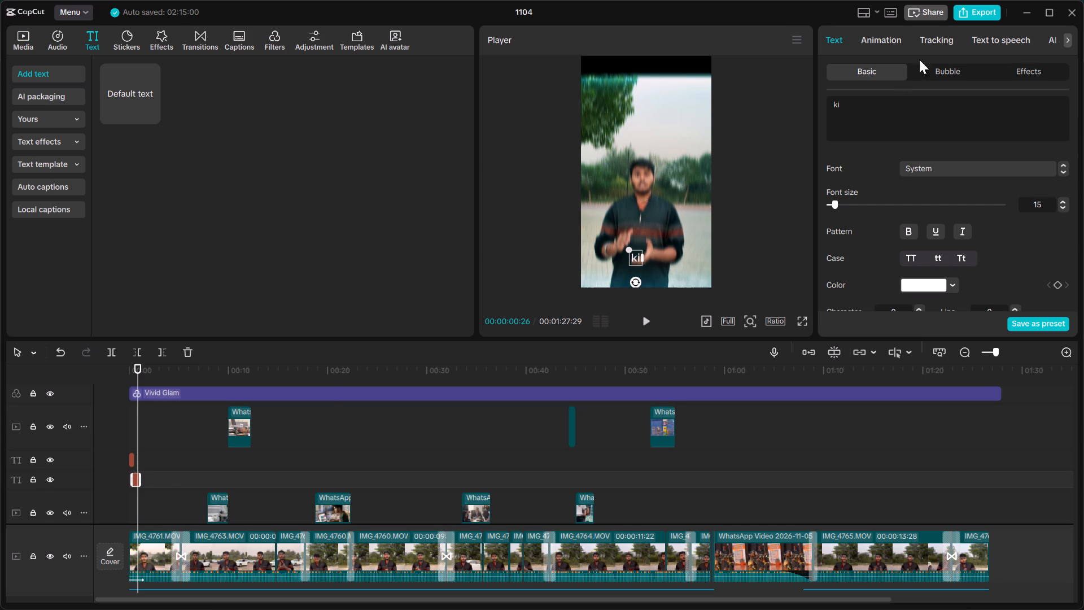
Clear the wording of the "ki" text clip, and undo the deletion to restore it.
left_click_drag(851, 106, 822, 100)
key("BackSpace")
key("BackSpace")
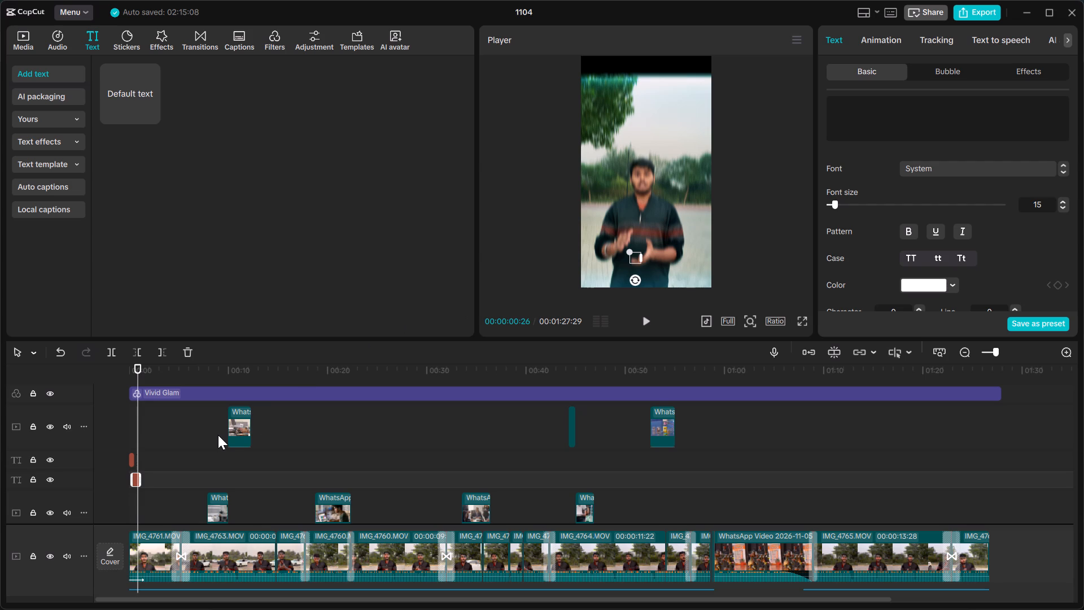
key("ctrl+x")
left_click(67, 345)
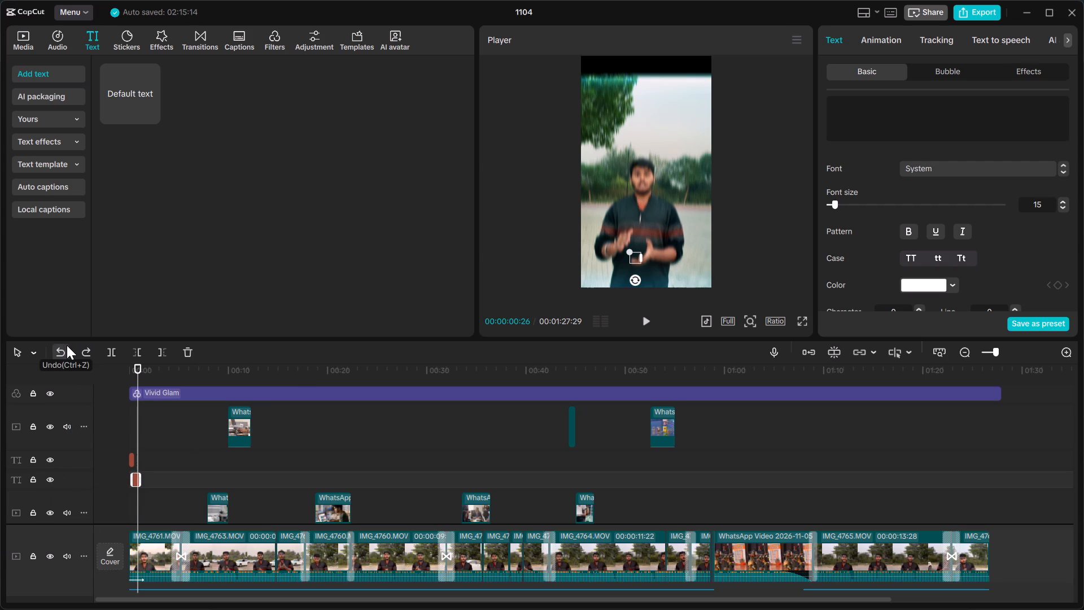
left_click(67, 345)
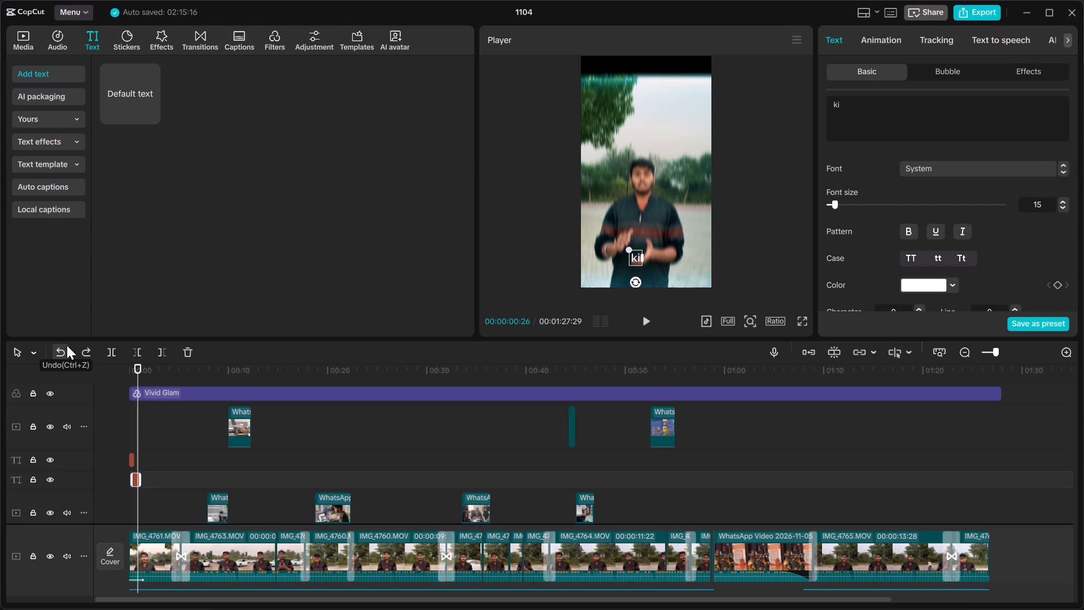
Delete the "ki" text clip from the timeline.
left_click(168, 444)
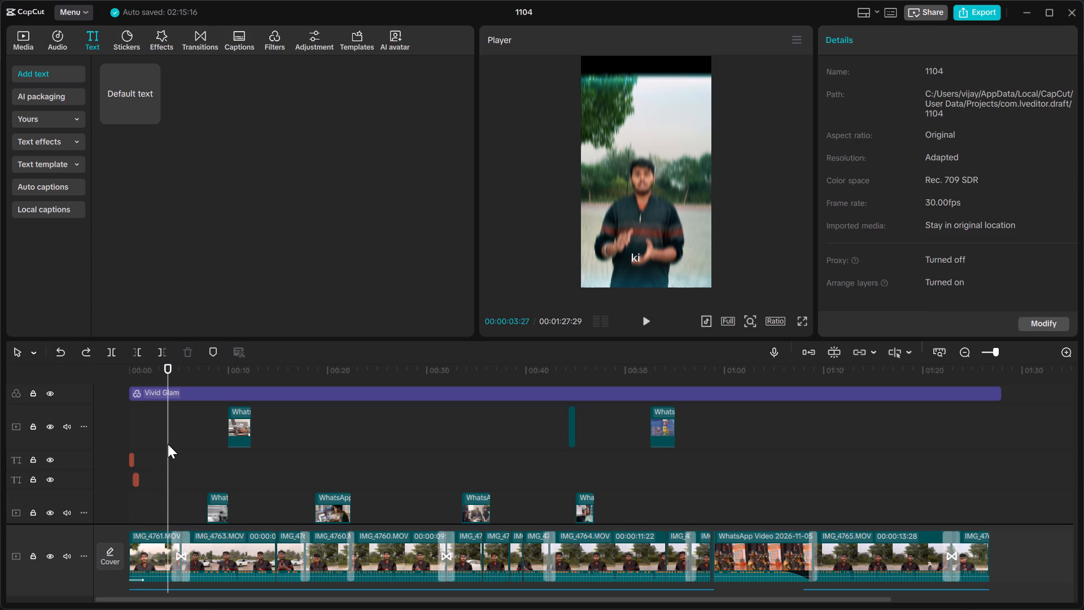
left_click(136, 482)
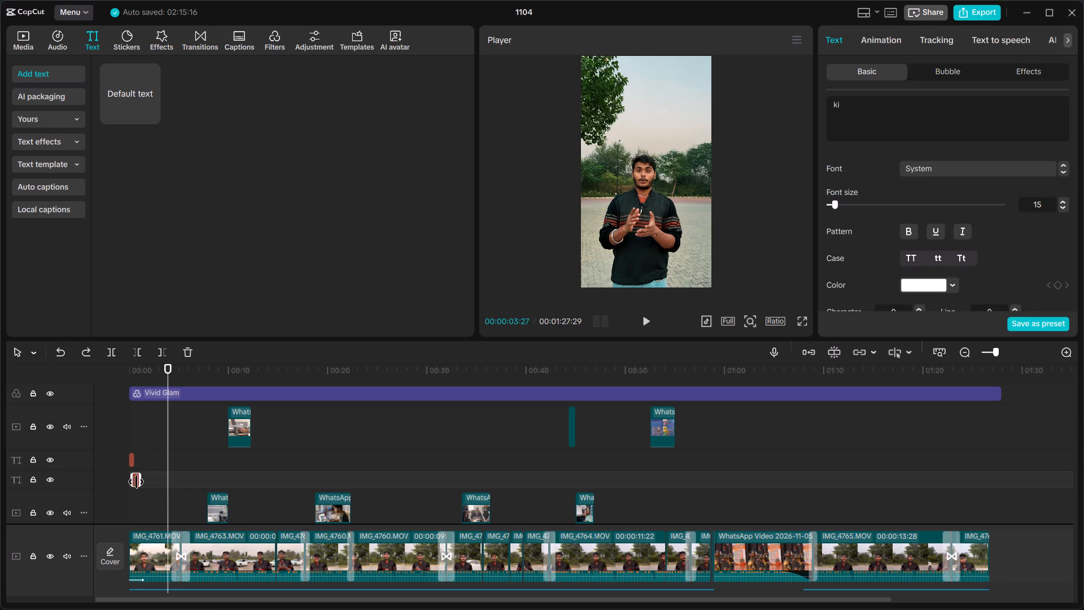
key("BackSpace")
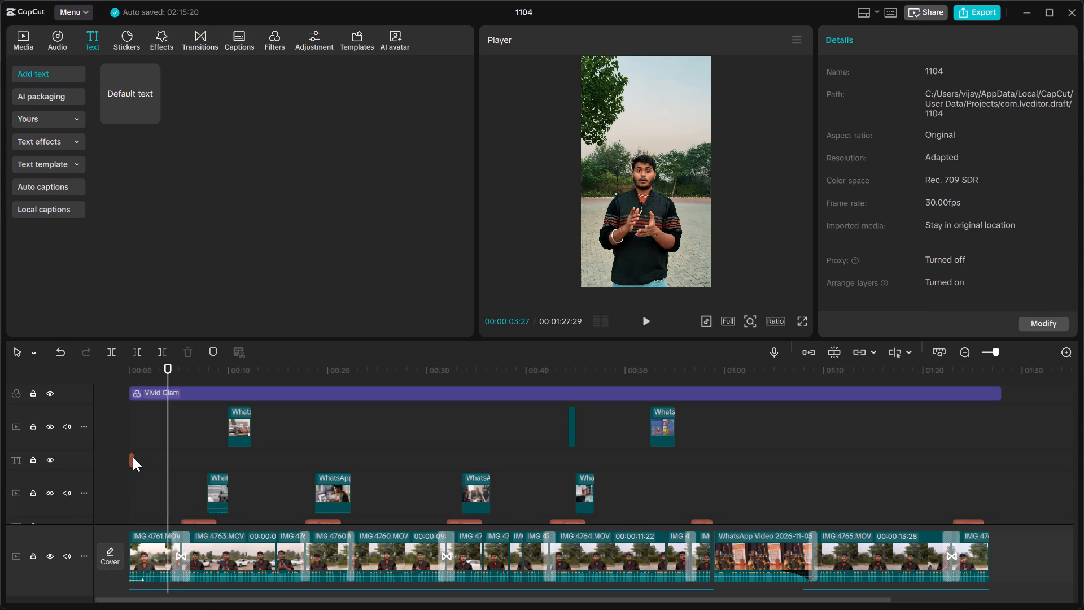
Extend the end of the "Lpu" text clip to about 00:00:02:07.
left_click(133, 457)
left_click_drag(134, 459, 147, 461)
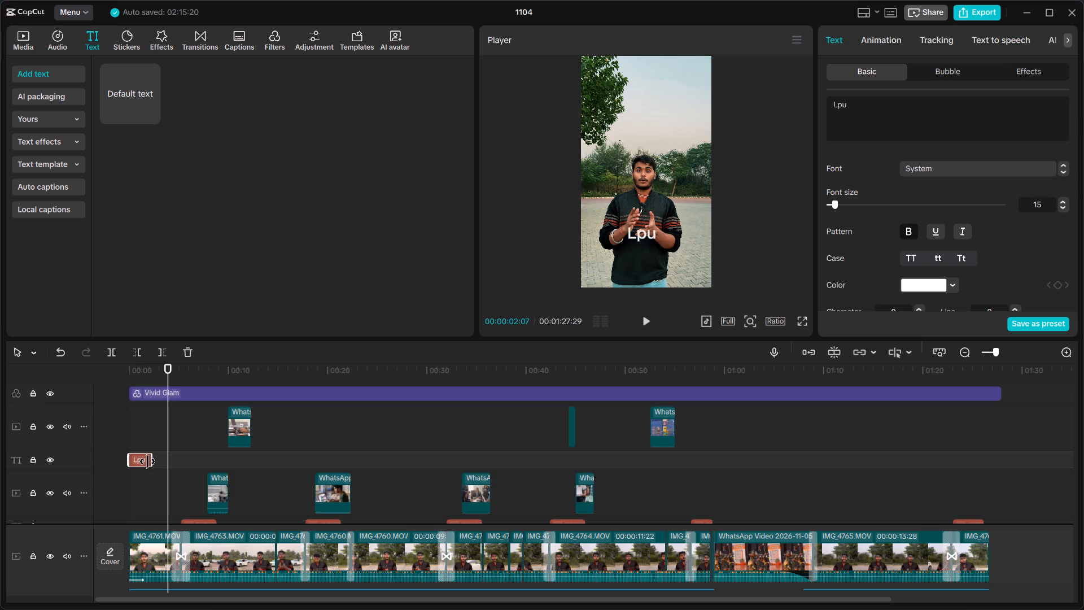
left_click_drag(147, 461, 147, 463)
Replace the wording of the "Lpu" text clip with "Lpu ki aisi 5 opportunity".
left_click_drag(852, 100, 781, 77)
key("BackSpace")
key("ctrl+v")
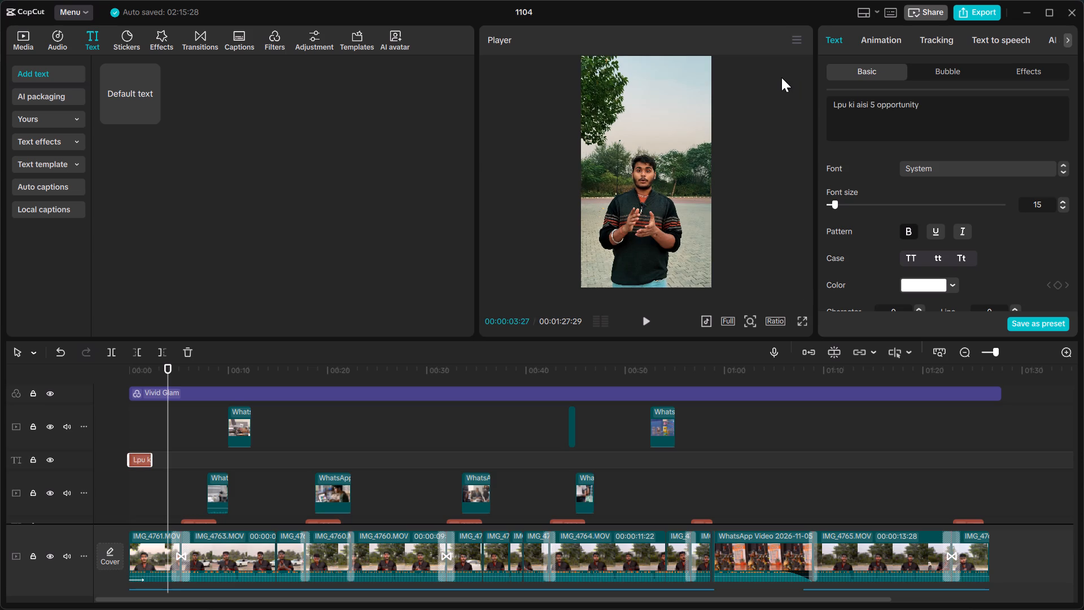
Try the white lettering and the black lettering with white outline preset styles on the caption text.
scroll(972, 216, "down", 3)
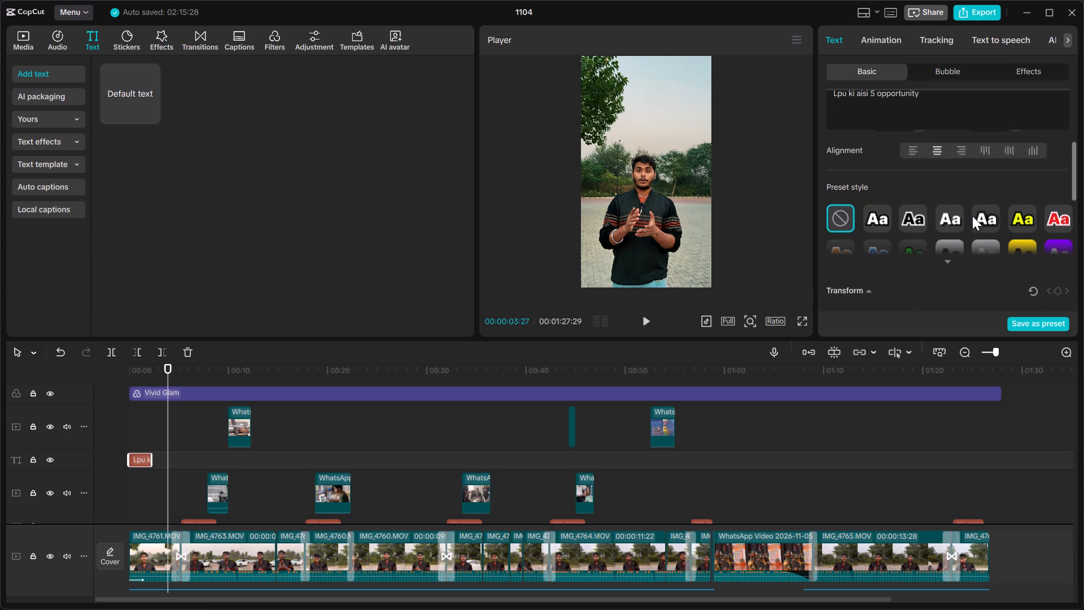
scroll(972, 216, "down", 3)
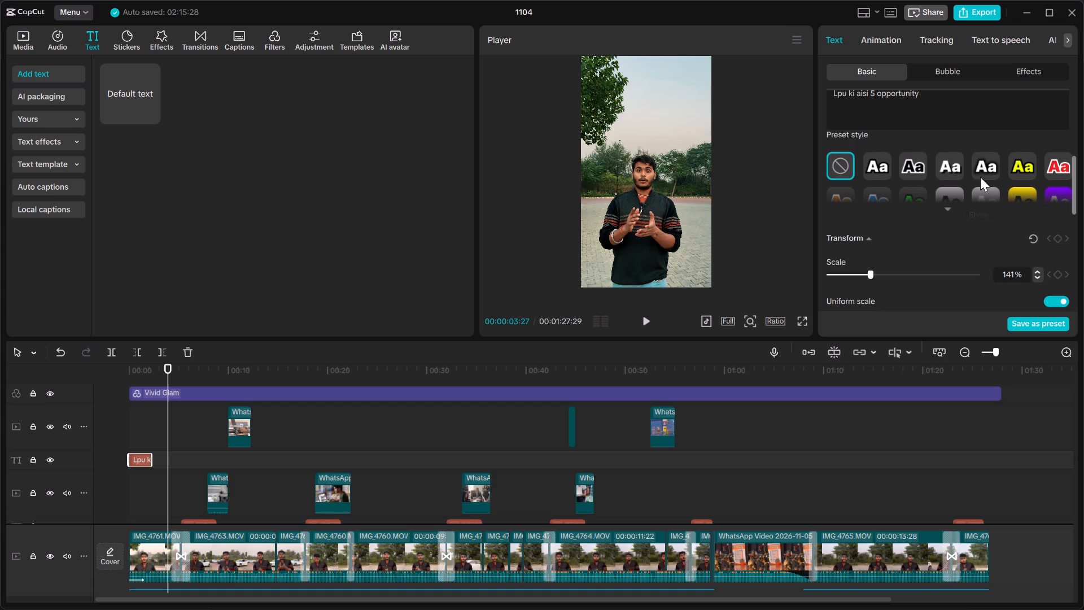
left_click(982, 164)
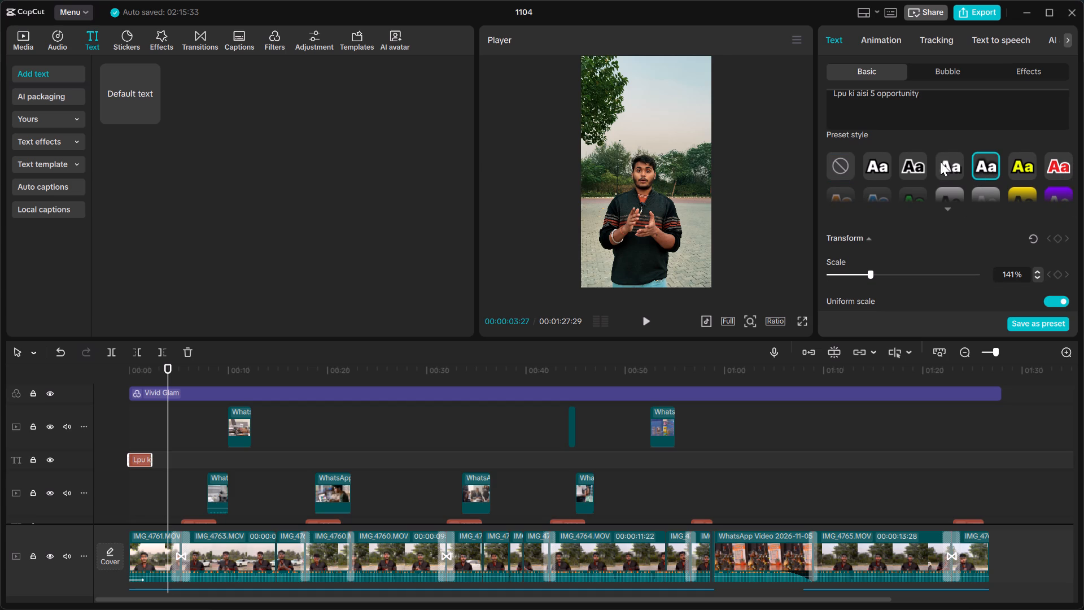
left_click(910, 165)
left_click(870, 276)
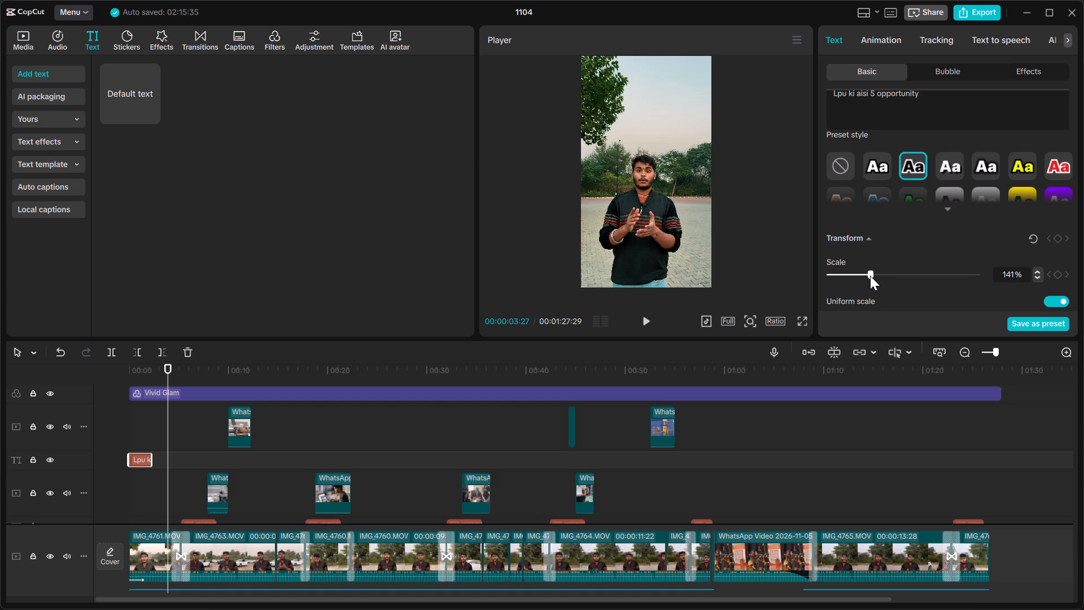
At about 00:00:01:05, scale the "Lpu ki aisi 5 opportunity" text down to 82% so it fits within the frame.
left_click(134, 371)
key("space")
key("space")
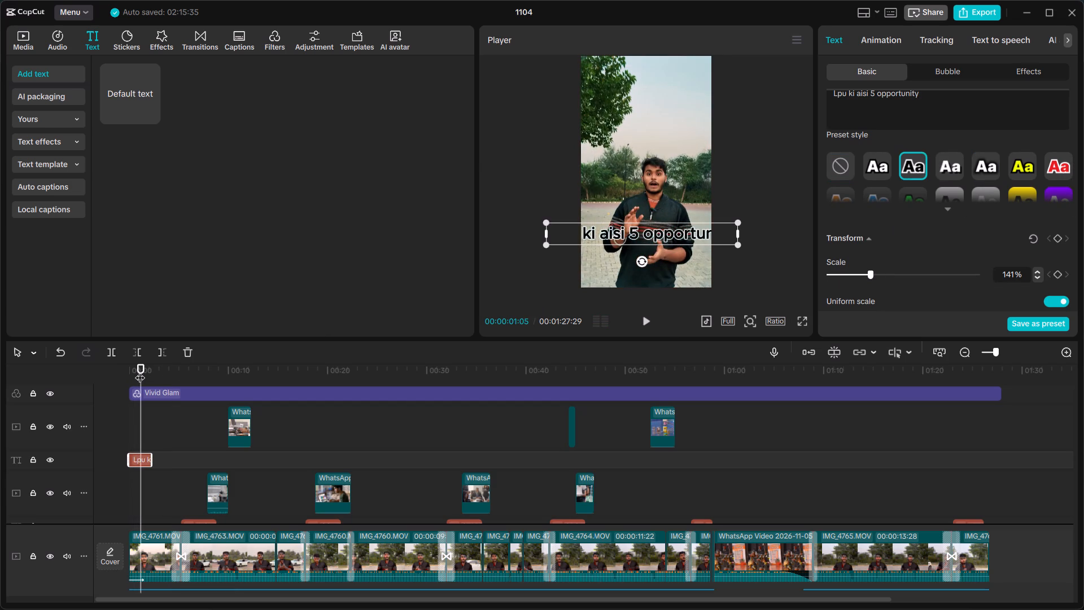
left_click_drag(544, 247, 563, 241)
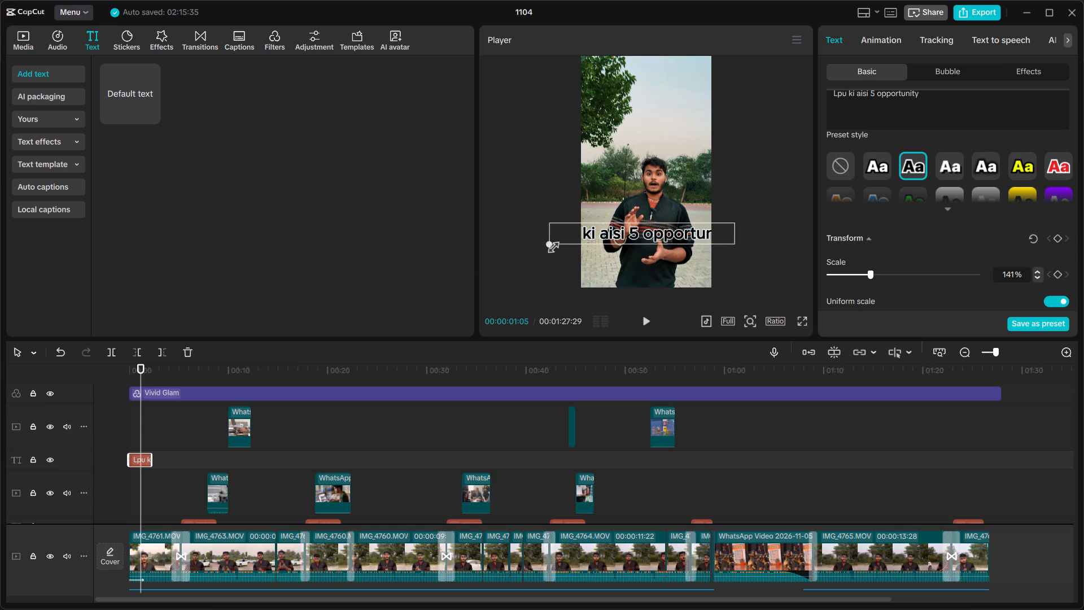
left_click_drag(563, 241, 609, 230)
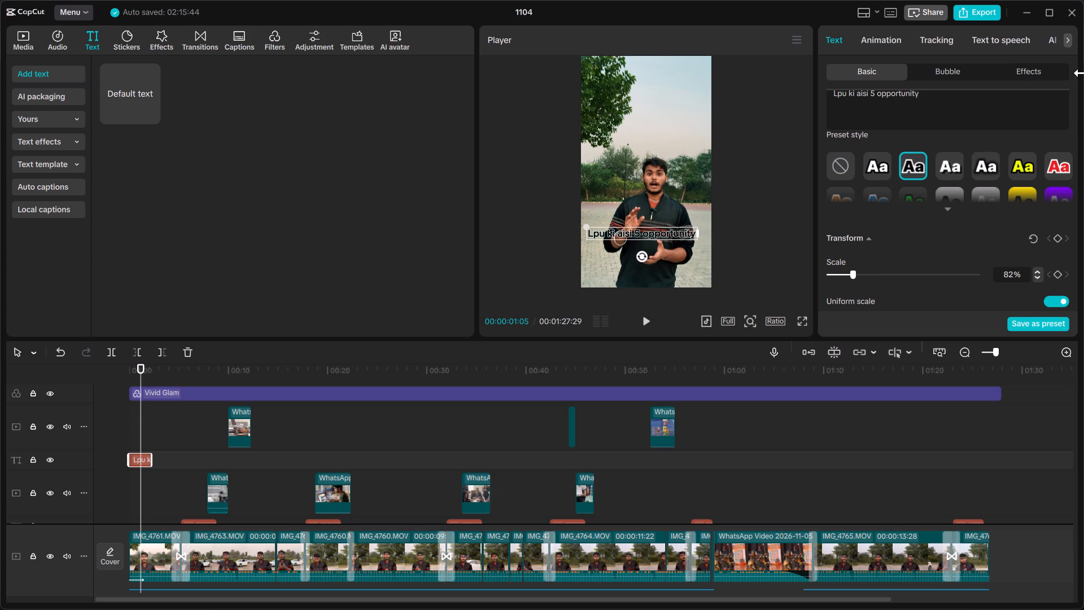
Apply the yellow lettering preset style with black outline to the "Lpu ki aisi 5 opportunity" text.
left_click(1017, 160)
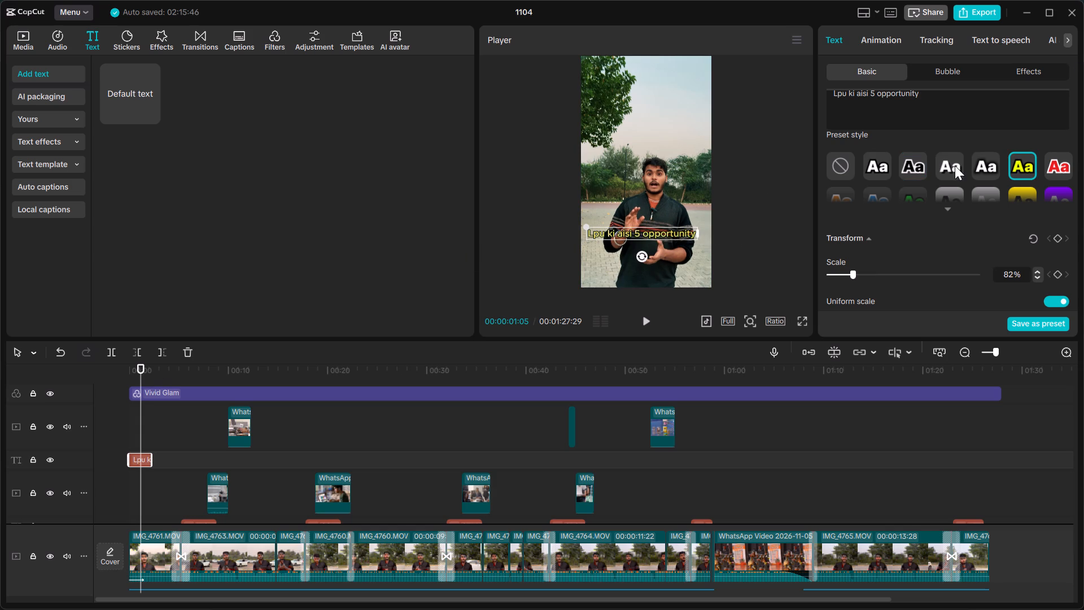
Examine the stroke settings, bubble designs and effects available for the selected caption text.
scroll(955, 165, "down", 5)
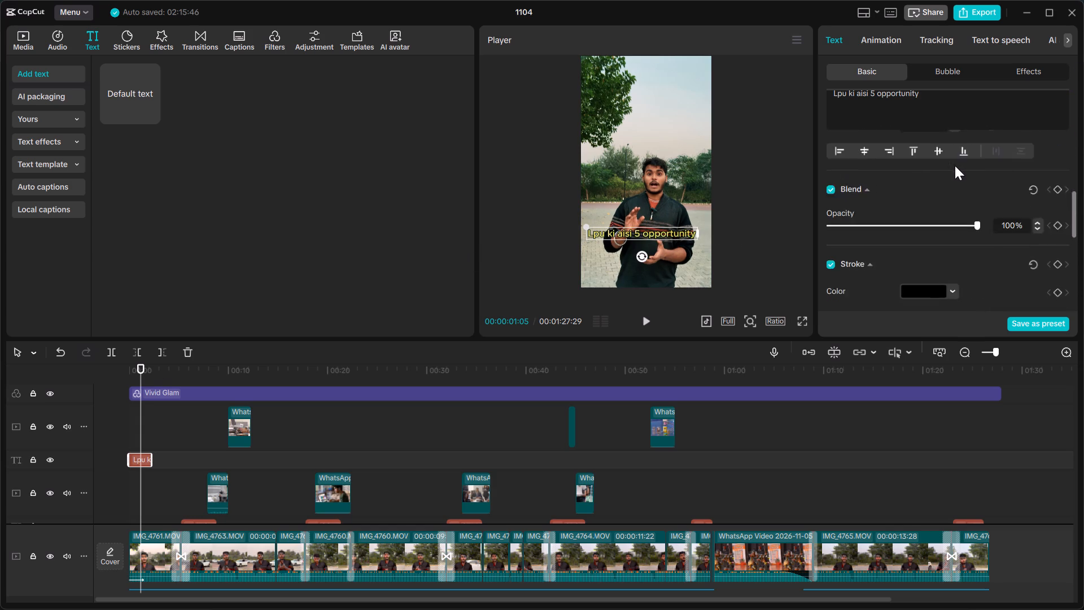
scroll(955, 165, "down", 3)
scroll(939, 35, "left", 2)
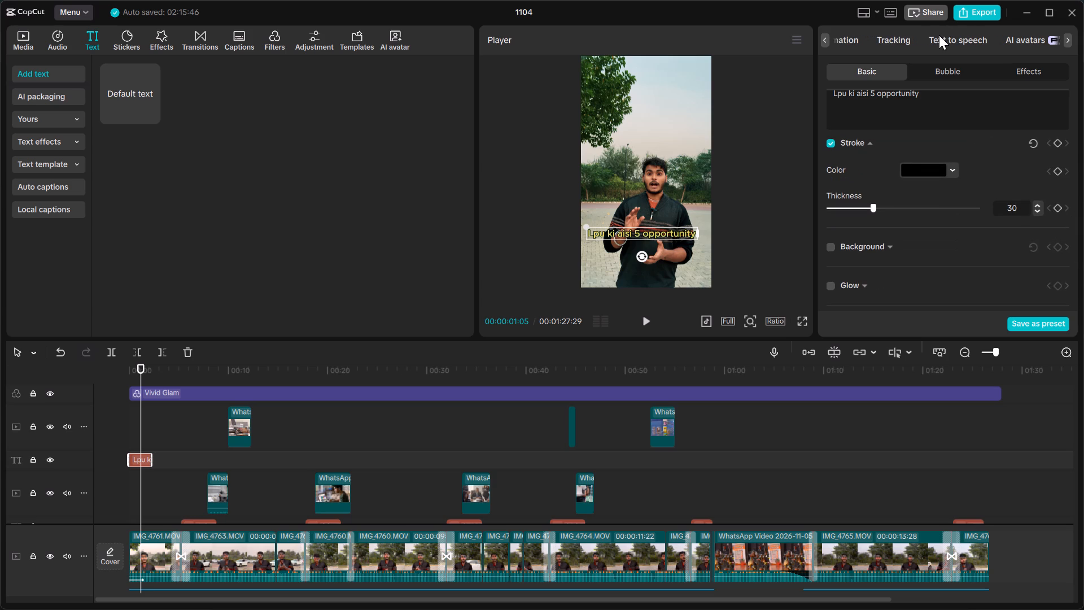
left_click(930, 68)
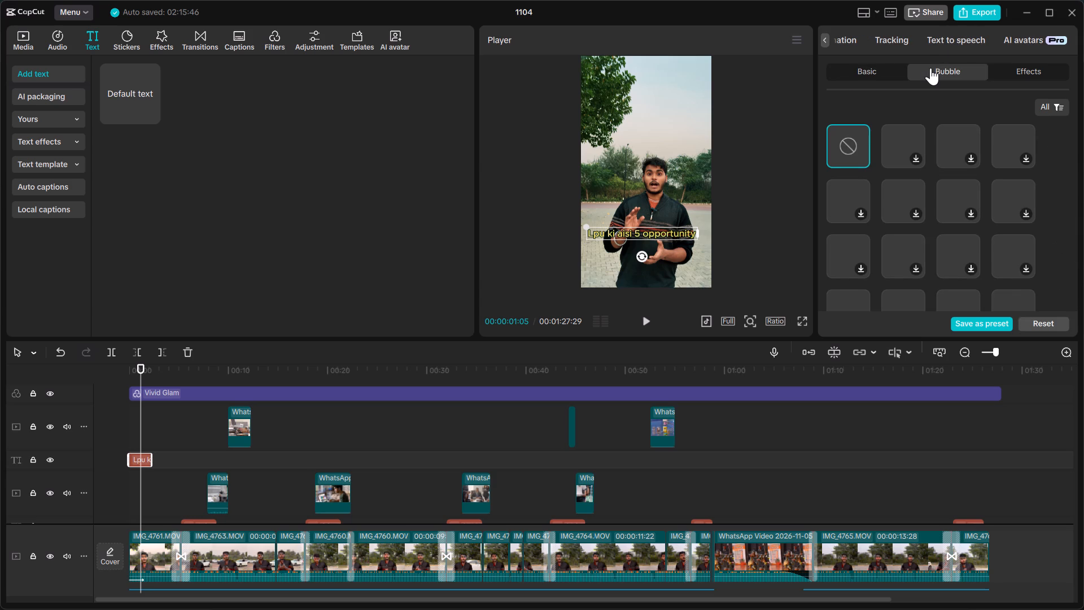
scroll(959, 207, "down", 1)
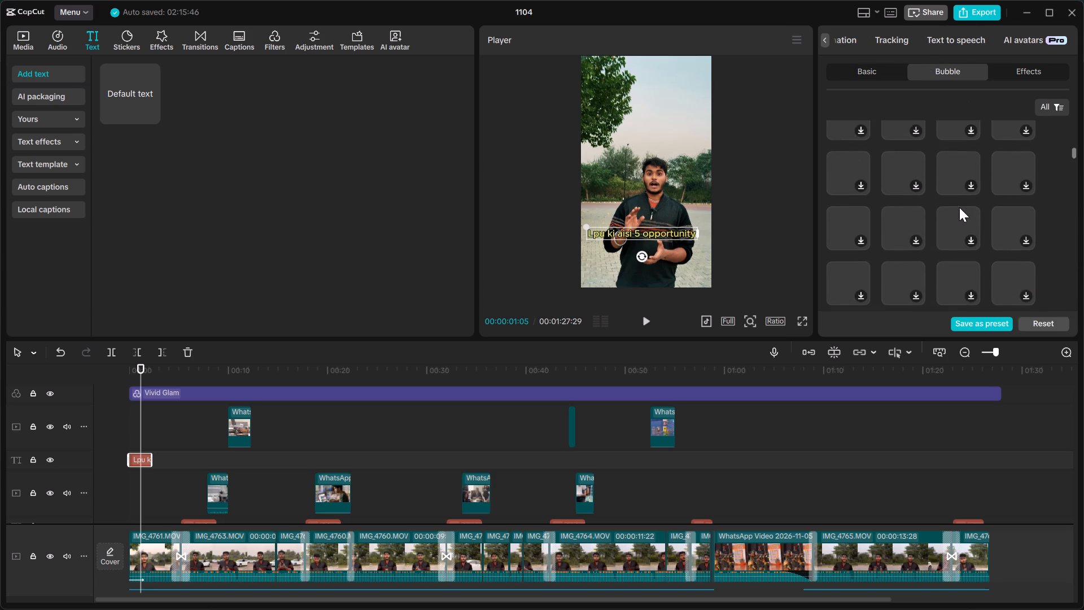
scroll(959, 207, "down", 1)
scroll(959, 207, "up", 1)
scroll(959, 207, "down", 1)
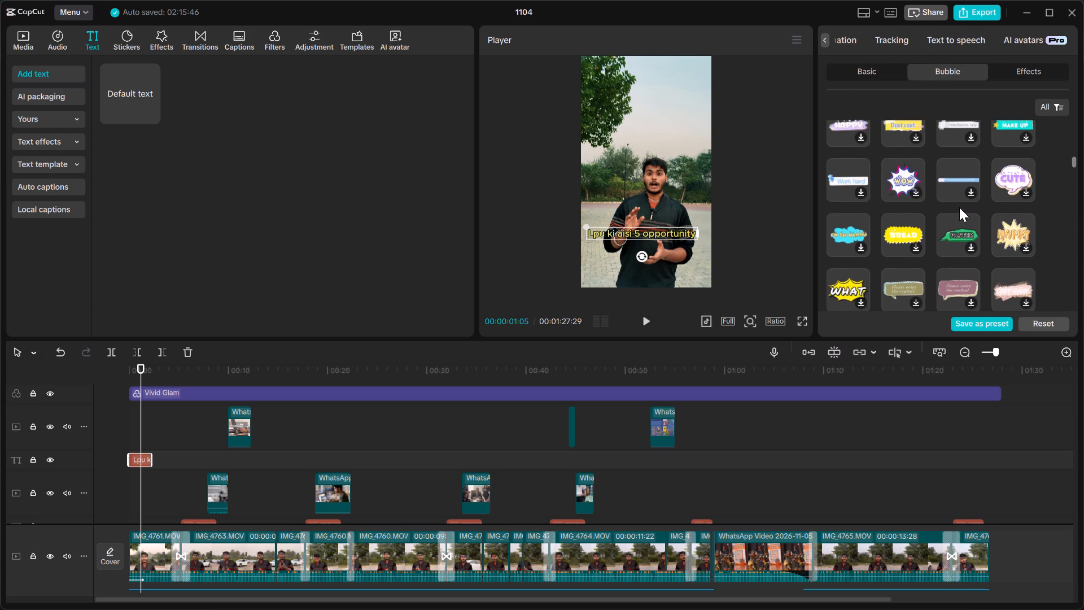
scroll(959, 207, "up", 4)
left_click(1038, 74)
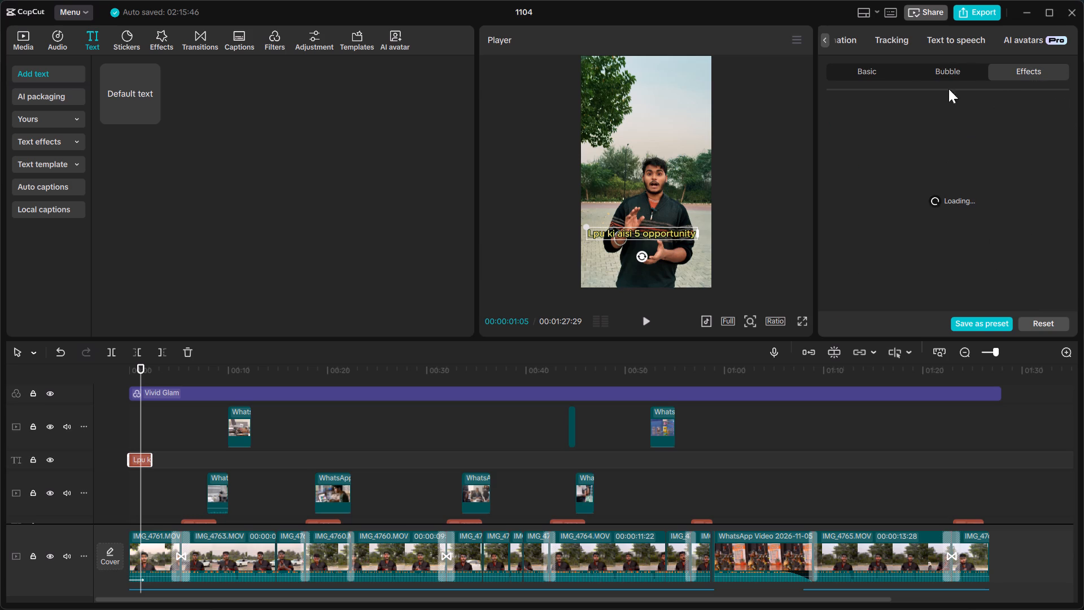
scroll(882, 38, "right", 4)
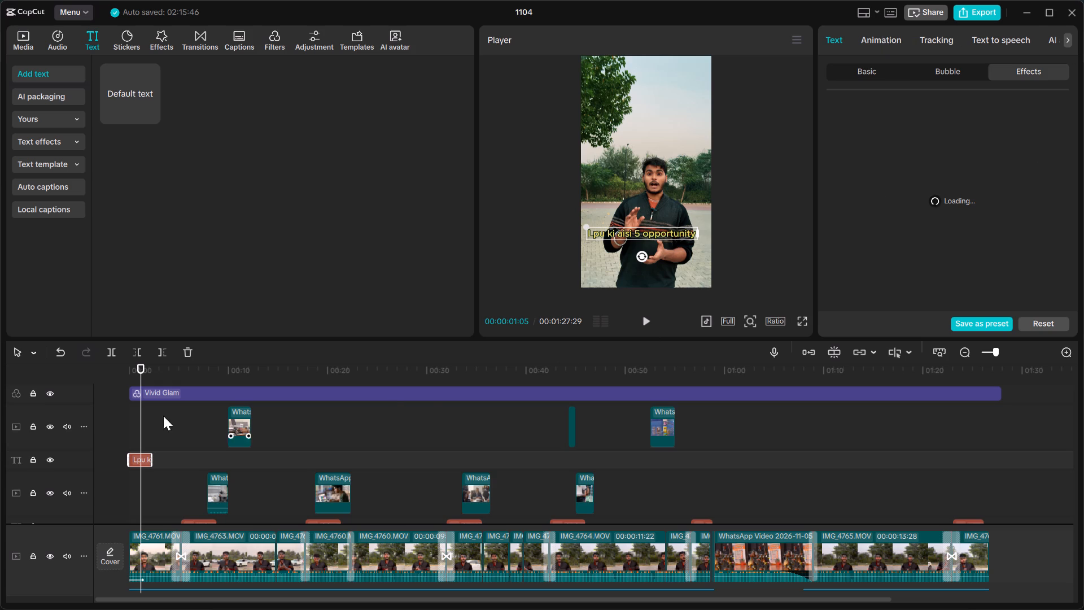
Play back the opening seconds to check the caption's timing, and return to about 00:00:01:06.
key("space")
key("space")
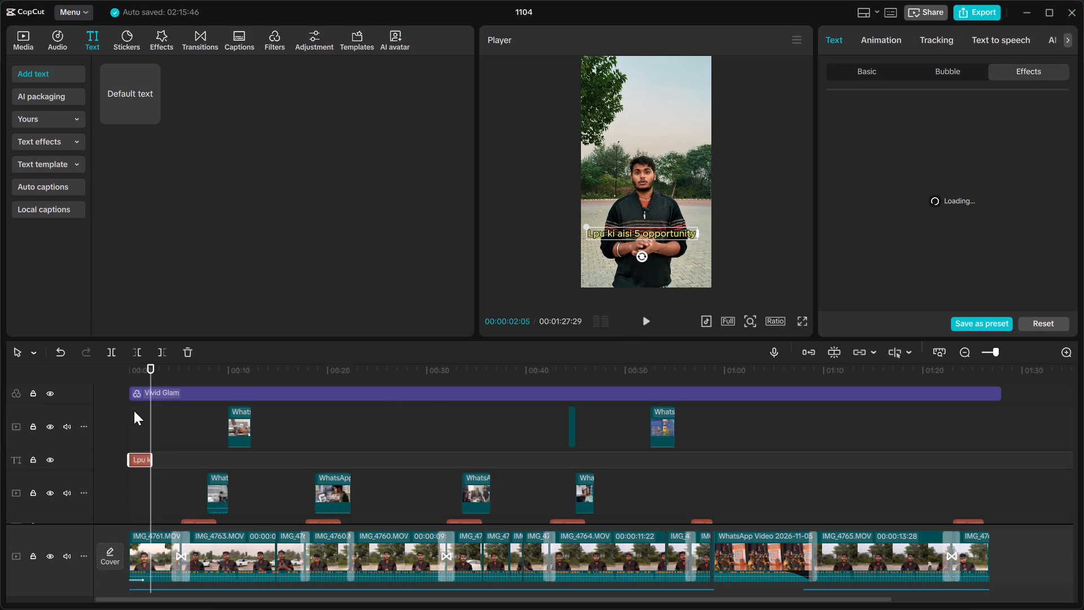
key("space")
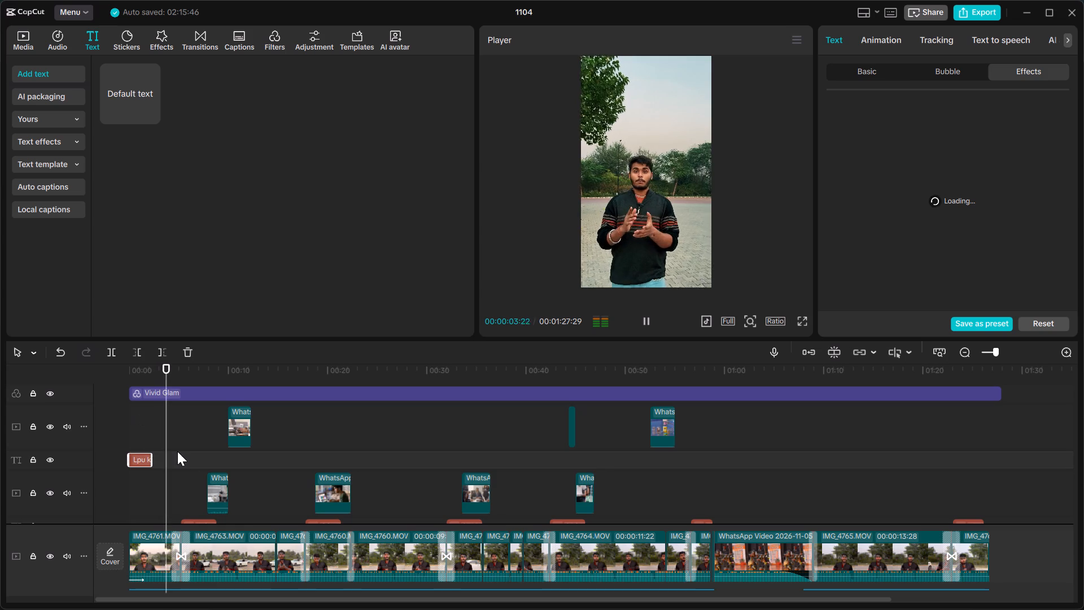
left_click(141, 377)
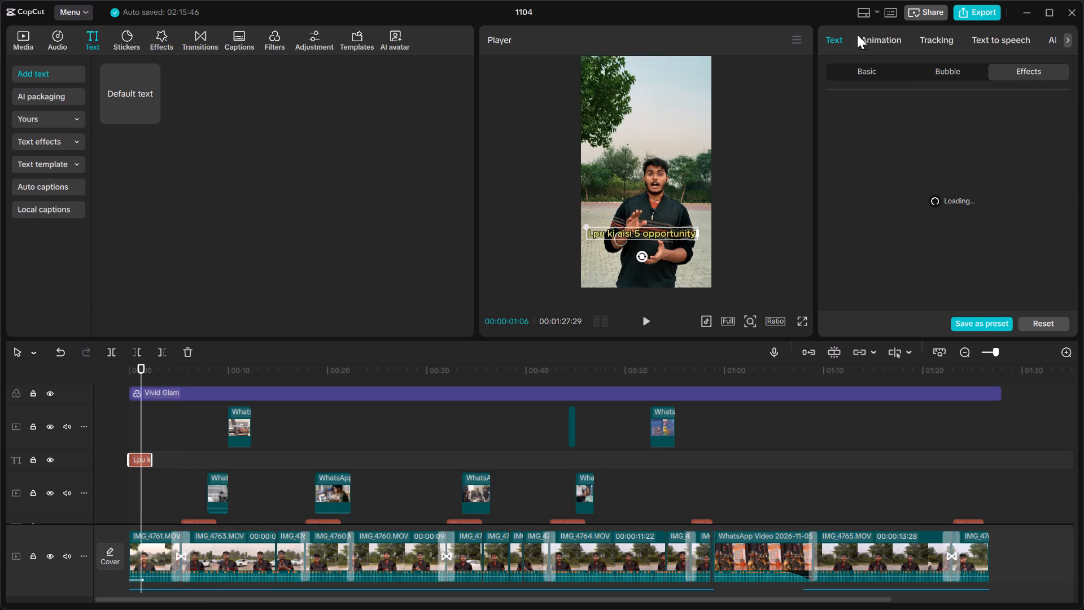
Browse the trending text effects, AI-generated text and trending text templates for a caption design.
left_click(834, 41)
left_click(56, 143)
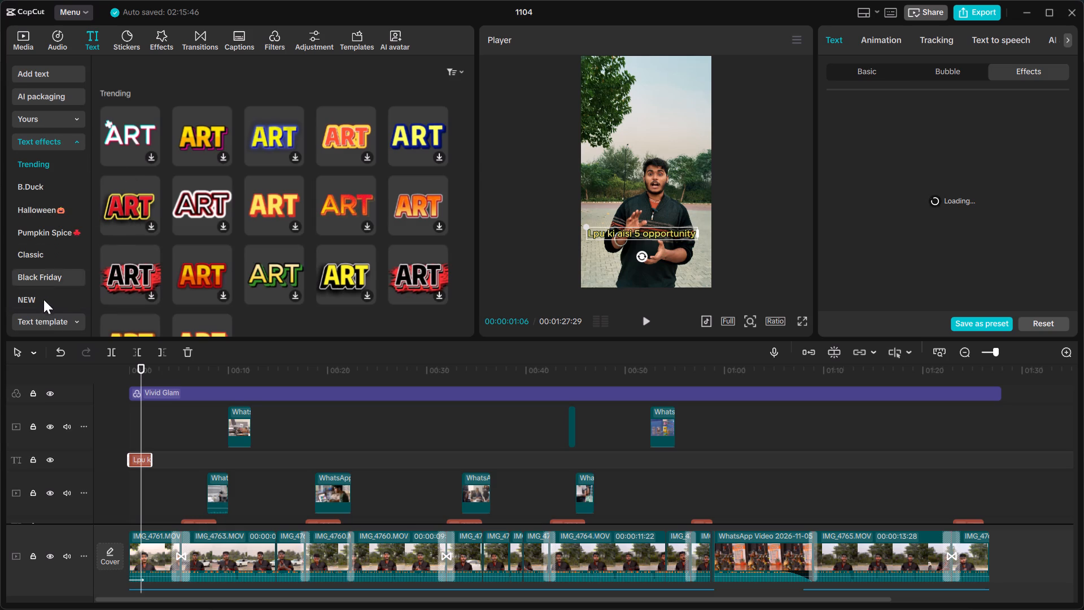
left_click(44, 323)
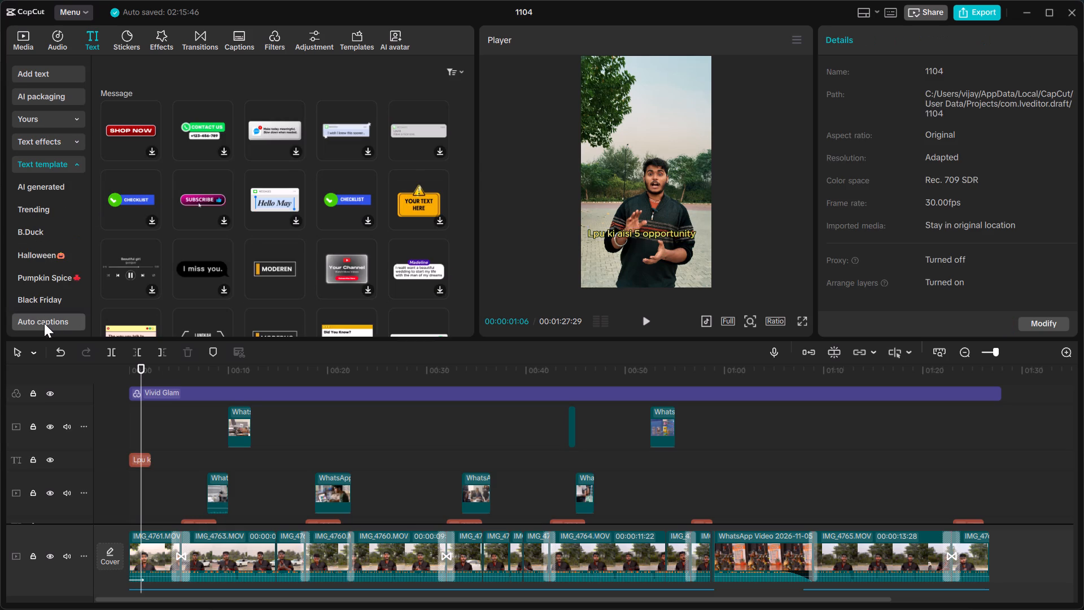
left_click(65, 191)
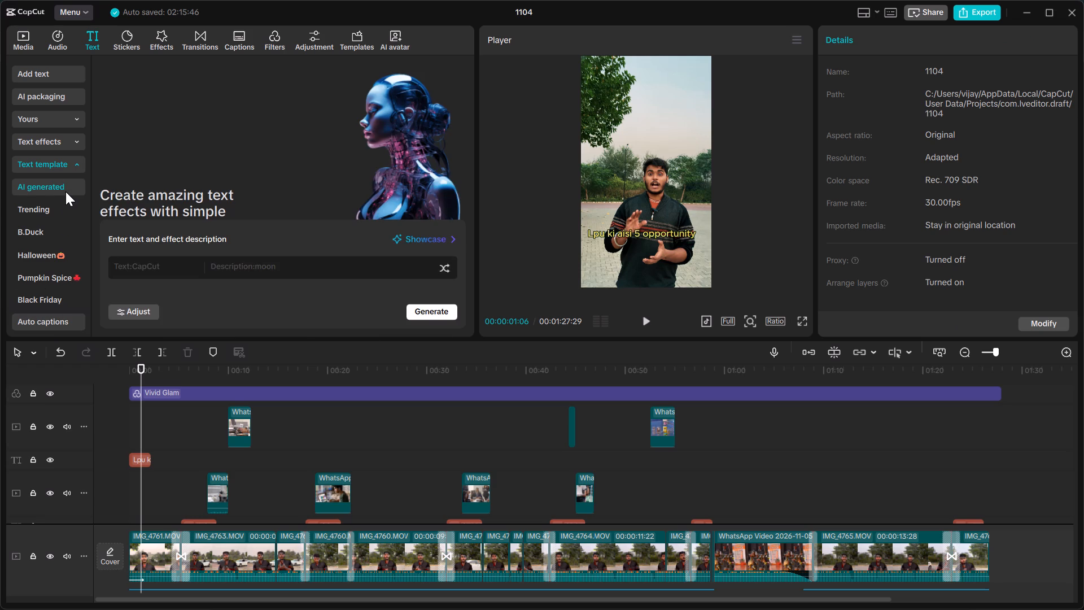
scroll(238, 236, "down", 1)
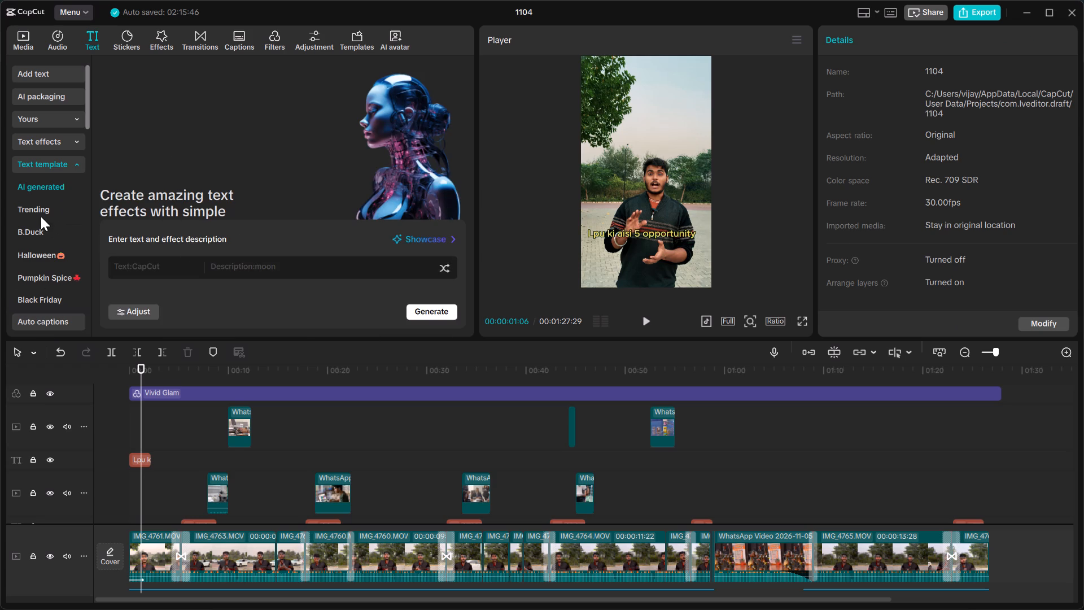
left_click(39, 210)
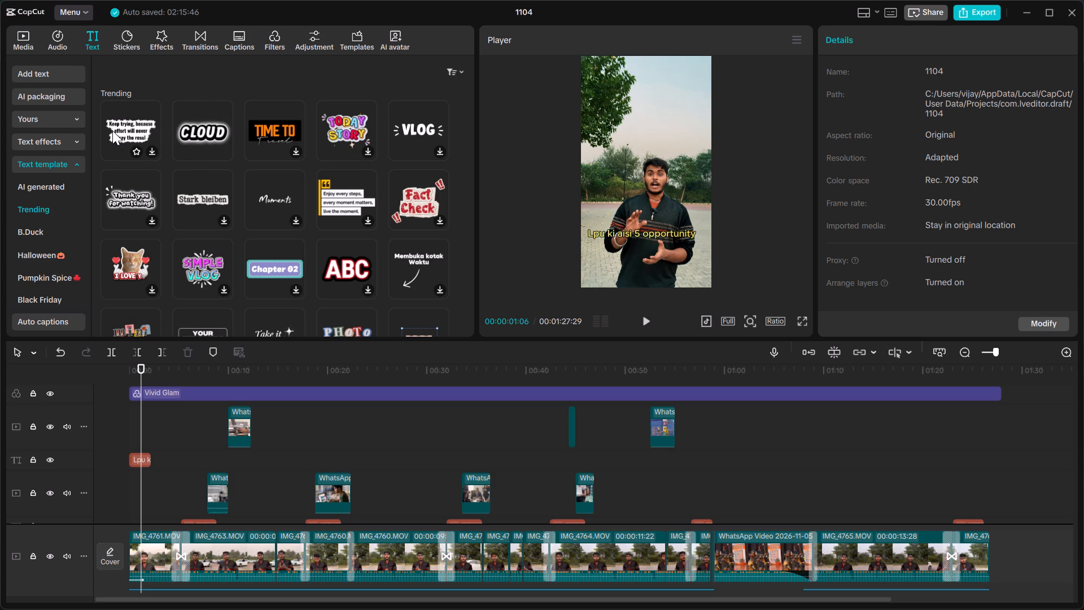
left_click(123, 134)
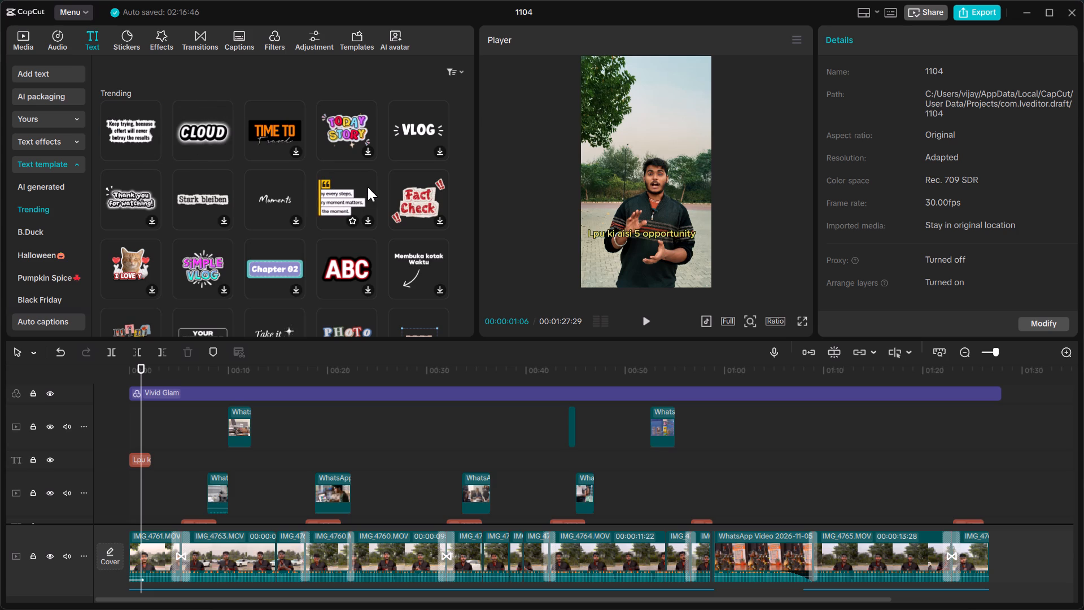
scroll(368, 187, "down", 1)
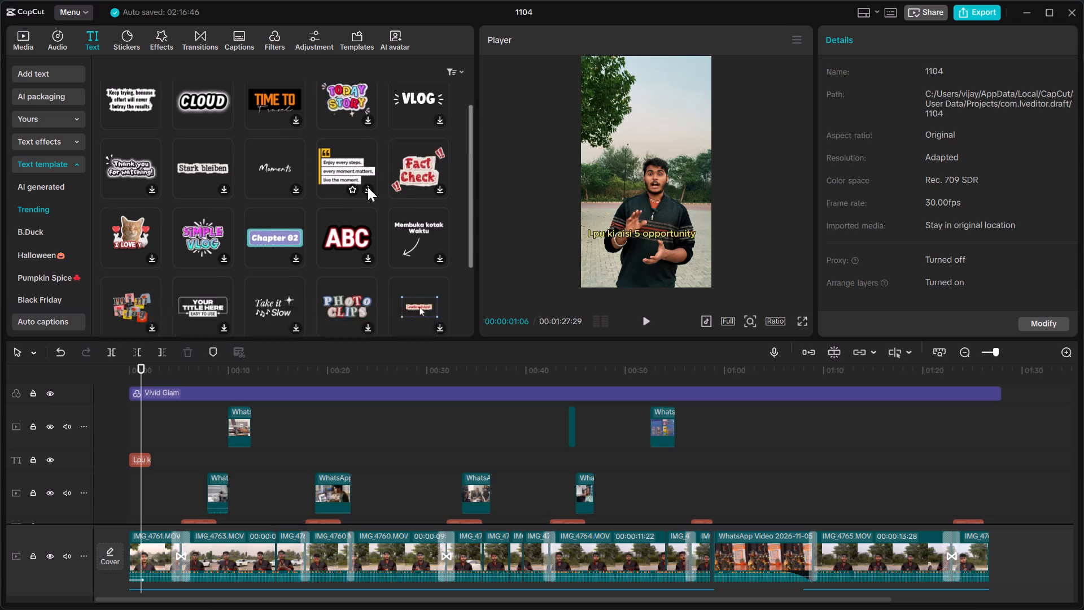
scroll(368, 187, "down", 1)
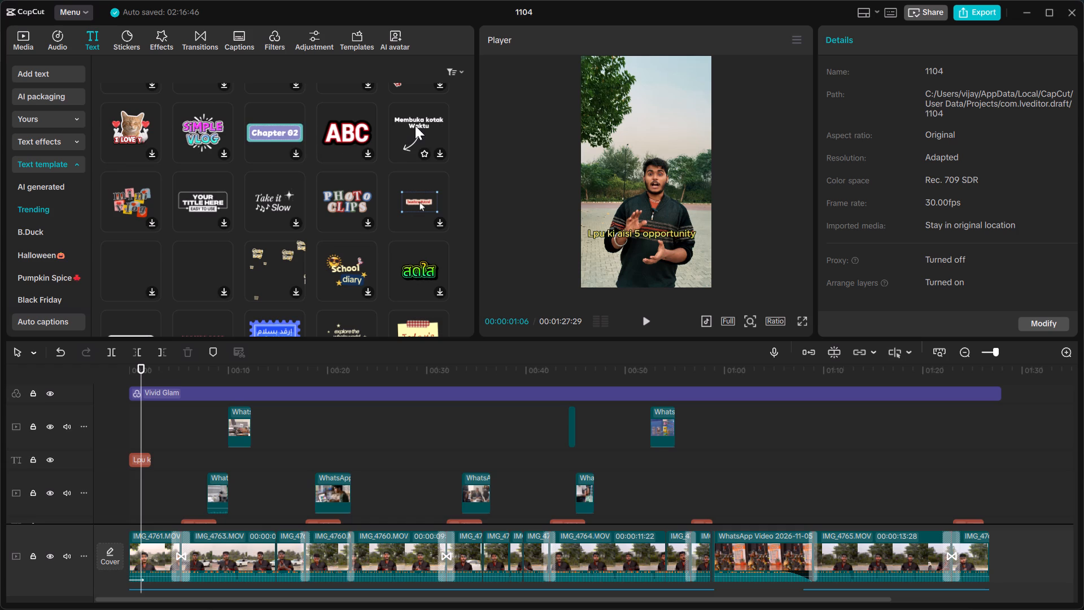
scroll(200, 134, "up", 2)
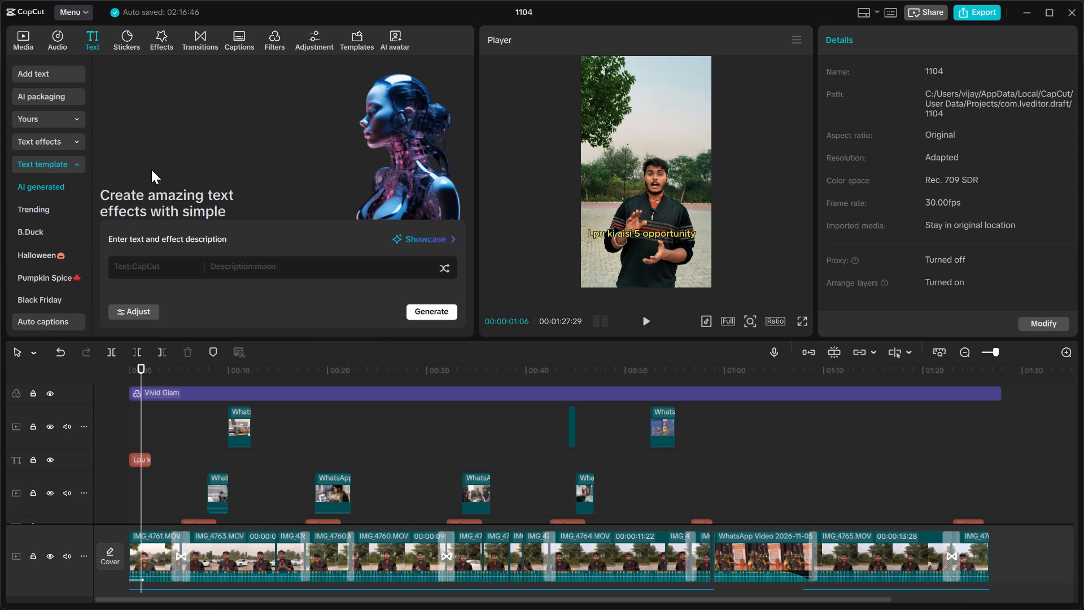
left_click(49, 204)
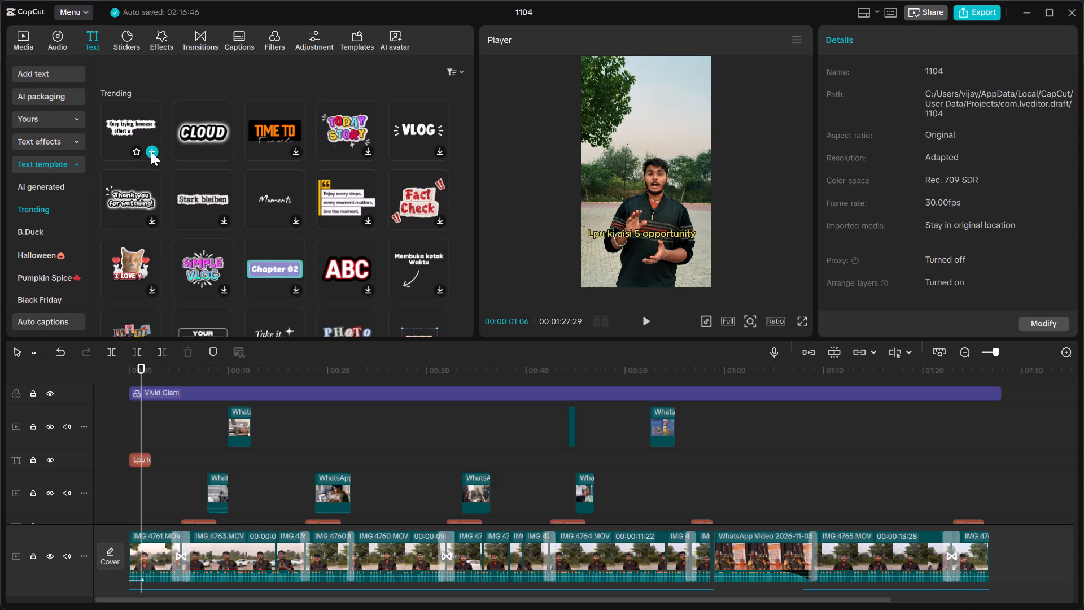
Add the trending "Keep trying, because effort will never betray the results" text template and move its clip to the start of the timeline.
left_click(152, 151)
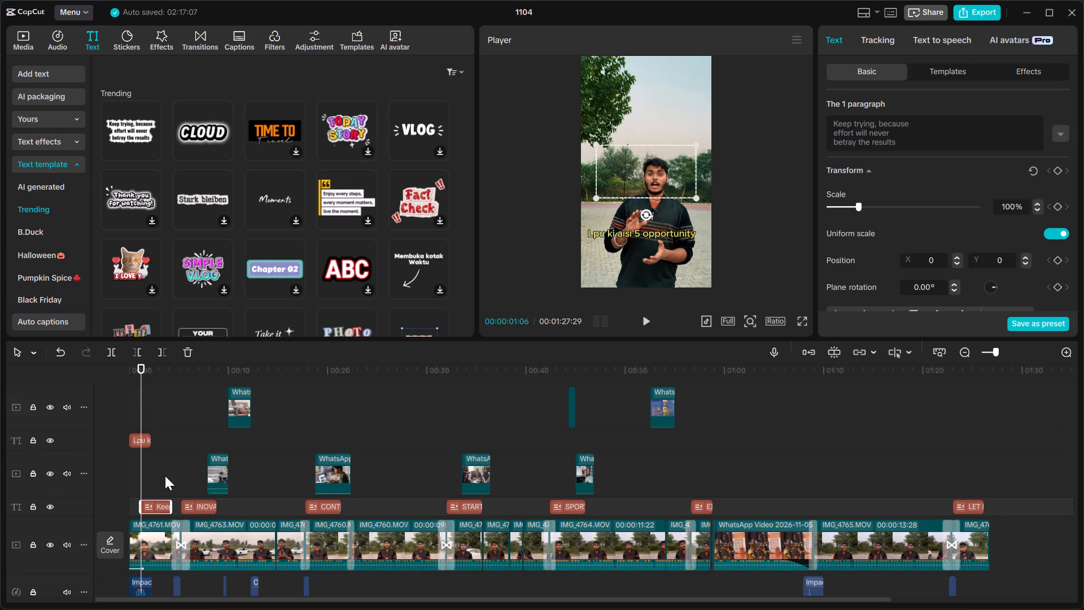
left_click_drag(159, 508, 142, 512)
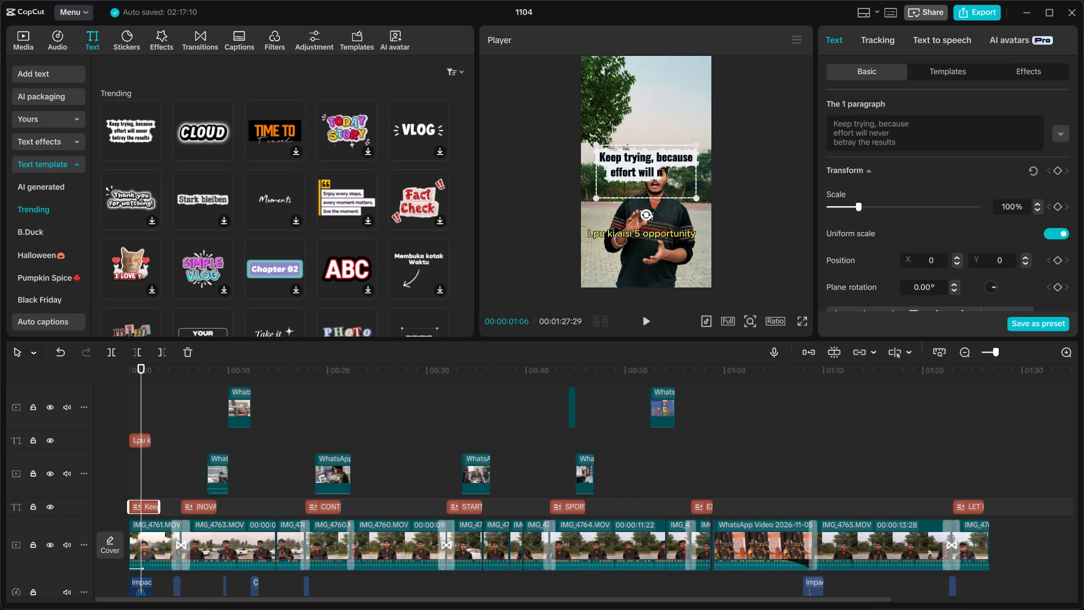
Replace the template's "Keep trying, because effort will never betray the results" text with "Lpu ki aisi 5 opportunity".
left_click_drag(901, 136, 811, 134)
key("BackSpace")
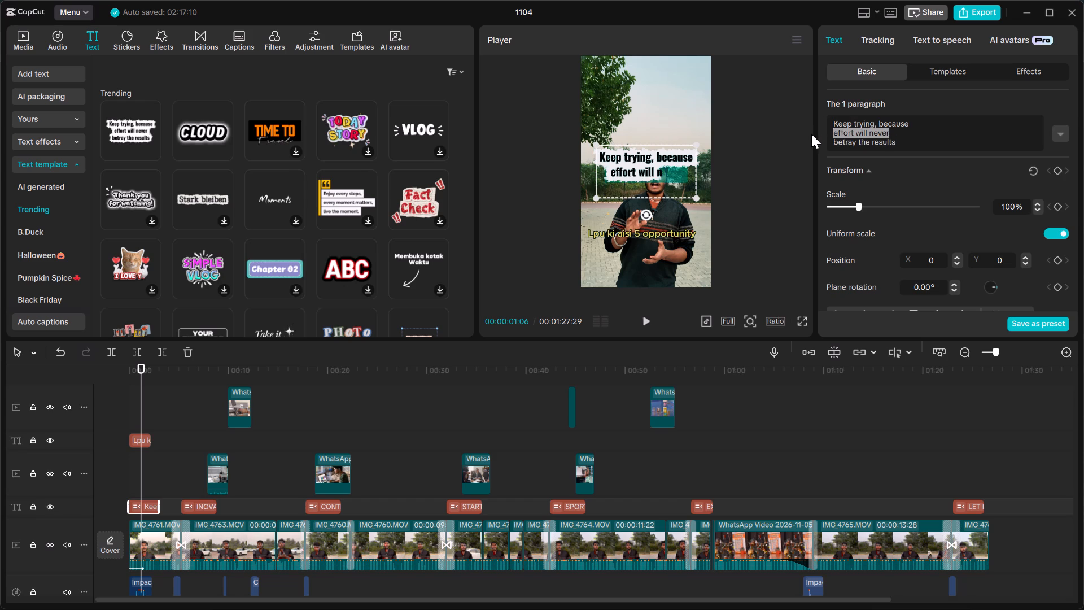
left_click_drag(908, 135, 830, 95)
key("BackSpace")
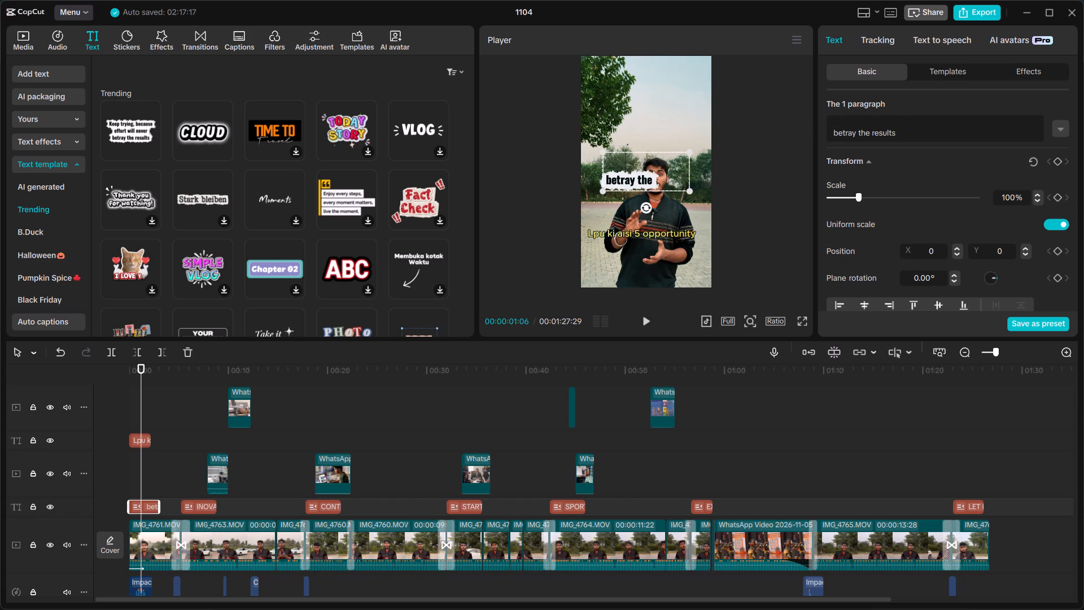
left_click_drag(910, 133, 829, 139)
key("BackSpace")
key("BackSpace")
key("BackSpace")
key("BackSpace")
key("BackSpace")
key("BackSpace")
key("BackSpace")
key("BackSpace")
key("BackSpace")
key("BackSpace")
key("BackSpace")
key("BackSpace")
key("BackSpace")
key("BackSpace")
key("BackSpace")
key("BackSpace")
key("BackSpace")
key("BackSpace")
key("BackSpace")
key("BackSpace")
key("BackSpace")
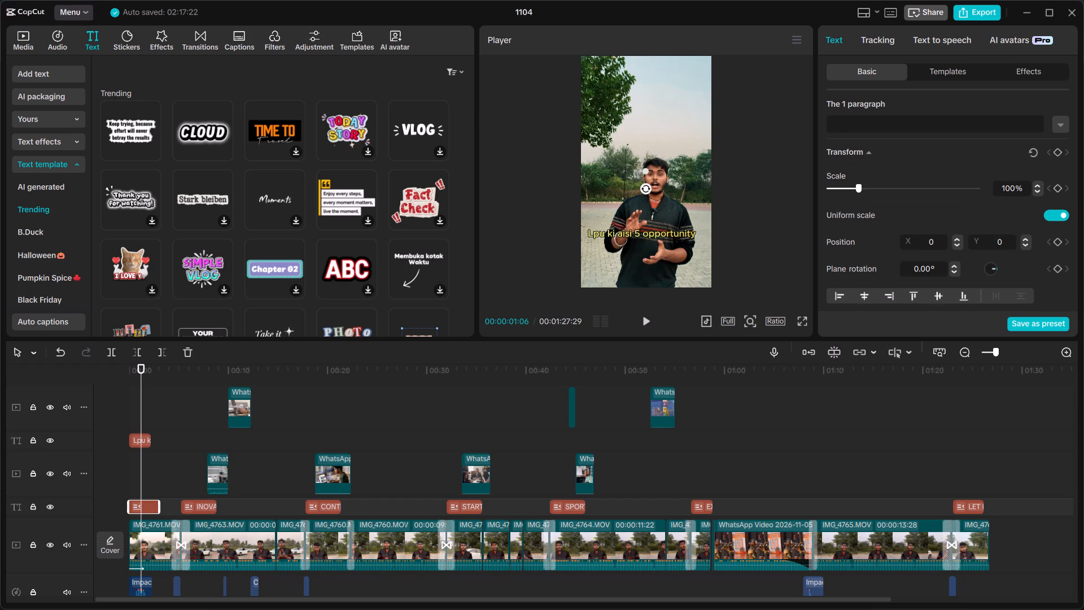
key("ctrl+v")
key("space")
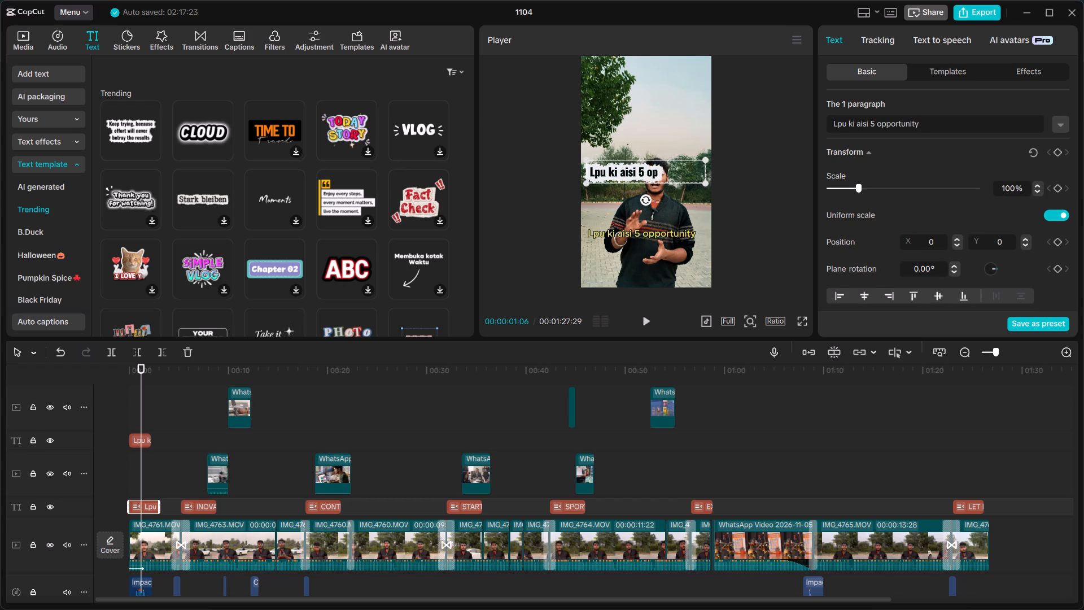
key("BackSpace")
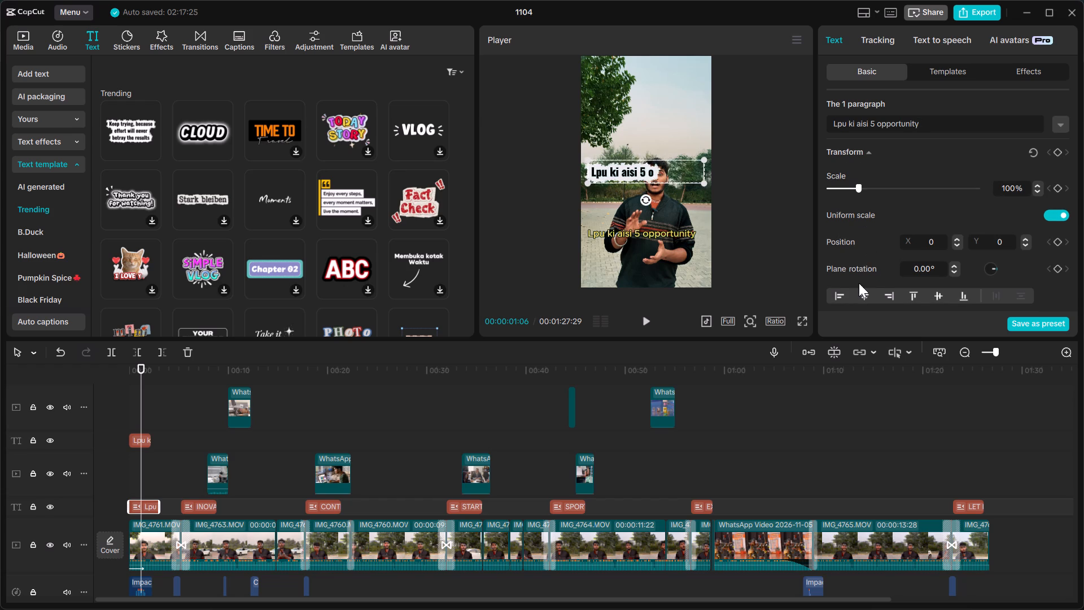
Delete the older plain "Lpu ki aisi 5 opportunity" caption clip from its separate text track.
left_click(618, 400)
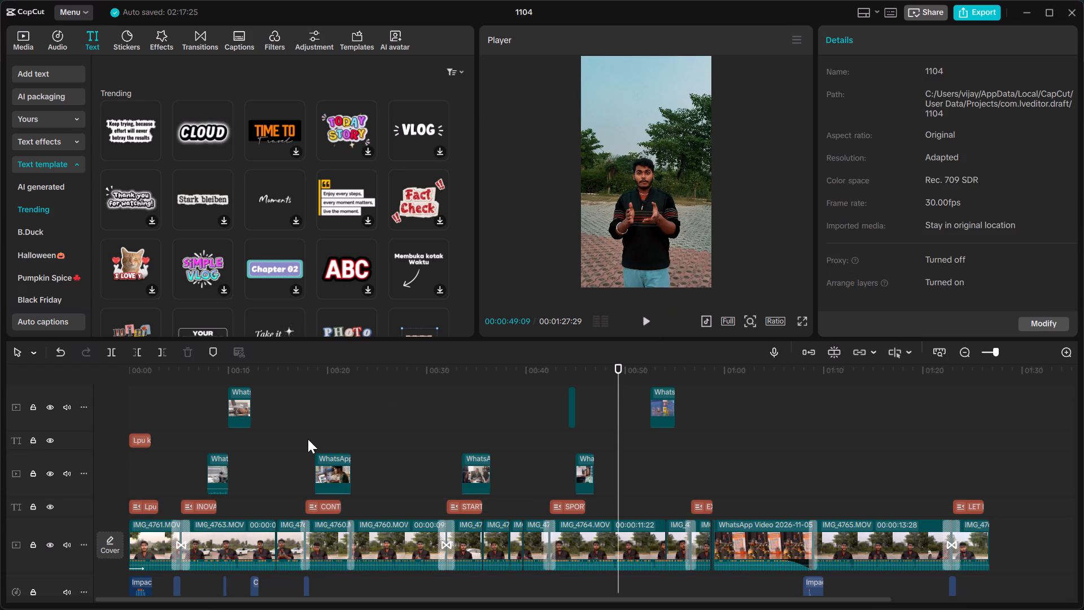
left_click(147, 443)
key("BackSpace")
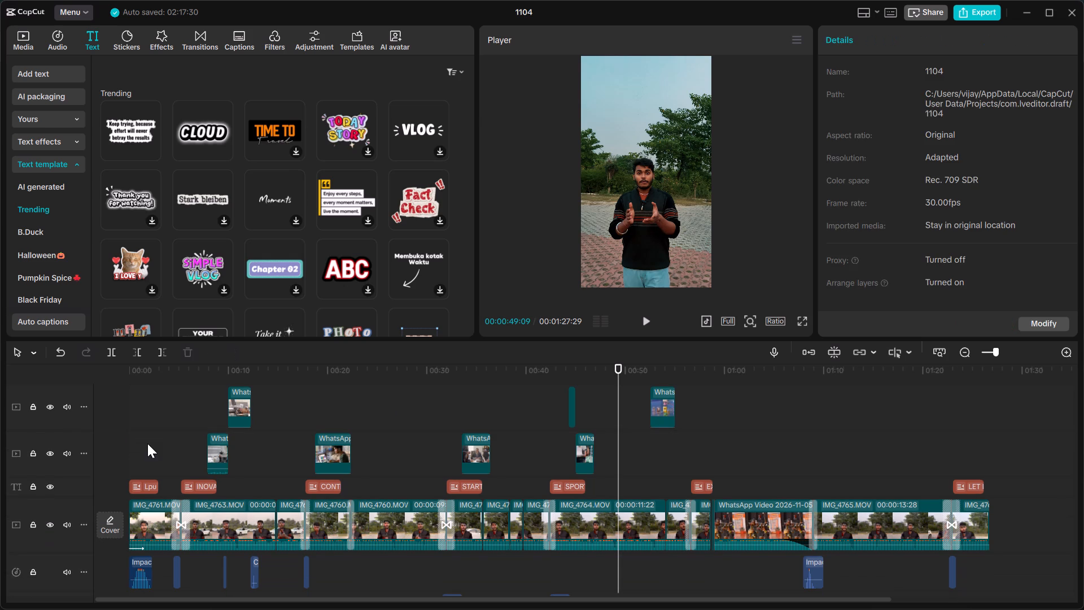
Retime the "Lpu ki aisi 5 opportunity" template clip to start slightly after the video's beginning, checking it against the opening speech.
left_click(132, 372)
key("space")
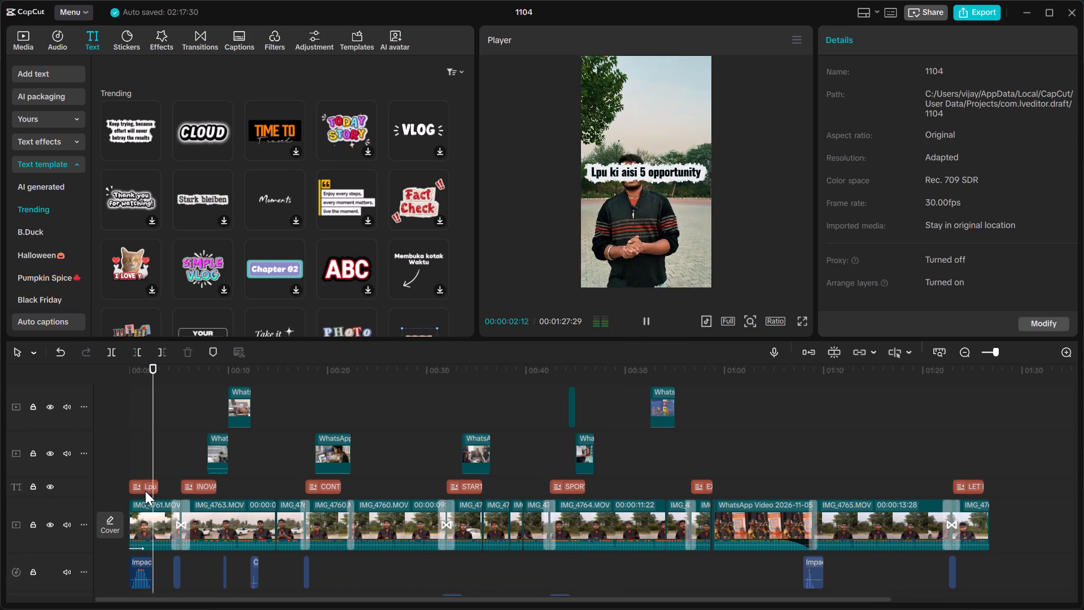
left_click_drag(145, 491, 153, 491)
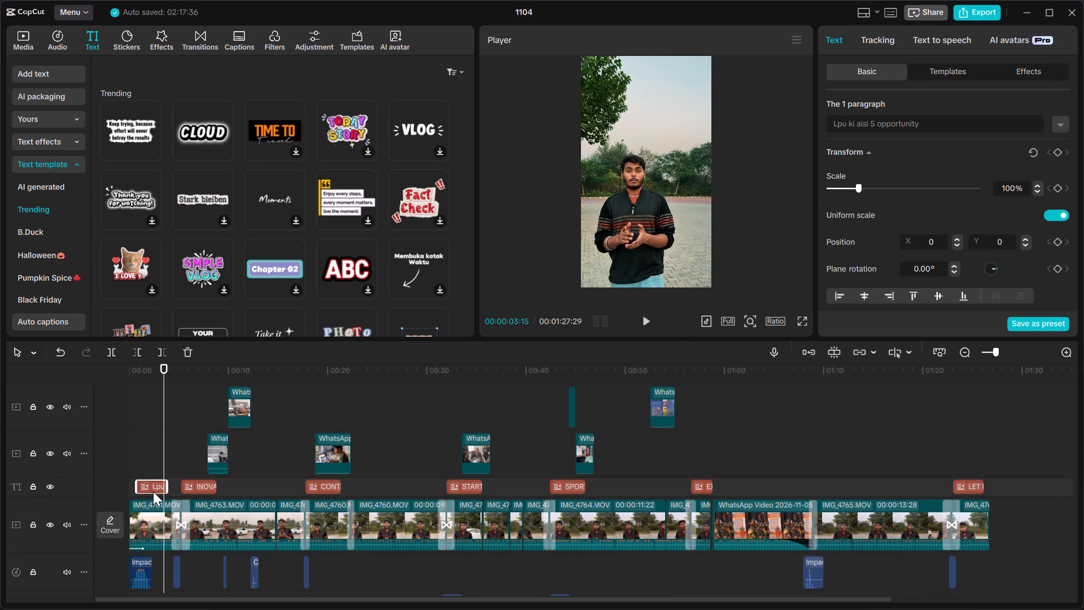
left_click(133, 371)
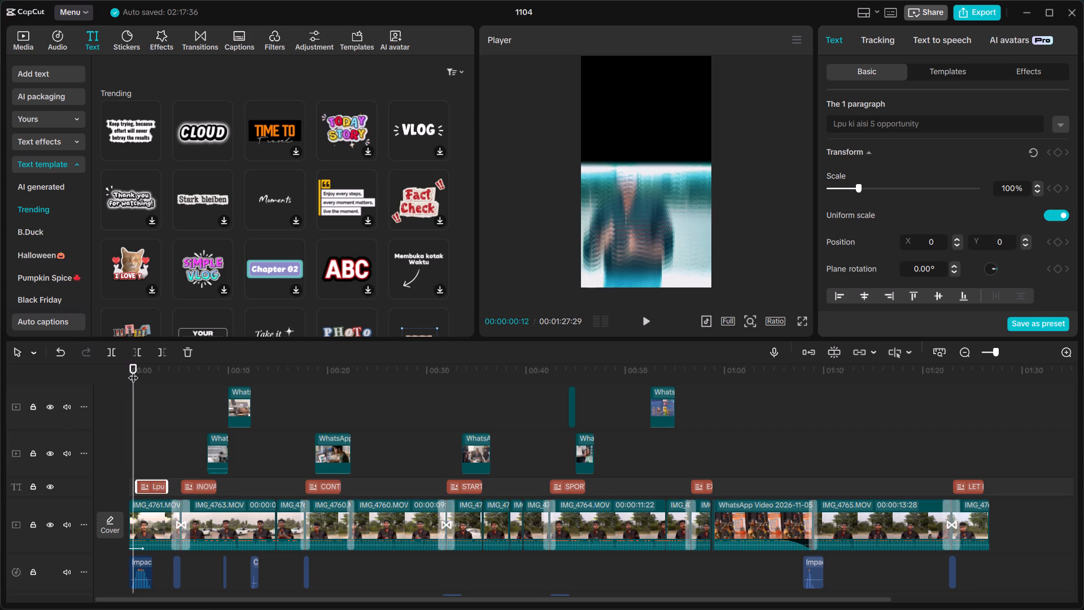
left_click_drag(133, 371, 107, 373)
key("space")
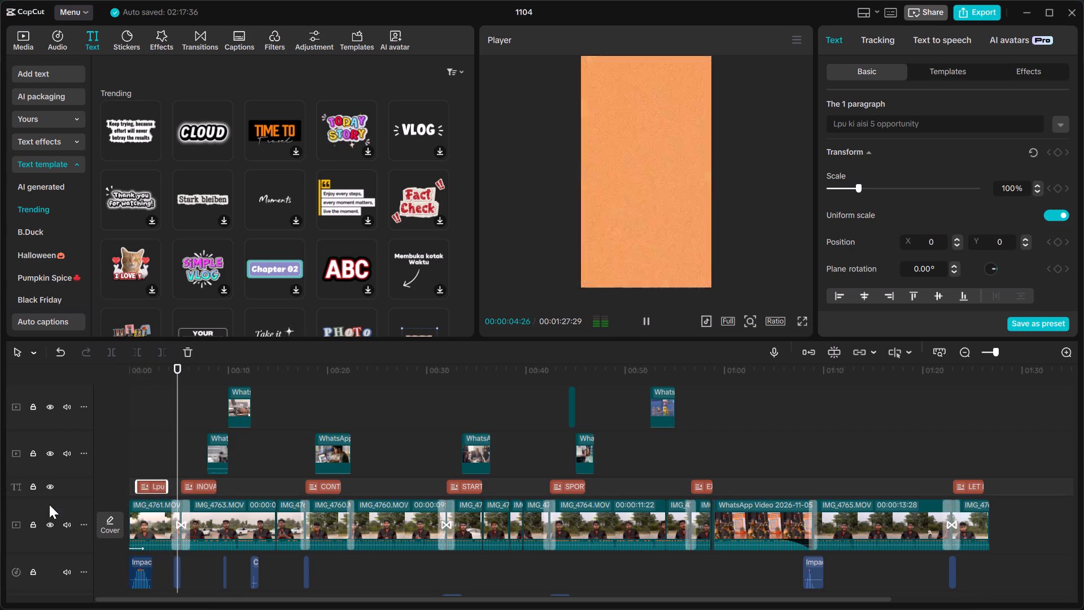
left_click(650, 322)
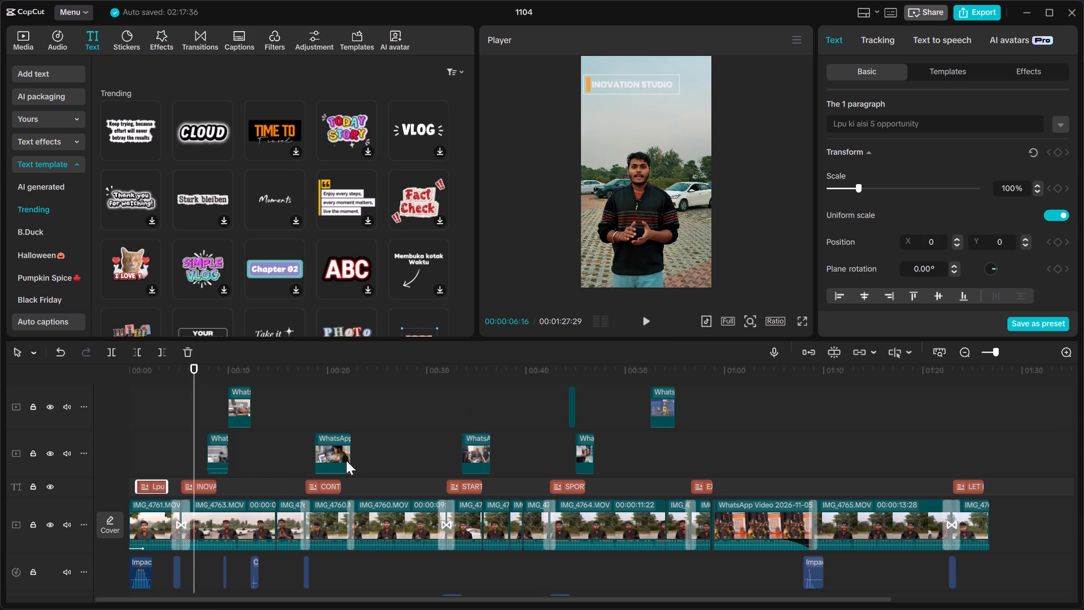
left_click_drag(151, 486, 147, 488)
left_click_drag(147, 488, 145, 491)
left_click(142, 430)
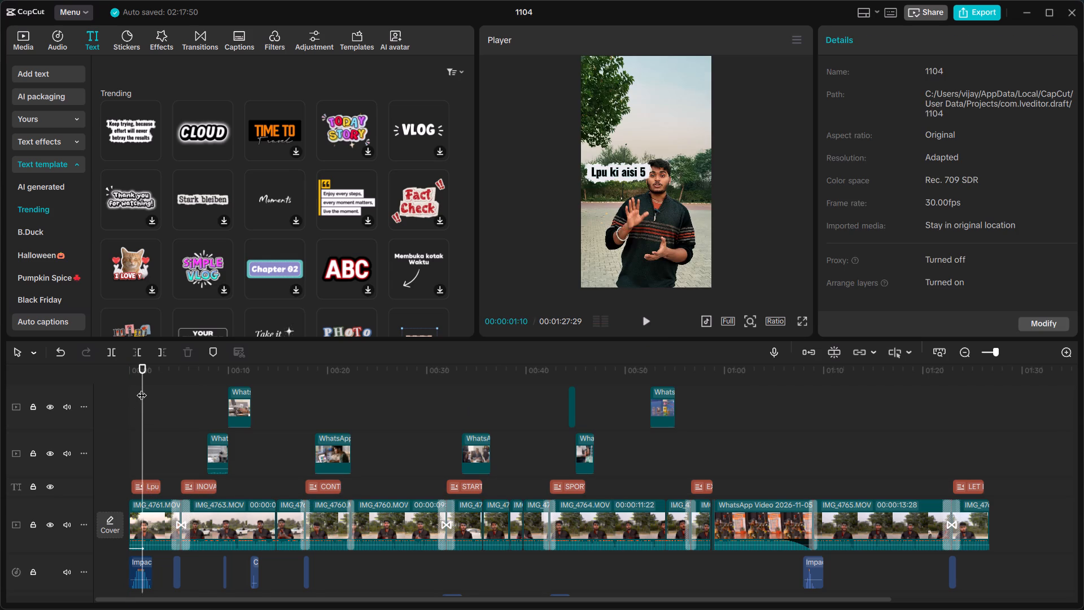
left_click_drag(142, 388, 109, 391)
key("space")
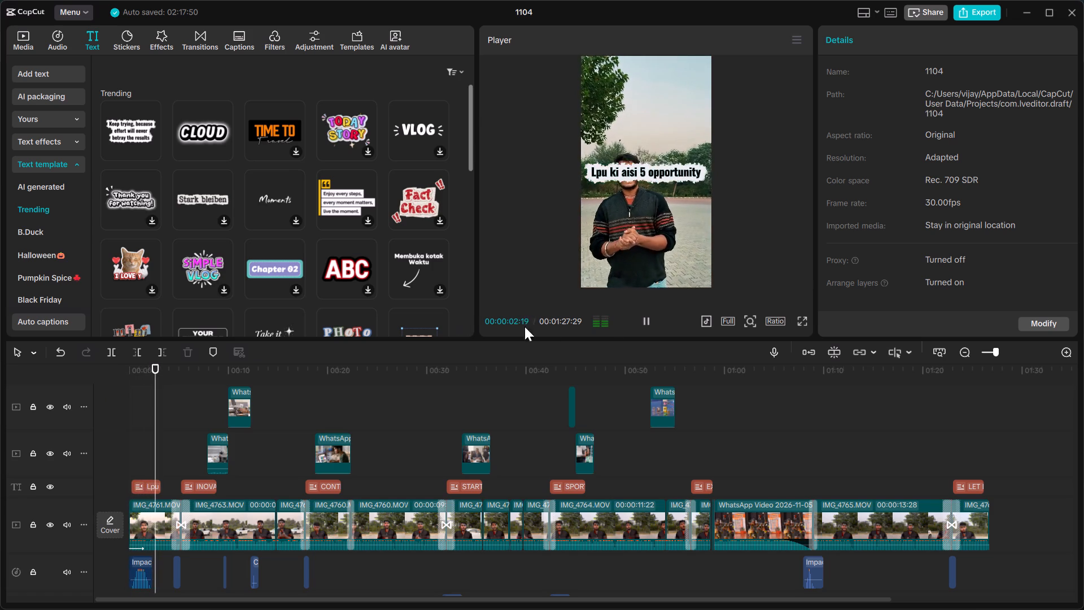
left_click(640, 323)
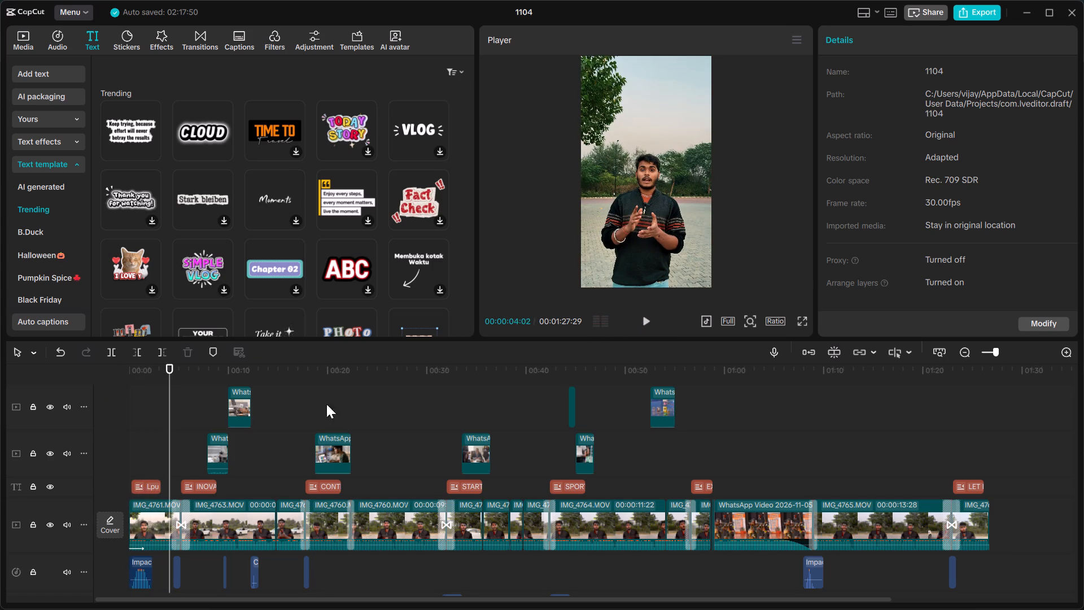
Place the template caption over the speaker's lower torso at about X 76, Y -1206, and scale it to 94%.
left_click(143, 378)
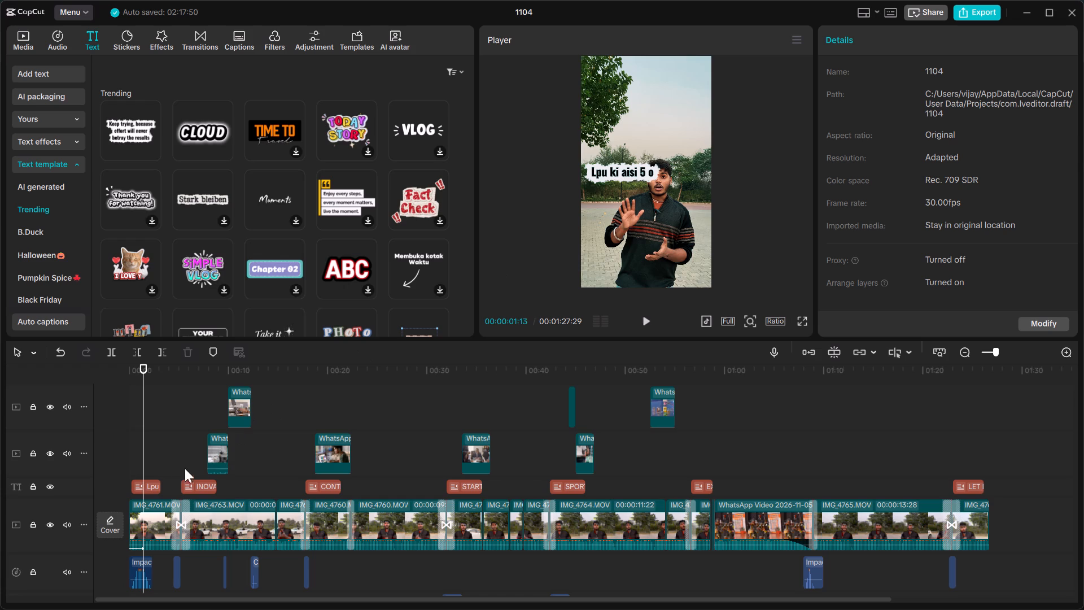
left_click(148, 483)
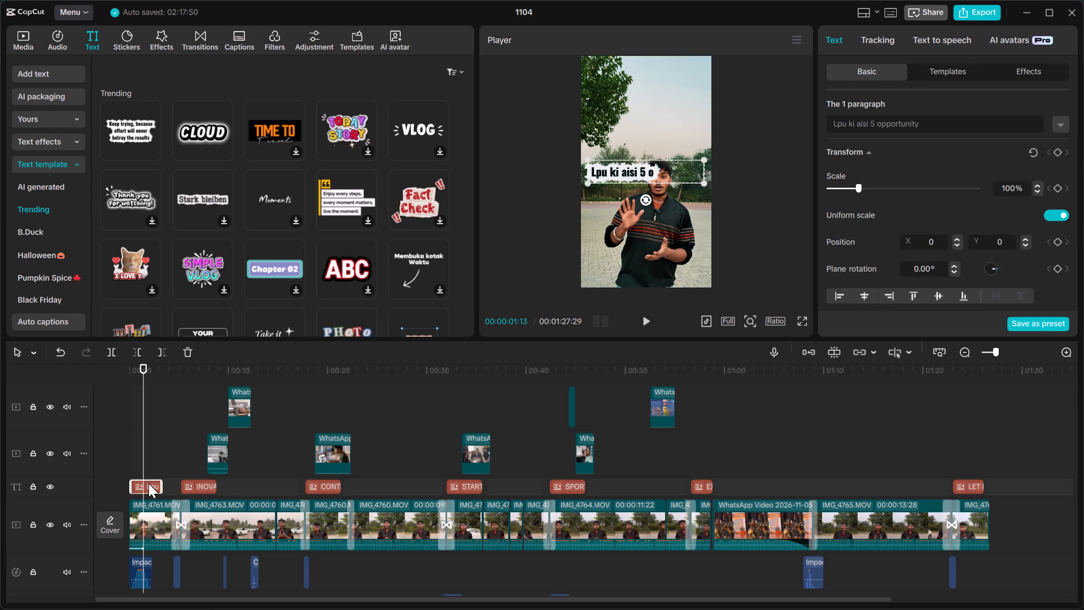
left_click_drag(631, 172, 633, 254)
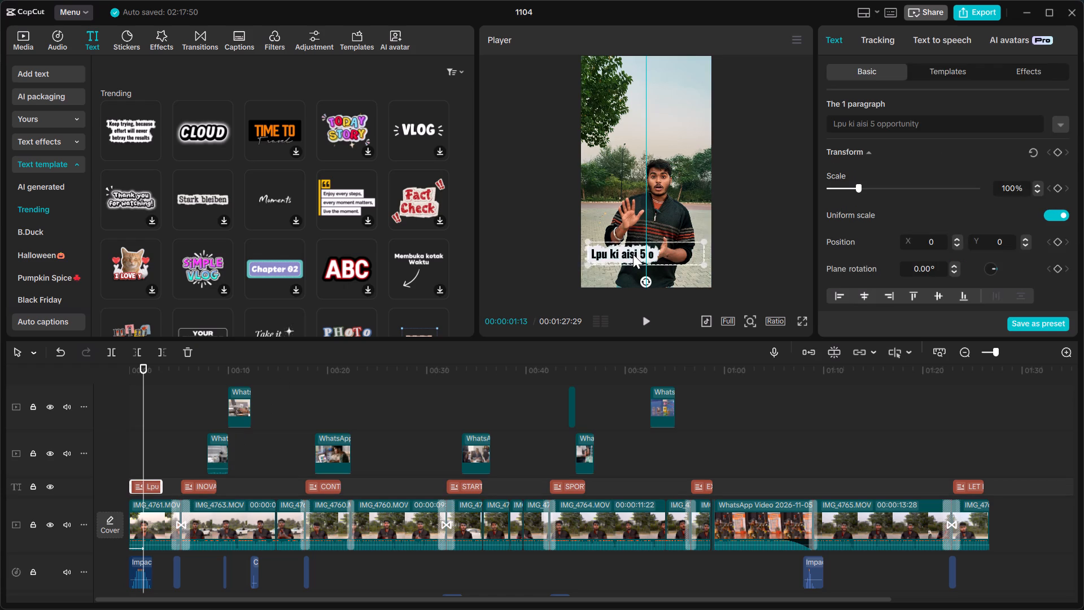
left_click_drag(633, 254, 634, 240)
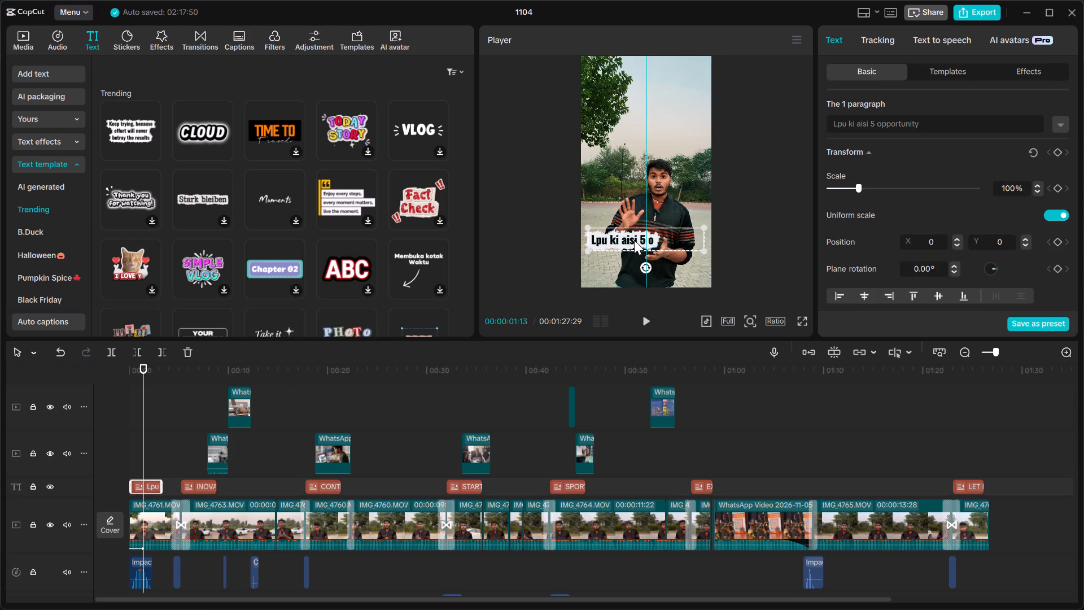
left_click_drag(634, 240, 636, 240)
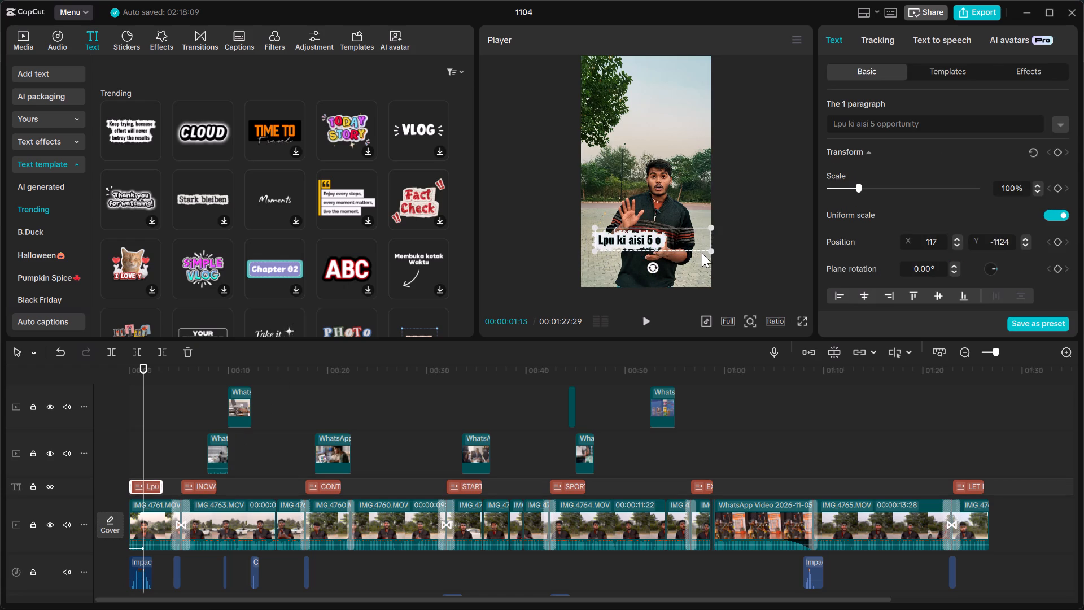
left_click_drag(711, 251, 702, 253)
key("space")
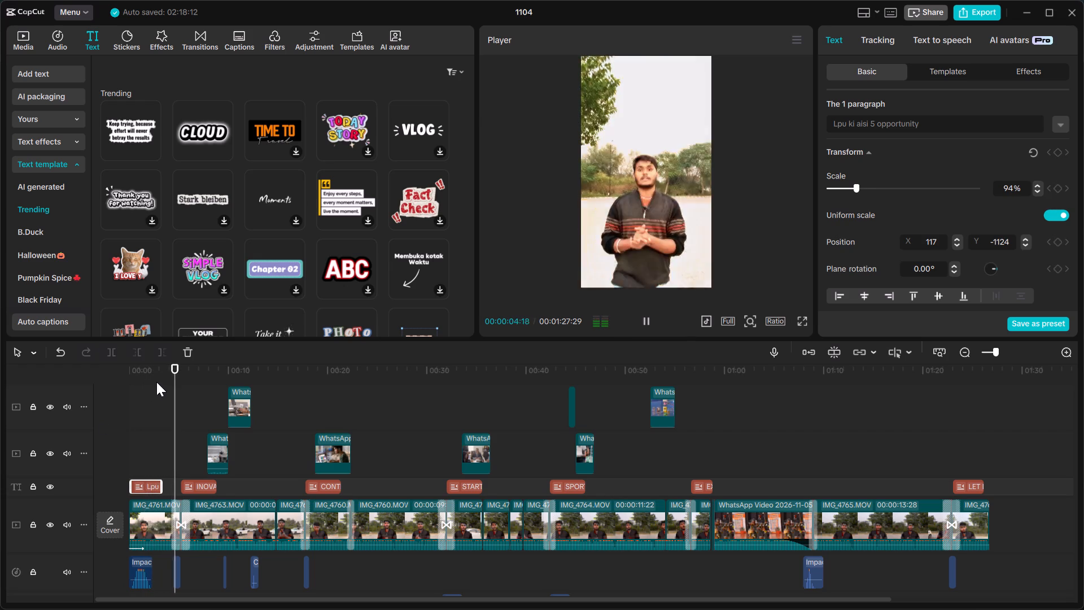
left_click(148, 368)
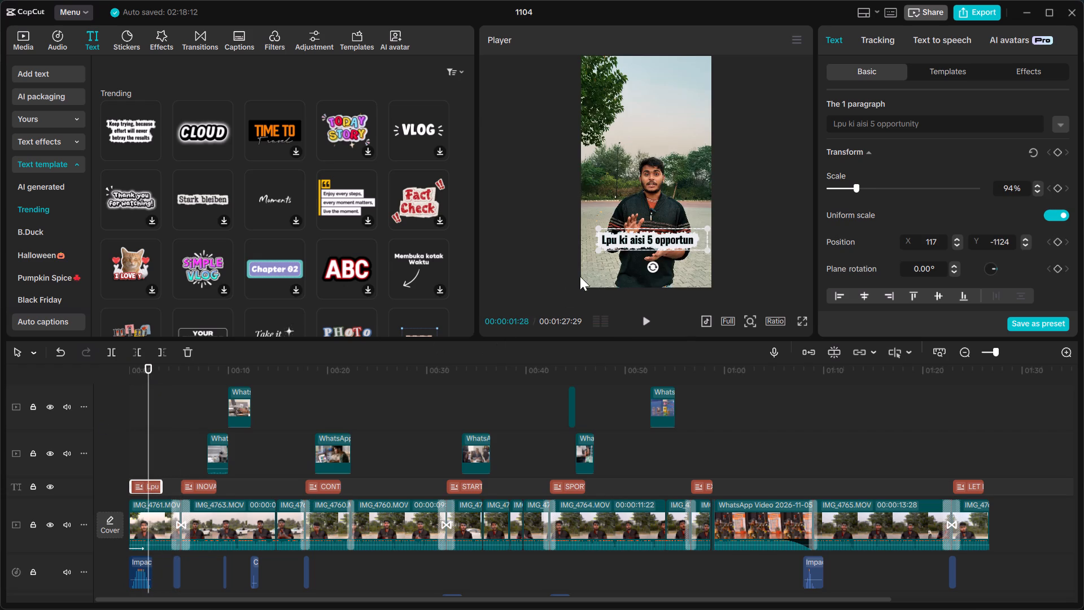
left_click(643, 249)
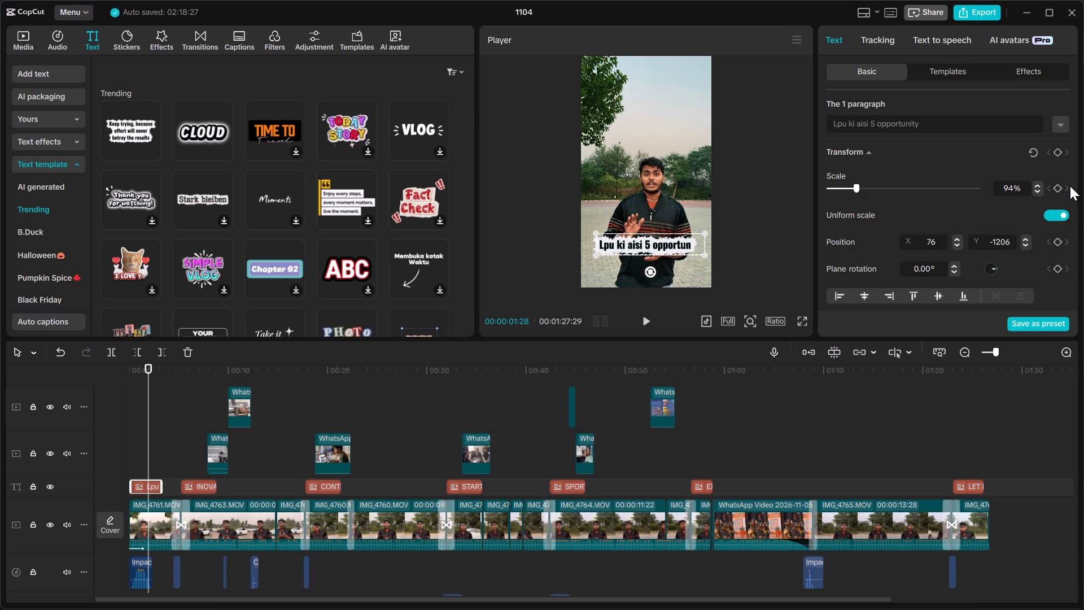
Examine the basic settings, alternative templates and effects available for the selected template caption.
scroll(938, 193, "down", 4)
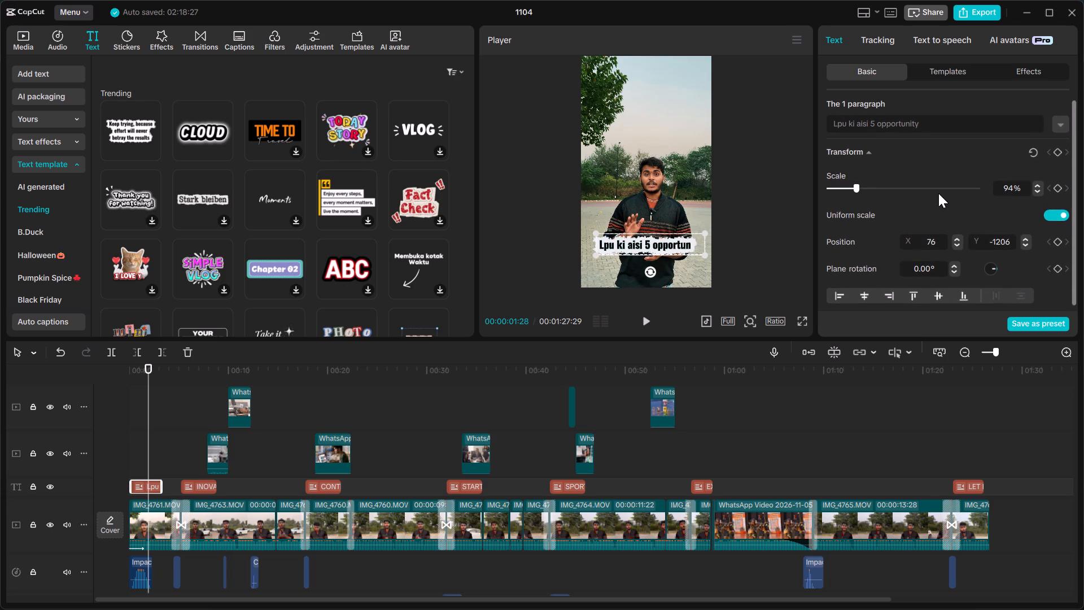
scroll(938, 193, "down", 2)
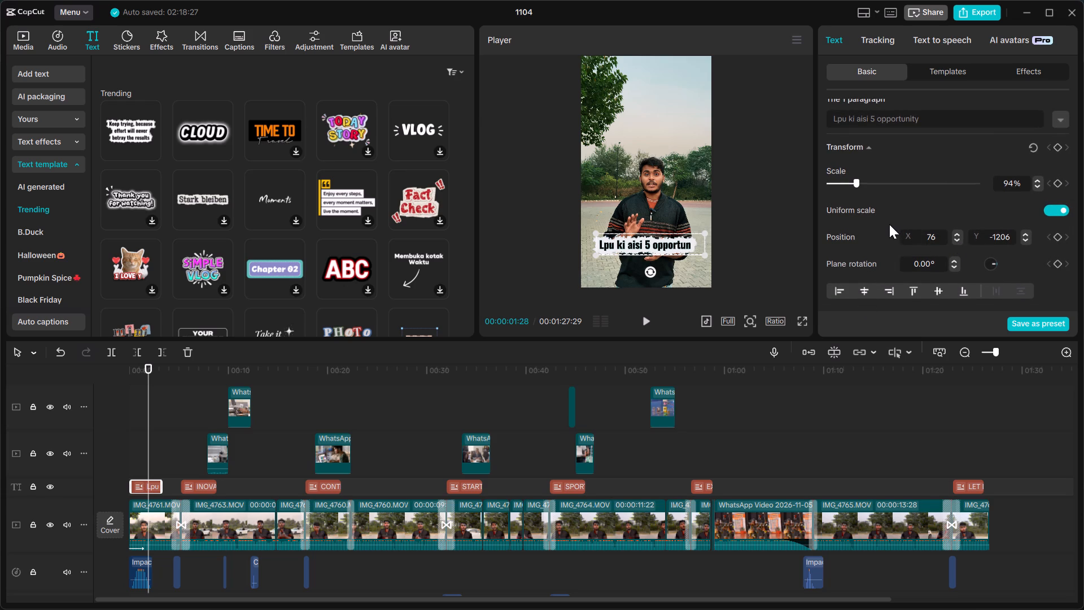
left_click(958, 74)
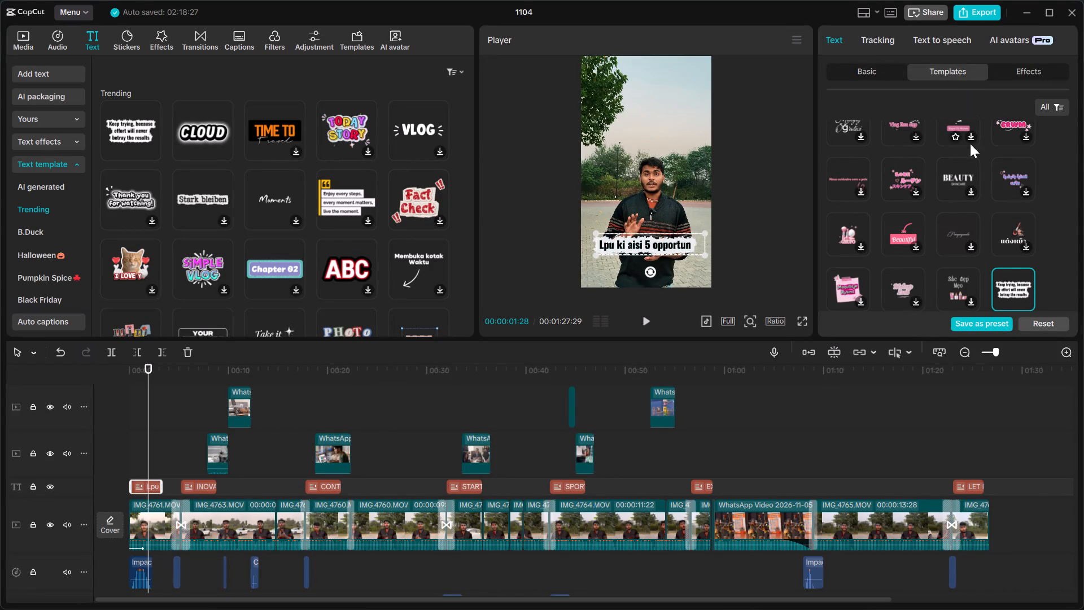
scroll(955, 173, "down", 1)
scroll(955, 173, "up", 9)
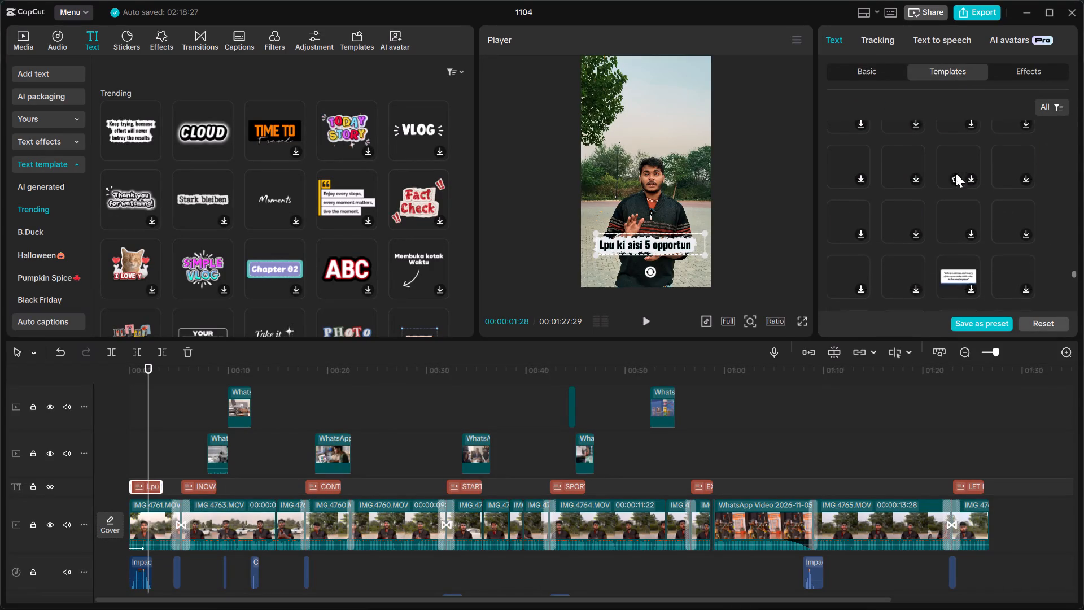
left_click(1017, 64)
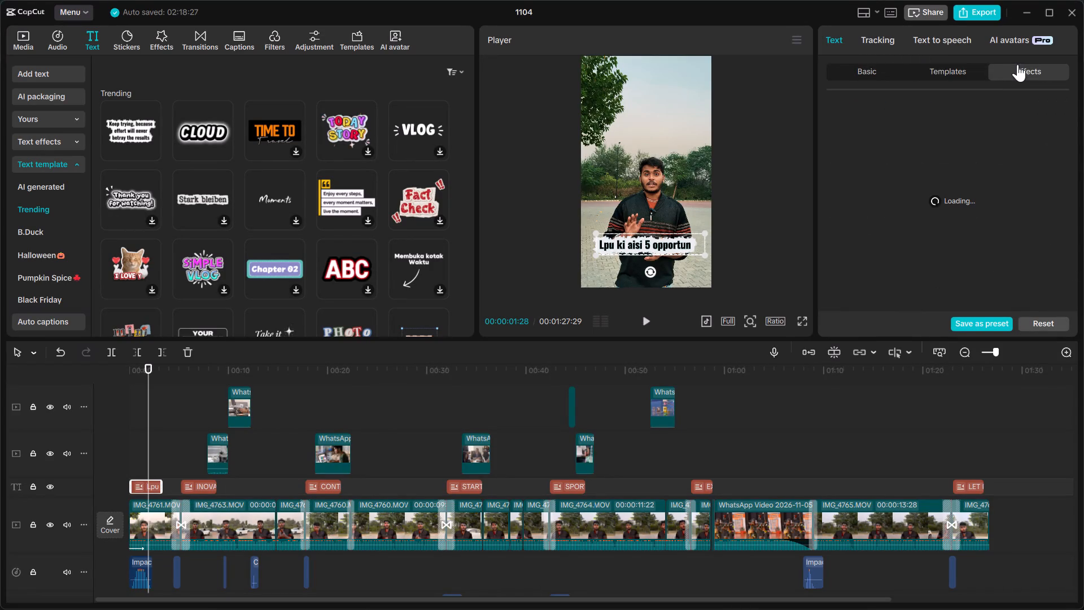
left_click(882, 75)
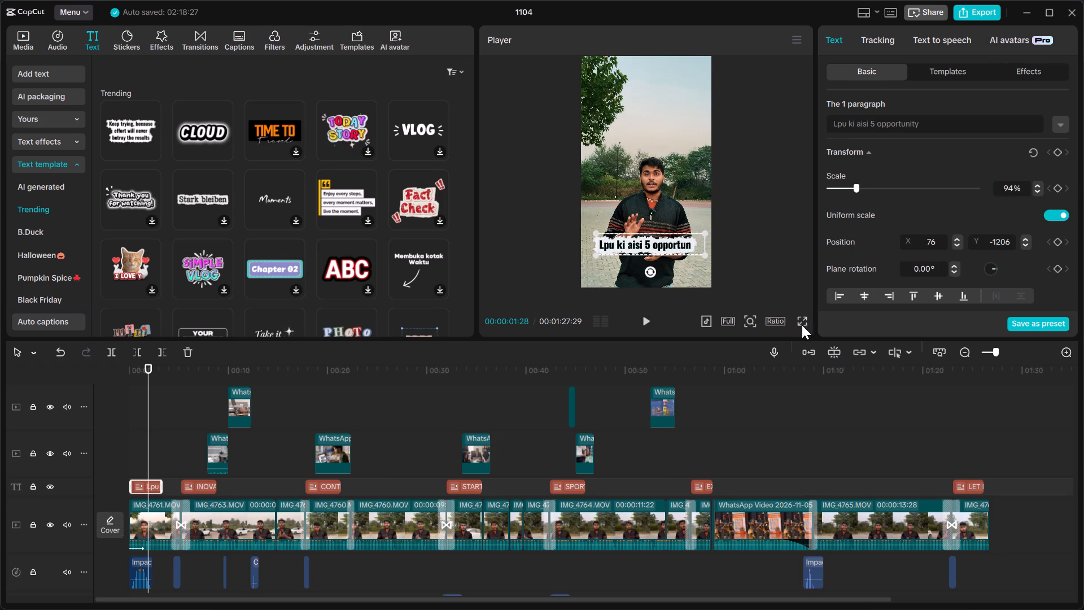
Preview the video in full screen from 00:00:00:00 to check the template caption's look and timing.
left_click(802, 325)
left_click_drag(486, 542, 444, 546)
key("space")
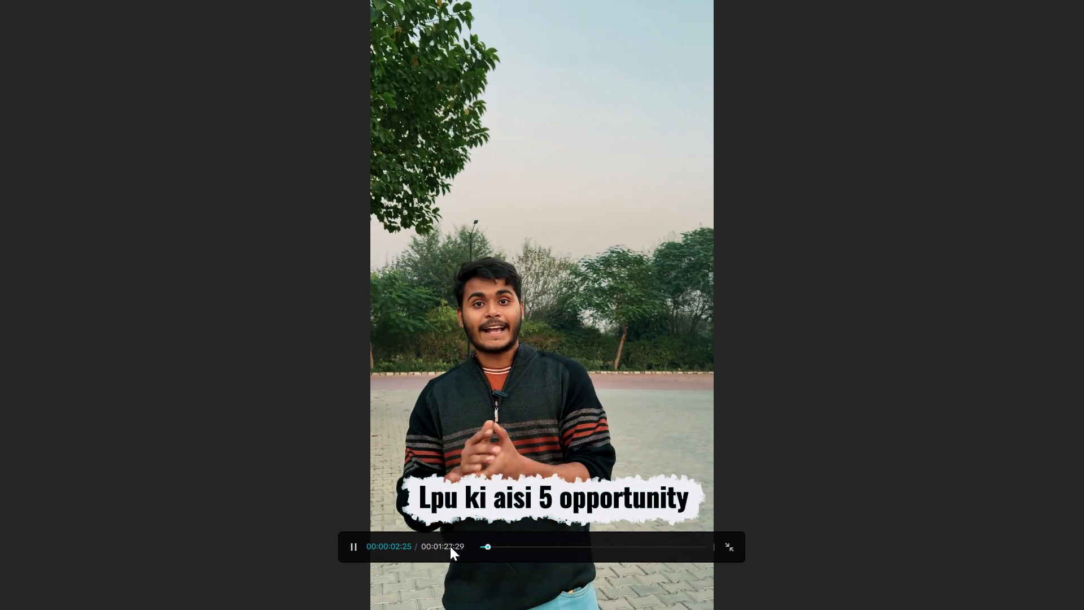
left_click_drag(496, 546, 448, 555)
key("space")
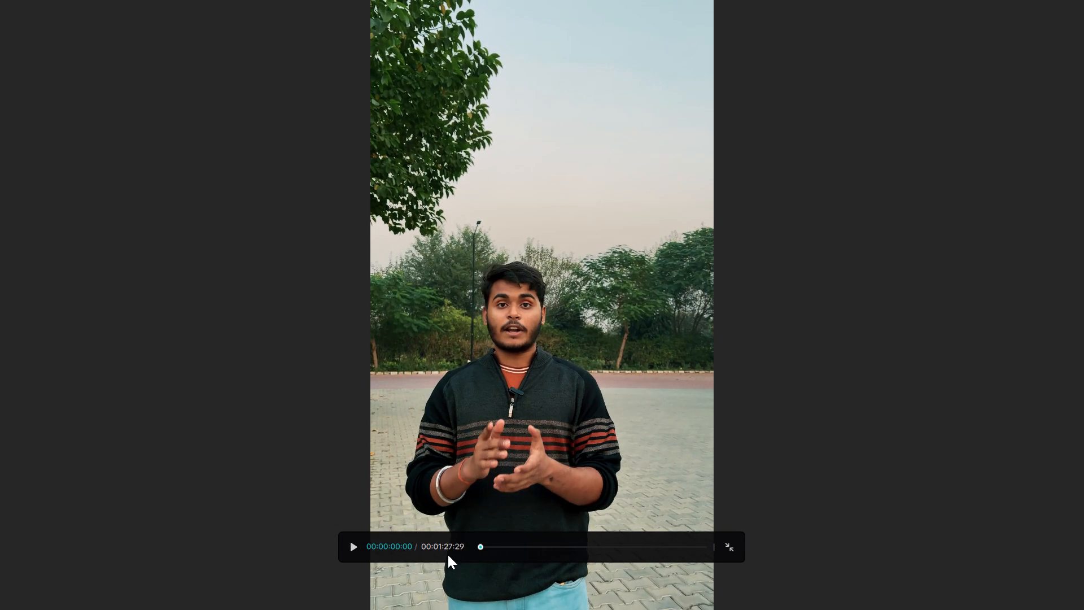
key("space")
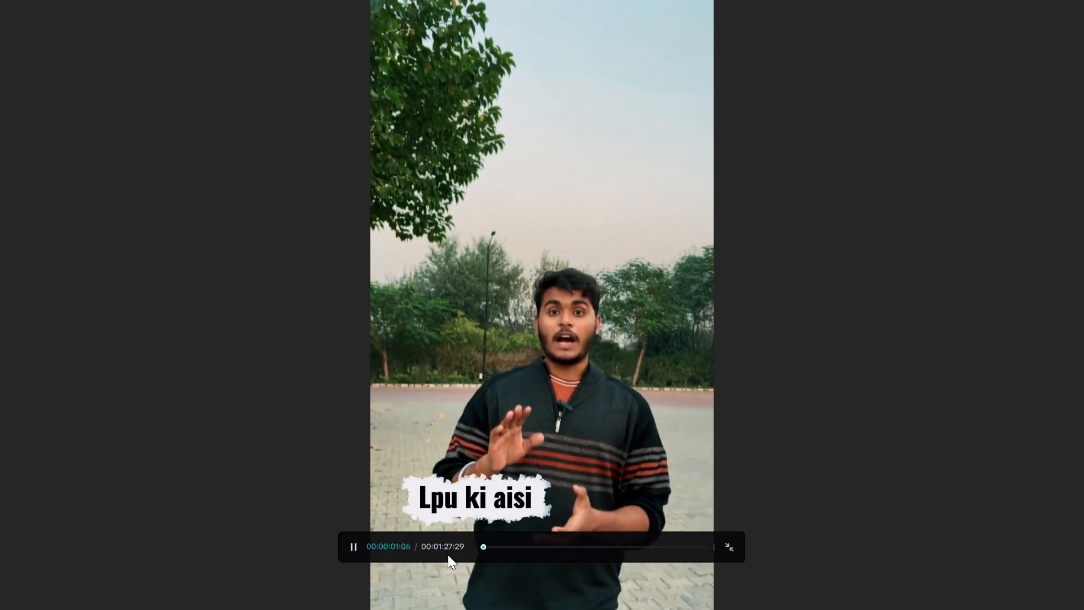
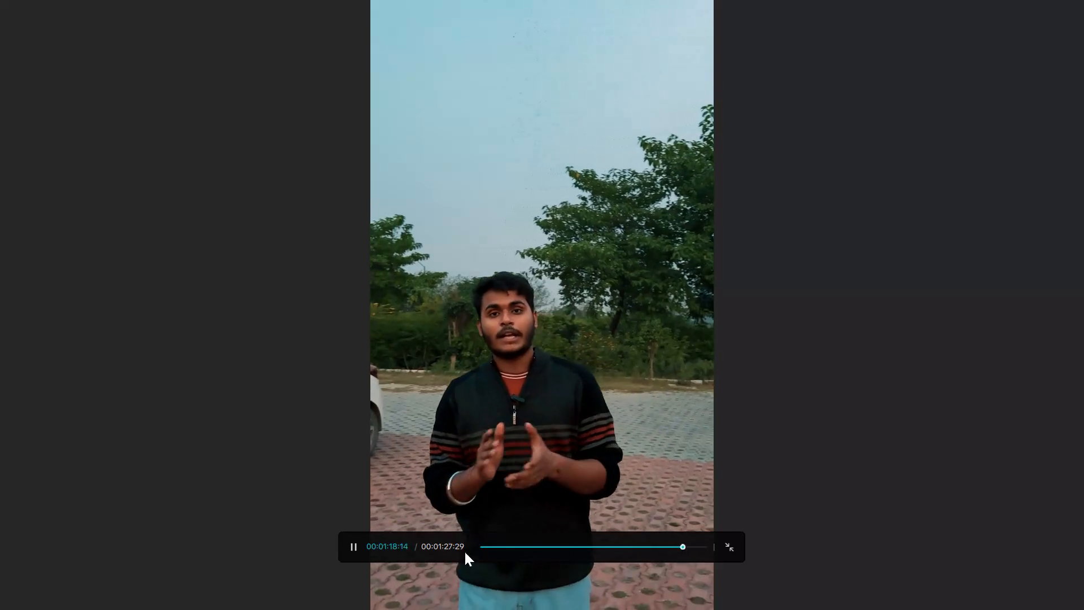
Stop the full-screen preview and cut the WhatsApp Video clip between the speaker clips out of the main track.
left_click(735, 544)
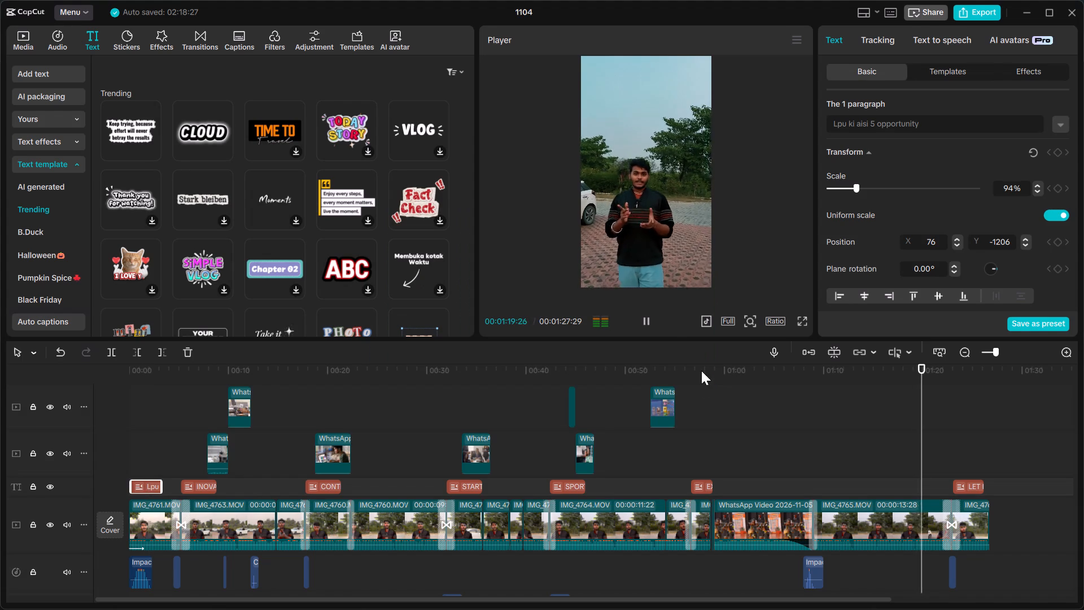
left_click(649, 319)
left_click(746, 518)
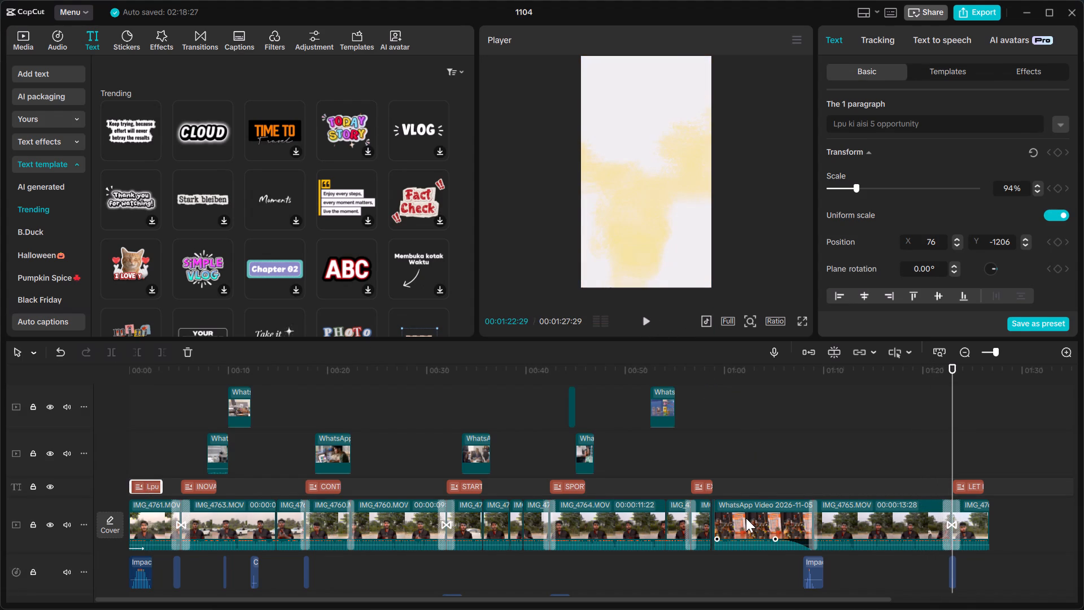
key("ctrl+c")
key("ctrl+x")
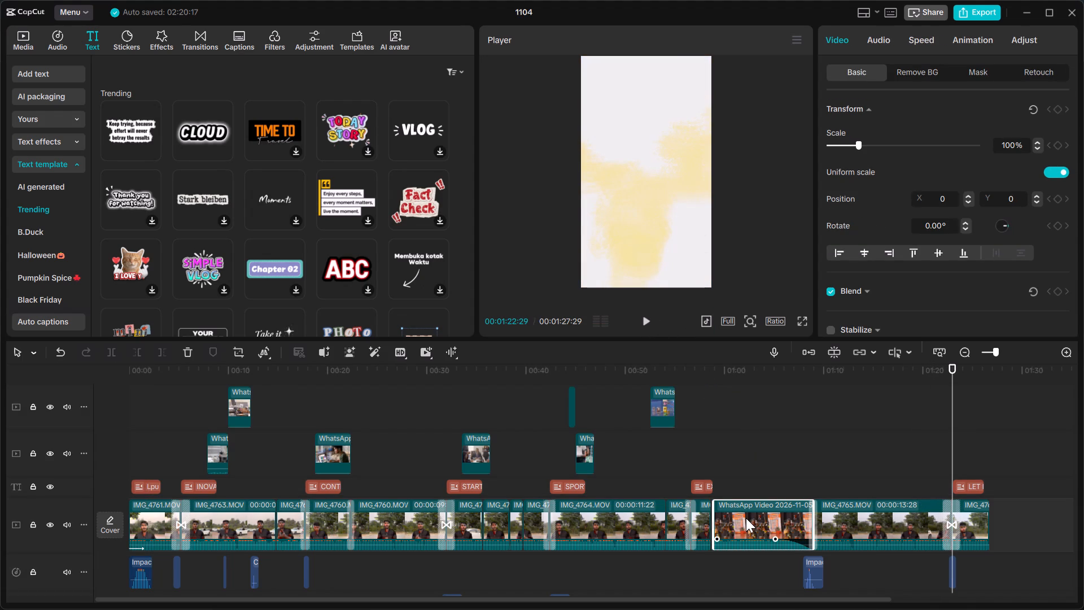
Extend the end of the speaker clip before the gap by a few frames, checking where its speech finishes.
left_click(711, 514)
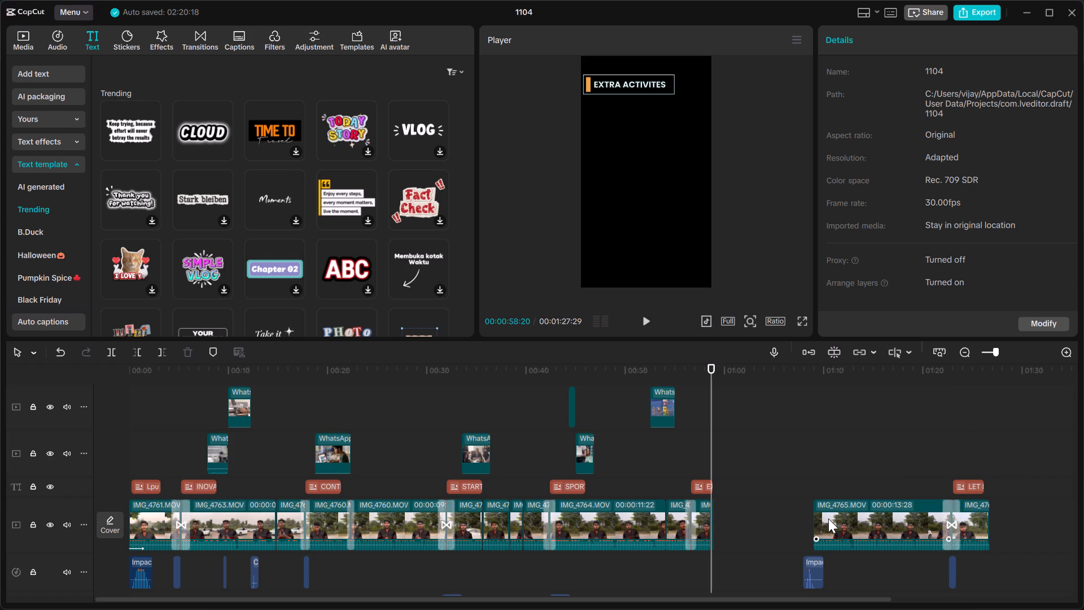
left_click(828, 518)
left_click(706, 448)
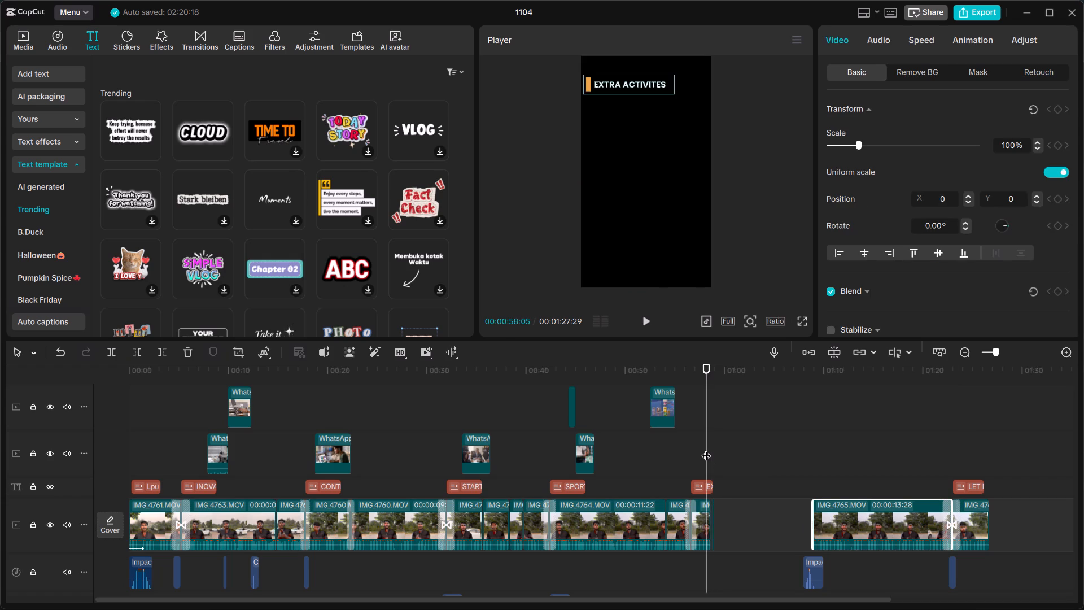
key("space")
key("space")
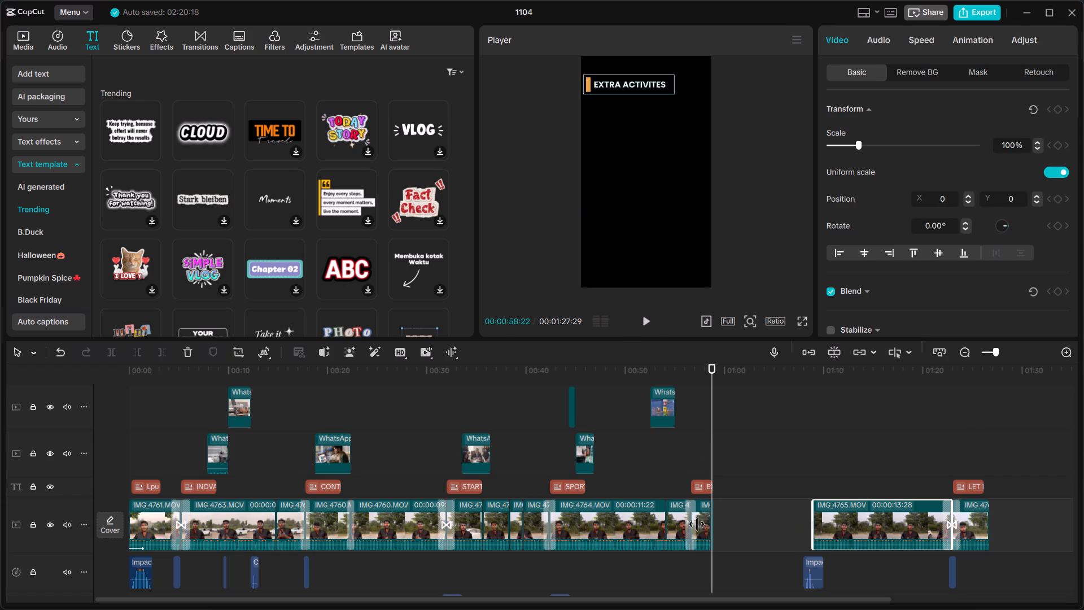
left_click(701, 524)
left_click(713, 518)
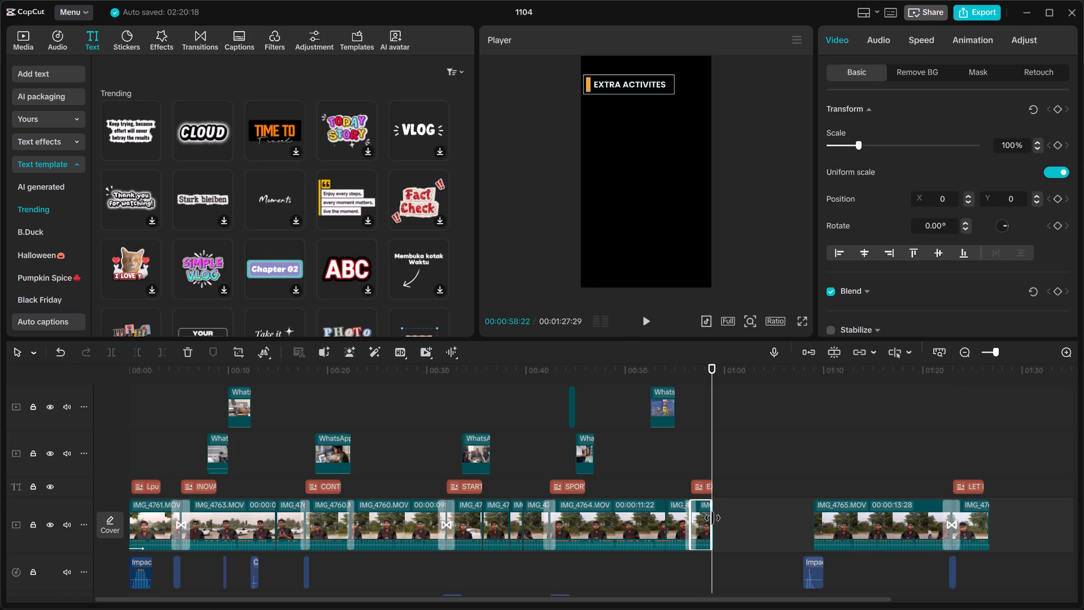
left_click(711, 445)
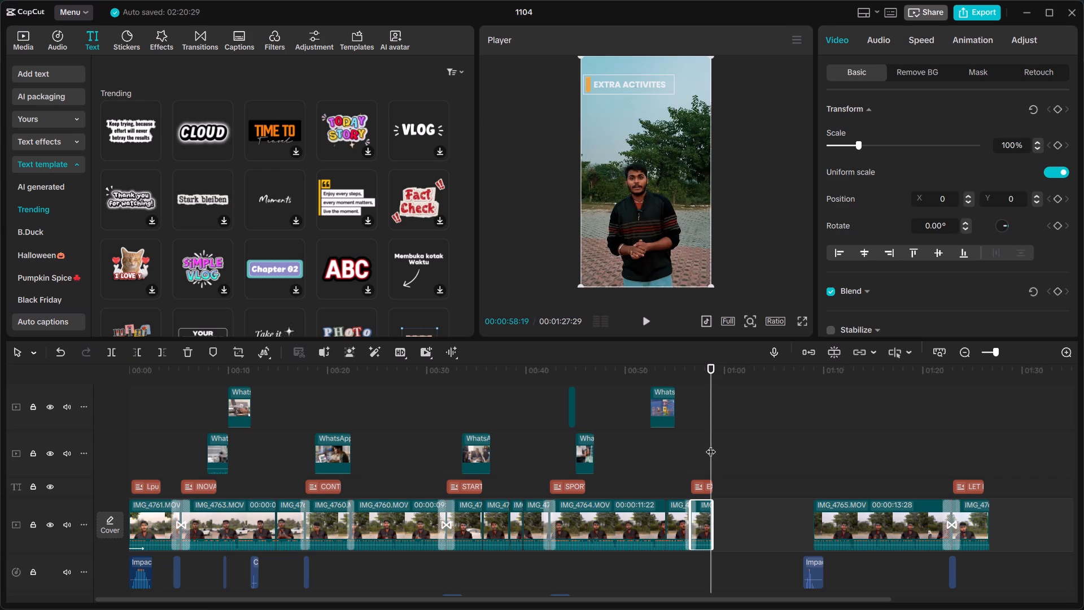
left_click_drag(711, 445, 703, 445)
key("space")
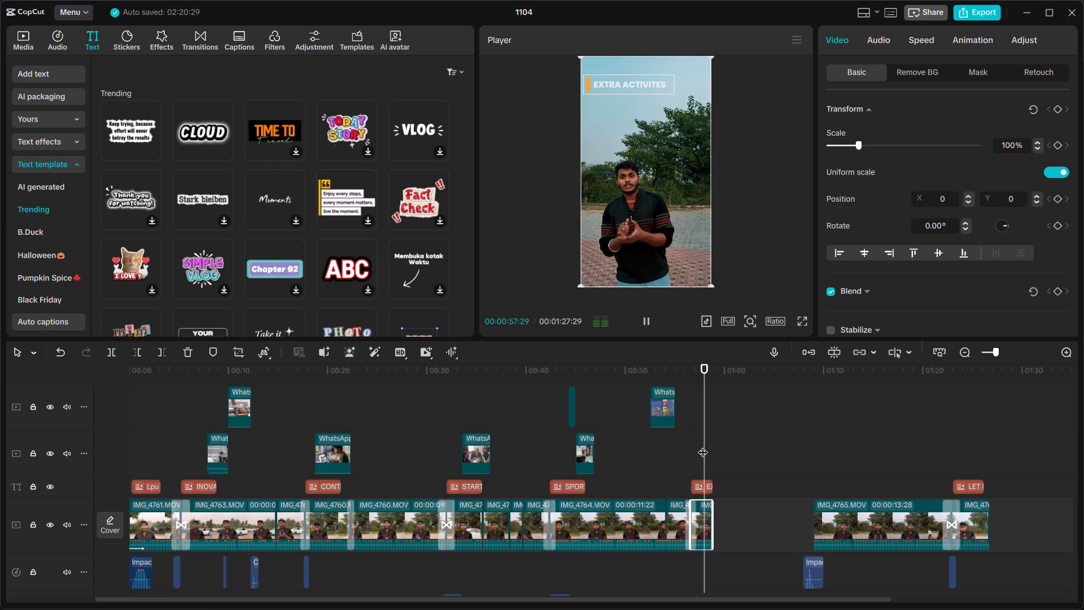
key("space")
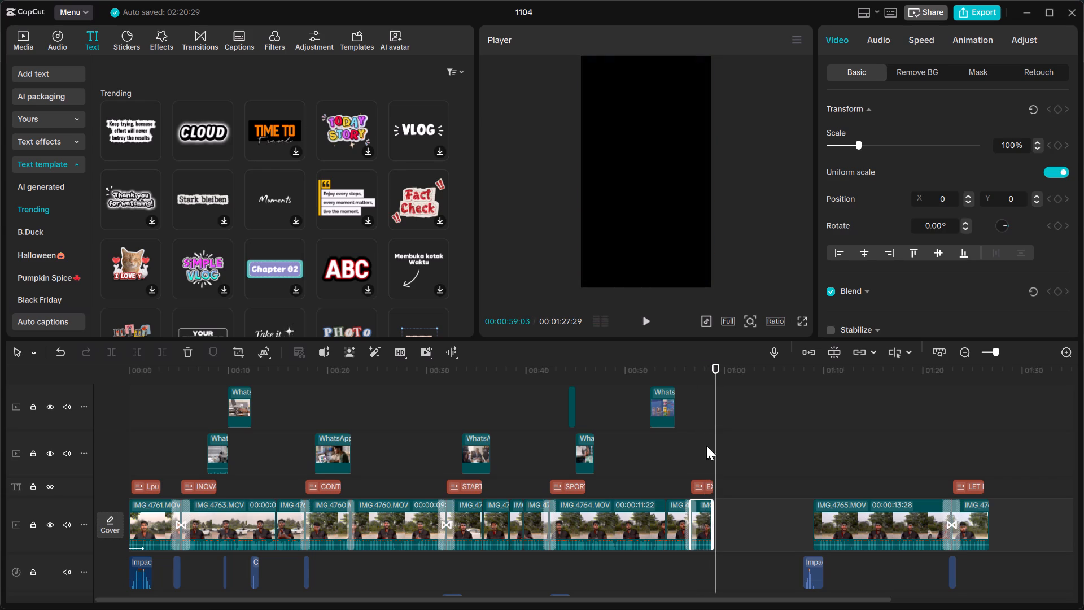
double_click(716, 437)
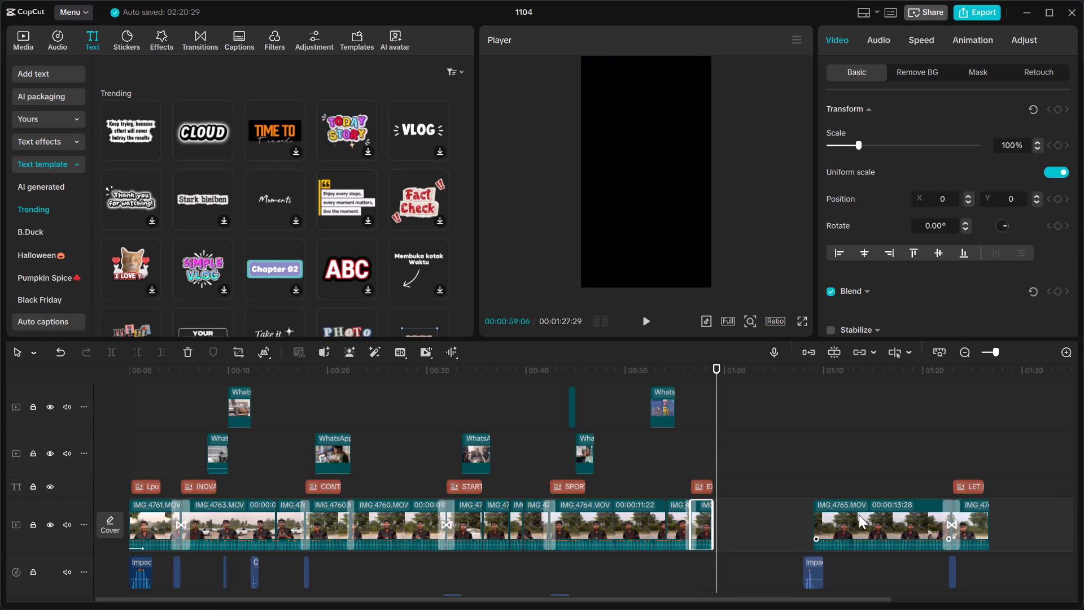
Extend the start of IMG_4765.MOV to a clip length of 00:00:14:10, checking it against the speech.
left_click(816, 464)
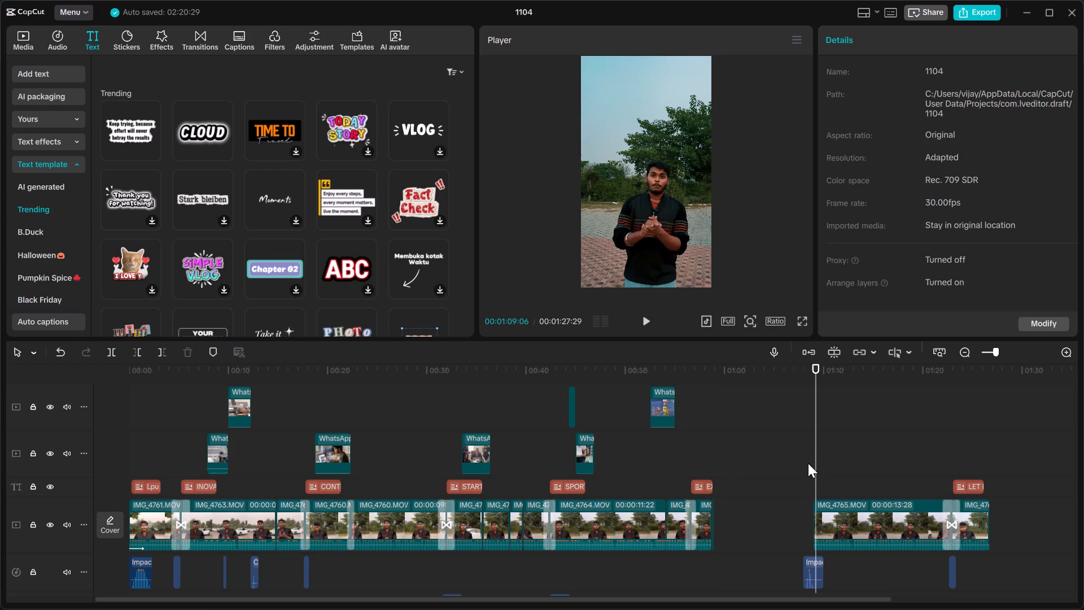
left_click(808, 463)
key("space")
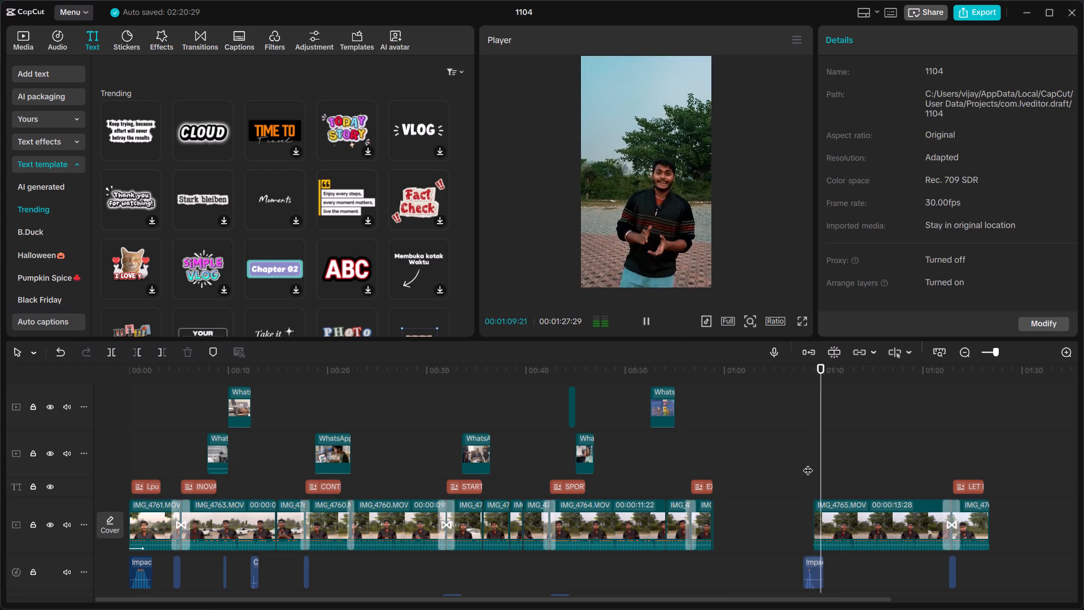
left_click(850, 510)
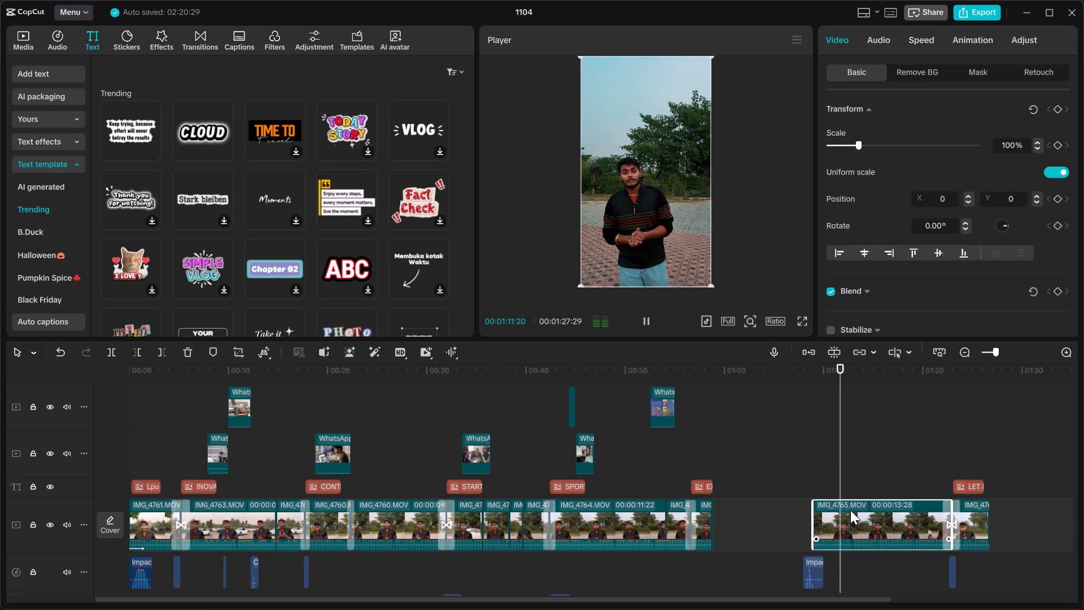
left_click(811, 507)
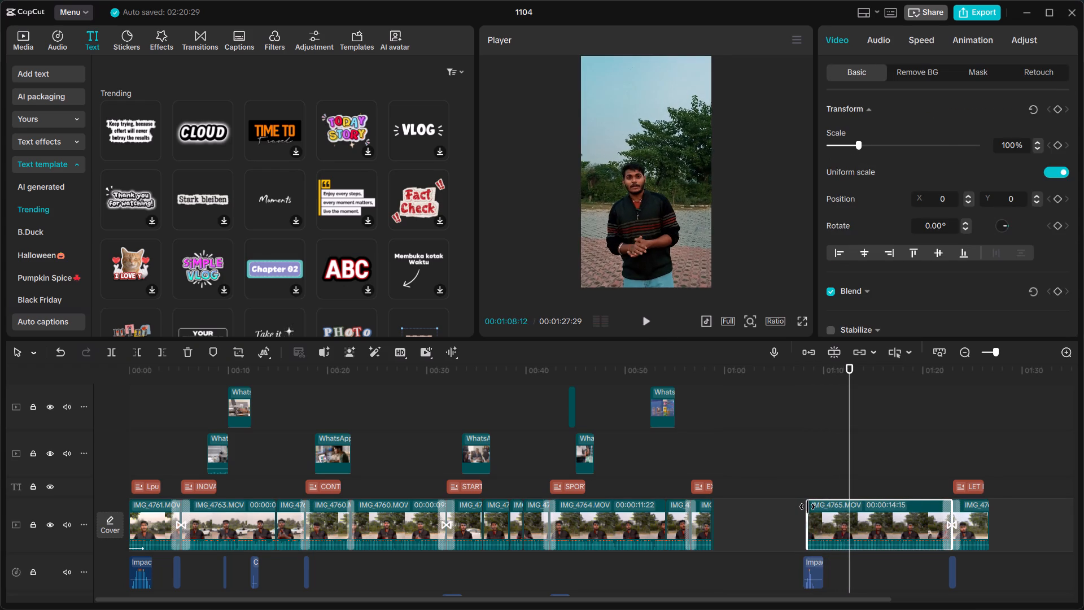
left_click(808, 443)
key("space")
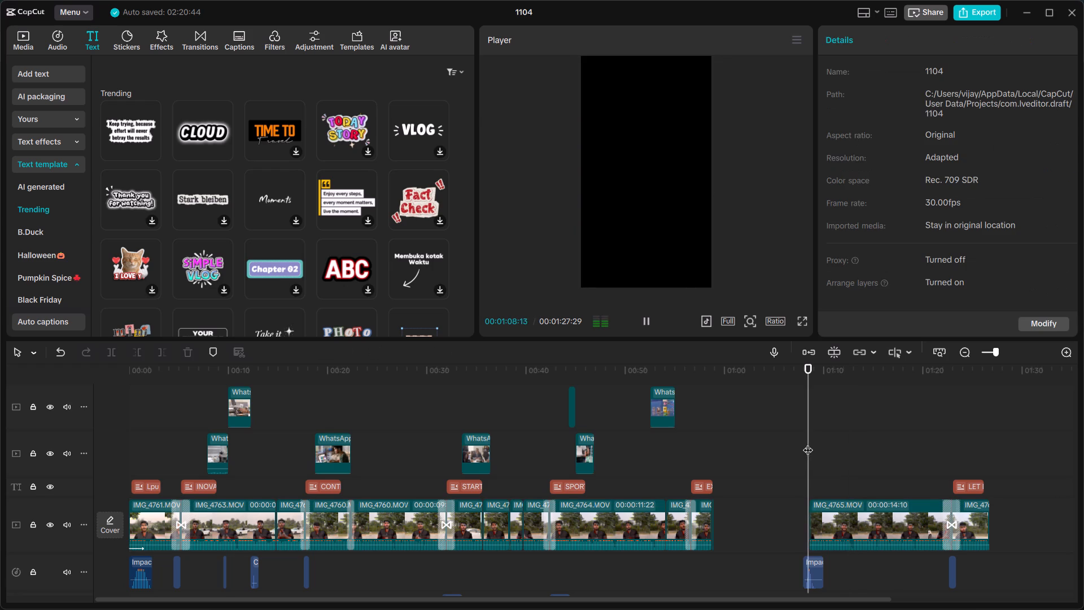
Paste the cut WhatsApp video at 00:00:58:20 on a track above the main one, and play through it to check the joins.
left_click(711, 376)
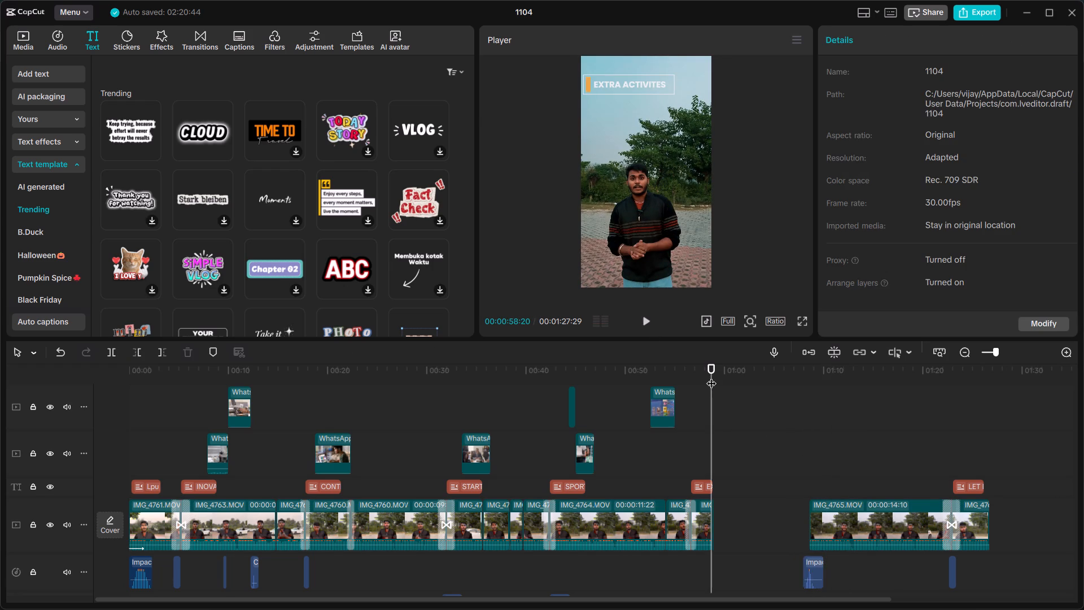
key("ctrl+v")
key("space")
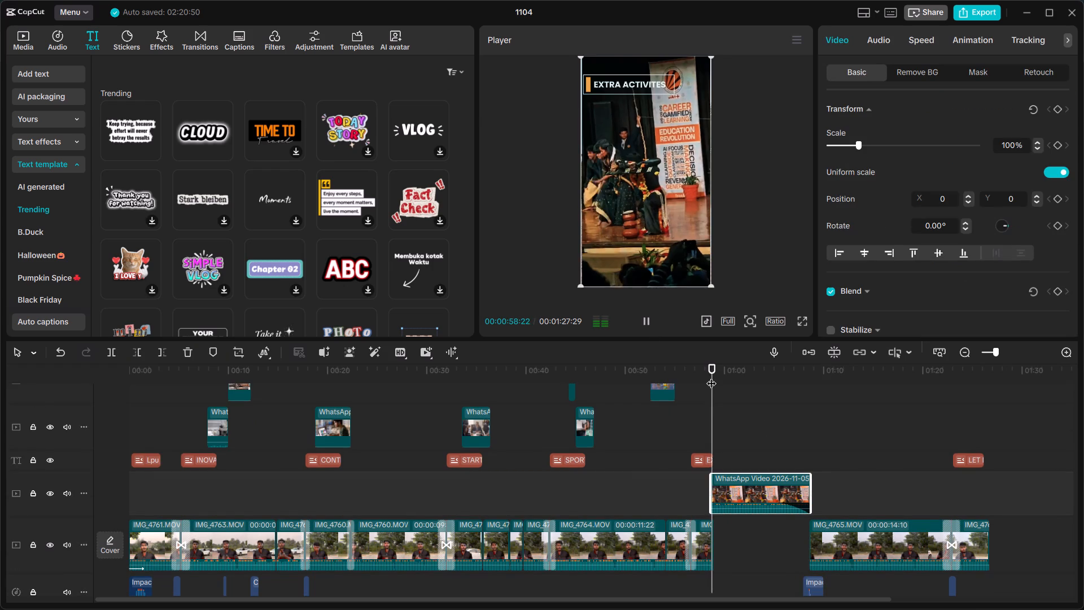
left_click(682, 376)
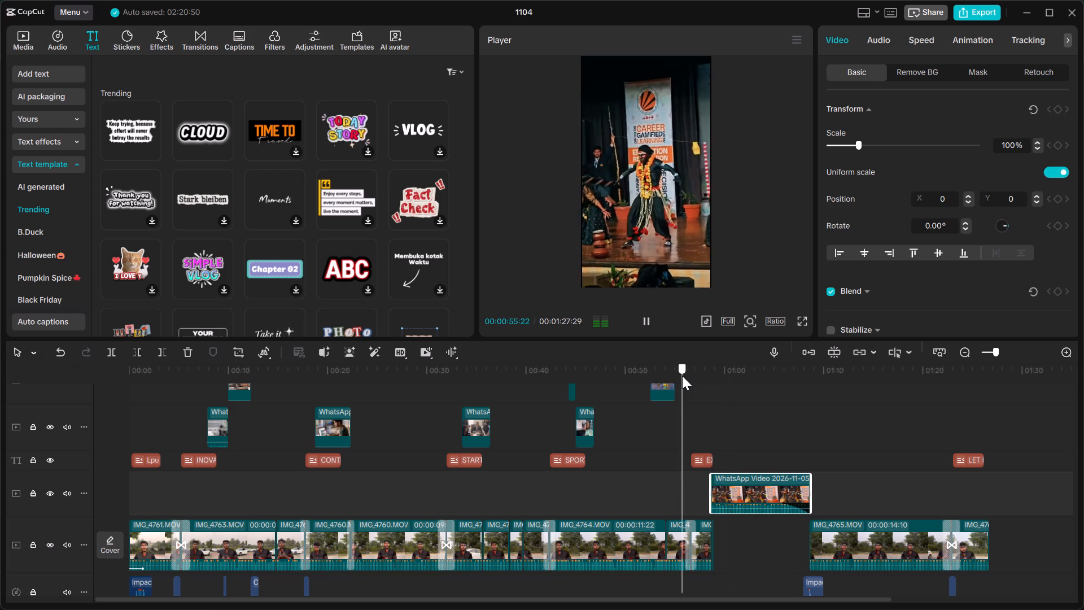
key("space")
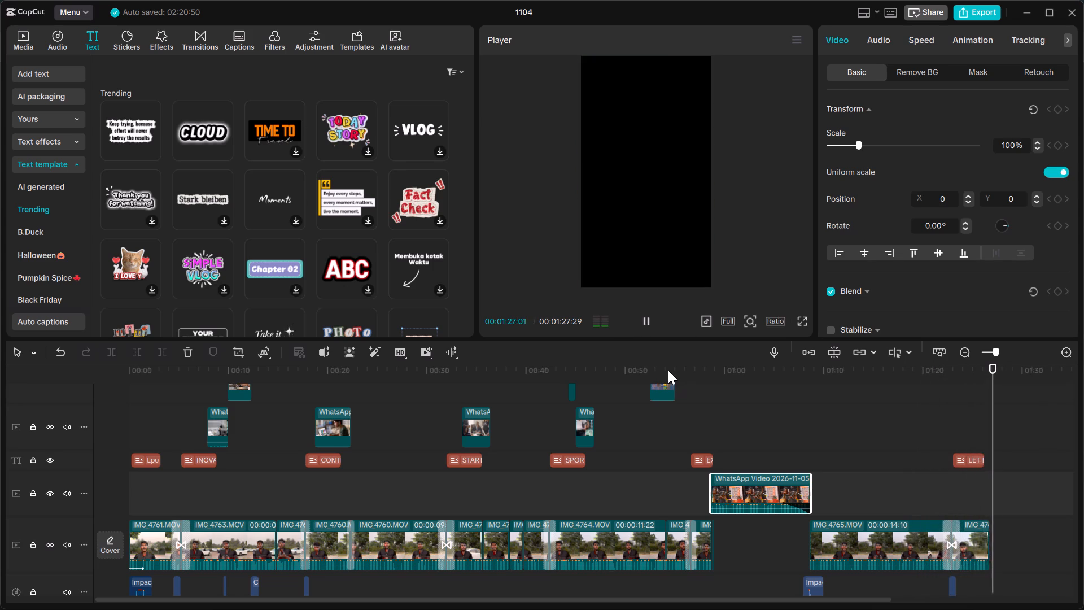
left_click(702, 380)
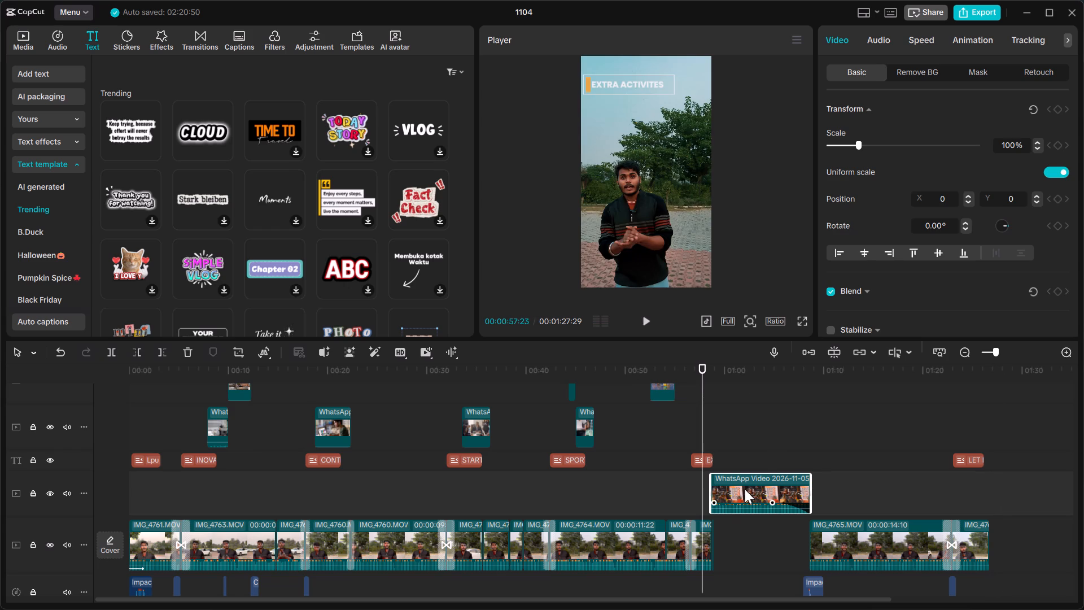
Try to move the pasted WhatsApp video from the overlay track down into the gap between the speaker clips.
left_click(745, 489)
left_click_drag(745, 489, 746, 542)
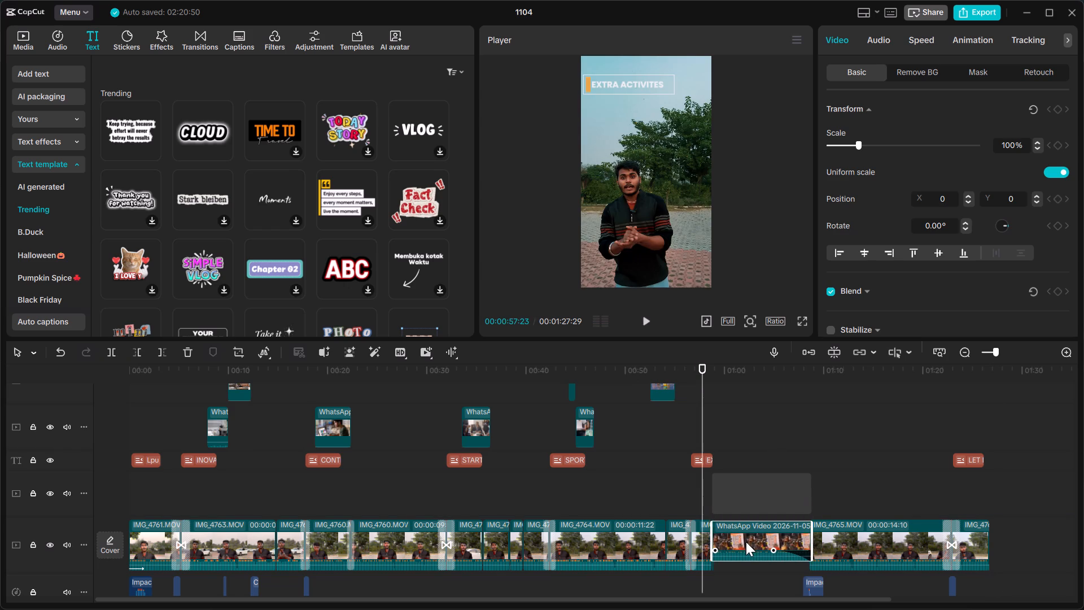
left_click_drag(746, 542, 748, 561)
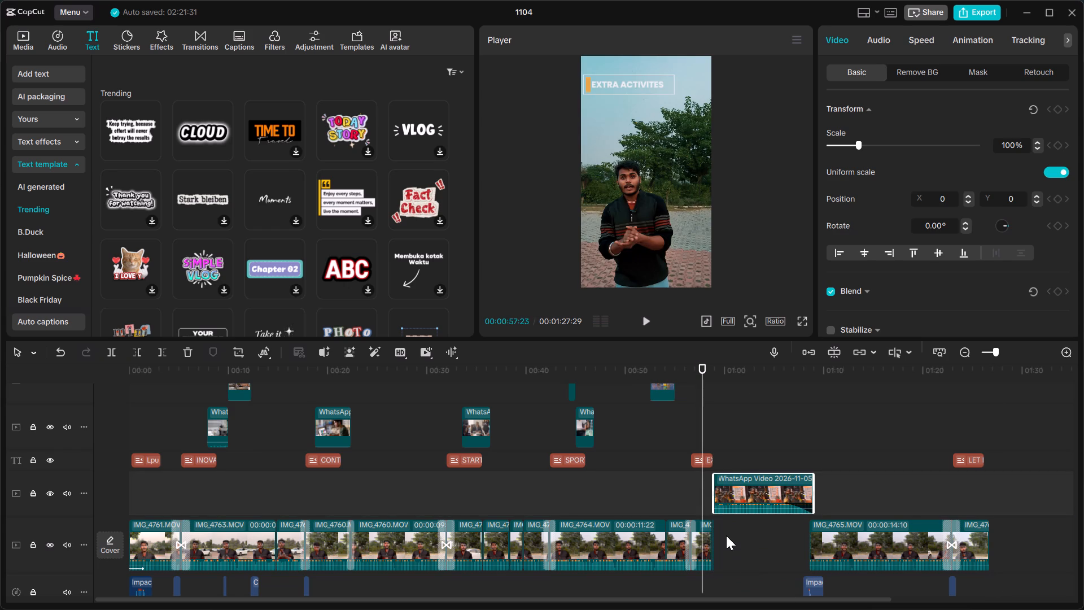
Delete the tiny leftover clip on the main track at the start of the gap after the speaker clip.
scroll(727, 530, "up", 2, "ctrl")
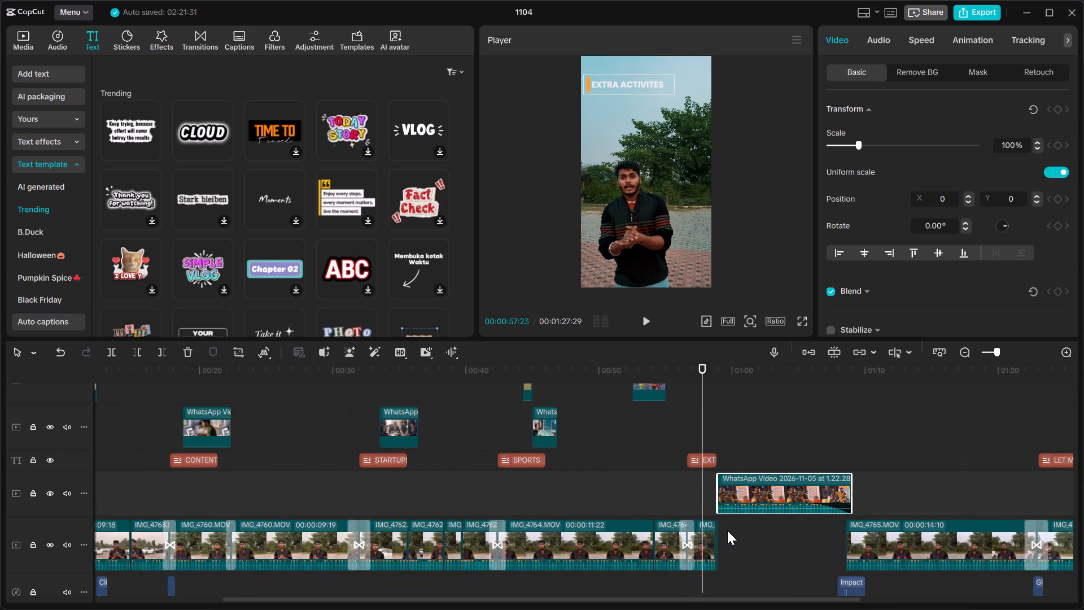
left_click(717, 530)
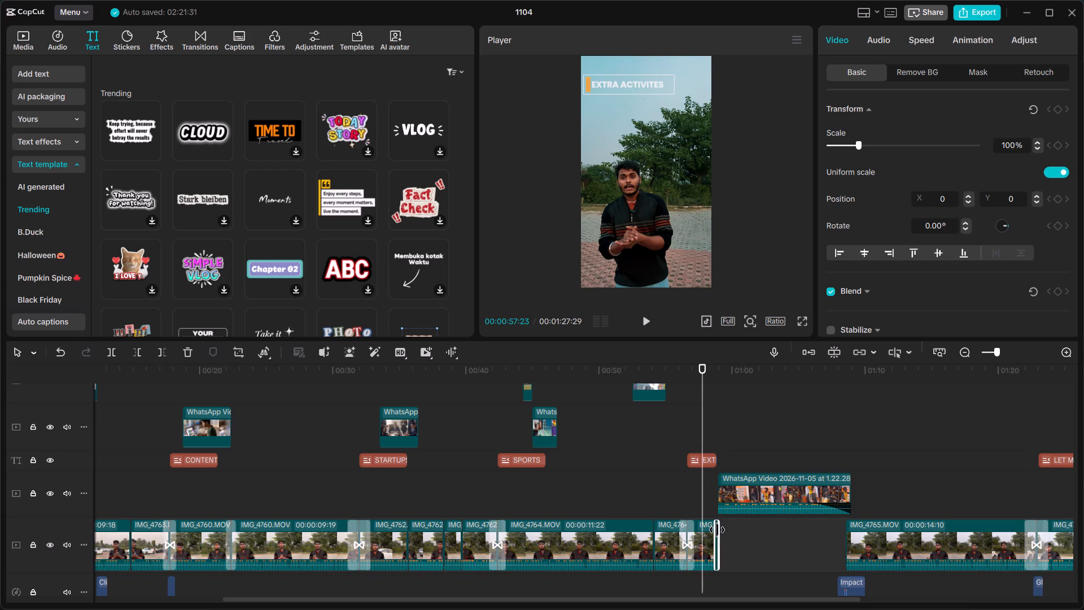
key("BackSpace")
Try again to move the WhatsApp video into the main-track gap, lining its start up with the end of the preceding speaker clip.
left_click_drag(750, 499, 749, 570)
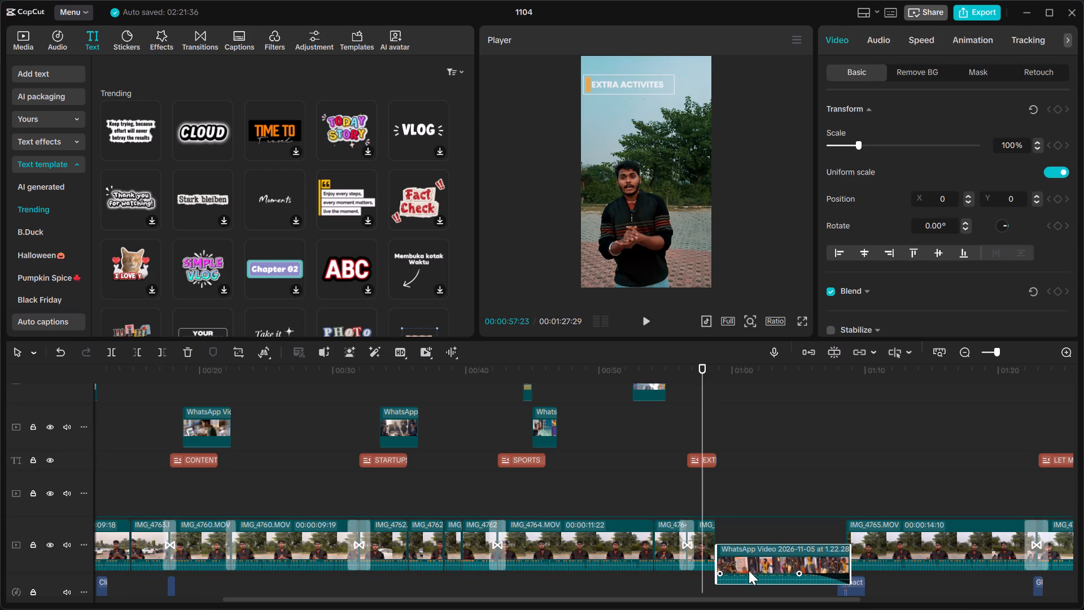
left_click_drag(749, 570, 746, 551)
left_click(746, 551)
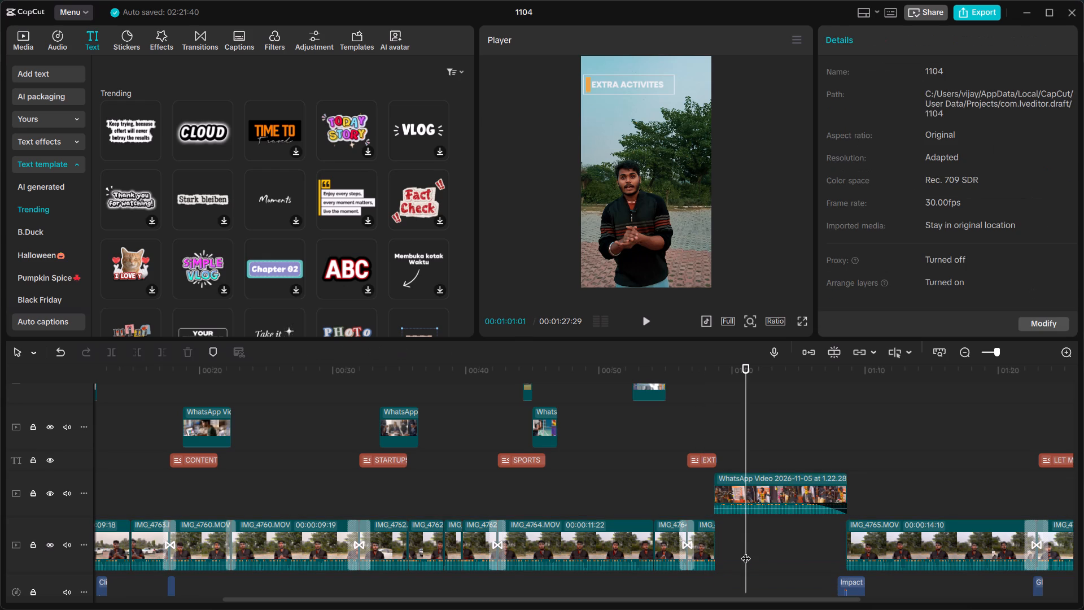
left_click_drag(754, 472, 758, 509)
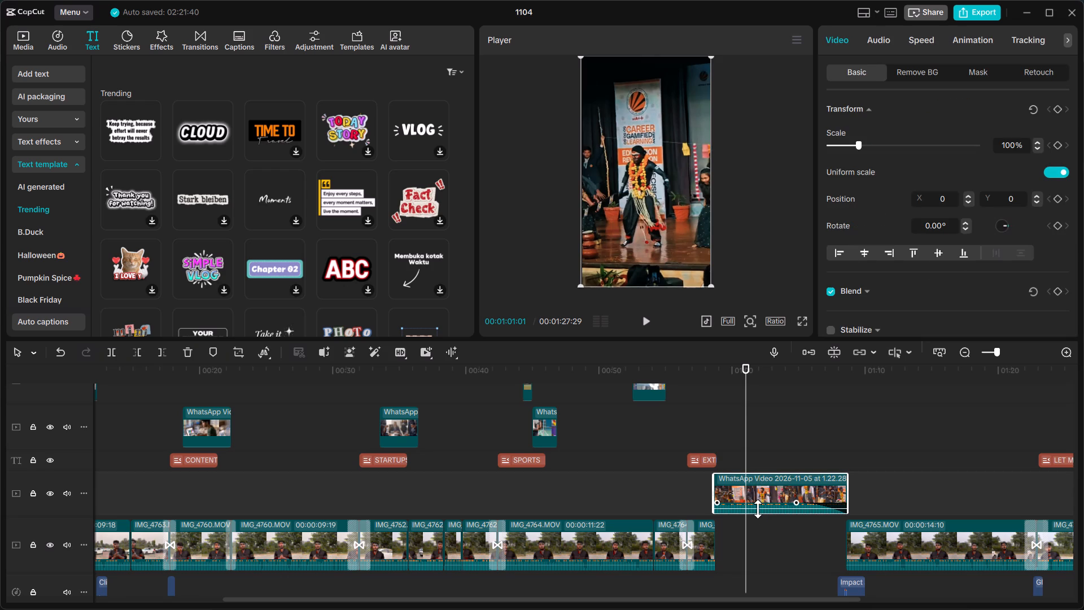
left_click_drag(766, 492, 767, 572)
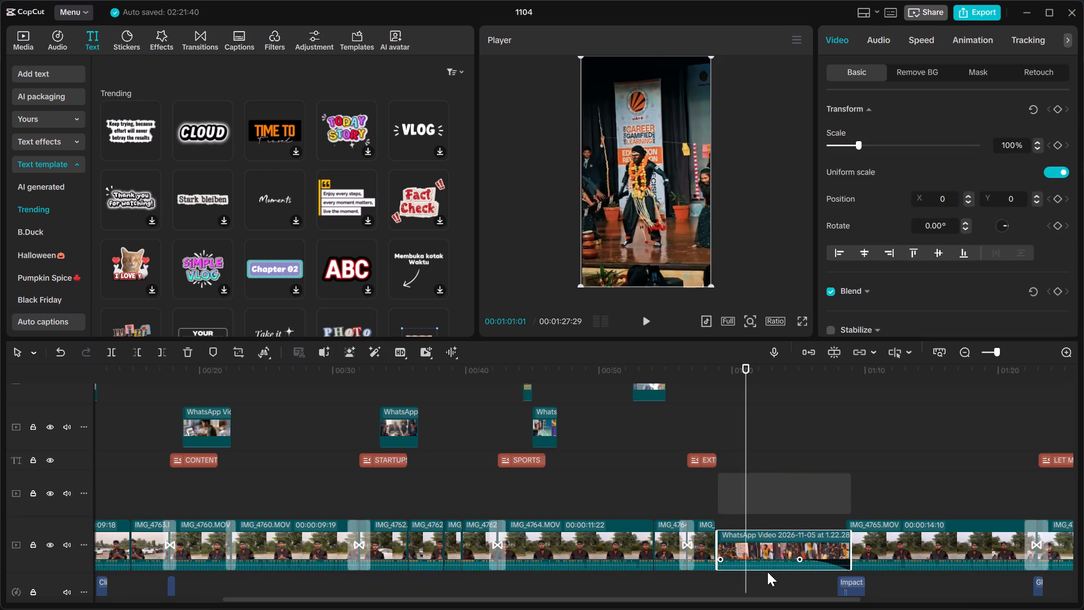
left_click_drag(767, 572, 766, 561)
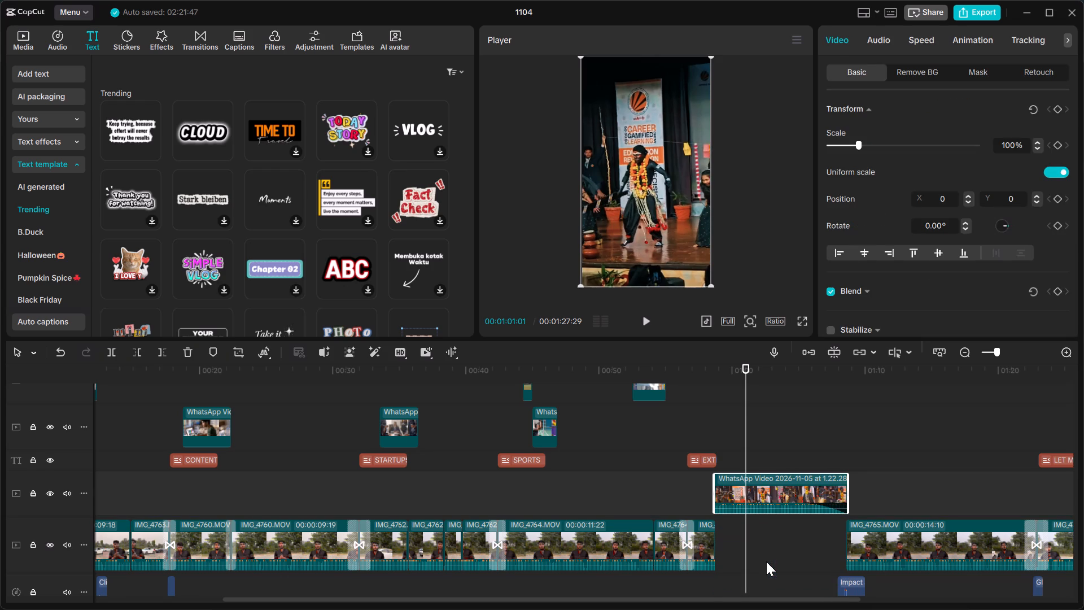
Play the WhatsApp video section from 00:01:01:01 to check it.
left_click(678, 415)
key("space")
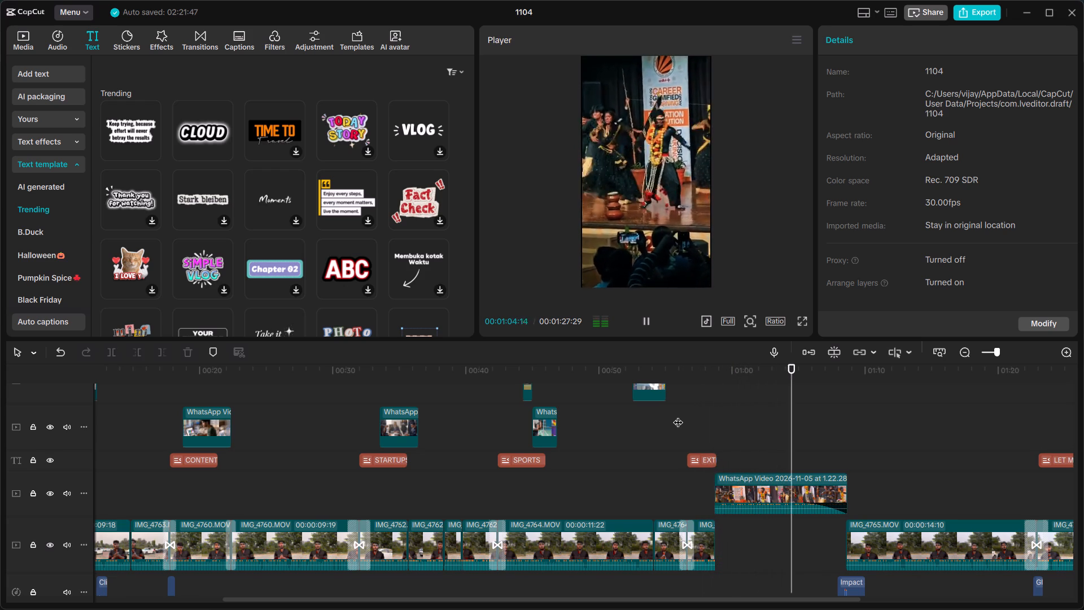
Select the WhatsApp video above the main-track gap for adjustment.
left_click(775, 512)
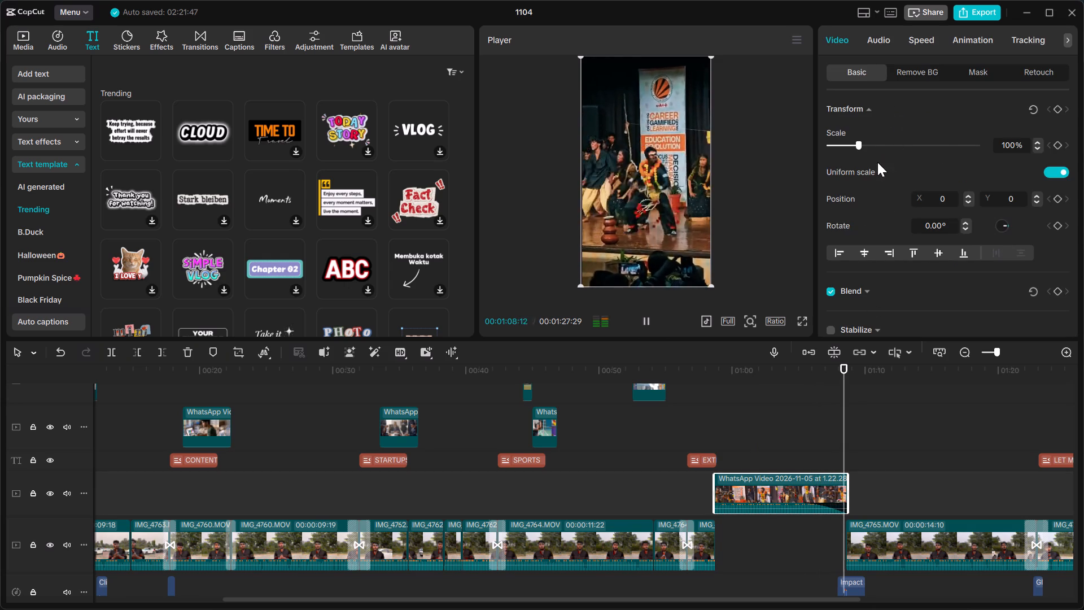
Shorten the WhatsApp video's audio fade-out to 1.6 s and play its ending to check the sound.
left_click(880, 40)
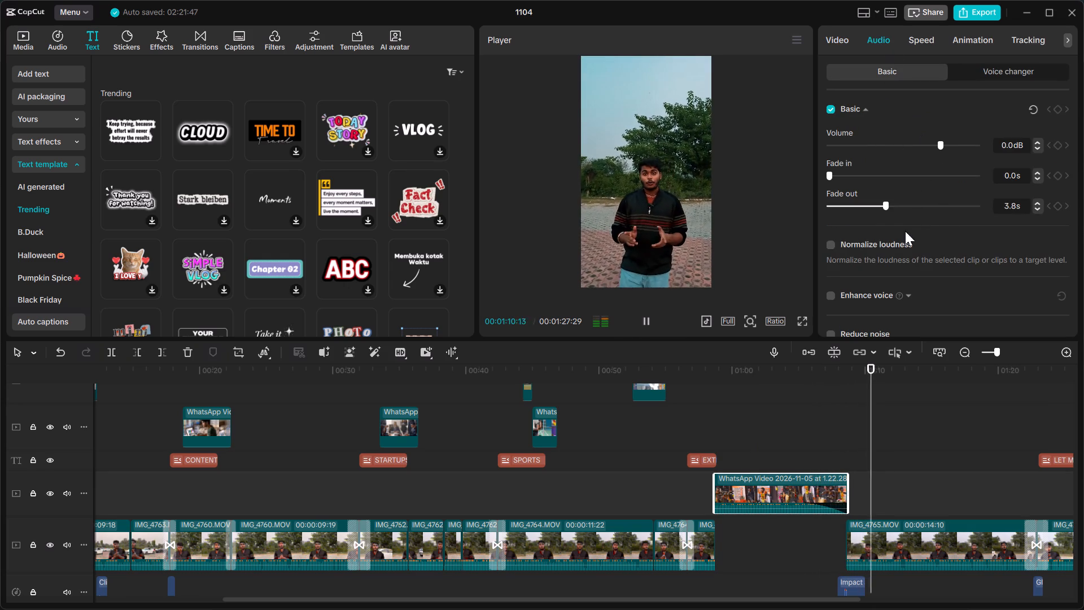
left_click_drag(884, 200, 856, 208)
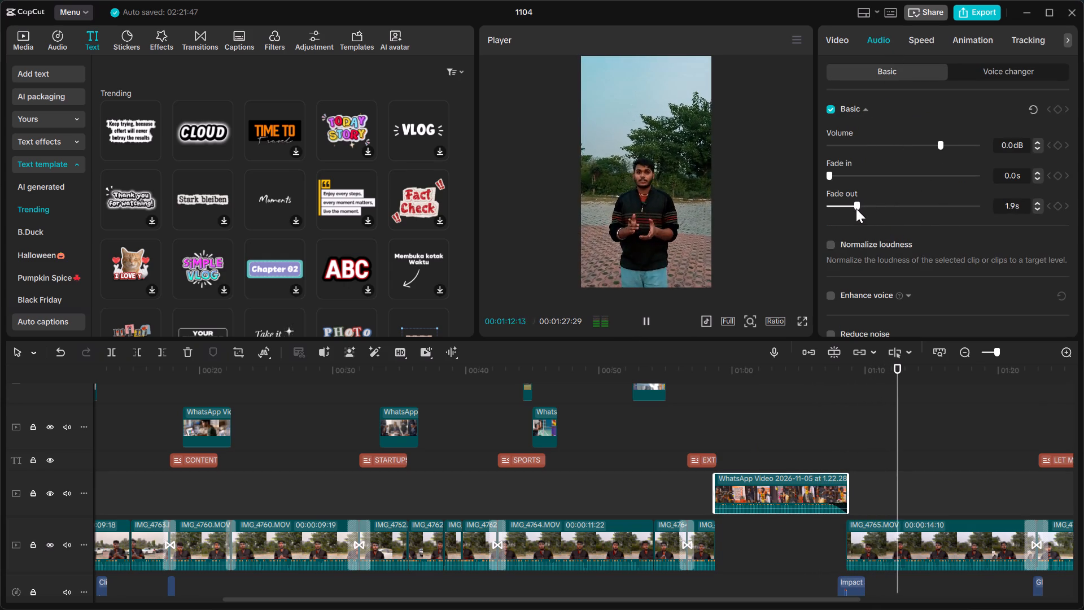
left_click_drag(856, 208, 853, 209)
left_click(790, 369)
key("space")
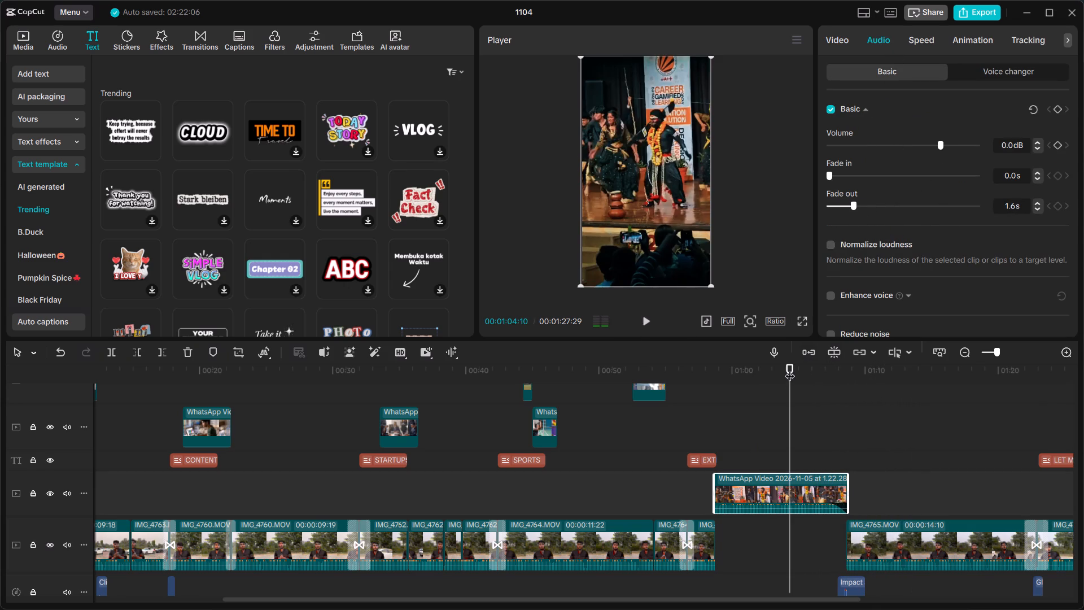
key("space")
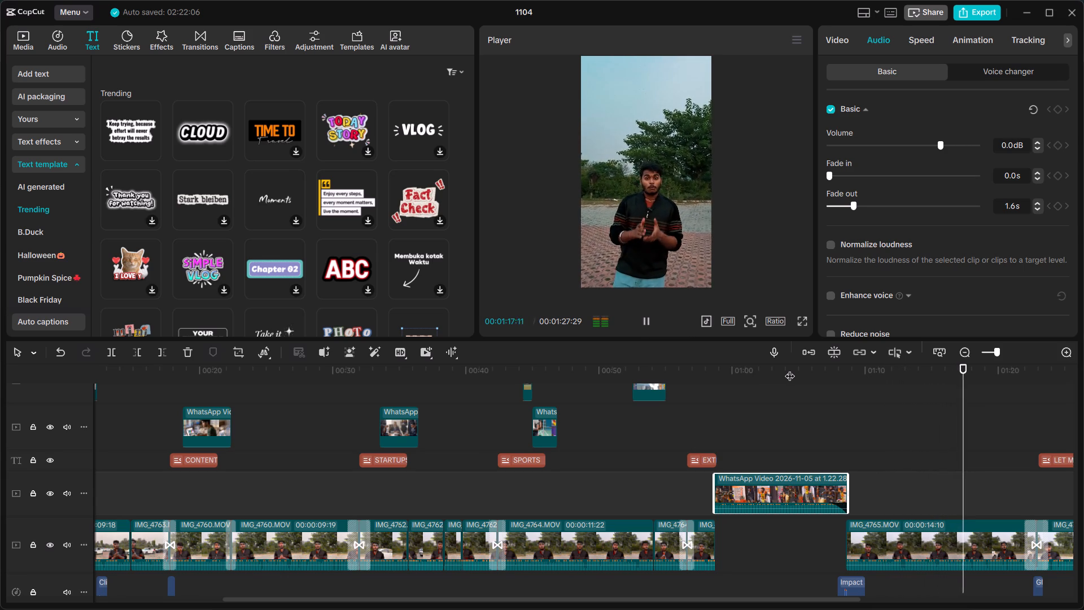
Preview the section from the WhatsApp video to the end of the project in full screen.
left_click(869, 439)
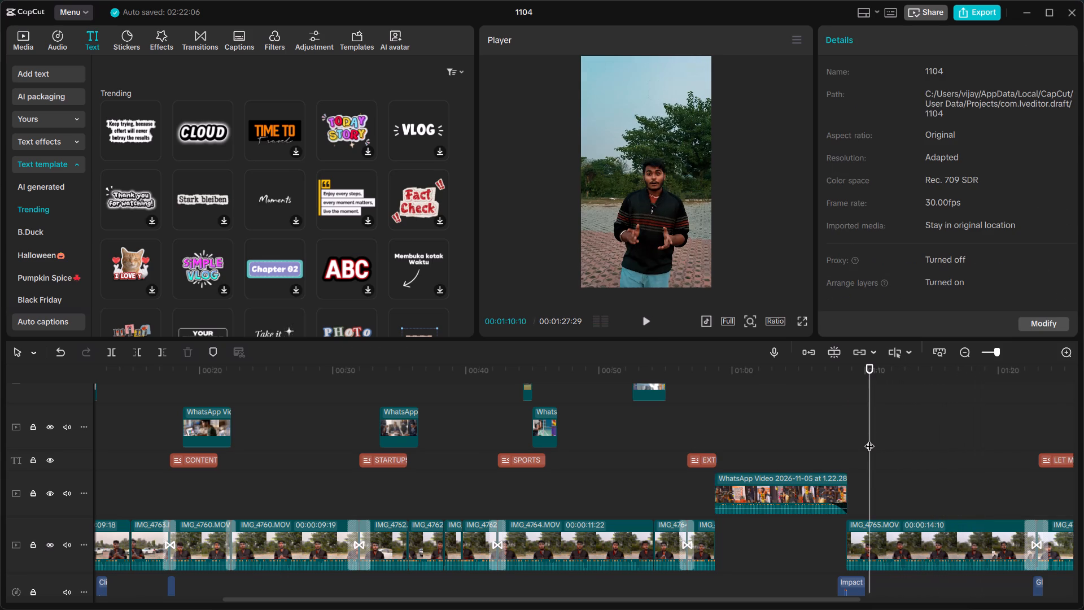
left_click(807, 320)
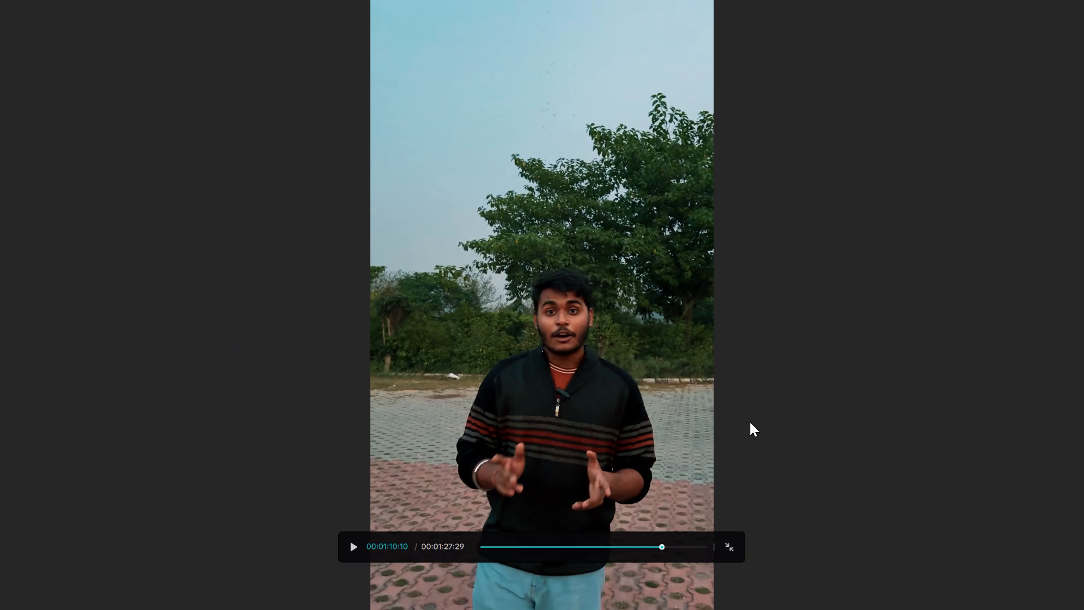
left_click(632, 544)
key("space")
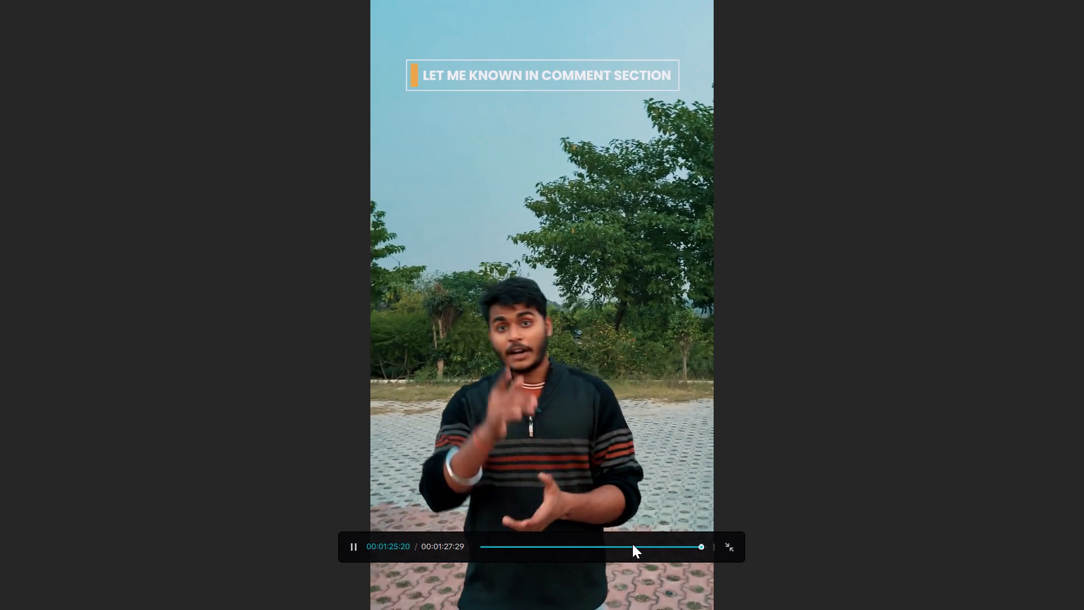
key("f")
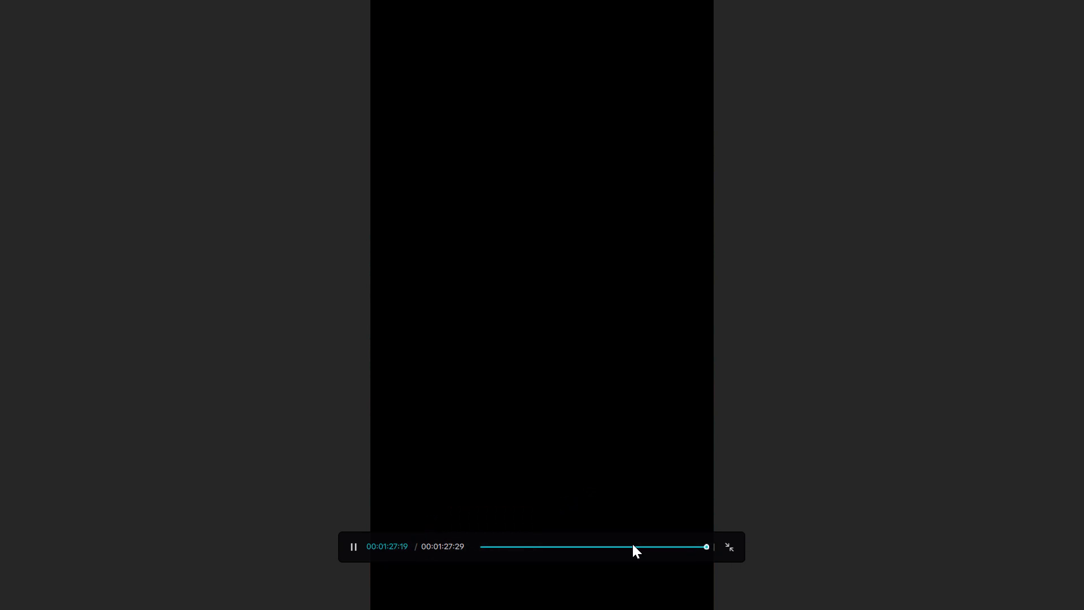
left_click(726, 549)
Recolour the text of the opening "Lpu ki aisi 5 opportunity" caption to orange FF8000 and play the opening to check it.
left_click(776, 455)
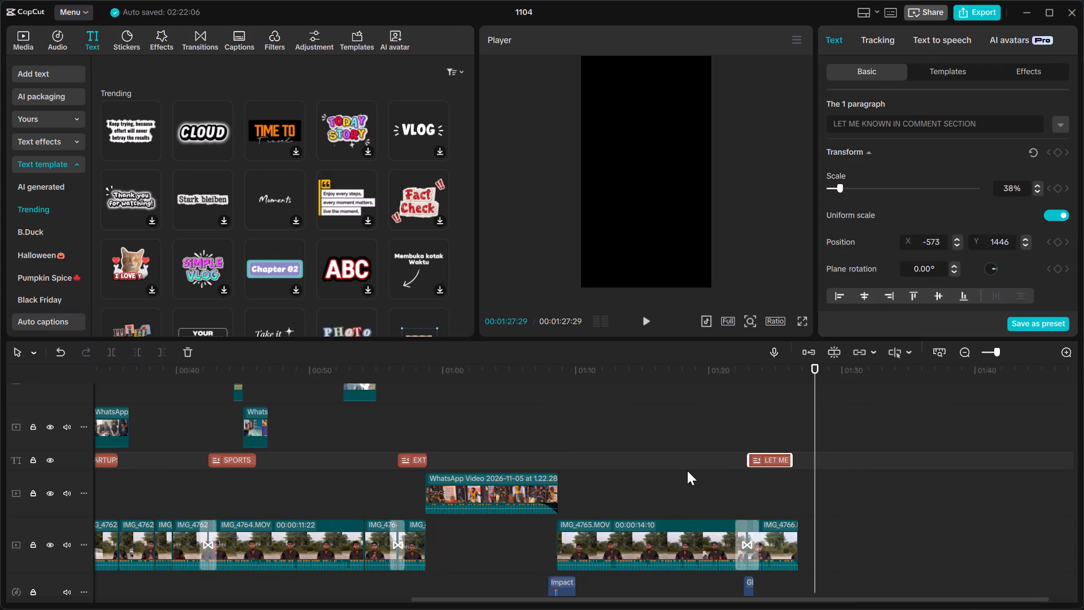
scroll(680, 469, "right", 4)
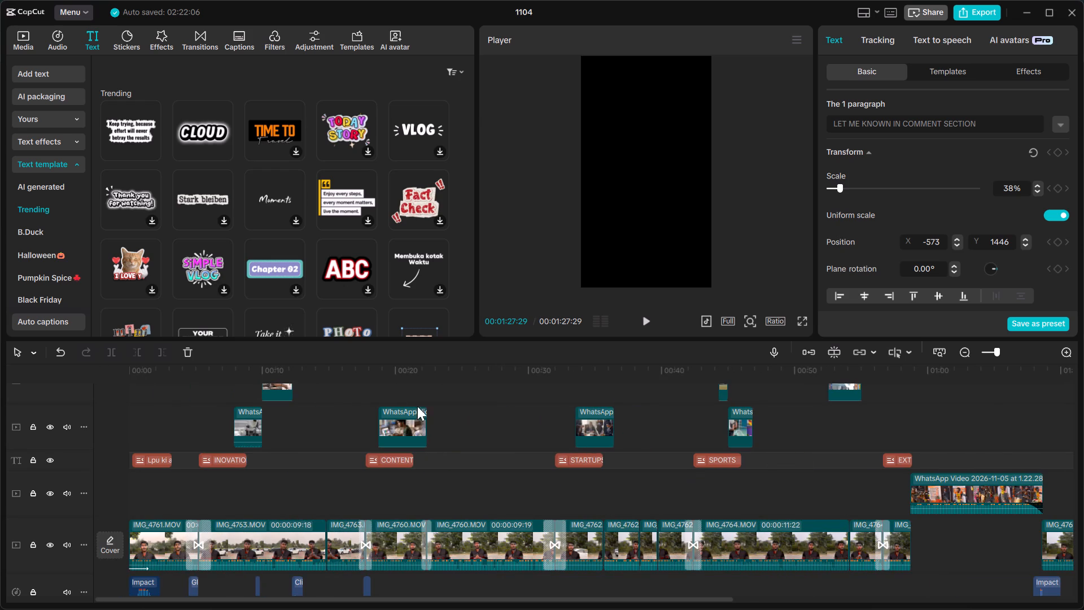
left_click(132, 373)
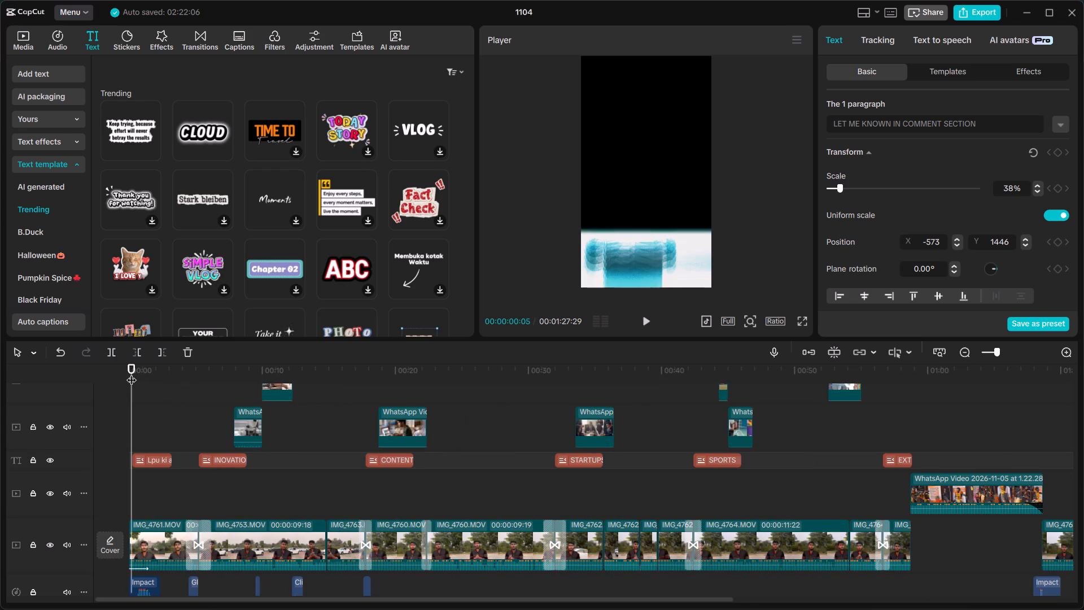
key("space")
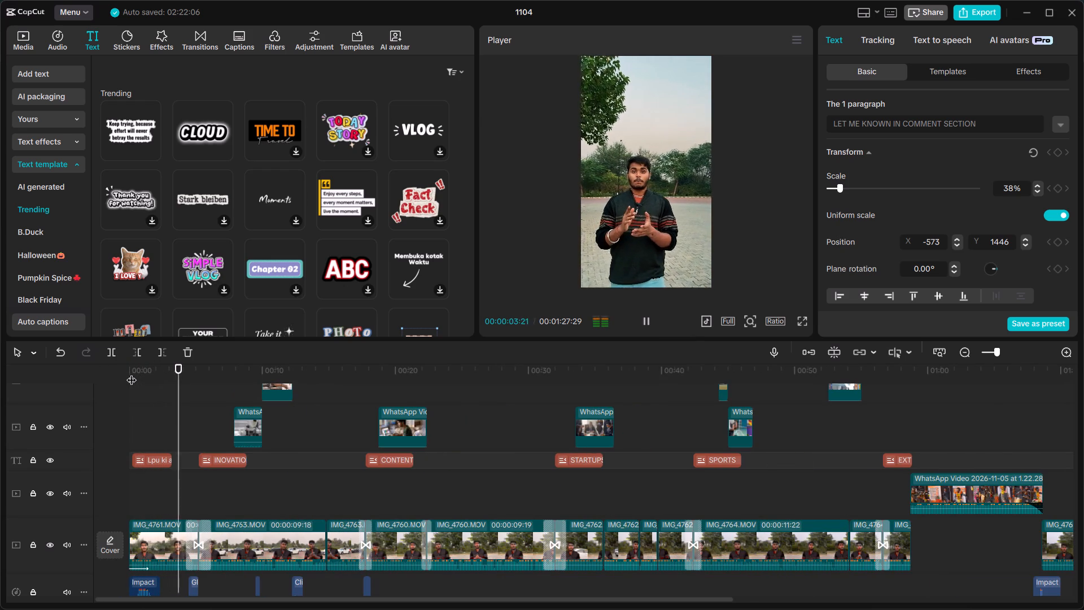
left_click(130, 380)
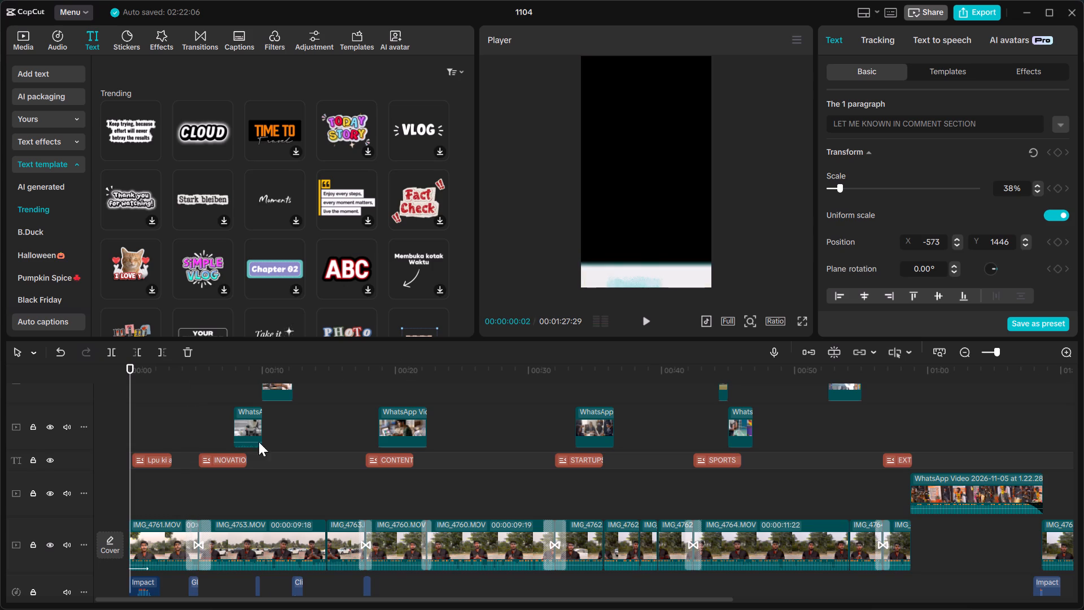
left_click(161, 462)
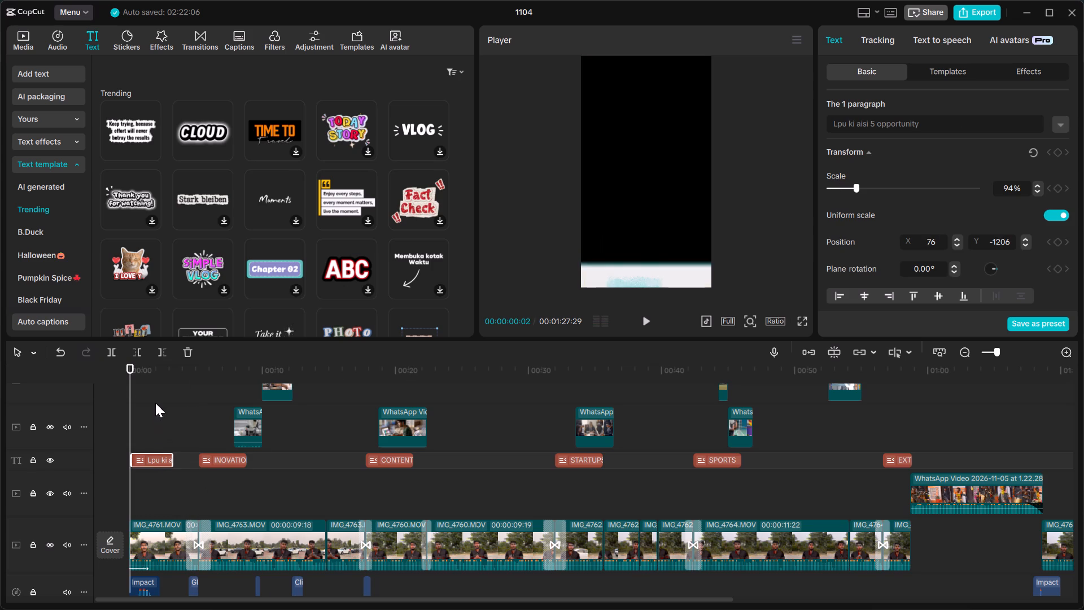
left_click(156, 394)
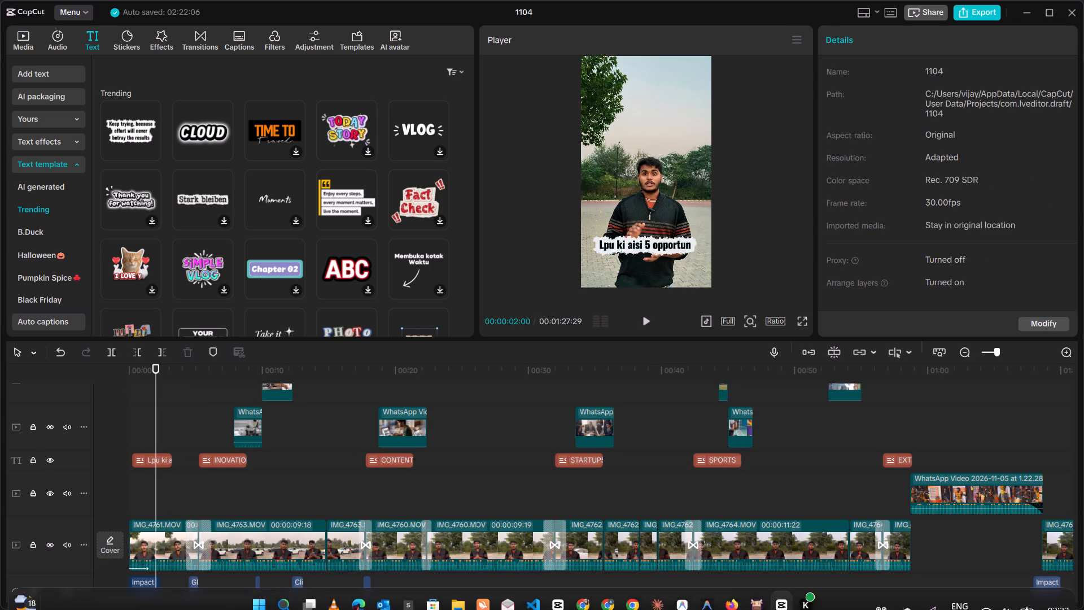
left_click(648, 249)
left_click(648, 249)
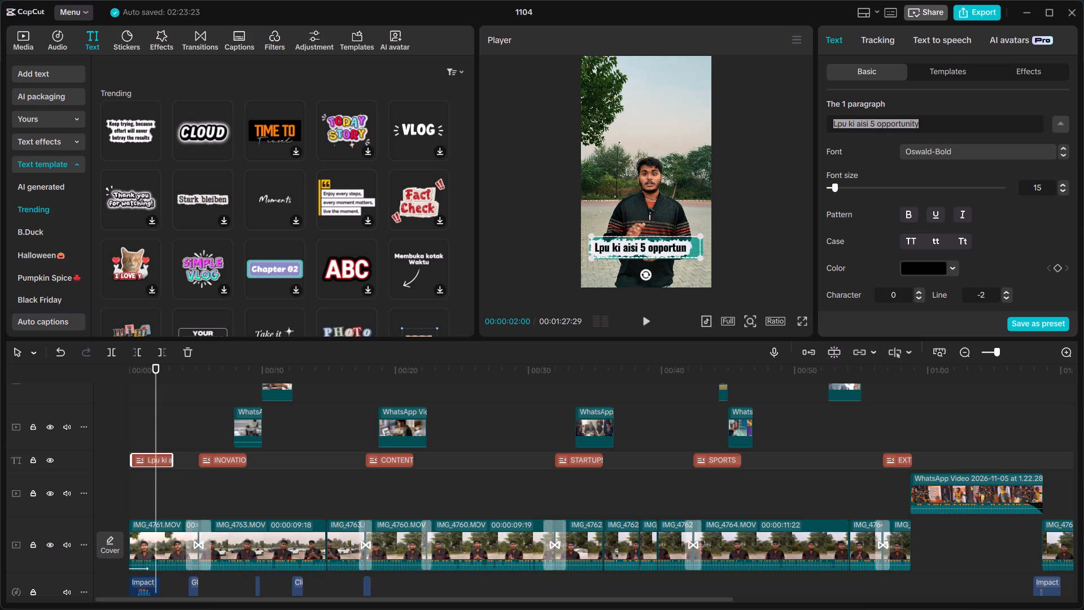
left_click(644, 251)
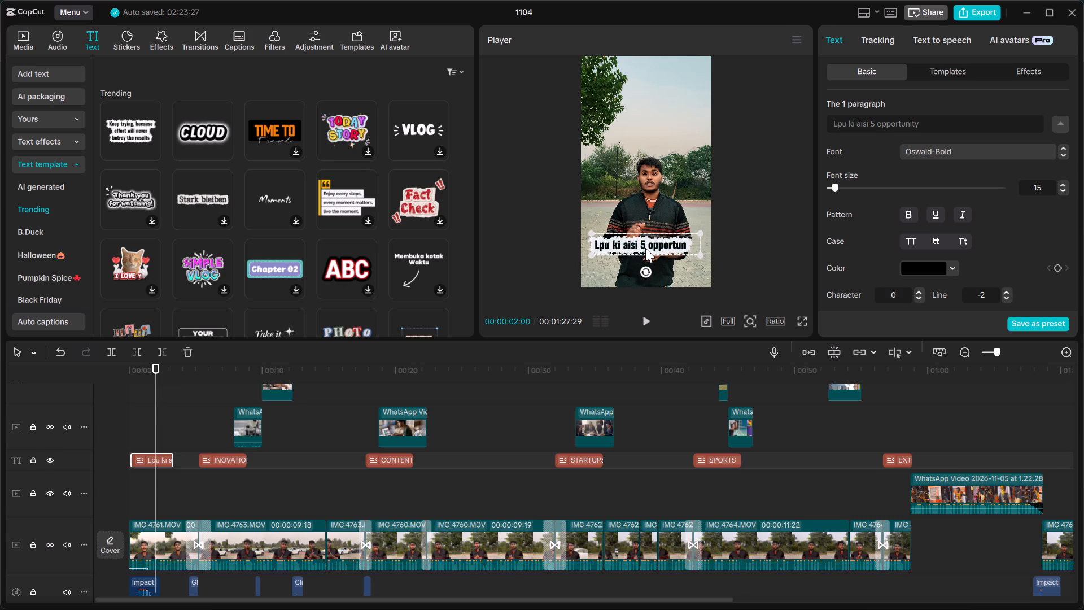
left_click(954, 269)
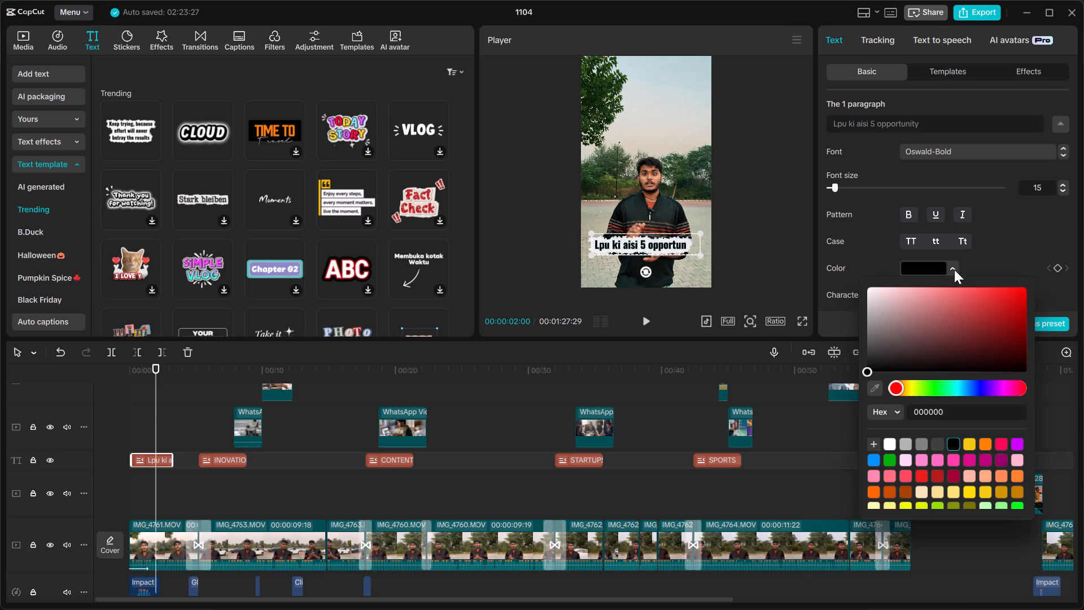
left_click(972, 449)
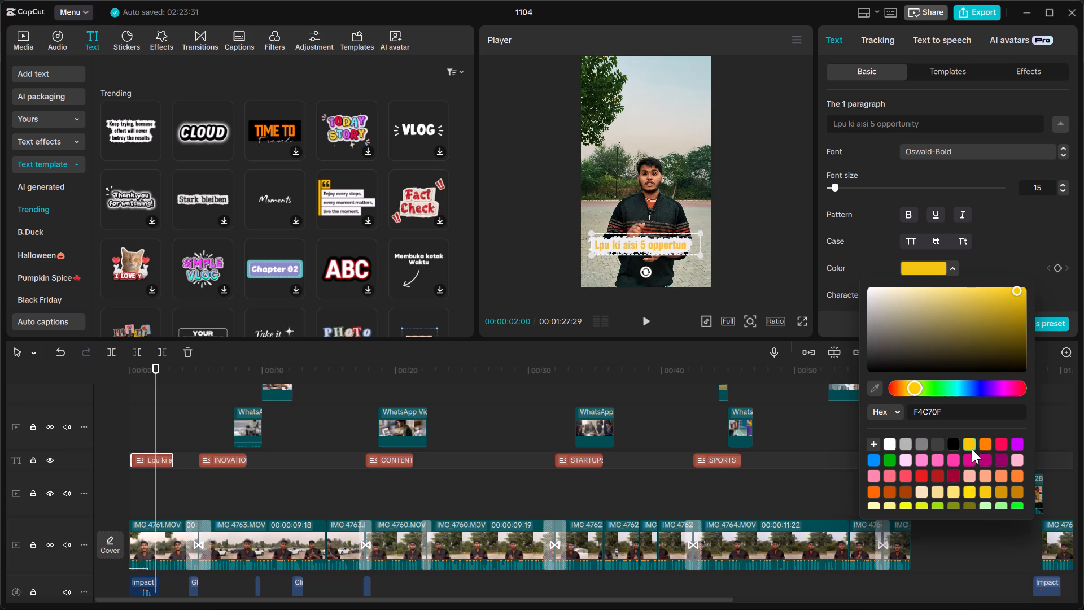
left_click(987, 447)
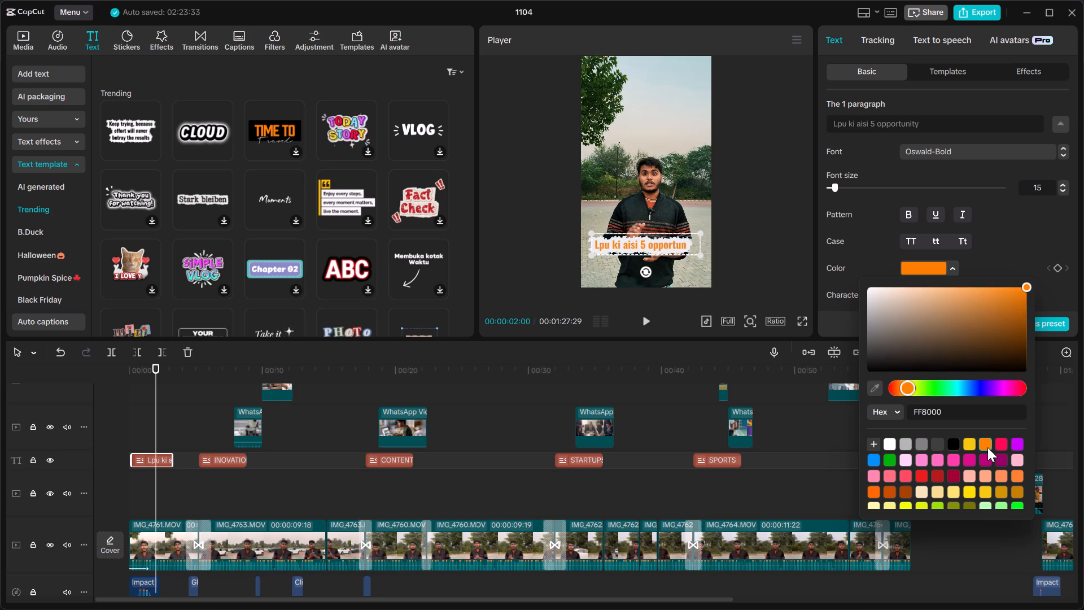
left_click(137, 375)
key("space")
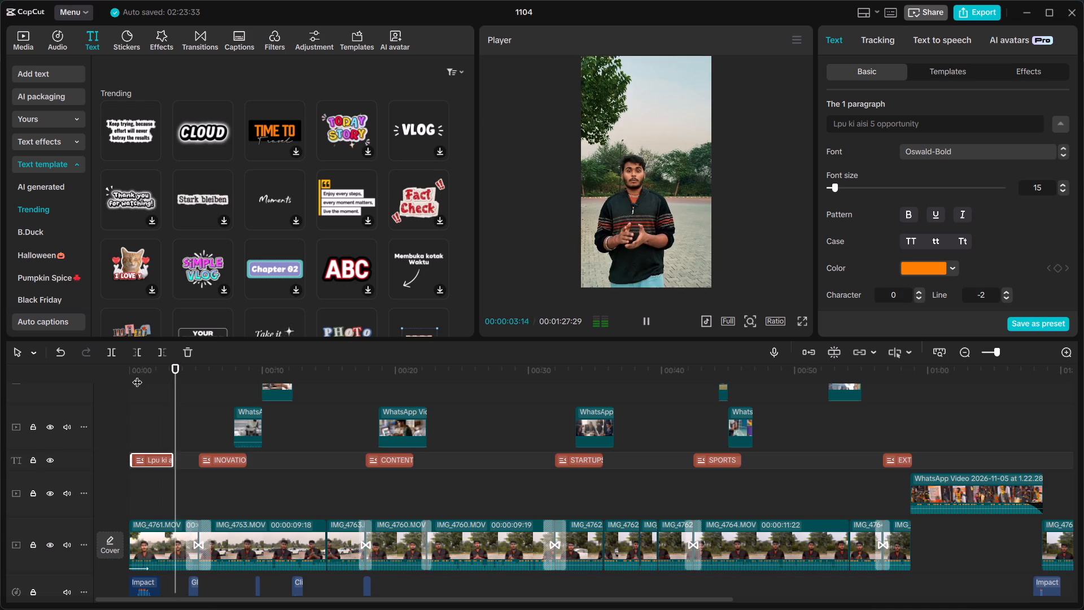
left_click(302, 483)
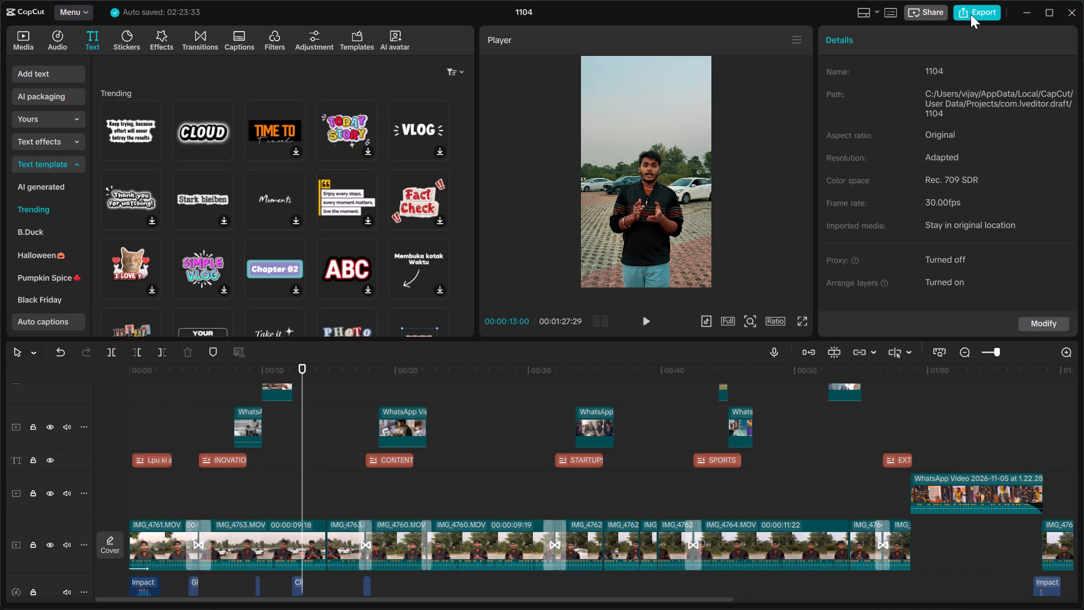
Set up the export of project 1104 with the video resolution at 1080P.
left_click(971, 13)
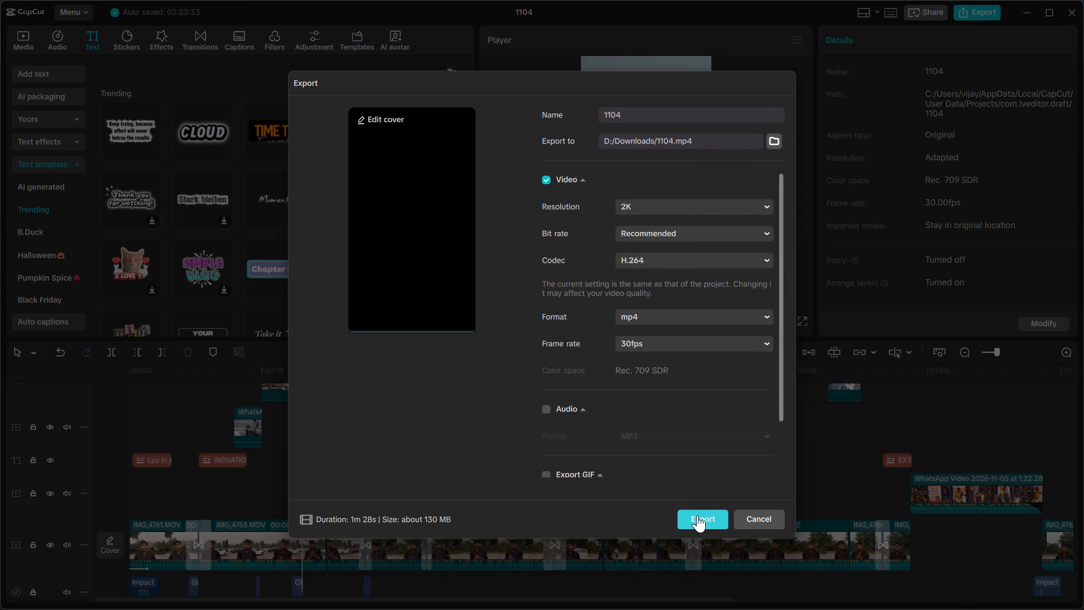
left_click(686, 202)
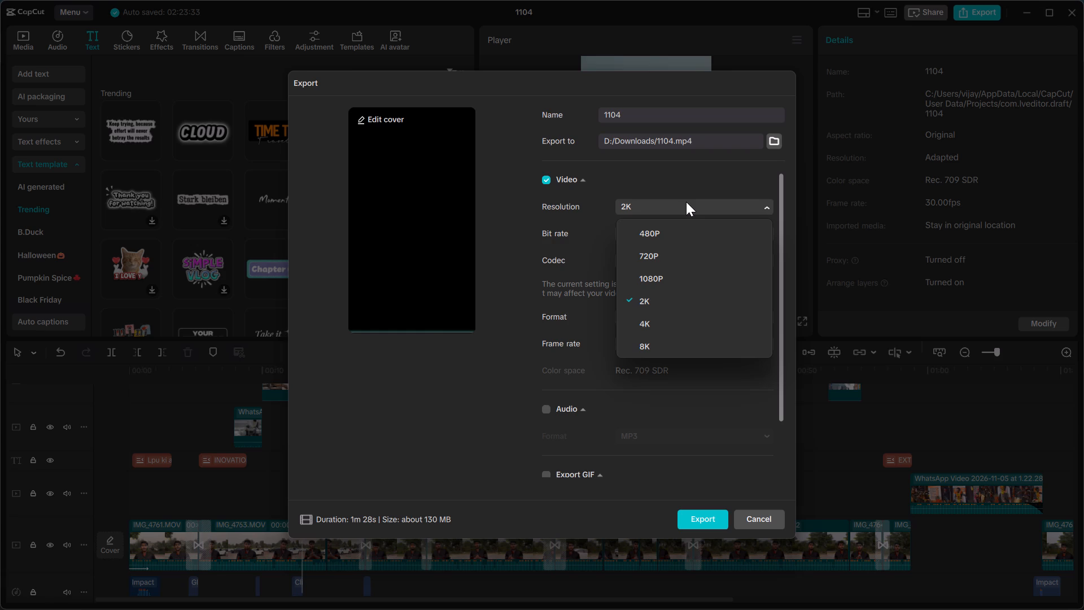
left_click(661, 276)
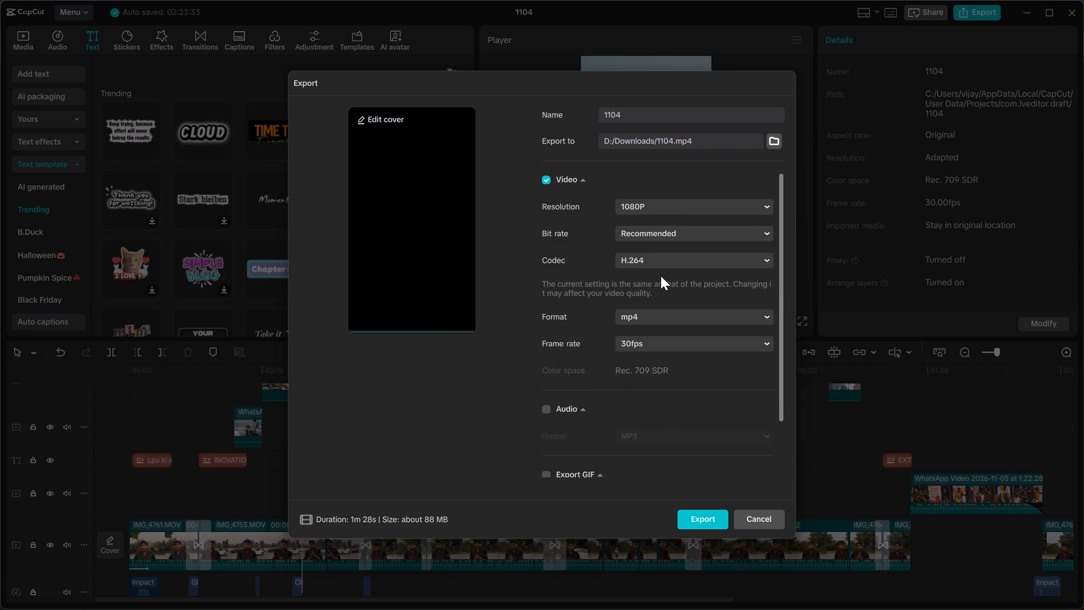
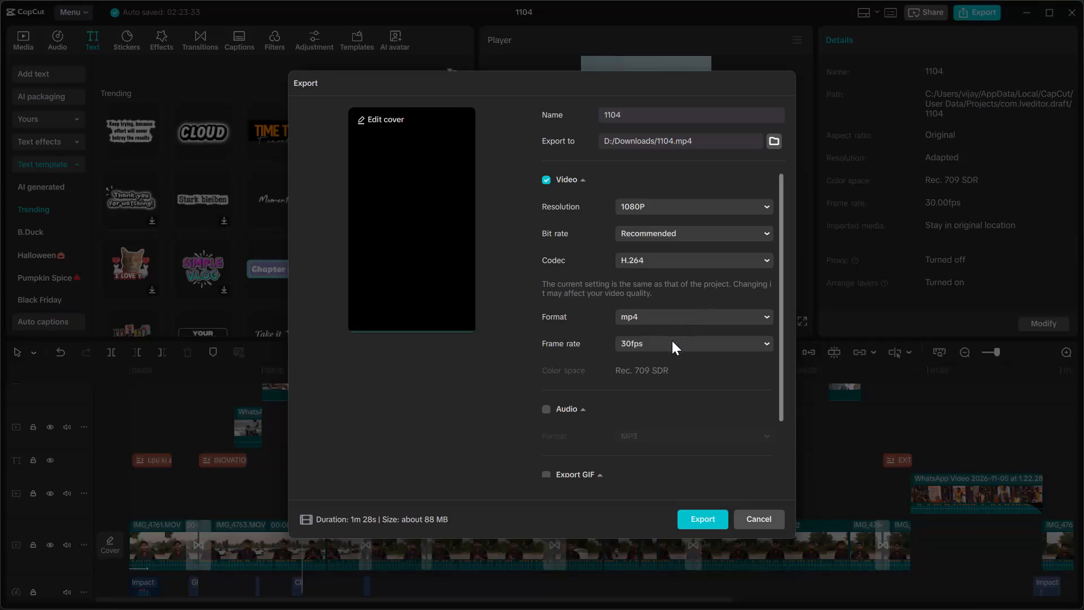
Keep the frame rate at 30fps and export project 1104 as a 1080P H.264 mp4 to the Downloads folder.
left_click(672, 342)
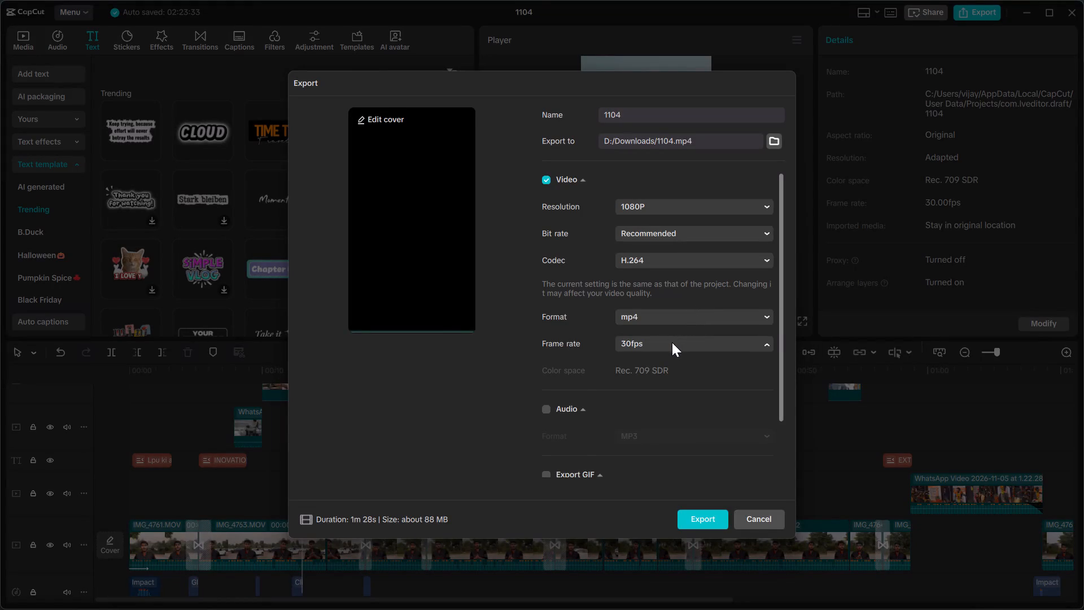
left_click(681, 343)
left_click(694, 515)
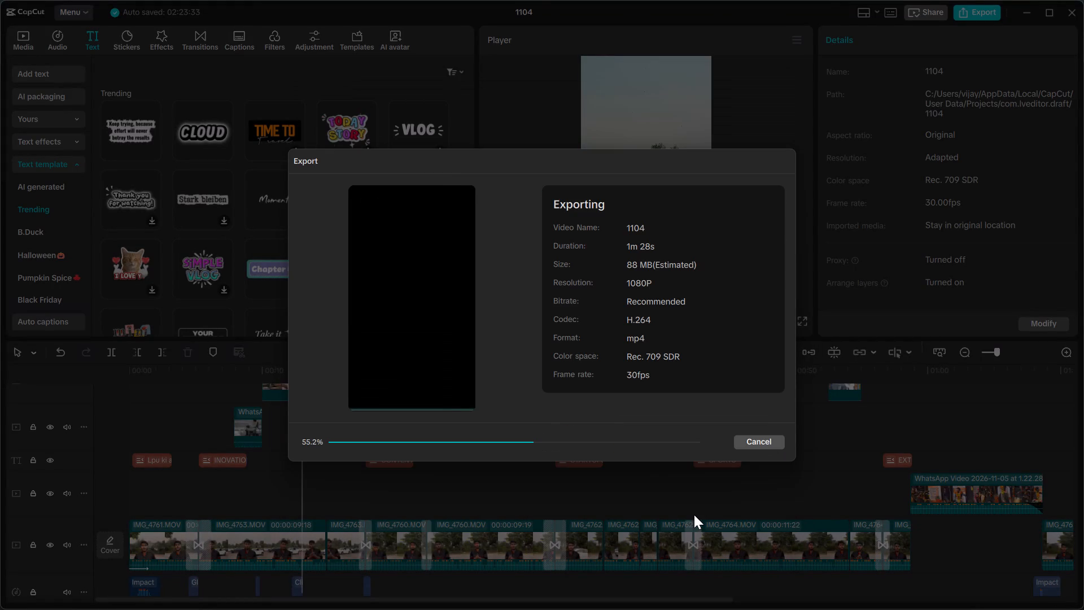
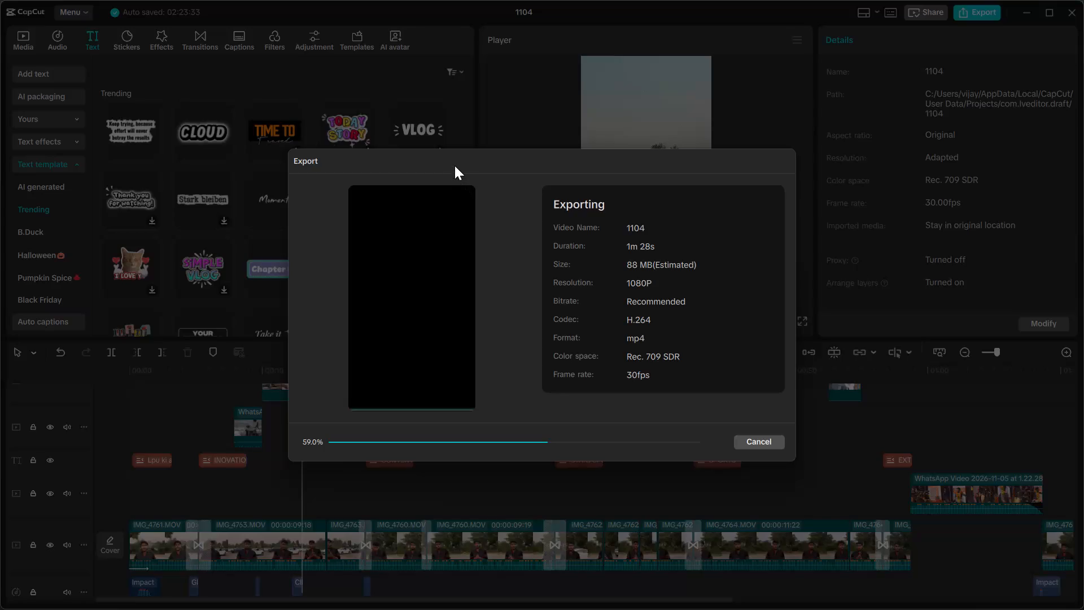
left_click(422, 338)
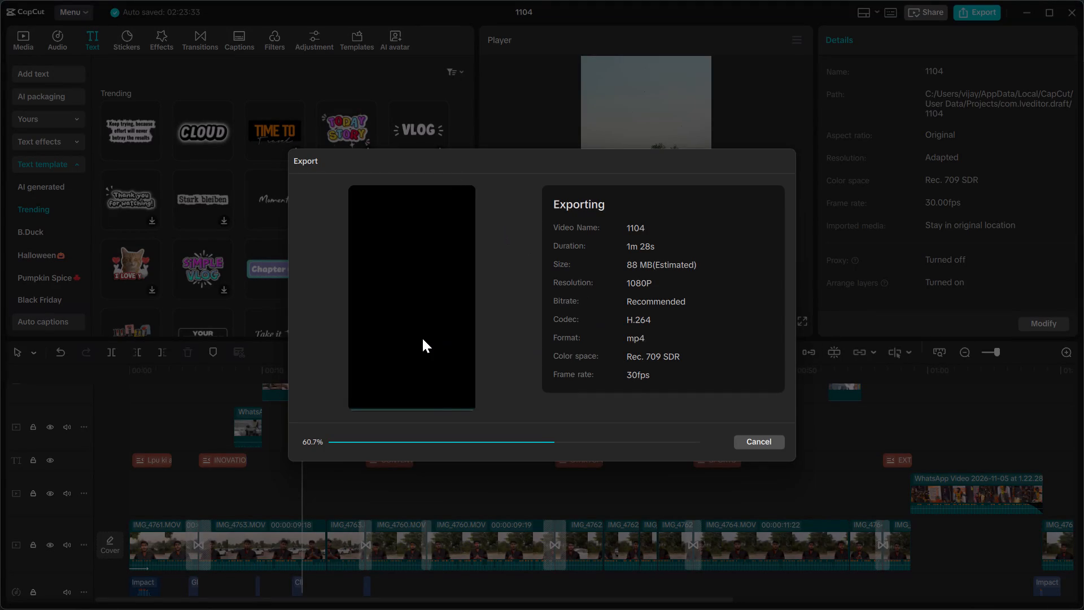
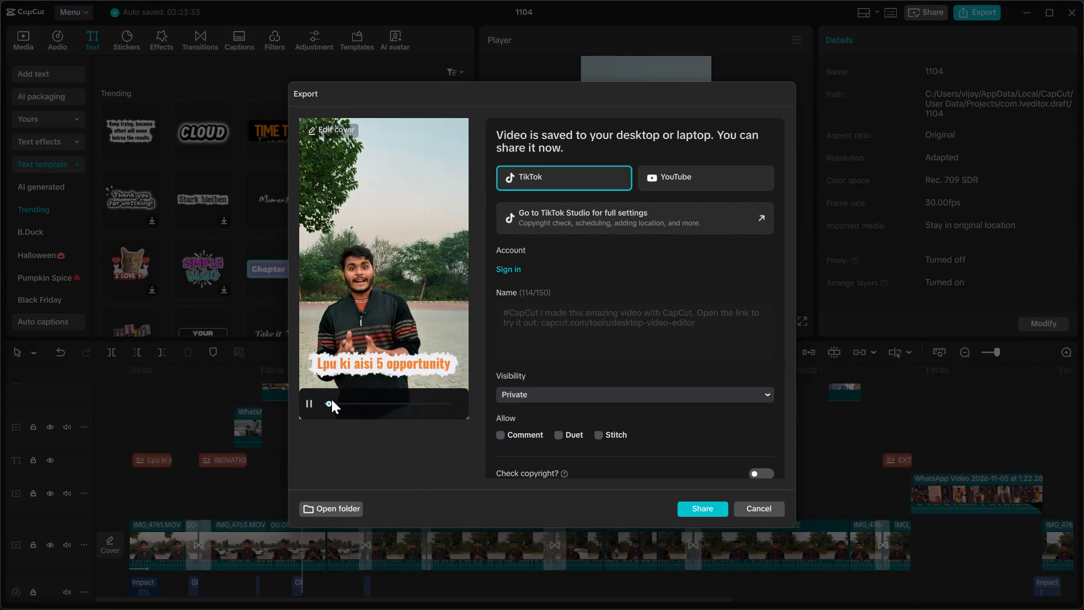
Replay the exported video's preview from its start, and close the export window without sharing the video.
left_click_drag(331, 399, 305, 400)
left_click_drag(328, 402, 292, 404)
left_click(772, 508)
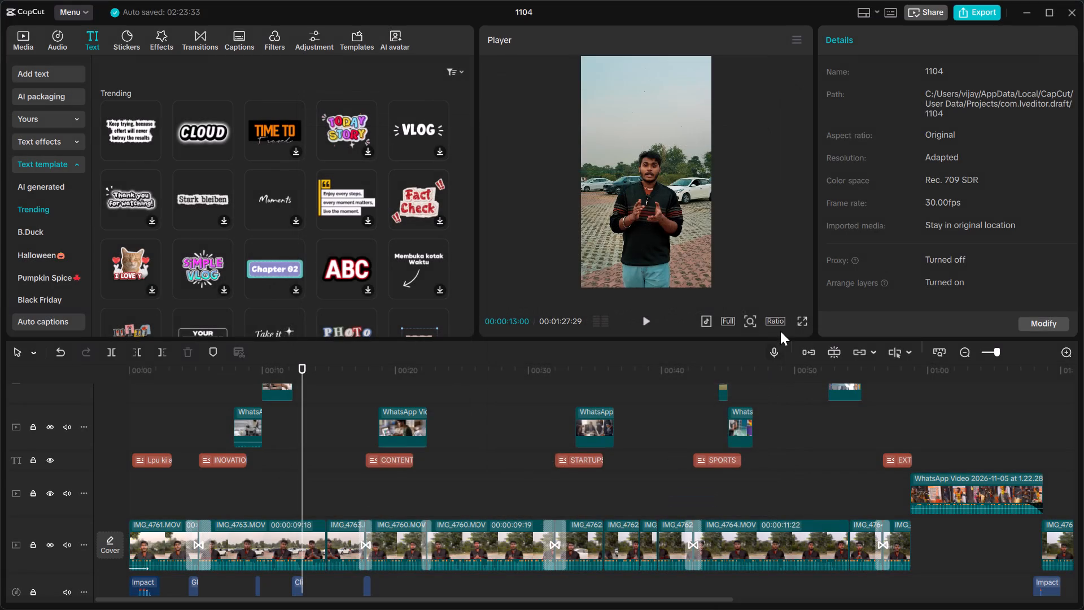
Play the project's video full screen from the beginning to review the final edit.
left_click(799, 320)
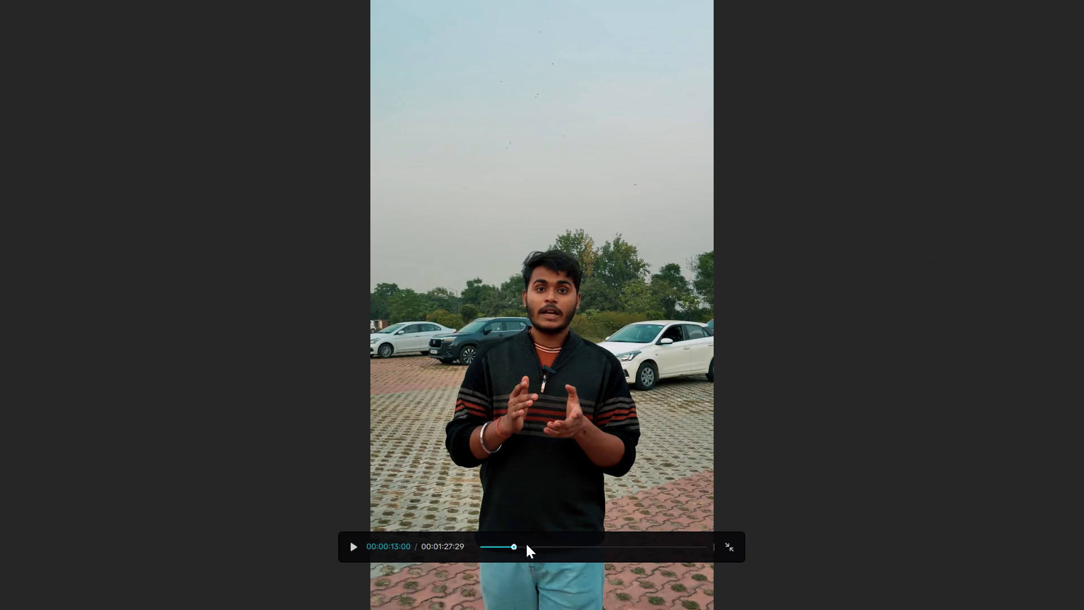
left_click_drag(515, 550, 456, 553)
key("space")
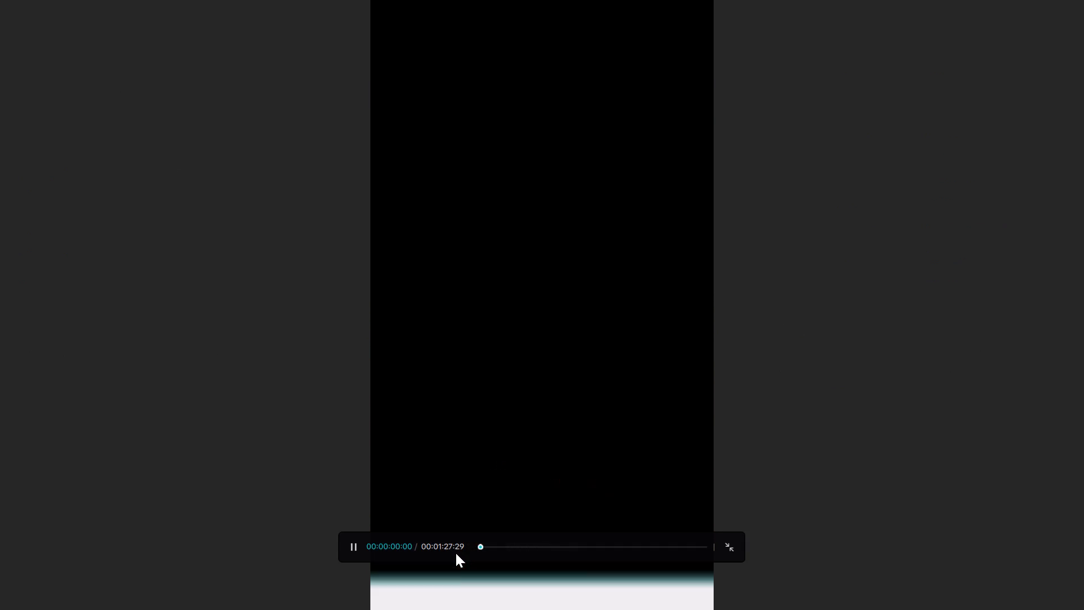
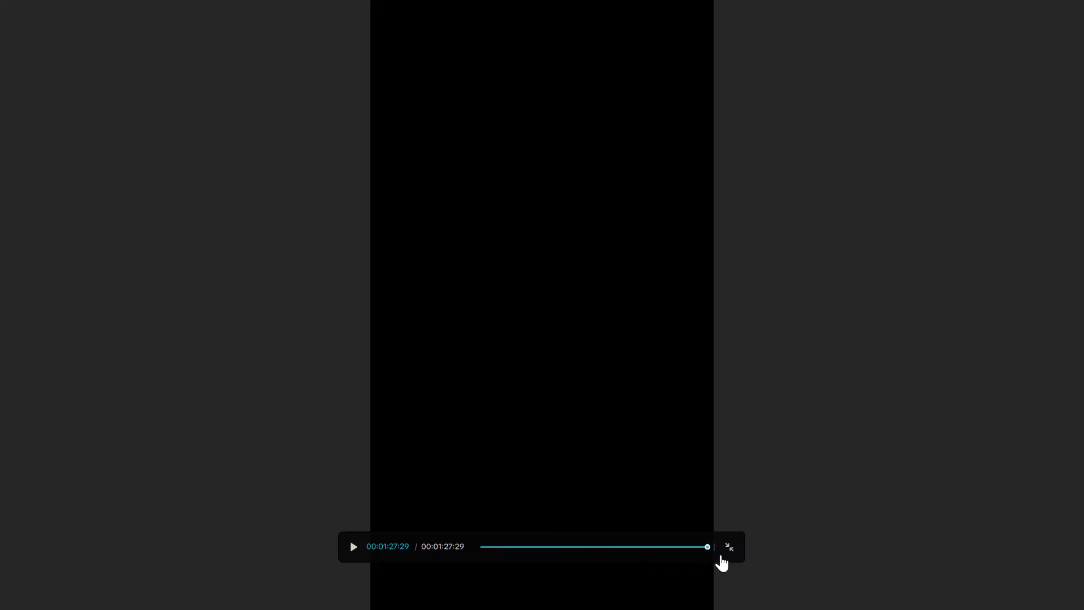
Leave full-screen playback and shorten the Warm Flush transition between the IMG_4765 and IMG_4766 clips.
left_click(728, 552)
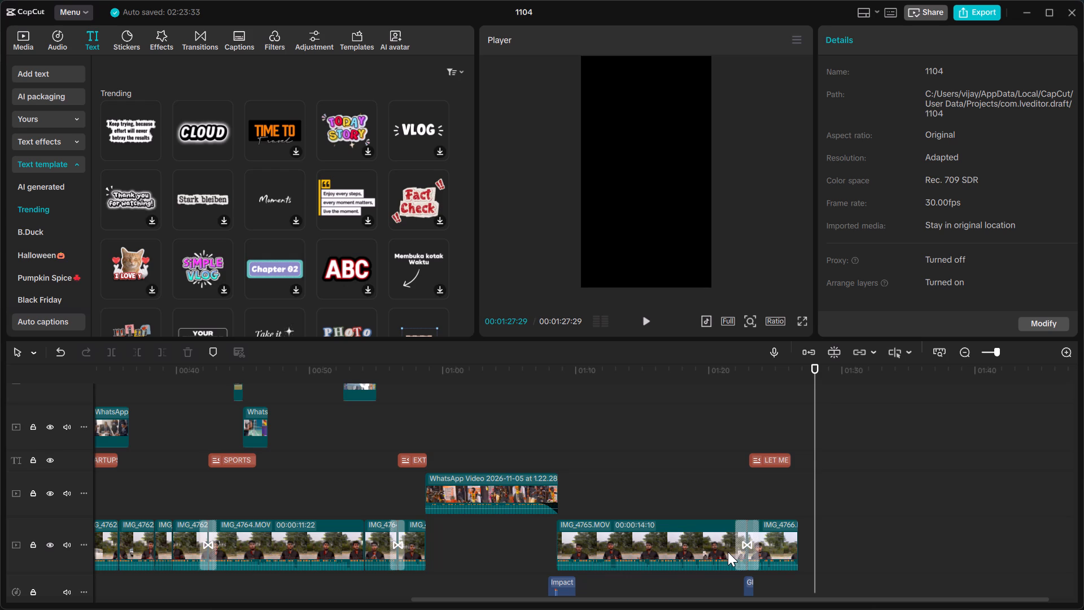
left_click(745, 386)
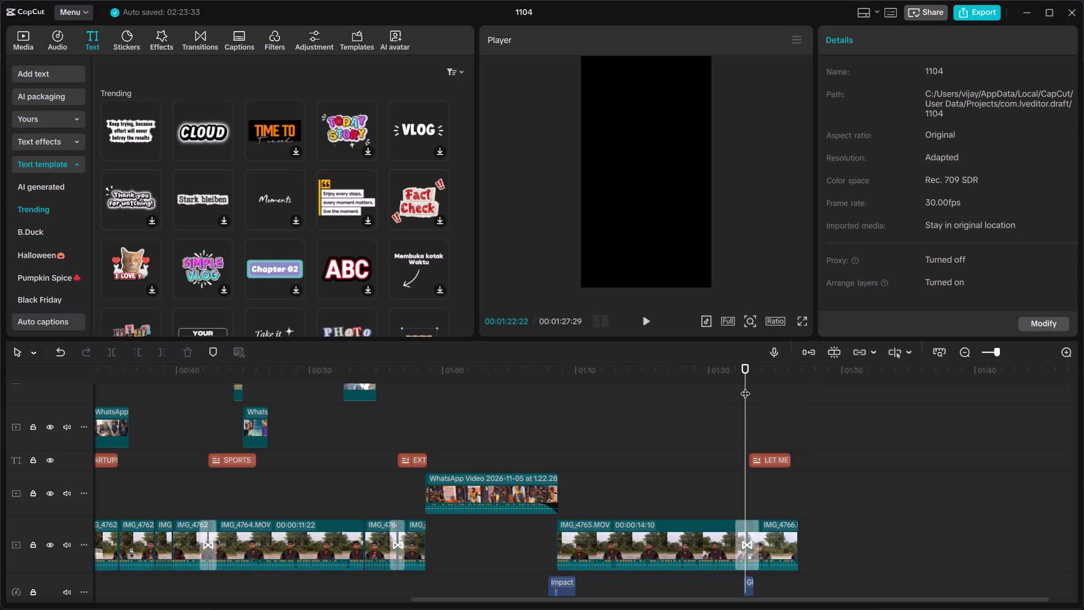
left_click(760, 542)
left_click(749, 543)
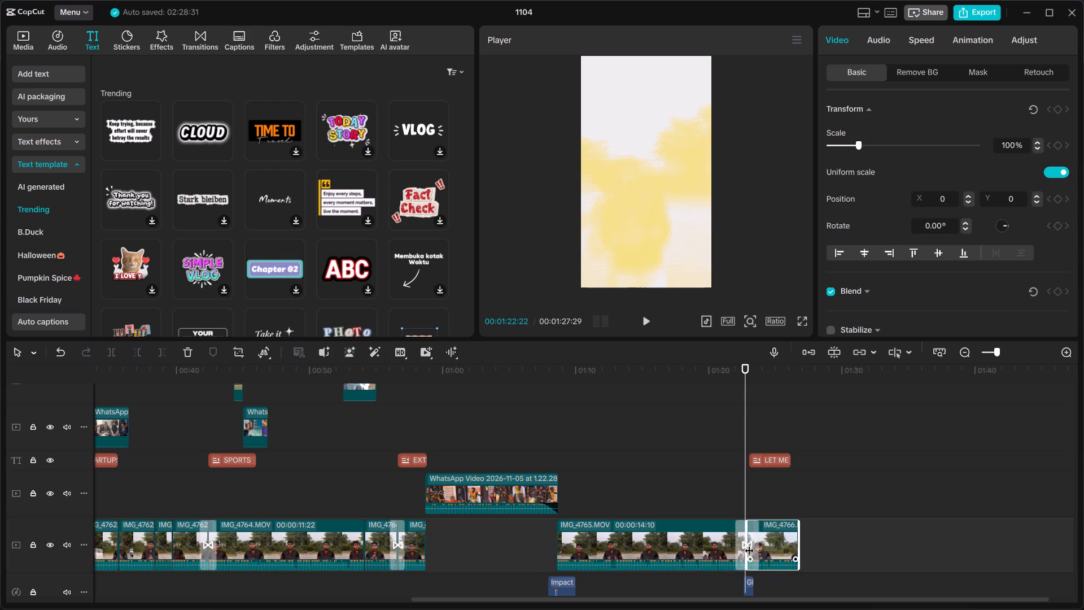
left_click(750, 516)
left_click(746, 523)
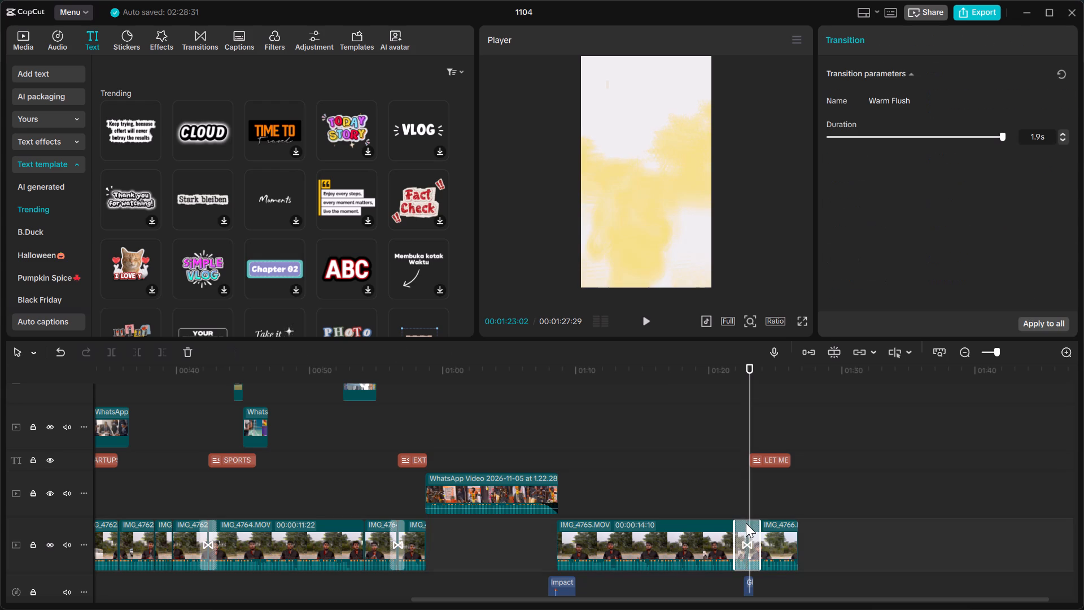
left_click_drag(760, 526, 746, 530)
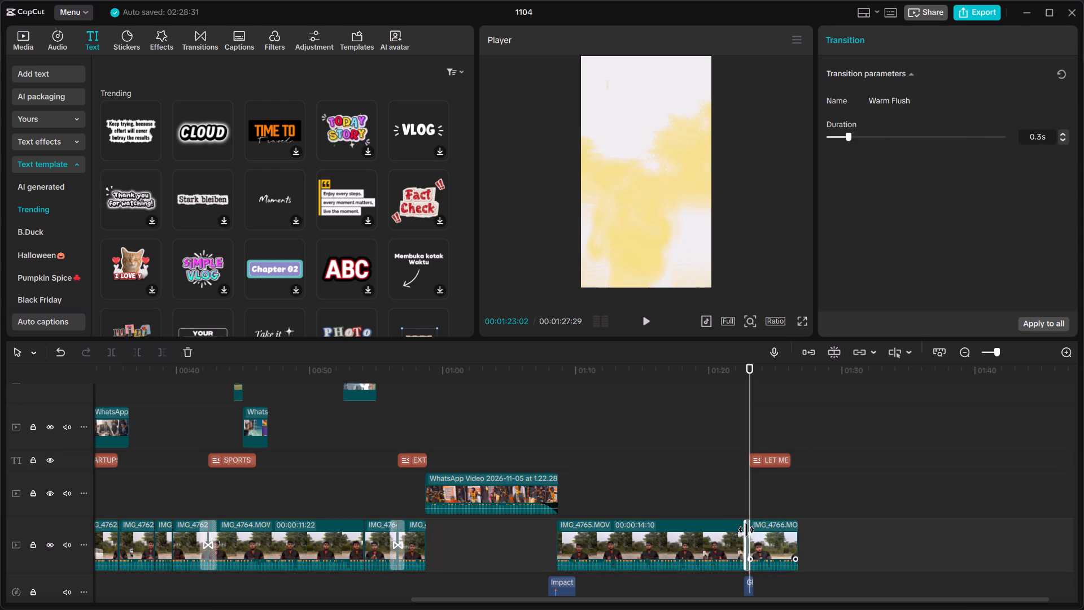
left_click_drag(746, 530, 751, 529)
left_click(716, 437)
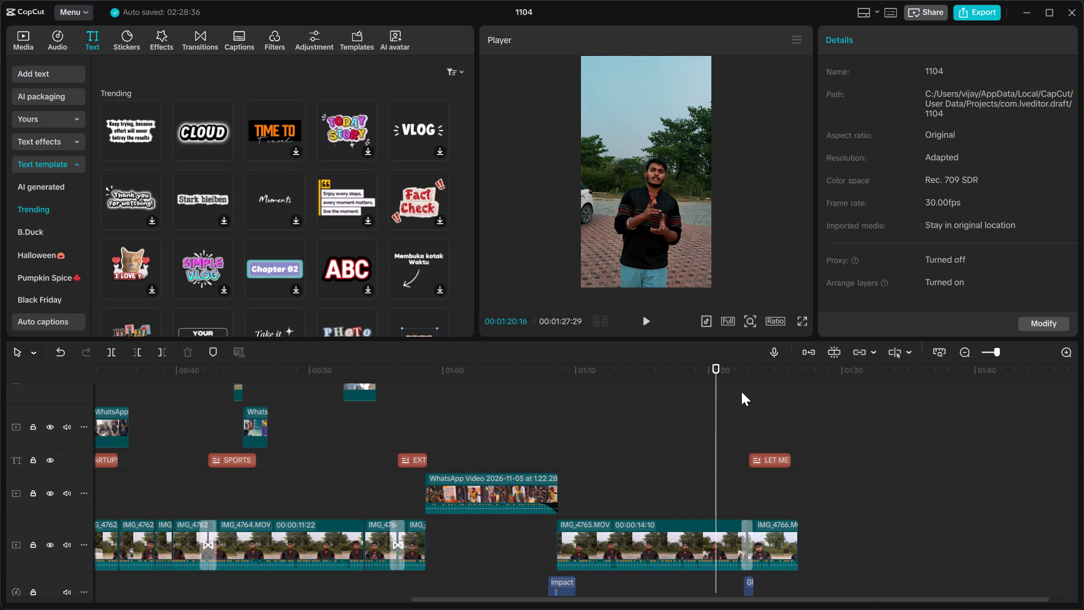
Play back the video's ending across the last transition to check the shortened transition and the final cut.
left_click_drag(720, 363, 767, 374)
left_click(767, 374)
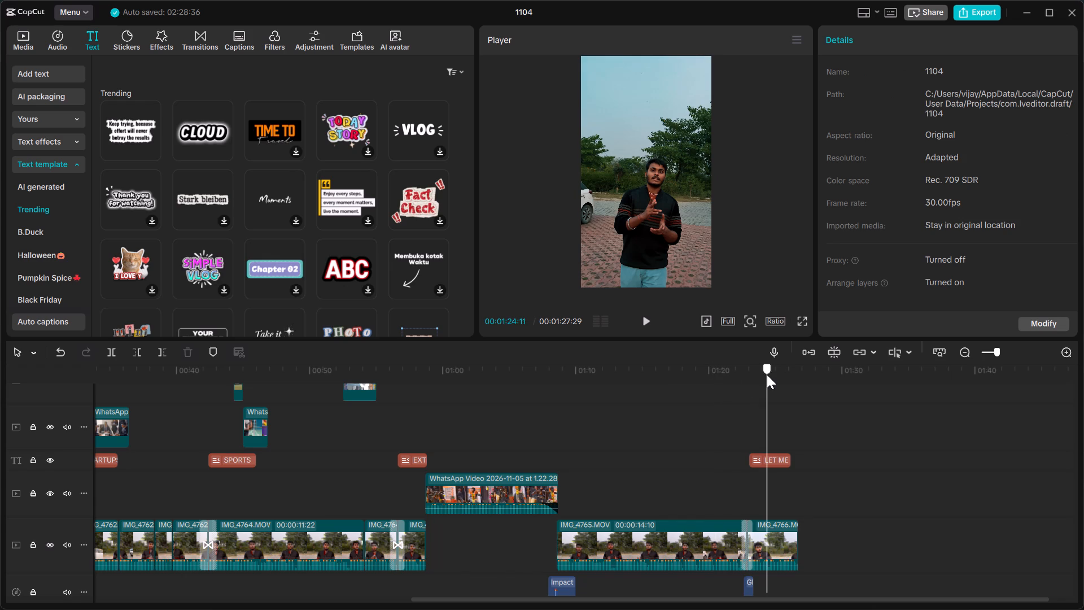
left_click(792, 377)
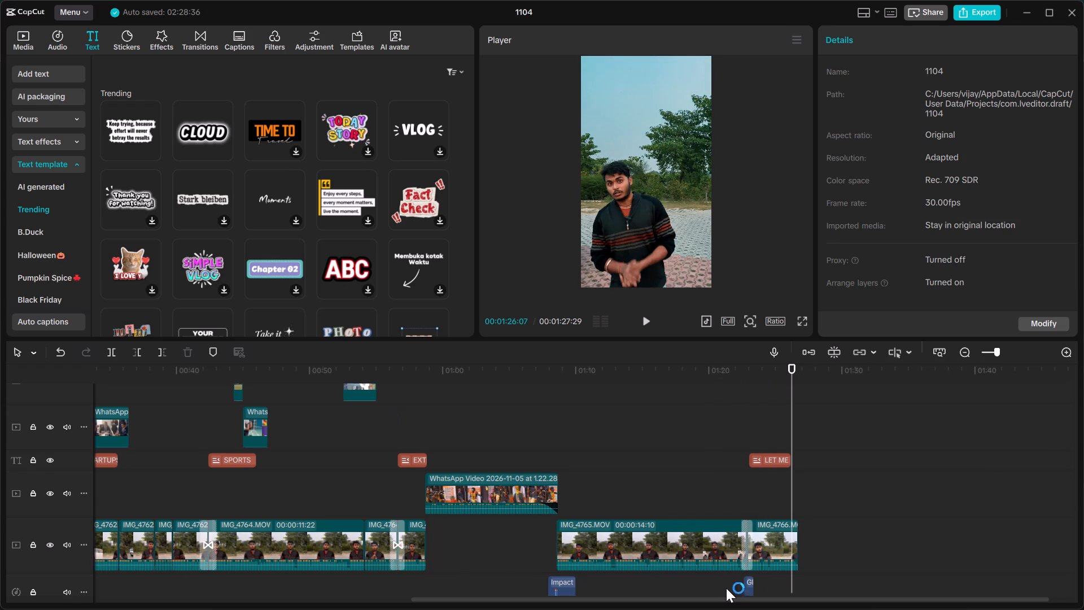
key("space")
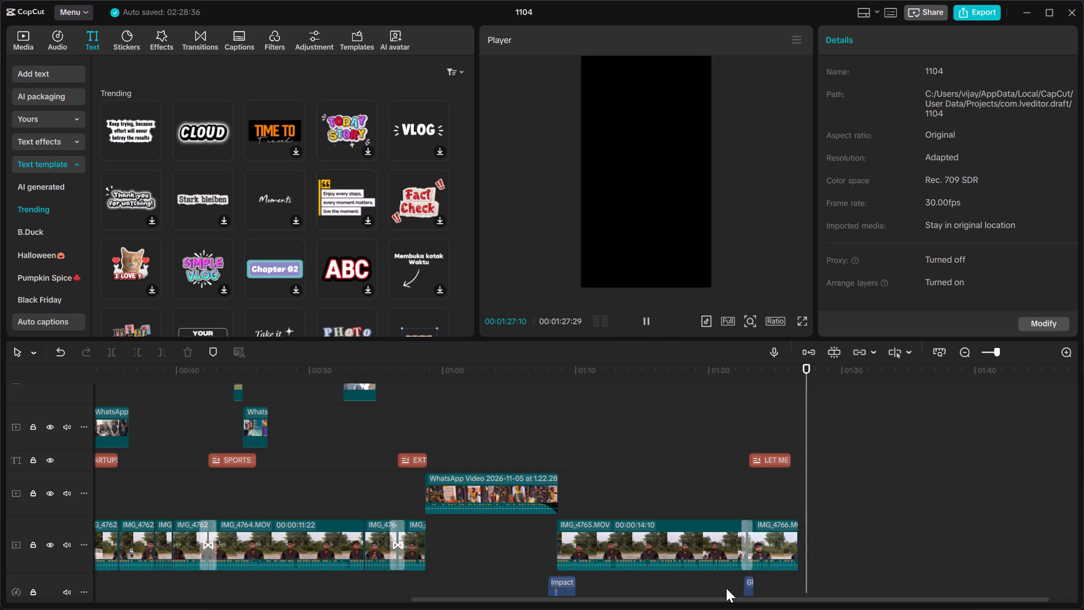
left_click(729, 372)
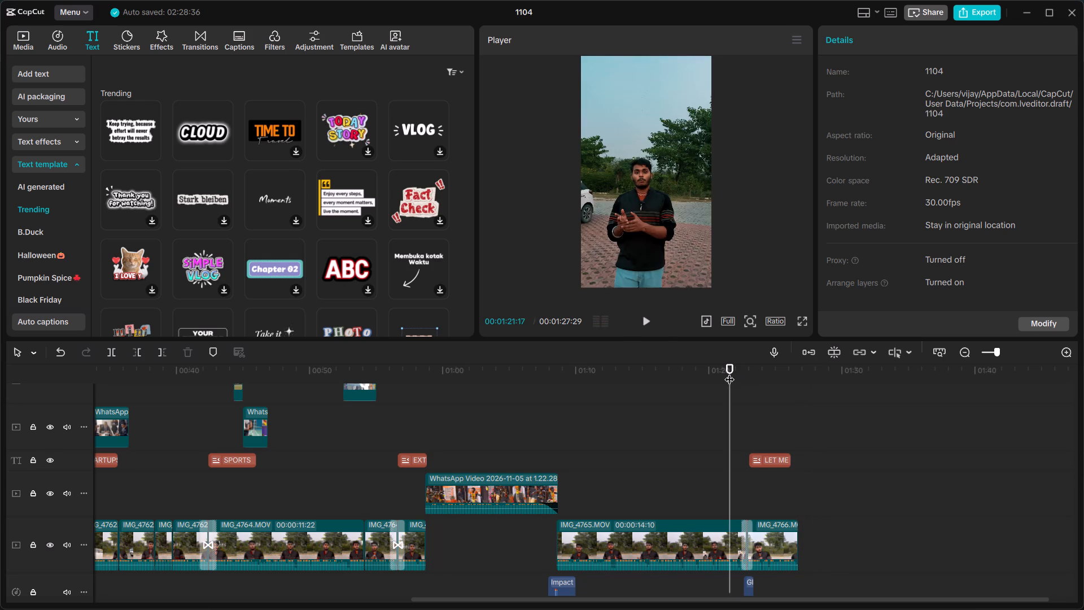
key("space")
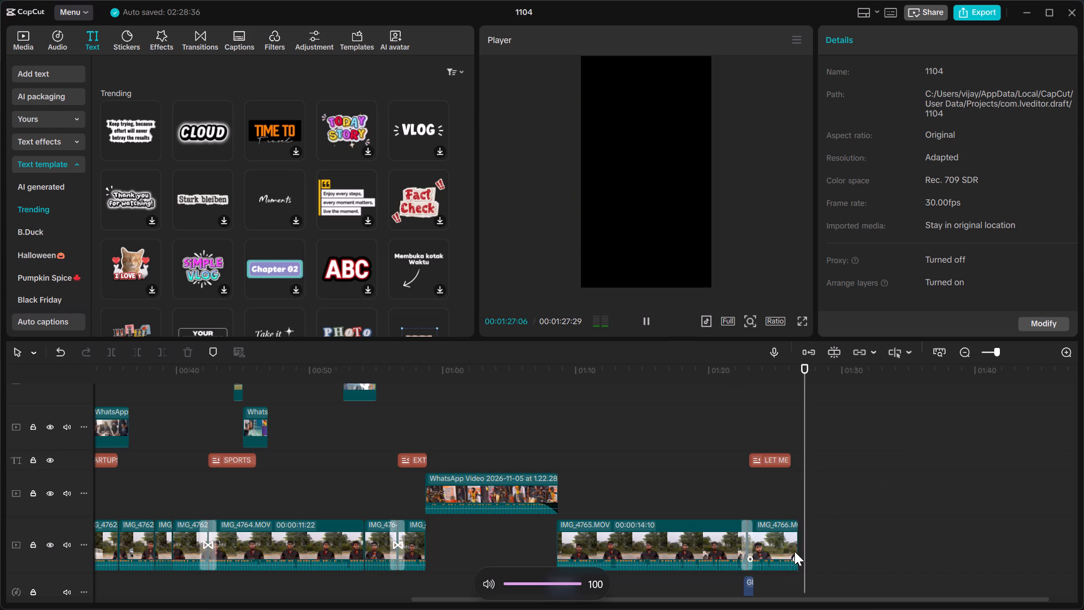
Apply the Fade Out exit animation to the last clip, IMG_4766, with a duration of 1.0 s.
left_click(794, 551)
left_click(966, 42)
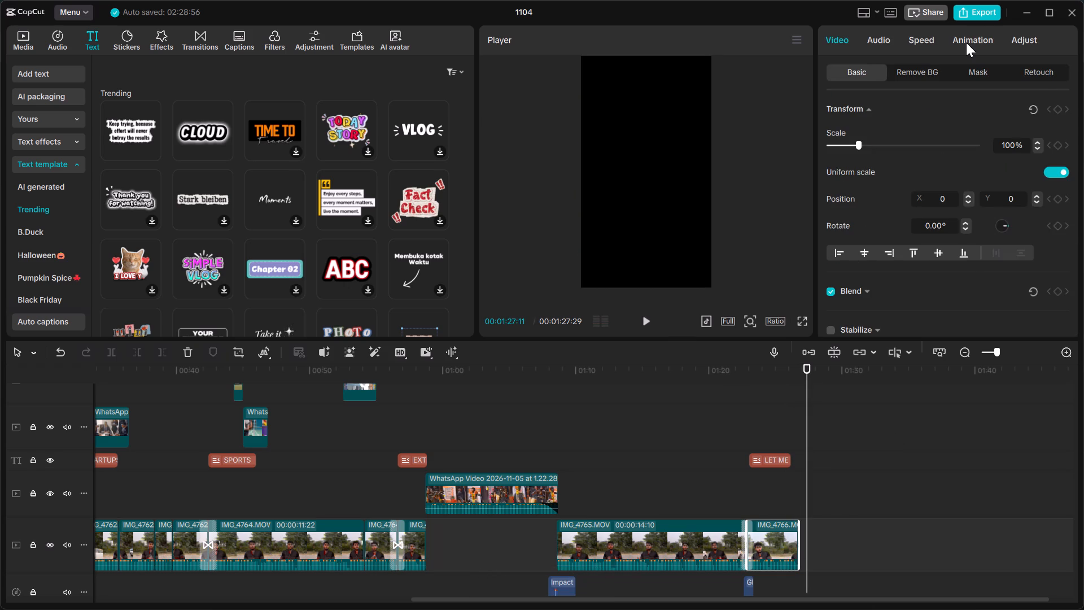
left_click(945, 79)
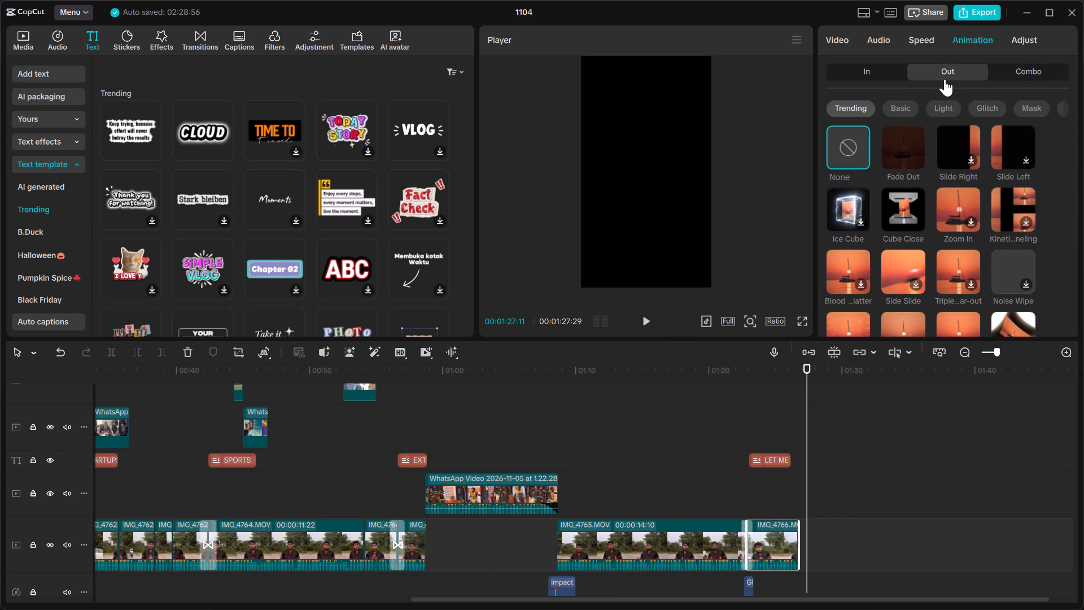
left_click(905, 142)
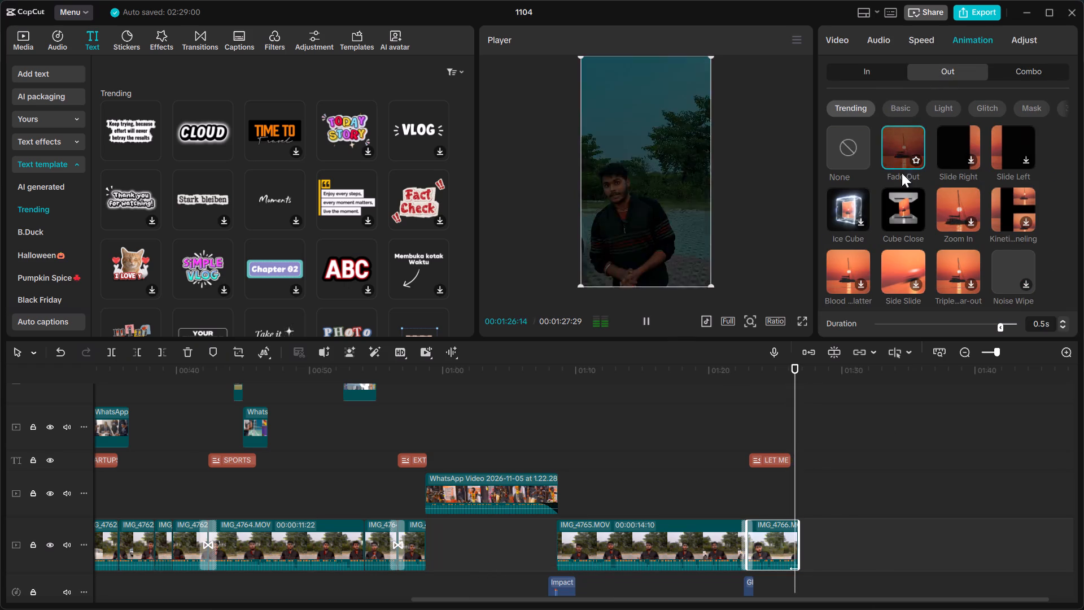
left_click(980, 320)
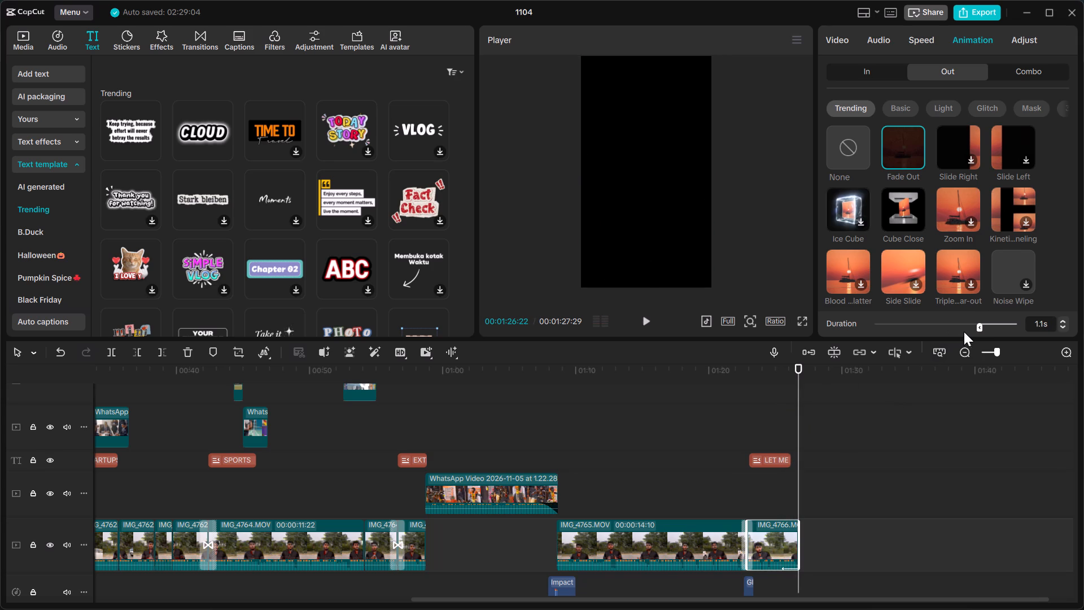
left_click(978, 332)
left_click_drag(973, 331, 978, 330)
left_click_drag(978, 330, 981, 330)
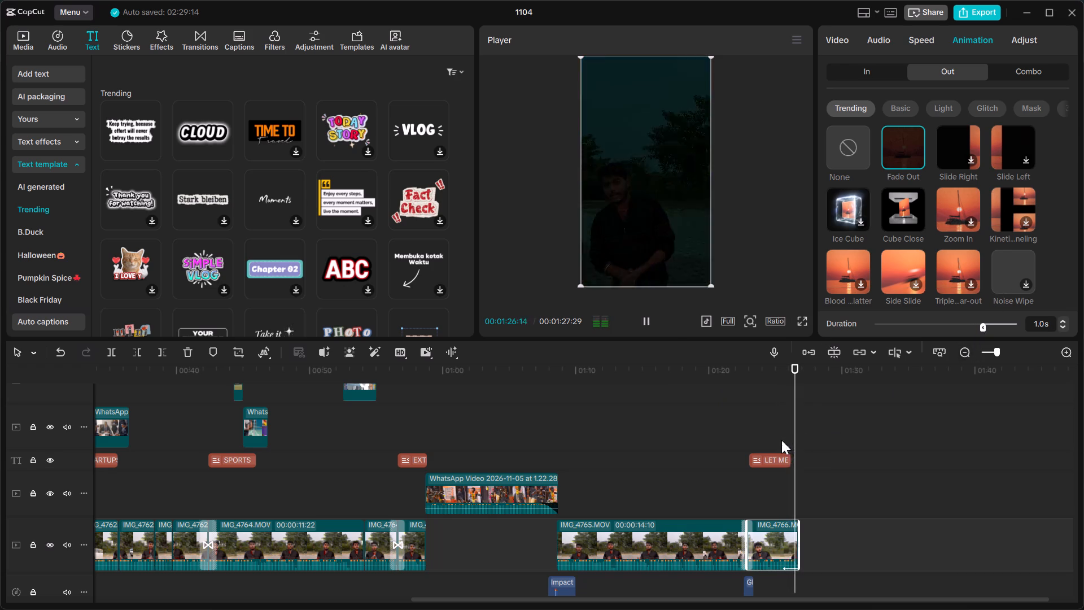
scroll(932, 224, "down", 1)
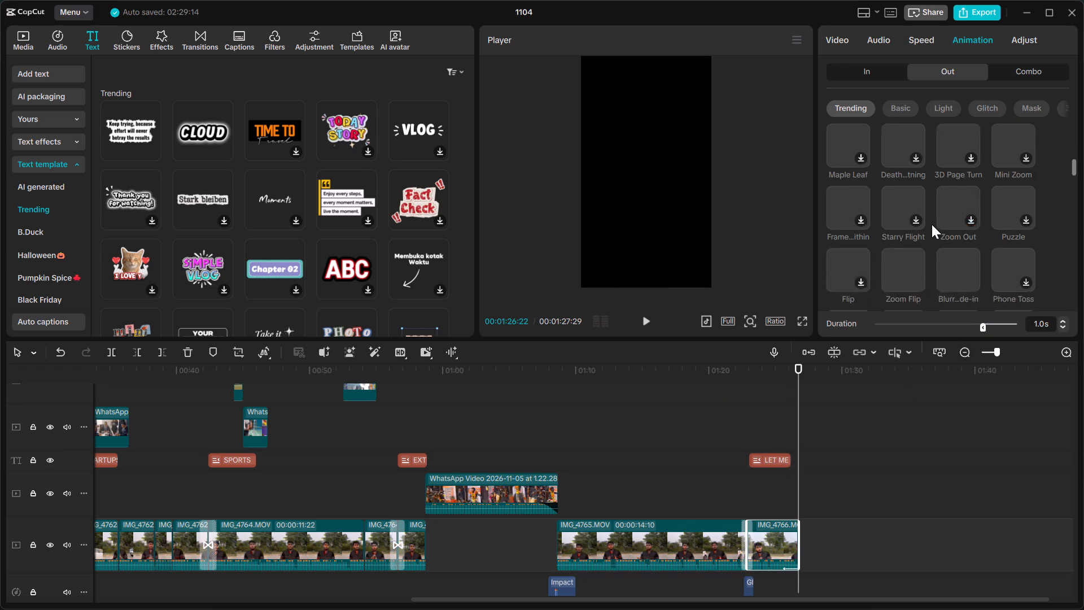
scroll(932, 224, "down", 1)
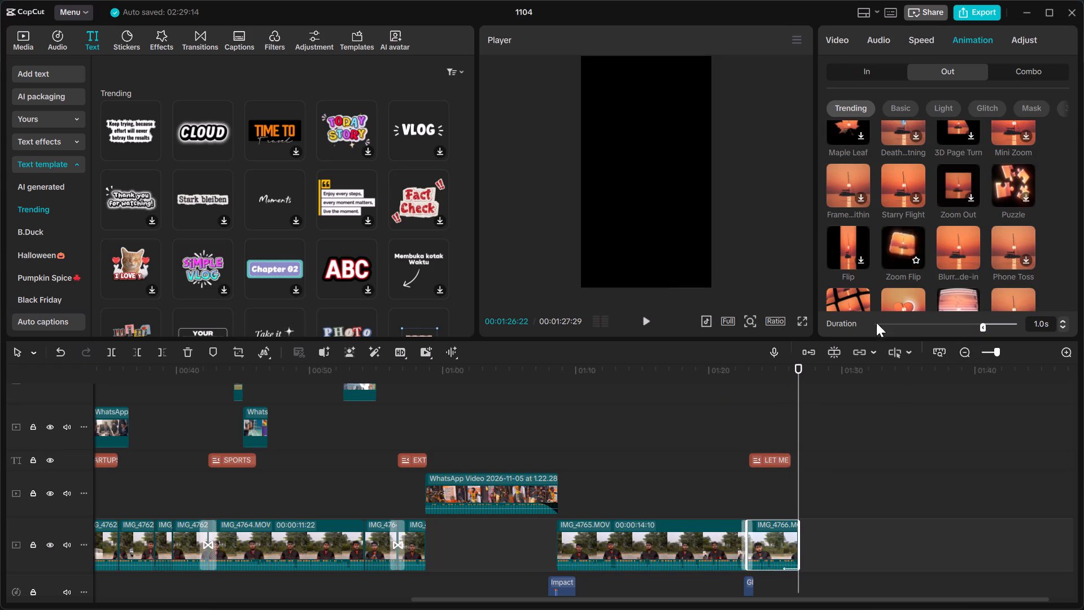
Play back the ending from about 1:23 to check the fade-out, and look over the timeline's clips.
left_click(757, 374)
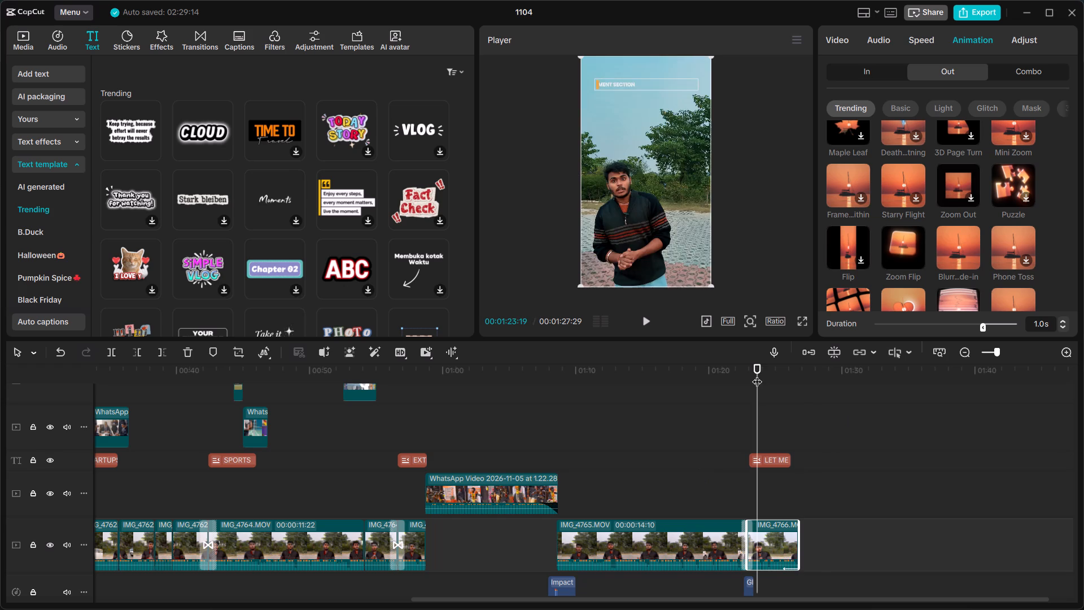
key("space")
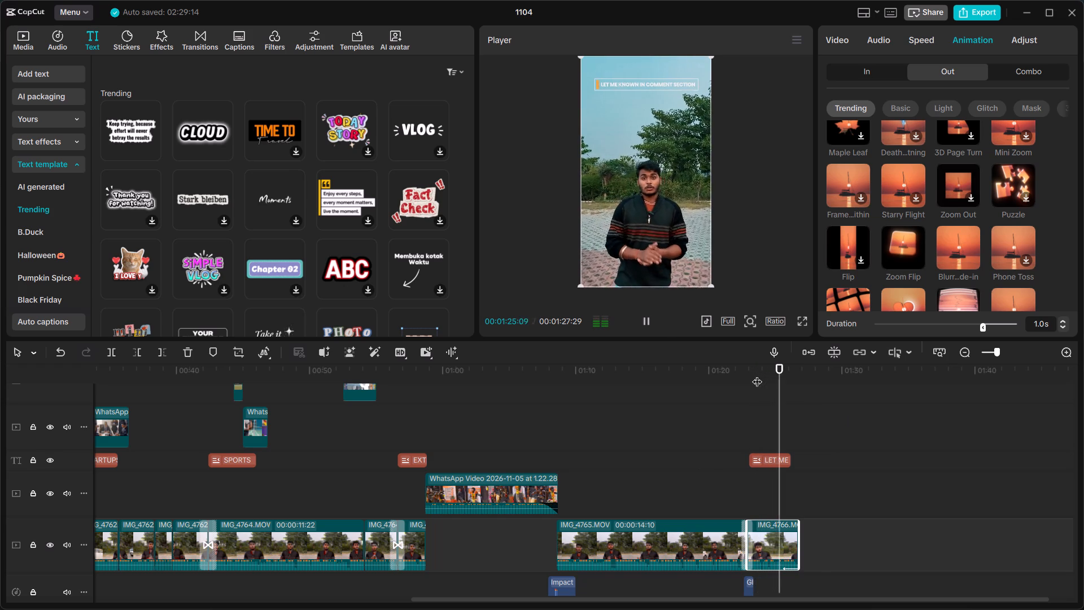
scroll(668, 443, "down", 1)
scroll(668, 443, "up", 1)
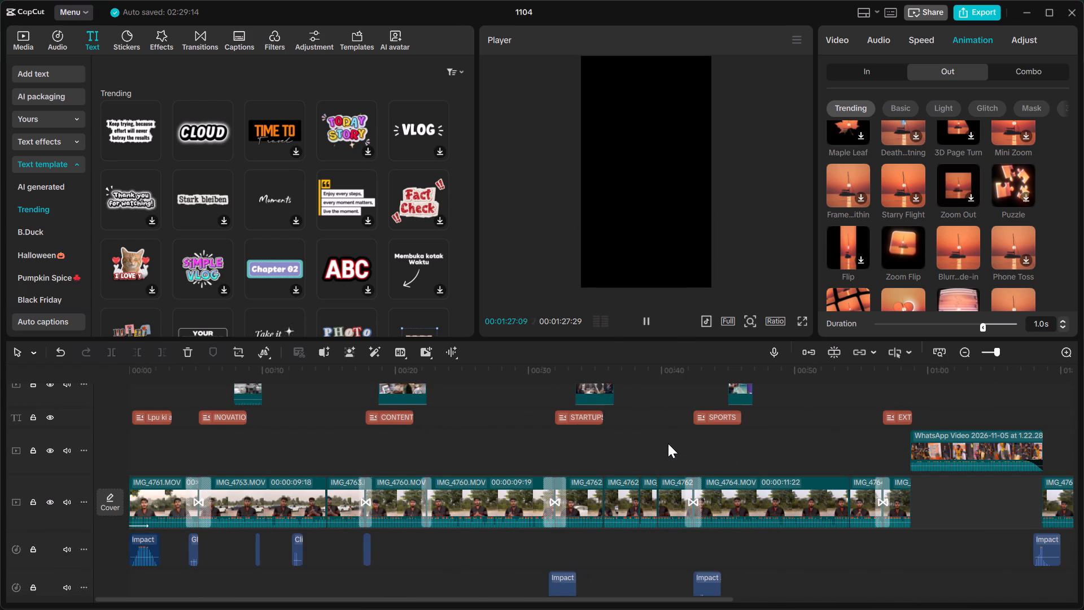
scroll(668, 443, "up", 1)
left_click(645, 408)
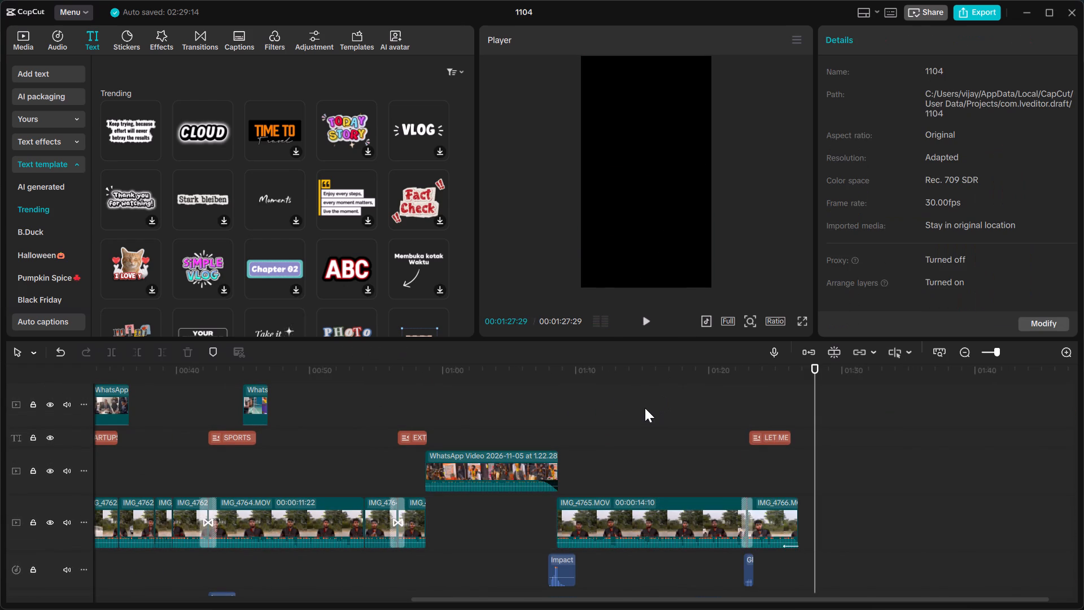
scroll(613, 421, "down", 1)
scroll(613, 421, "up", 1)
scroll(613, 421, "right", 1)
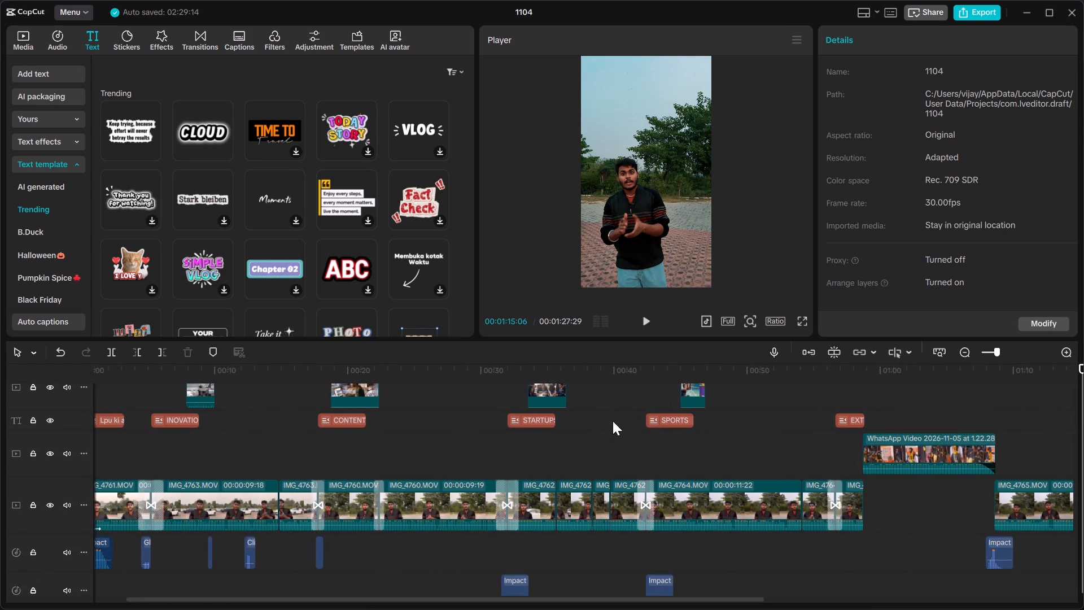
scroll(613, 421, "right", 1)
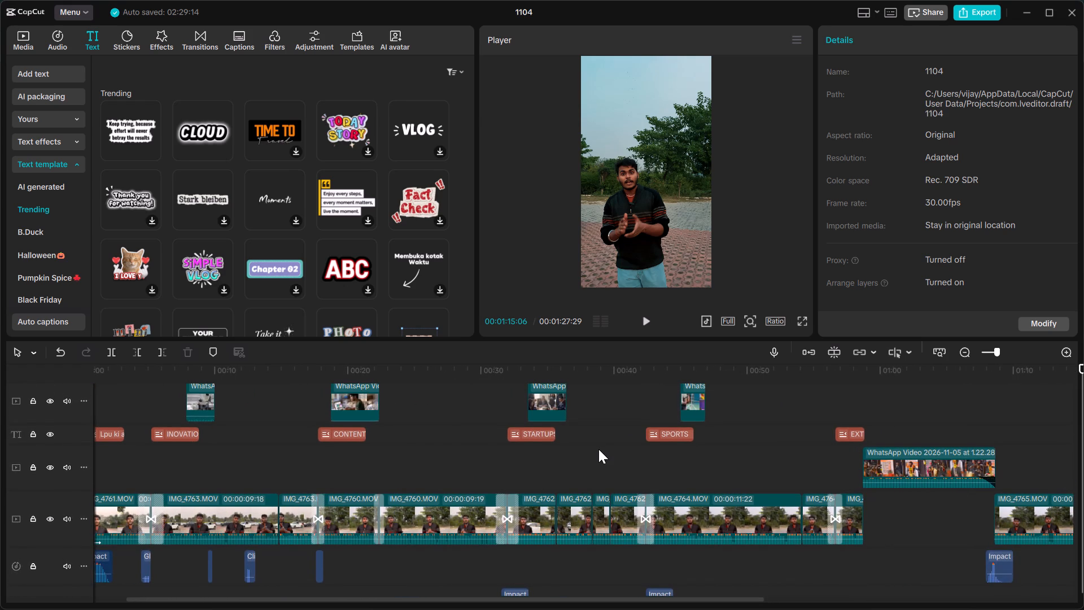